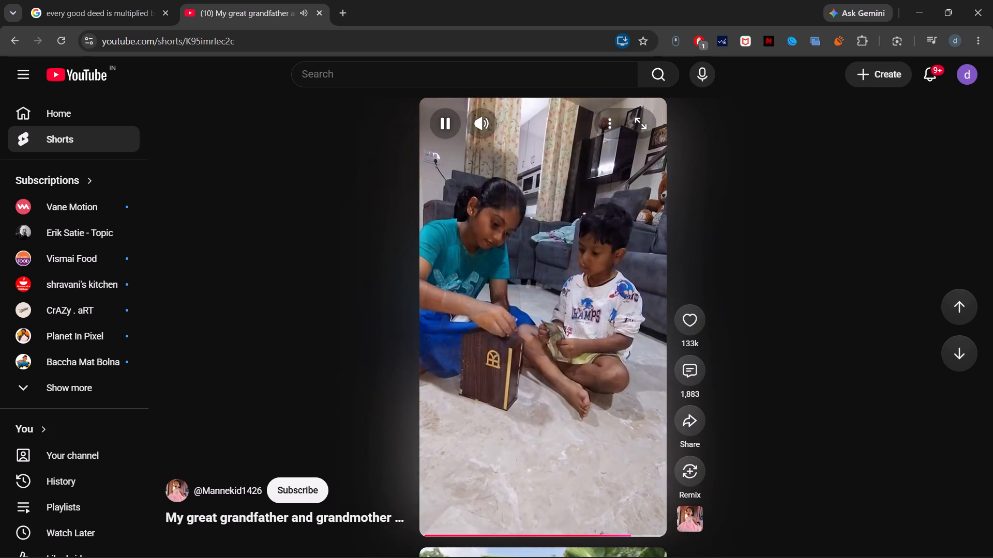
Browse through several YouTube Shorts and return to the YouTube home page.
{"action": "left_click", "coordinate": [476, 308]}
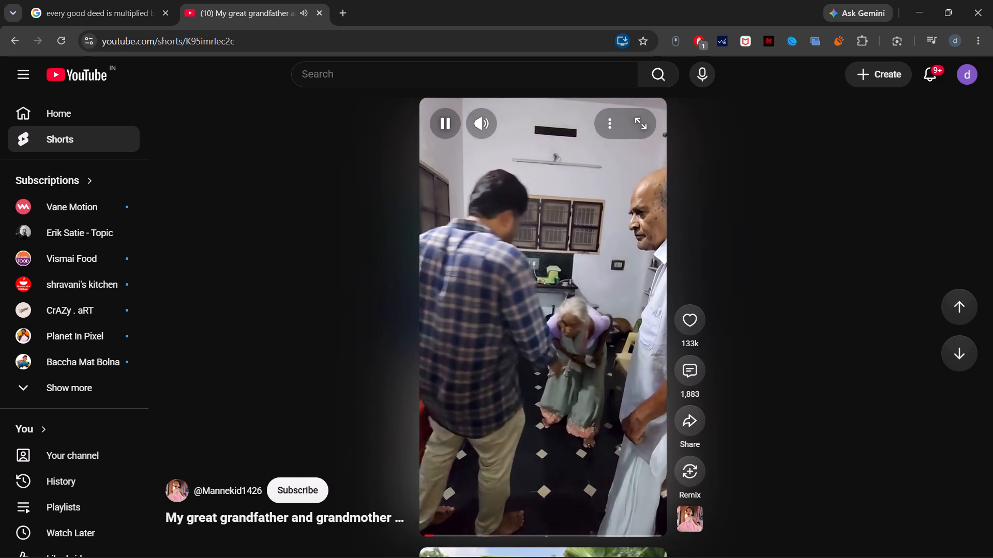
{"action": "scroll", "coordinate": [477, 308], "scroll_direction": "down", "scroll_amount": 2}
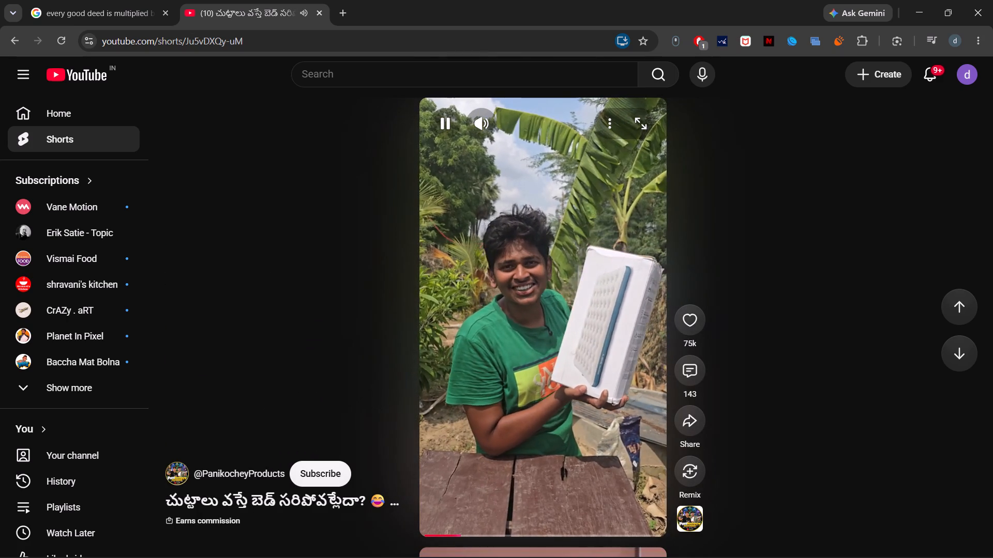
{"action": "scroll", "coordinate": [477, 308], "scroll_direction": "down", "scroll_amount": 3}
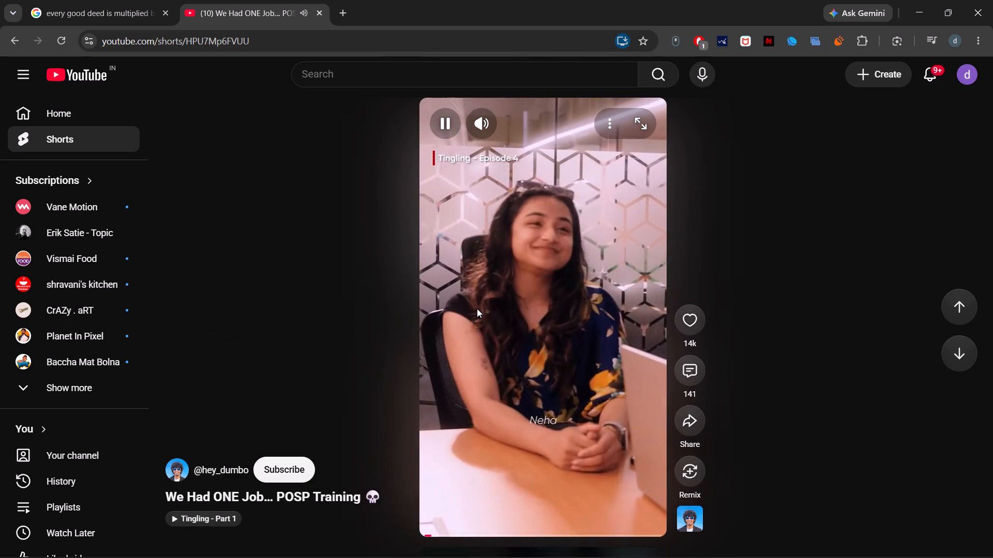
{"action": "scroll", "coordinate": [477, 308], "scroll_direction": "down", "scroll_amount": 1}
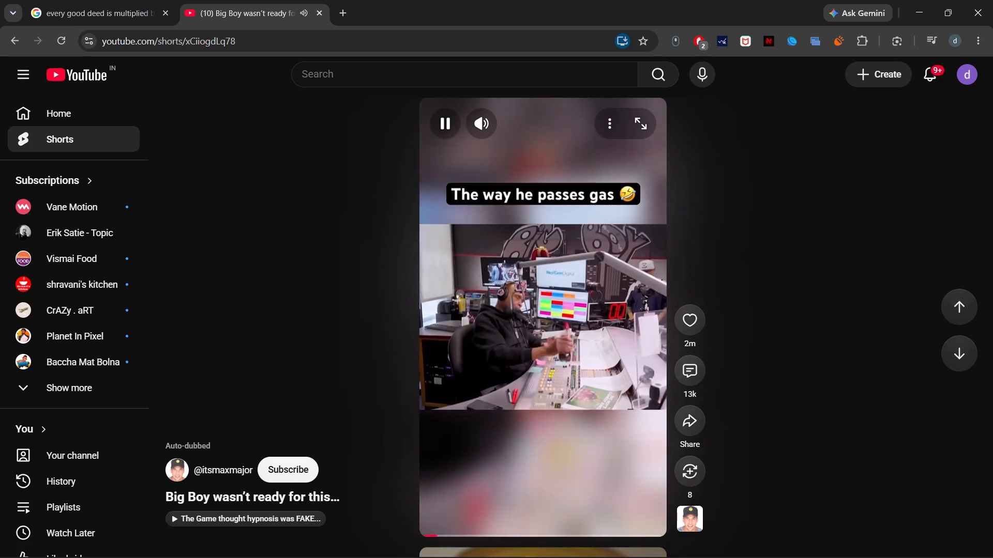
{"action": "scroll", "coordinate": [473, 300], "scroll_direction": "down", "scroll_amount": 1}
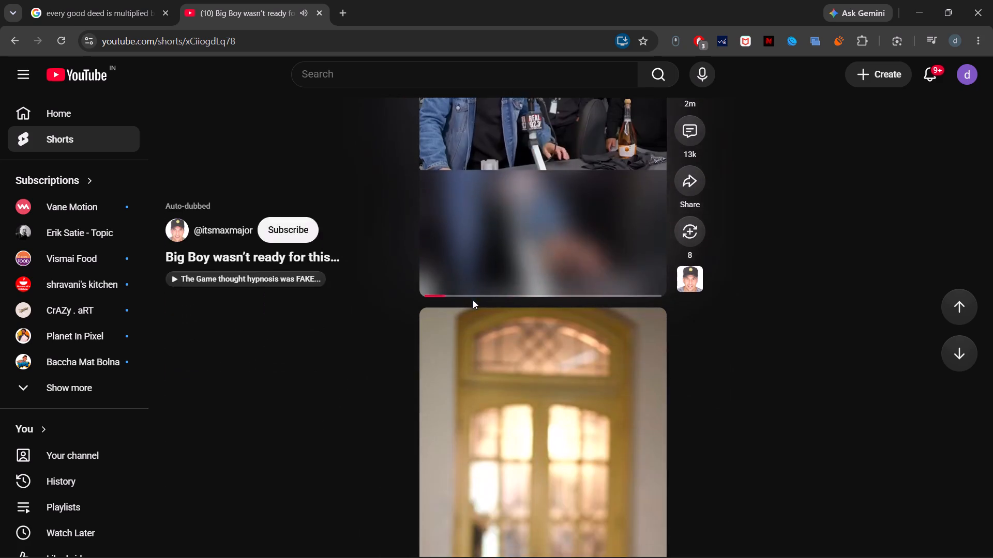
{"action": "double_click", "coordinate": [473, 300]}
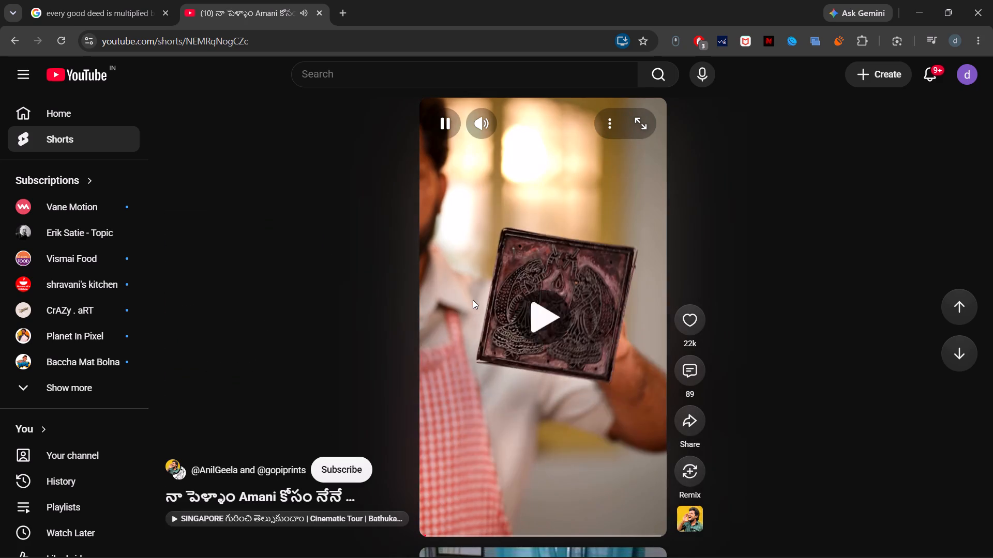
{"action": "left_click", "coordinate": [473, 300]}
{"action": "left_click", "coordinate": [473, 300]}
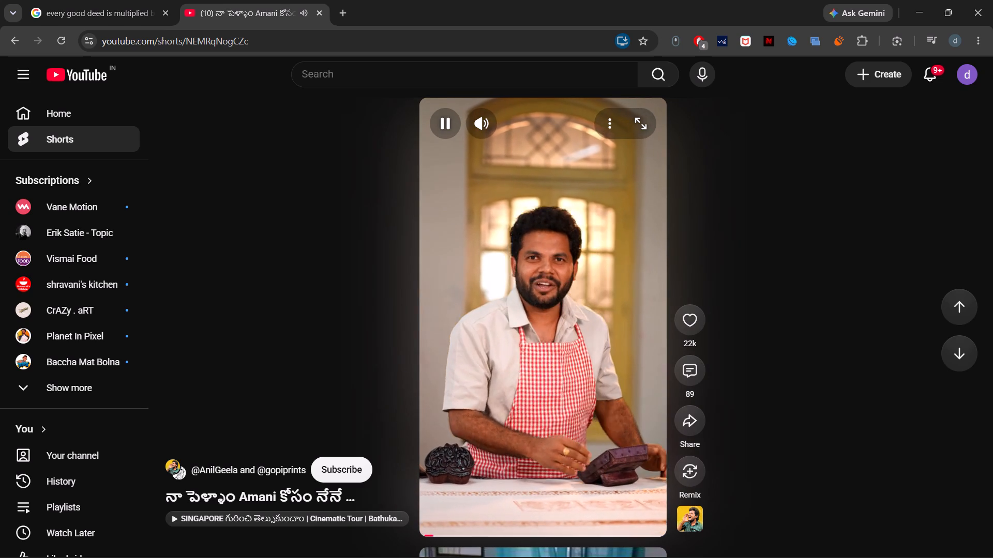
{"action": "scroll", "coordinate": [473, 300], "scroll_direction": "down", "scroll_amount": 1}
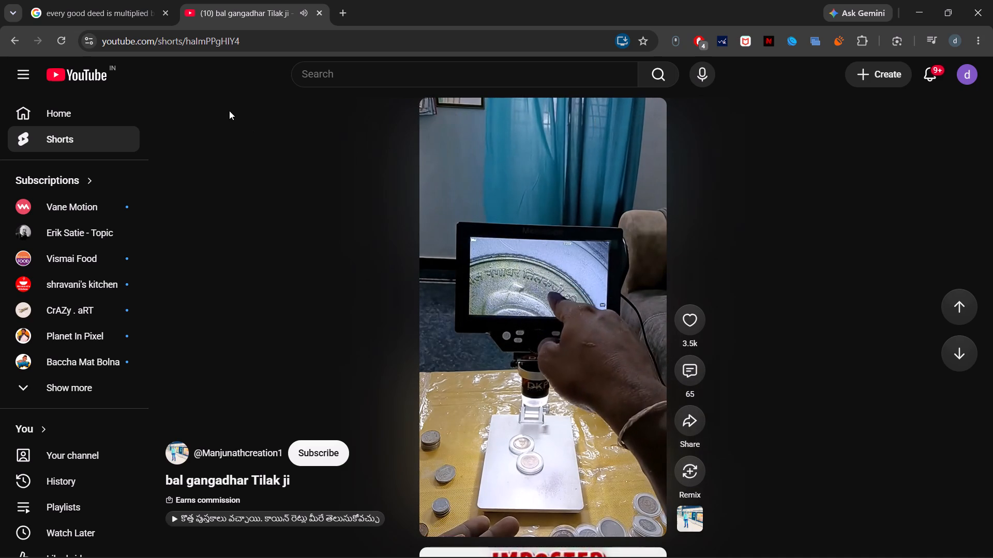
{"action": "left_click", "coordinate": [87, 78]}
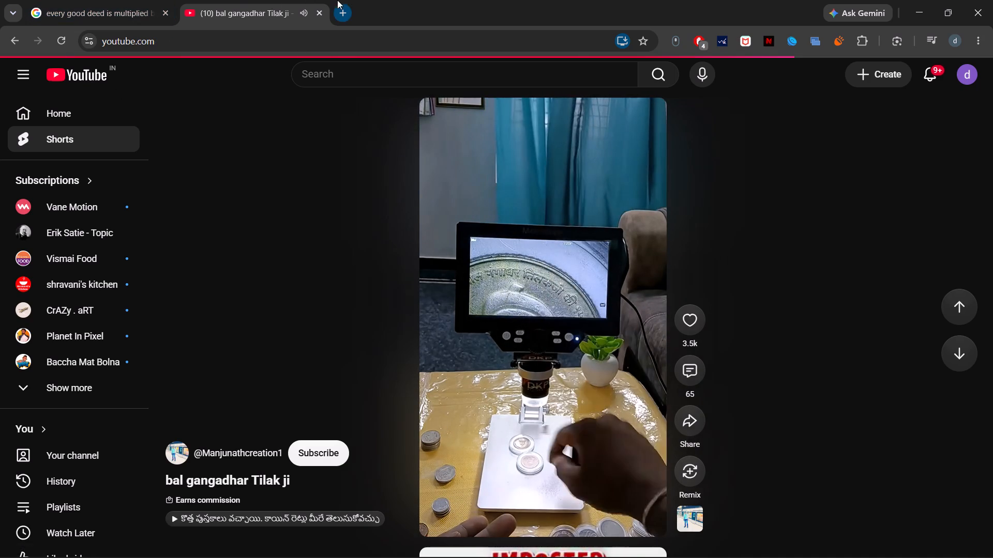
Close the browser window and switch to the open Adobe Premiere project.
{"action": "left_click", "coordinate": [992, 0]}
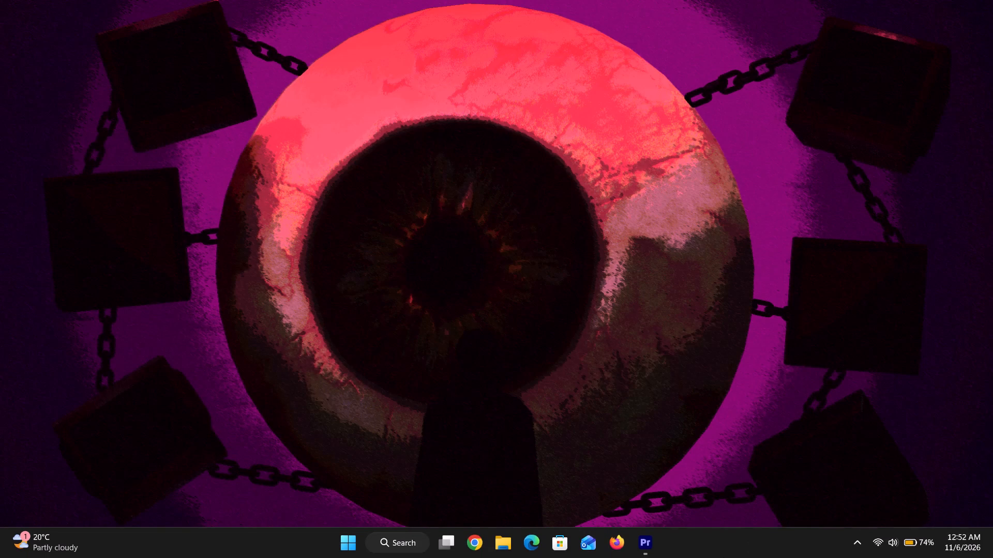
{"action": "left_click", "coordinate": [649, 547]}
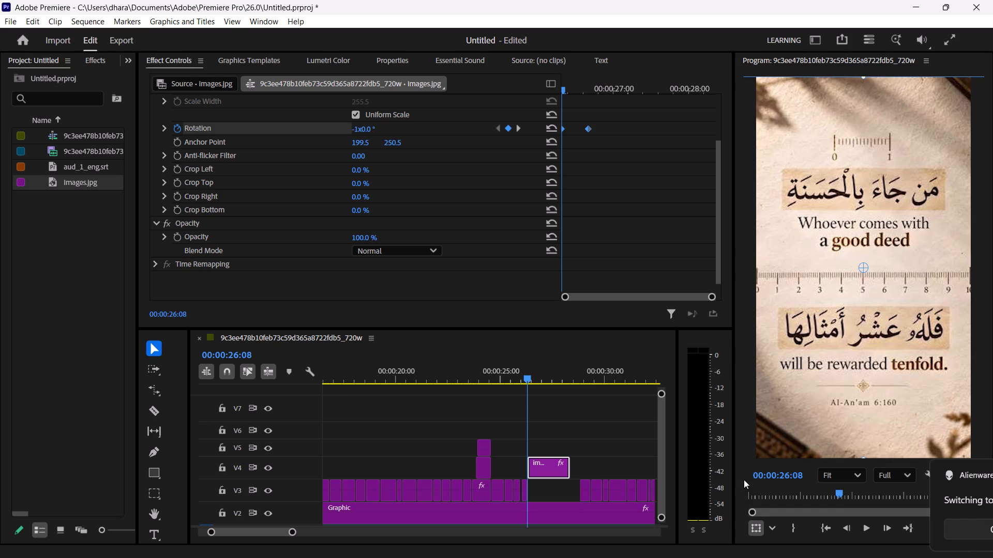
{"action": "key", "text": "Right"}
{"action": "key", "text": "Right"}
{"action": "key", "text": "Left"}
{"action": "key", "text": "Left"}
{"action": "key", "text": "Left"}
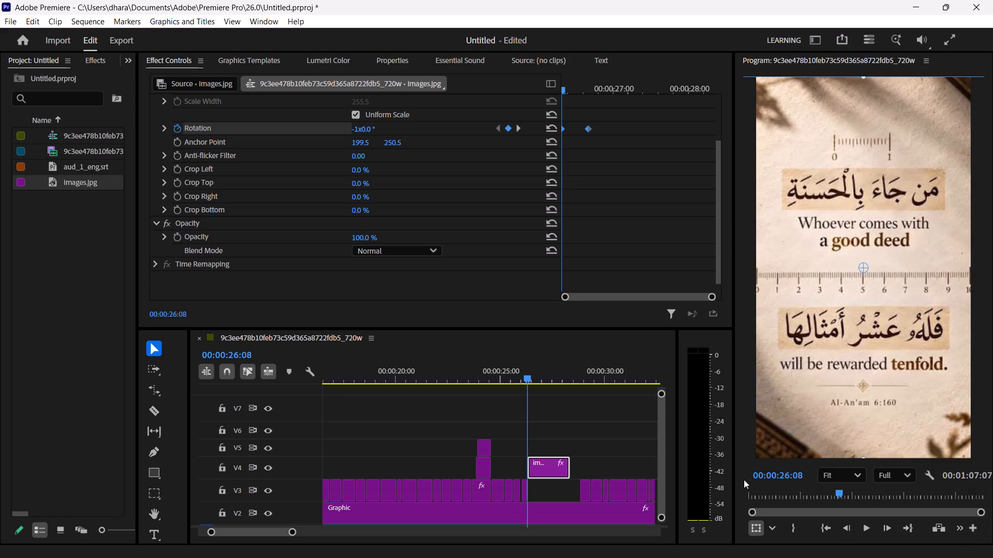
Apply Ease In and Ease Out to both Rotation keyframes of the images.jpg clip on track V4.
{"action": "left_click_drag", "start_coordinate": [610, 138], "coordinate": [521, 111]}
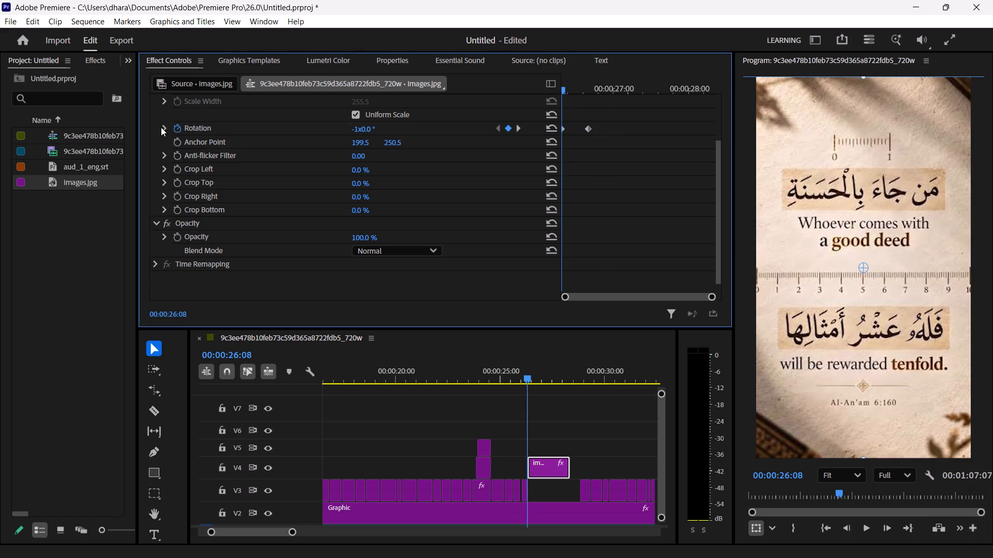
{"action": "left_click", "coordinate": [161, 127]}
{"action": "left_click", "coordinate": [165, 129]}
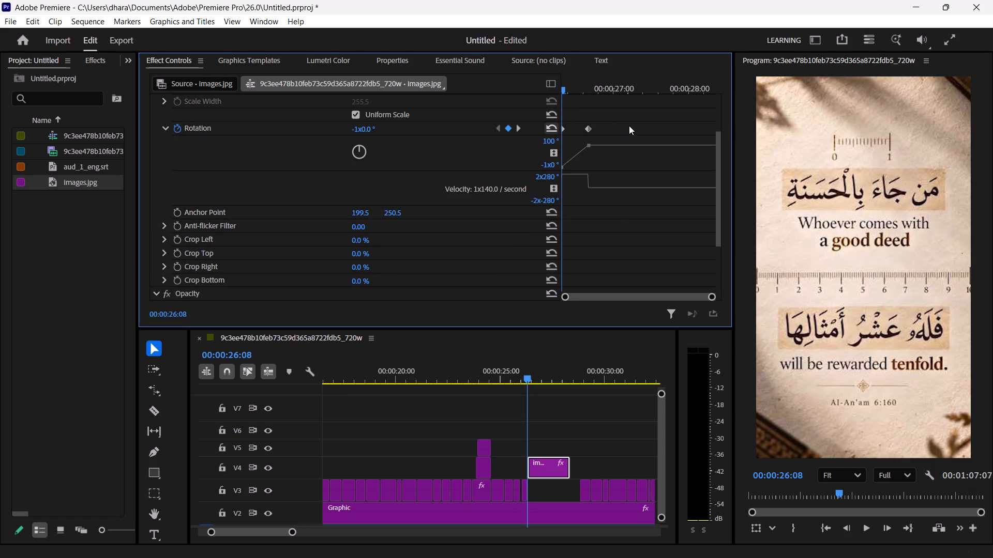
{"action": "left_click_drag", "start_coordinate": [629, 126], "coordinate": [535, 133]}
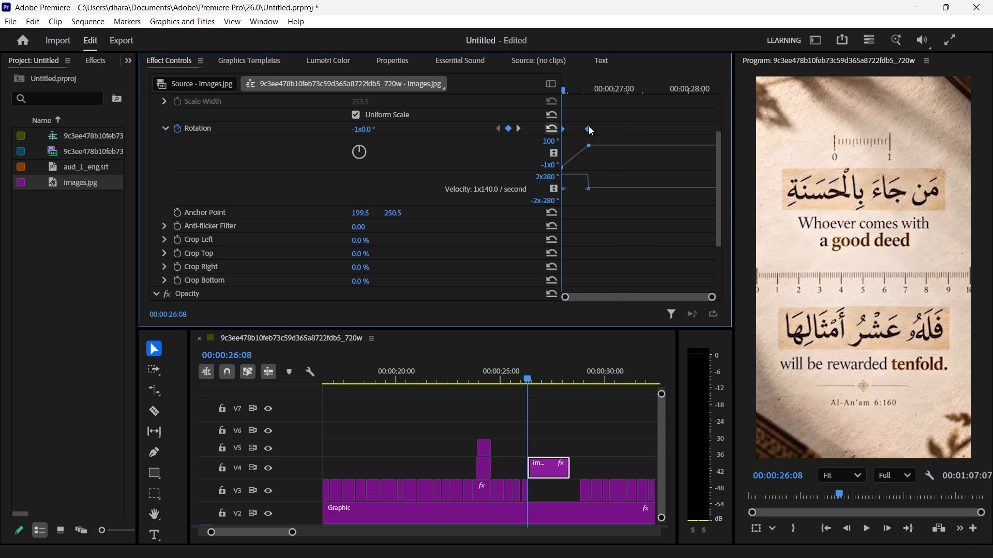
{"action": "right_click", "coordinate": [589, 126]}
{"action": "left_click", "coordinate": [627, 284]}
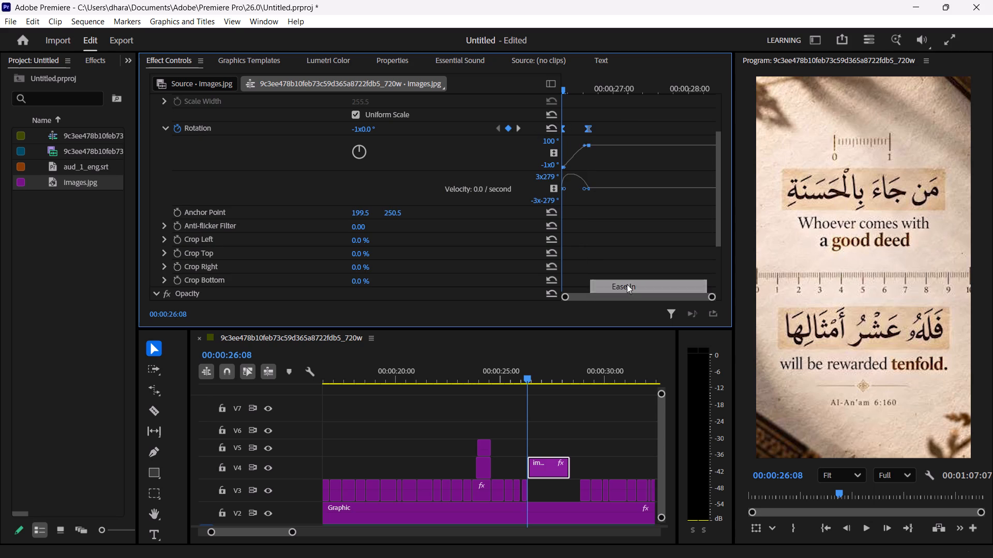
{"action": "right_click", "coordinate": [589, 130]}
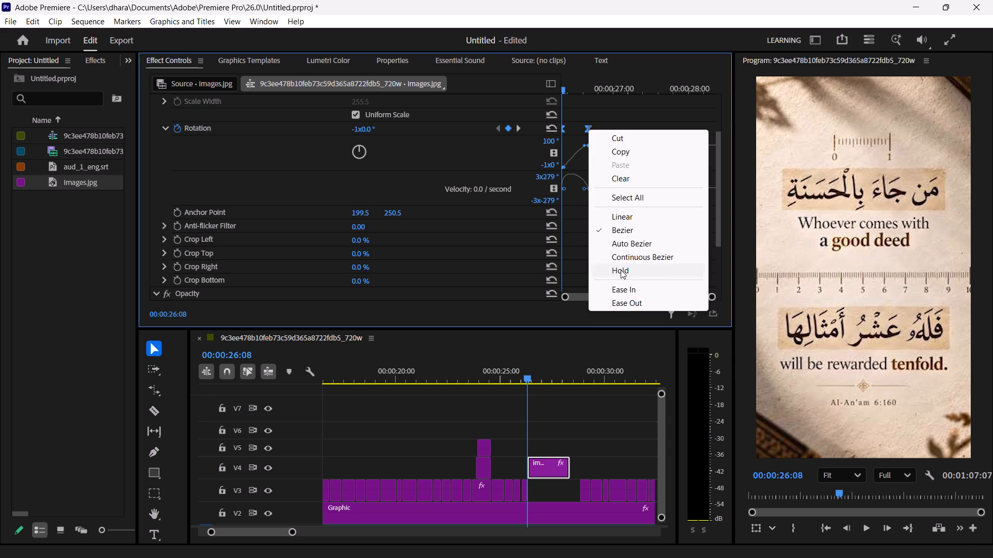
{"action": "left_click", "coordinate": [624, 304]}
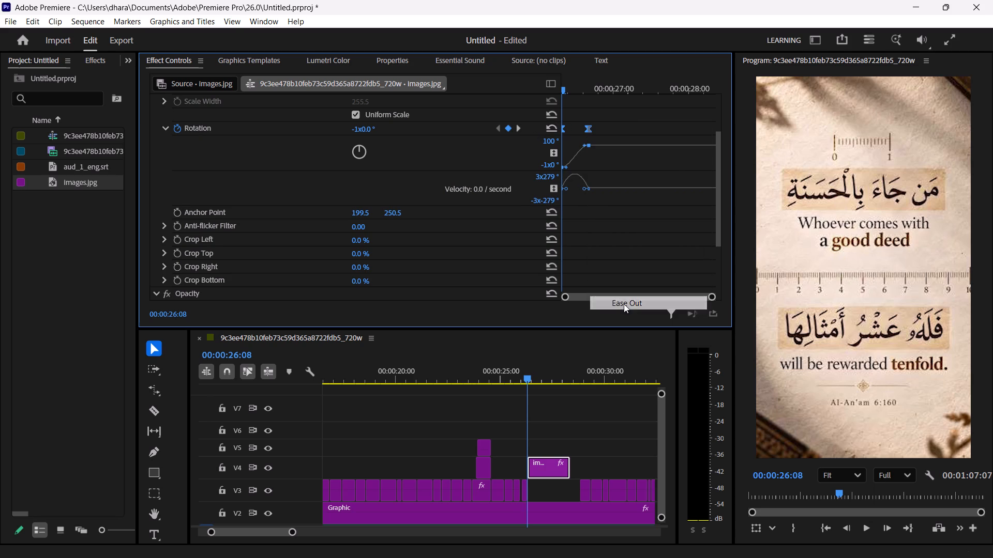
Play back the start of the images.jpg clip to review its eased rotation.
{"action": "key", "text": "space"}
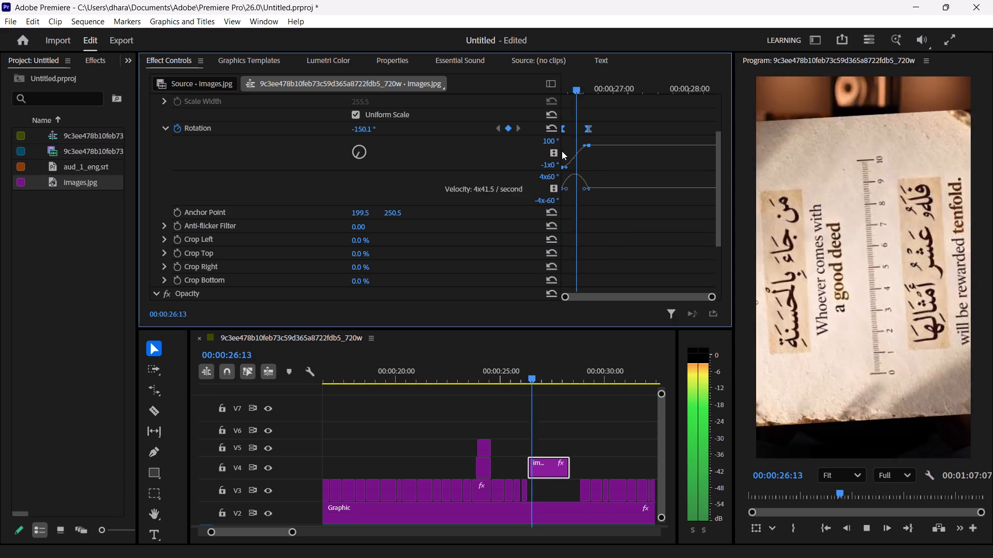
{"action": "key", "text": "space"}
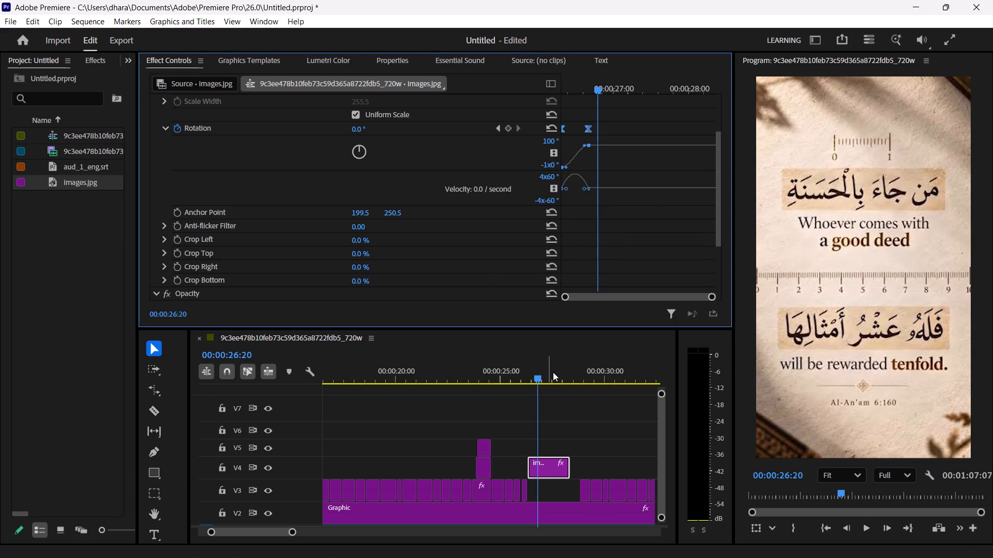
{"action": "left_click", "coordinate": [523, 376]}
{"action": "key", "text": "space"}
{"action": "key", "text": "space"}
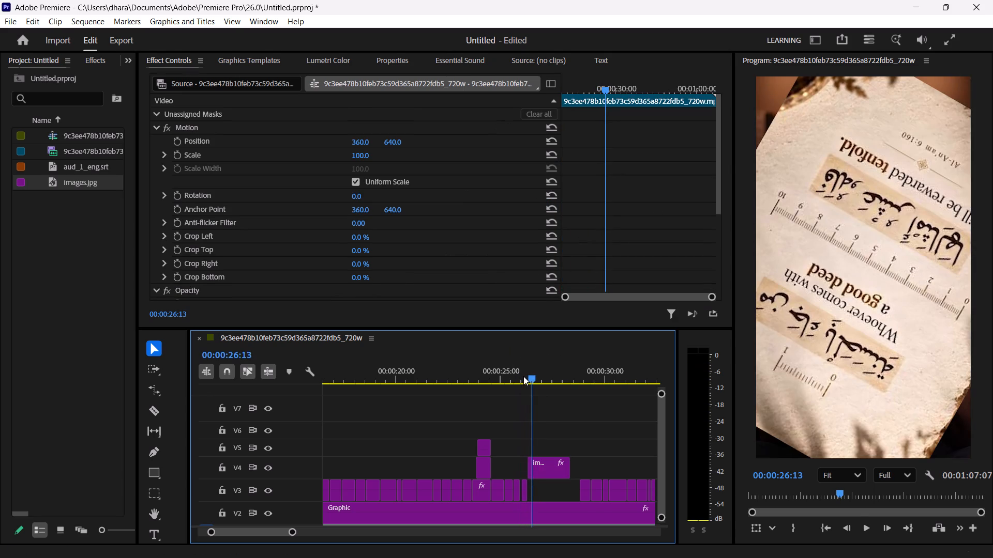
Reshape the images.jpg clip's Rotation curve, raising the end keyframe to about 73.2° and pulling the first keyframe's handle steeply upward.
{"action": "left_click", "coordinate": [546, 470]}
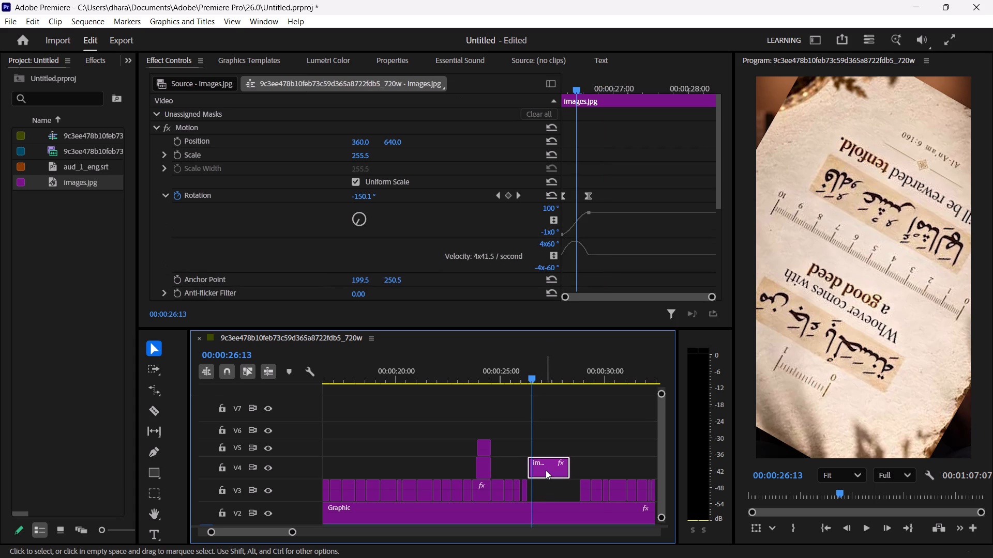
{"action": "left_click", "coordinate": [644, 179]}
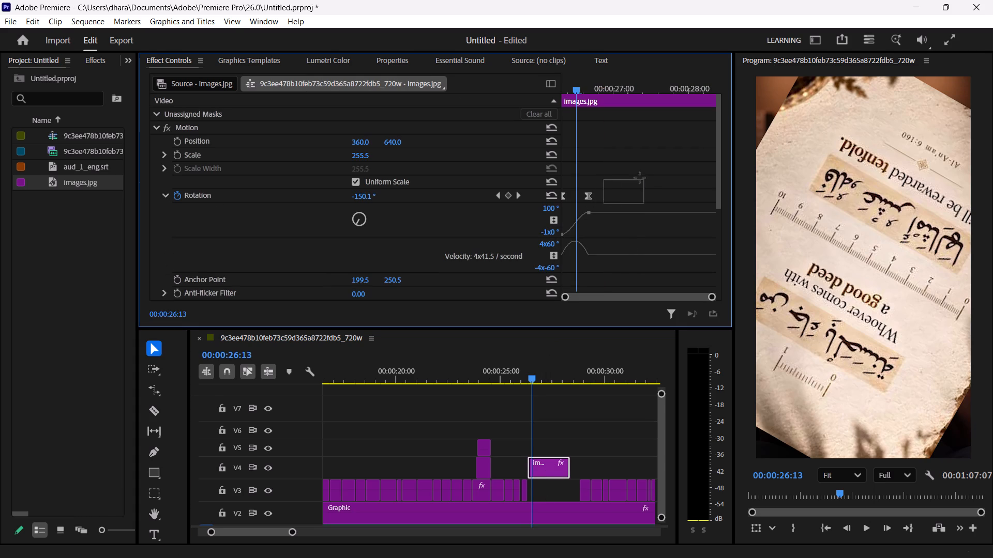
{"action": "left_click_drag", "start_coordinate": [589, 213], "coordinate": [588, 213]}
{"action": "left_click_drag", "start_coordinate": [588, 213], "coordinate": [579, 209]}
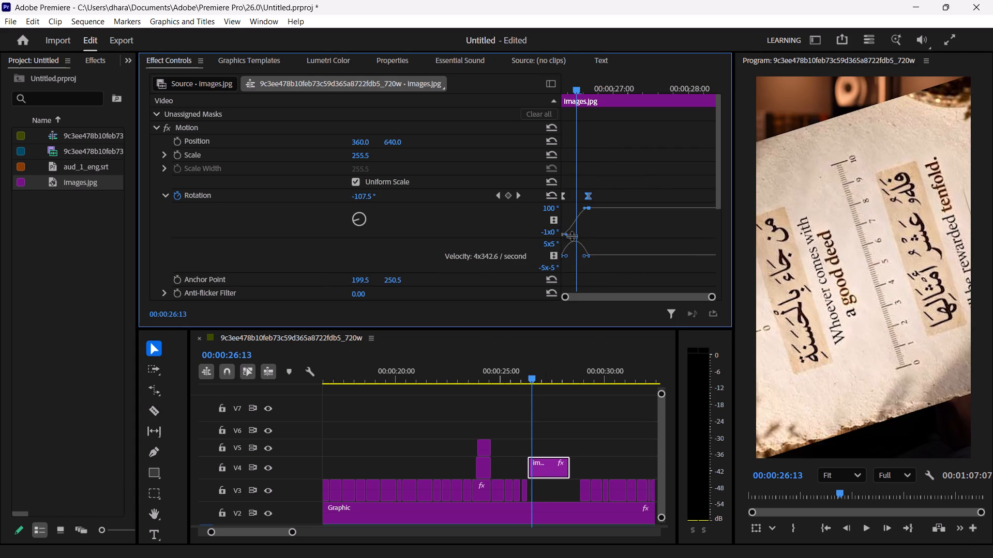
{"action": "left_click_drag", "start_coordinate": [564, 235], "coordinate": [564, 222]}
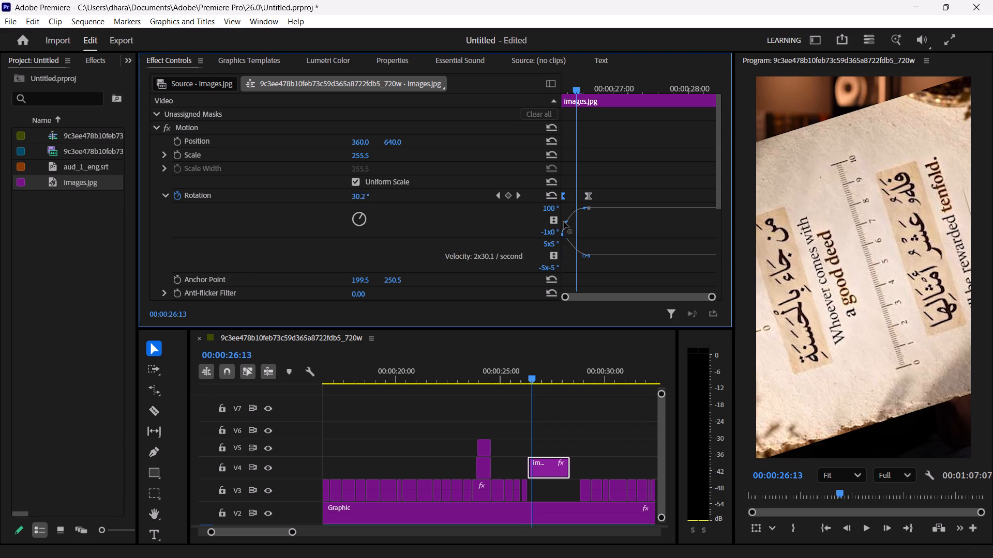
{"action": "left_click_drag", "start_coordinate": [564, 222], "coordinate": [554, 217]}
Play the sequence from 00:00:24:14 through the images.jpg clip to review the reshaped rotation.
{"action": "left_click", "coordinate": [492, 382]}
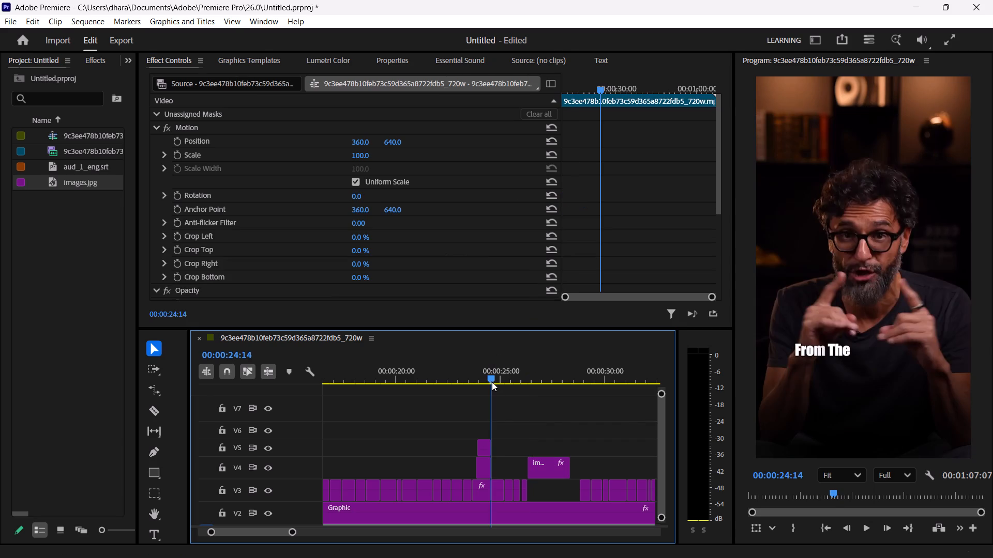
{"action": "key", "text": "space"}
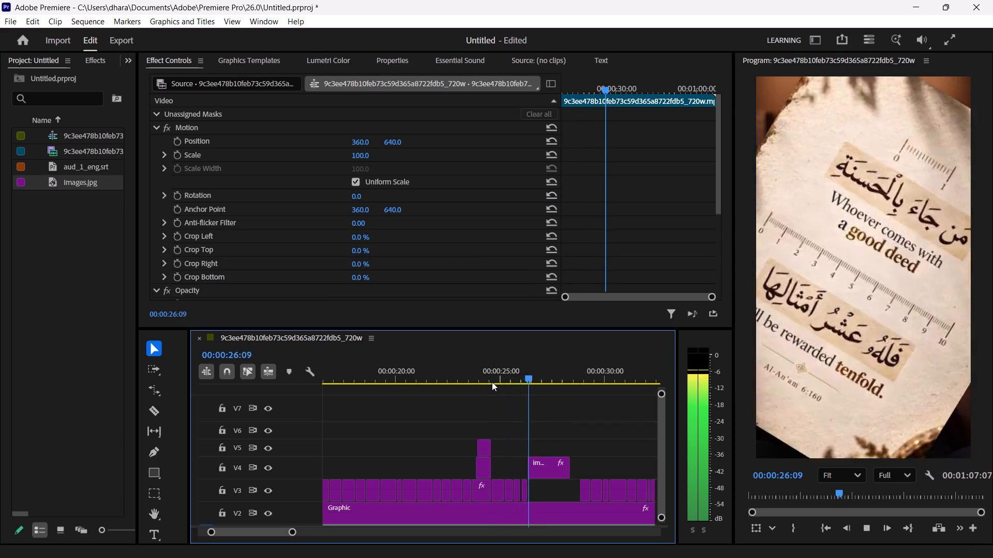
{"action": "key", "text": "space"}
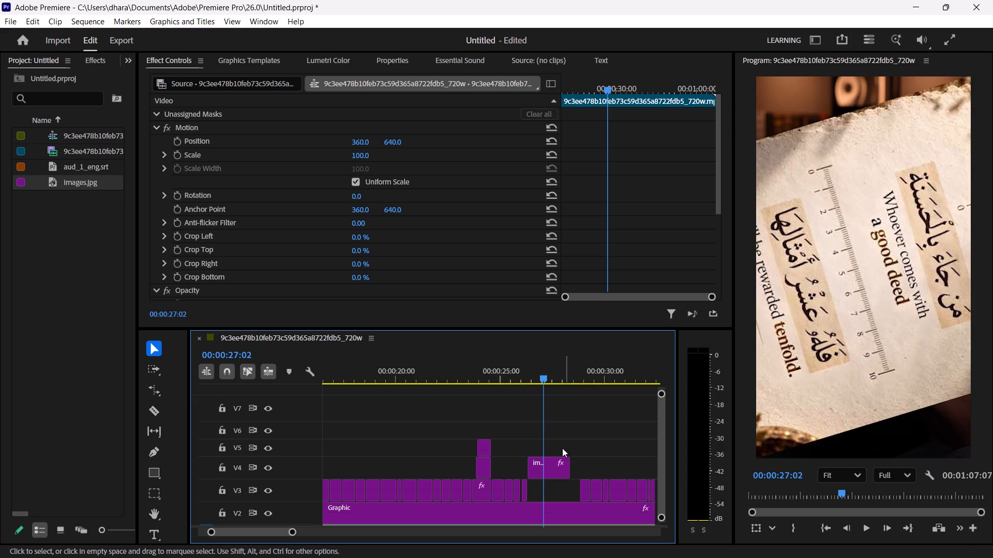
{"action": "key", "text": "space"}
{"action": "key", "text": "space"}
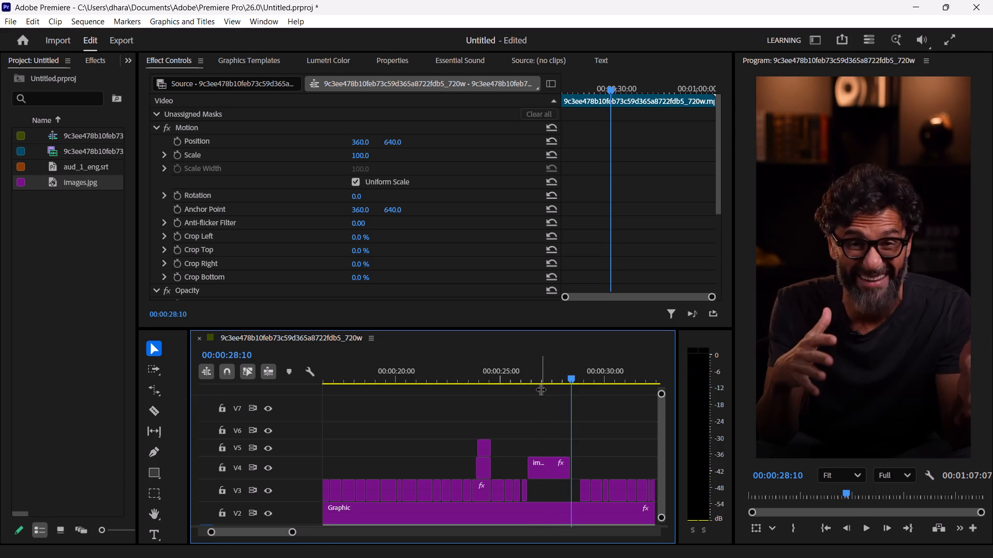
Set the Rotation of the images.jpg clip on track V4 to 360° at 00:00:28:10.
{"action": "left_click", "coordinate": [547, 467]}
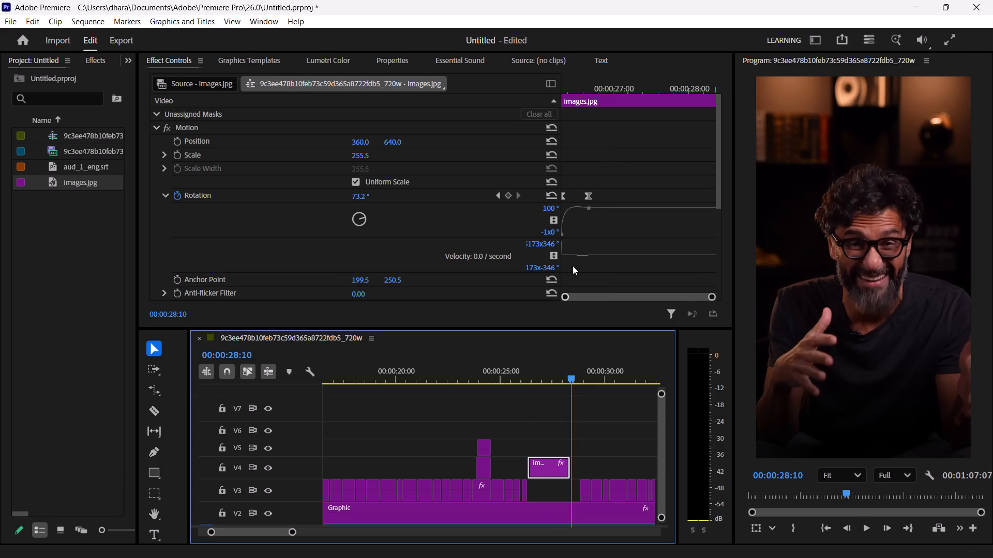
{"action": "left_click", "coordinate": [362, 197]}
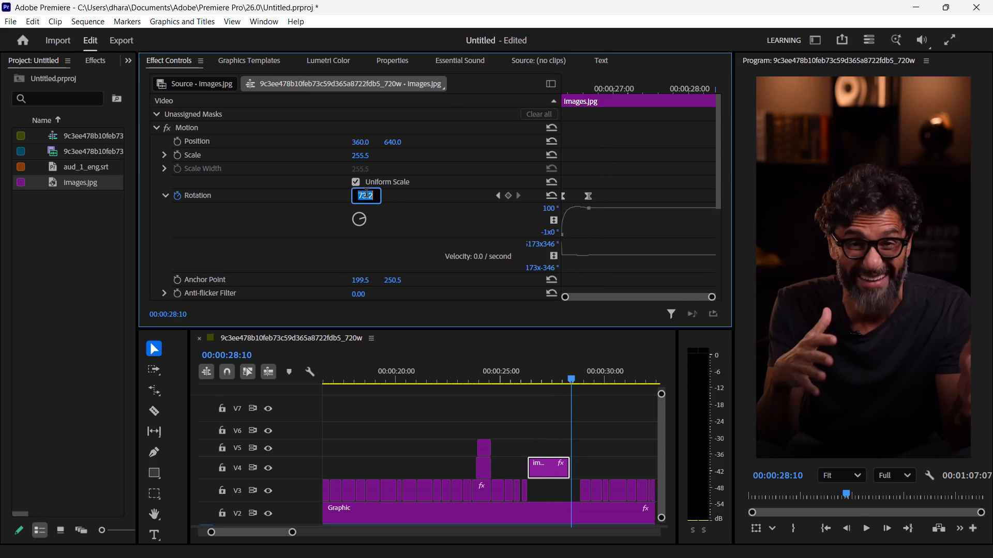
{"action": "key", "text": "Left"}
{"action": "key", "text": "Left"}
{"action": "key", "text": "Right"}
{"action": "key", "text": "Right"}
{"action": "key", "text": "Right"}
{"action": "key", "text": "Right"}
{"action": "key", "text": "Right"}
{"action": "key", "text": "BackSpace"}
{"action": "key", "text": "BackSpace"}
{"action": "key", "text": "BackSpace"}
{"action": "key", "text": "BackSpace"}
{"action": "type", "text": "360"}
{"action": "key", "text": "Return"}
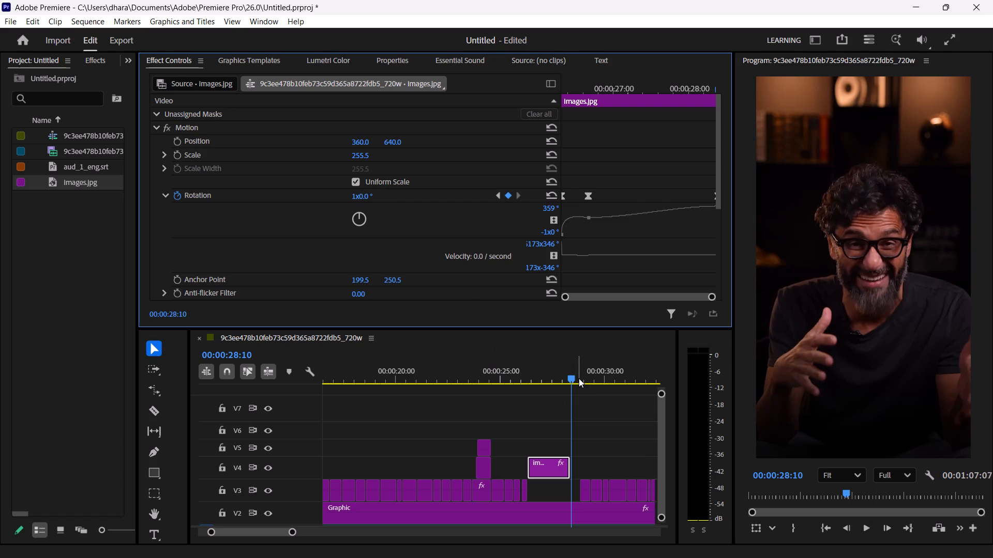
Delete all Rotation keyframes of the images.jpg clip and turn off its Rotation animation.
{"action": "left_click", "coordinate": [574, 378]}
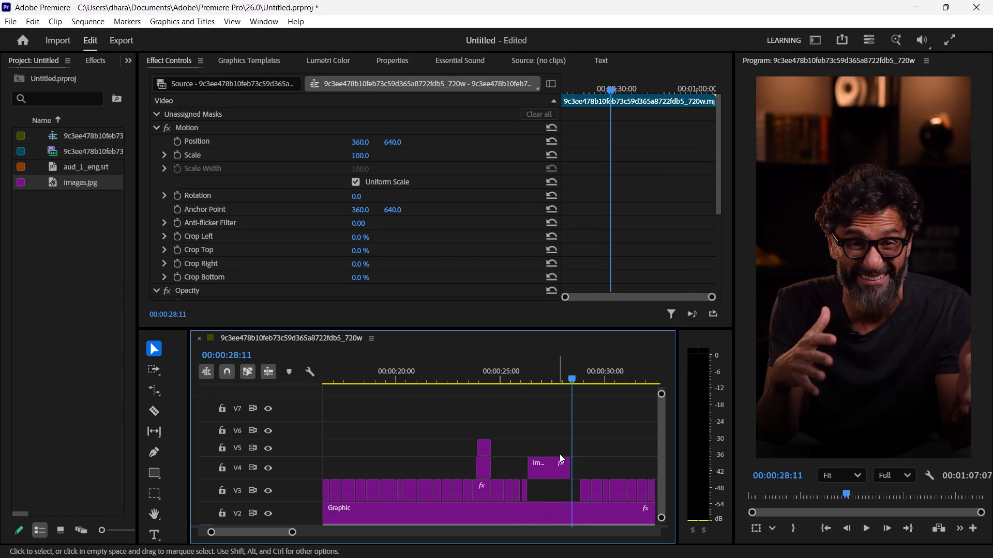
{"action": "left_click", "coordinate": [548, 467]}
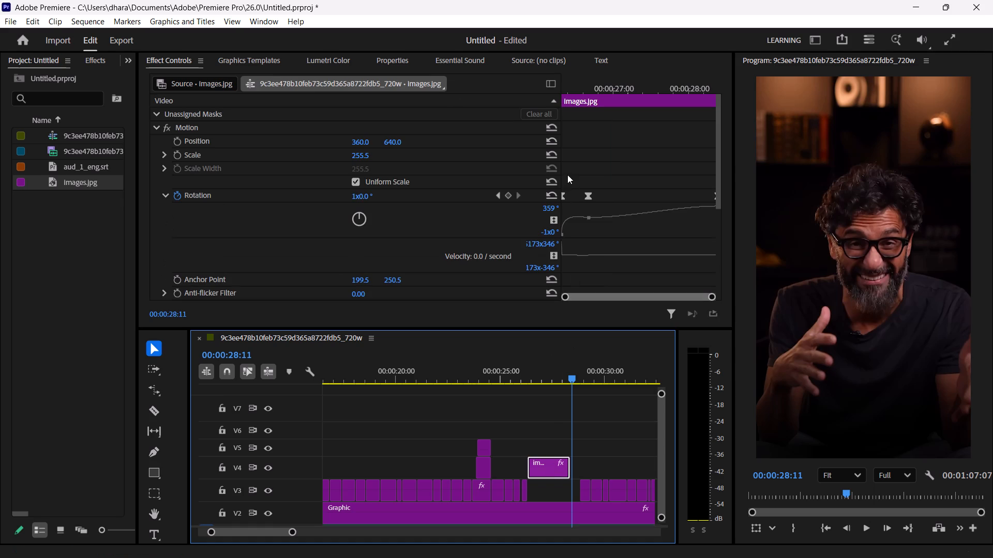
{"action": "left_click_drag", "start_coordinate": [561, 166], "coordinate": [772, 270]}
{"action": "key", "text": "Delete"}
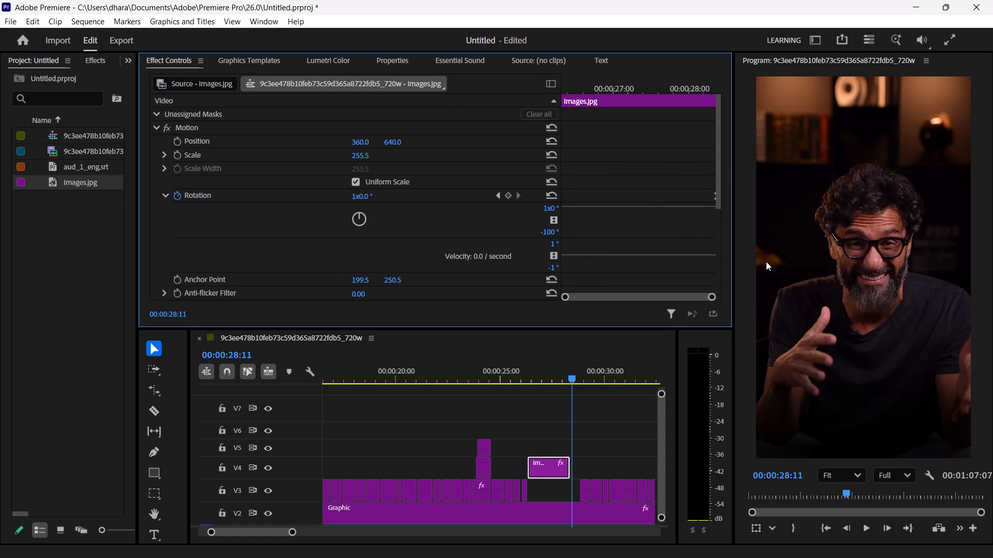
{"action": "left_click_drag", "start_coordinate": [680, 156], "coordinate": [743, 229]}
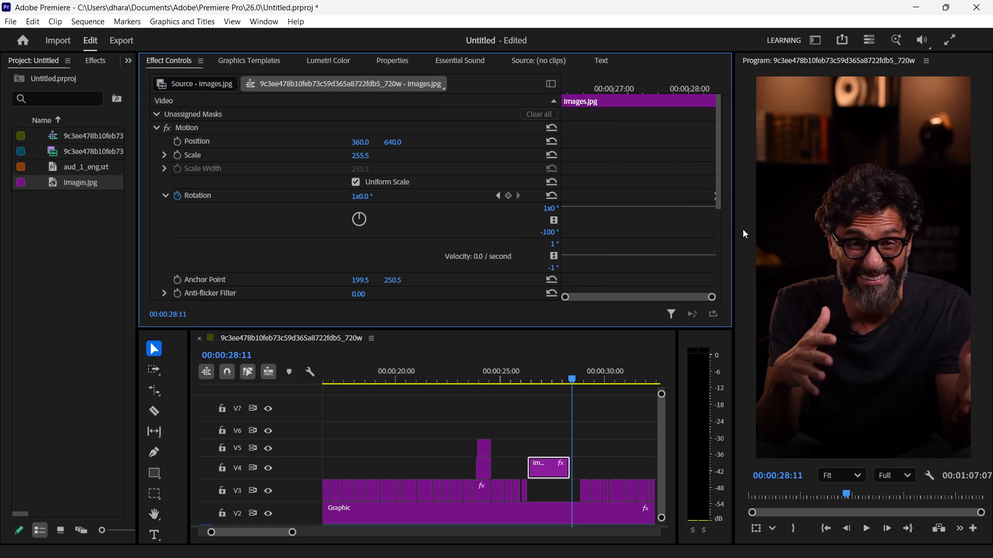
{"action": "left_click", "coordinate": [176, 193]}
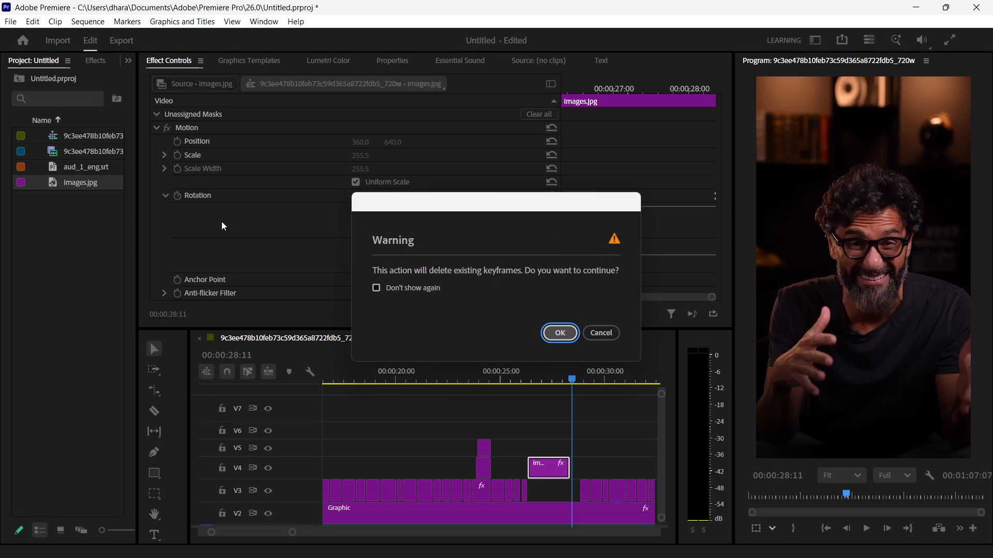
{"action": "left_click", "coordinate": [561, 329]}
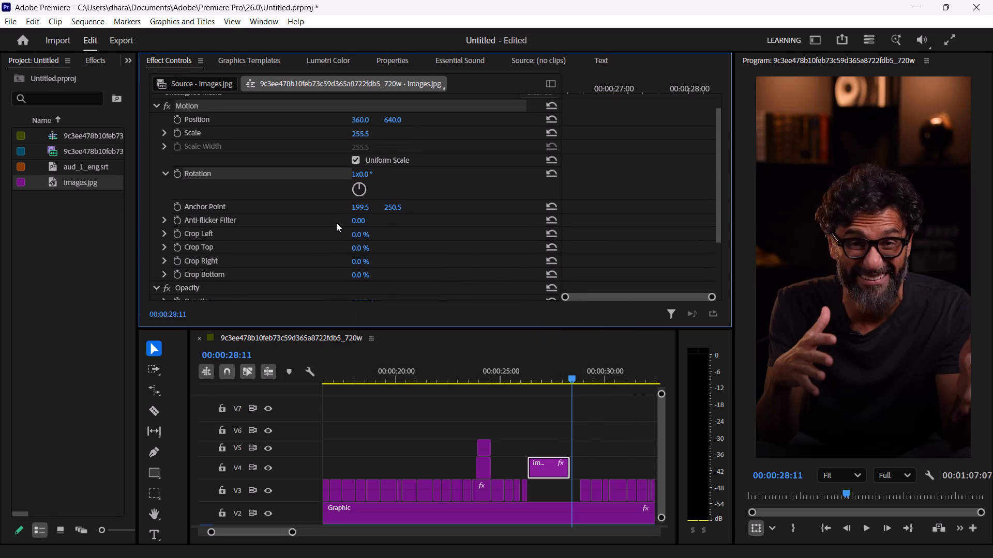
Place the playhead on the first frame of the images.jpg clip, at 00:00:26:08.
{"action": "scroll", "coordinate": [336, 223], "scroll_direction": "down", "scroll_amount": 1}
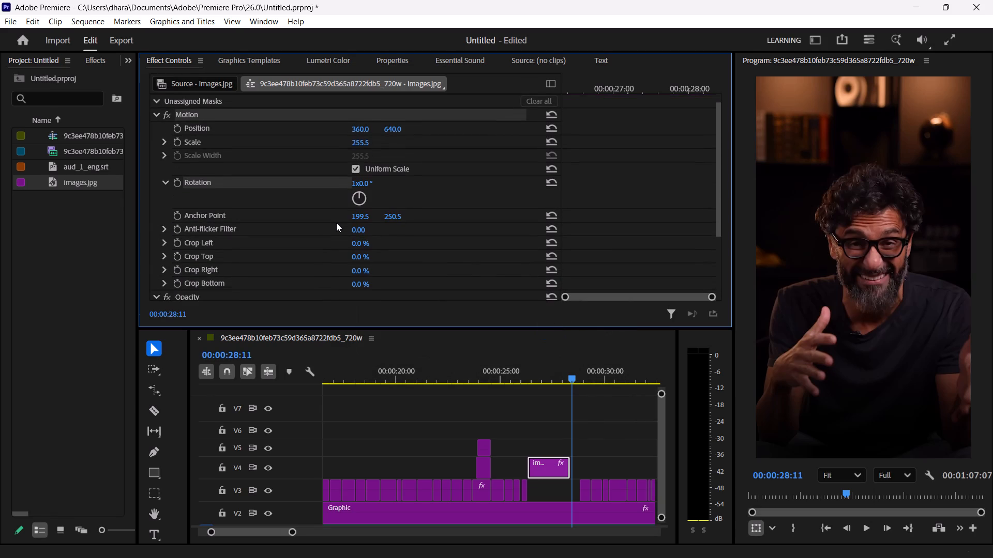
{"action": "scroll", "coordinate": [336, 223], "scroll_direction": "up", "scroll_amount": 1}
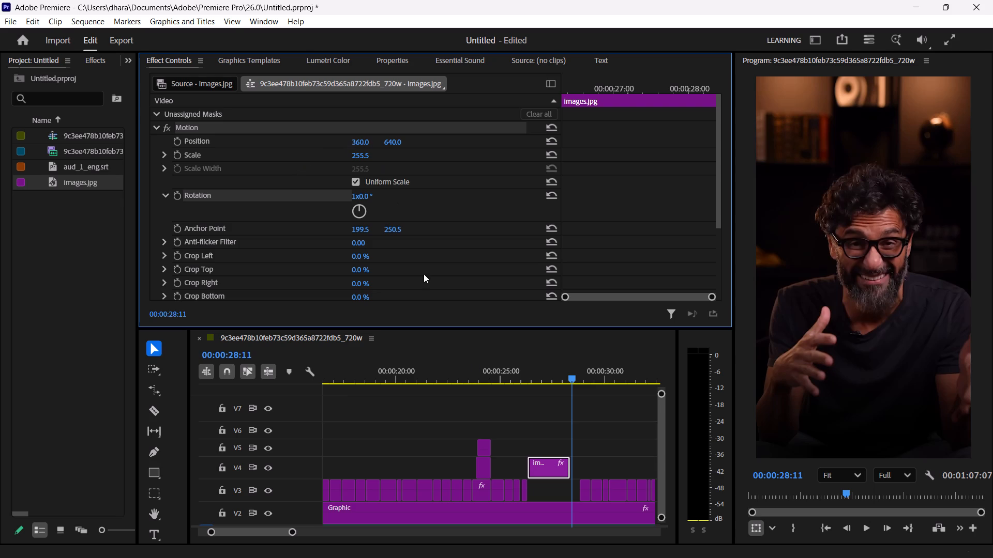
{"action": "left_click", "coordinate": [525, 378]}
{"action": "key", "text": "space"}
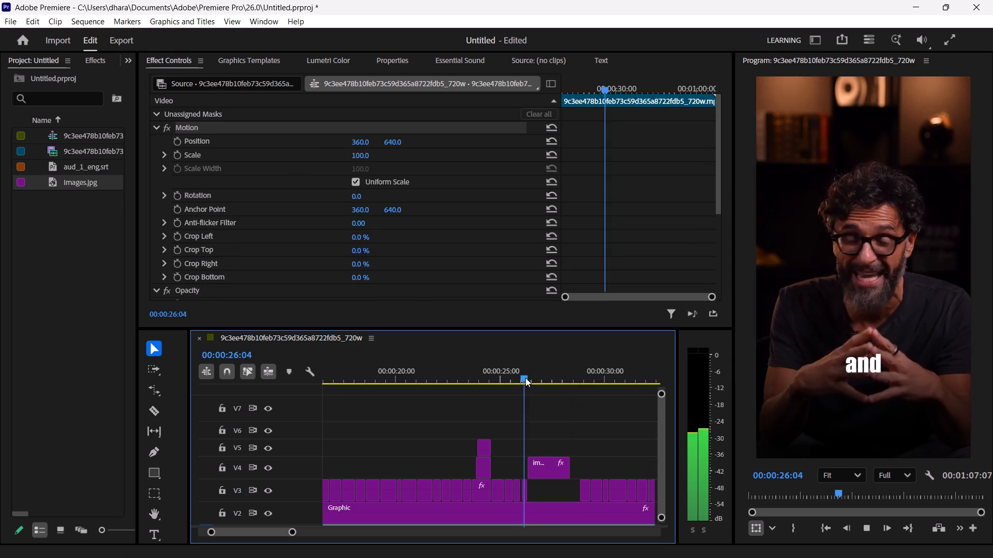
{"action": "key", "text": "space"}
{"action": "key", "text": "Left"}
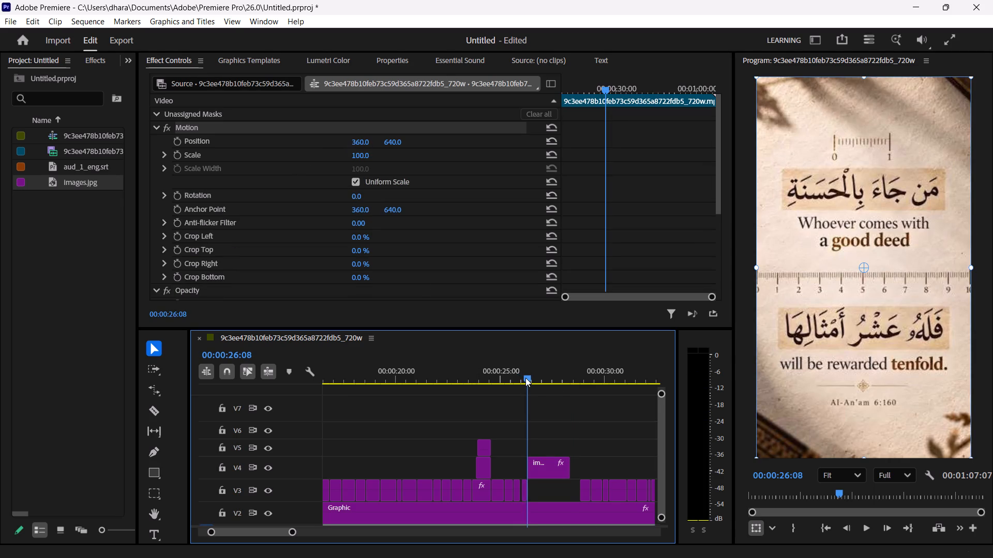
{"action": "key", "text": "Left"}
{"action": "key", "text": "Right"}
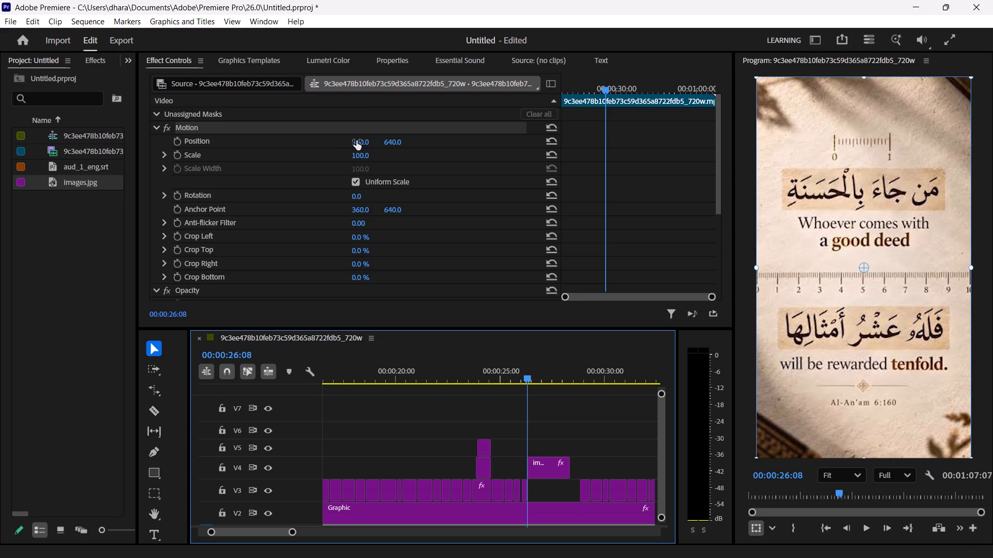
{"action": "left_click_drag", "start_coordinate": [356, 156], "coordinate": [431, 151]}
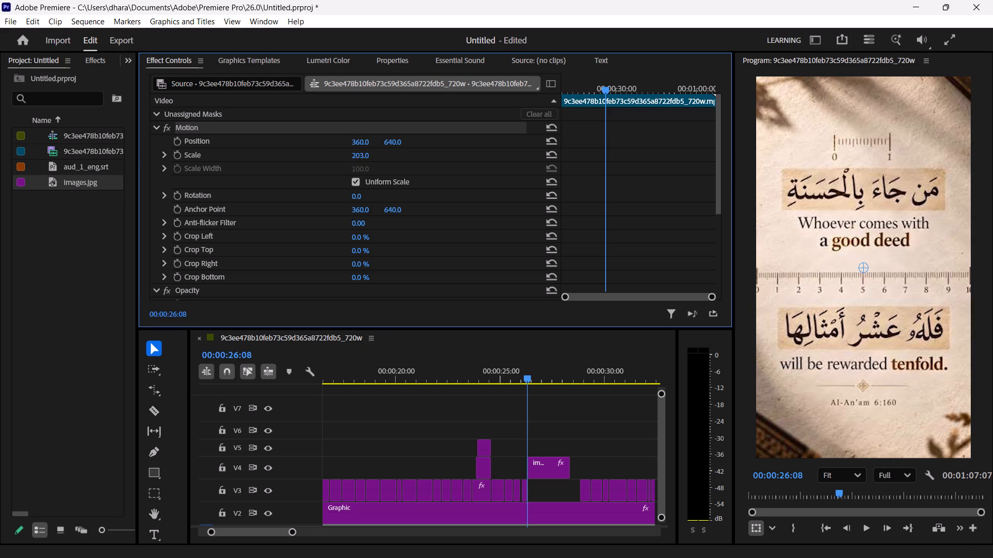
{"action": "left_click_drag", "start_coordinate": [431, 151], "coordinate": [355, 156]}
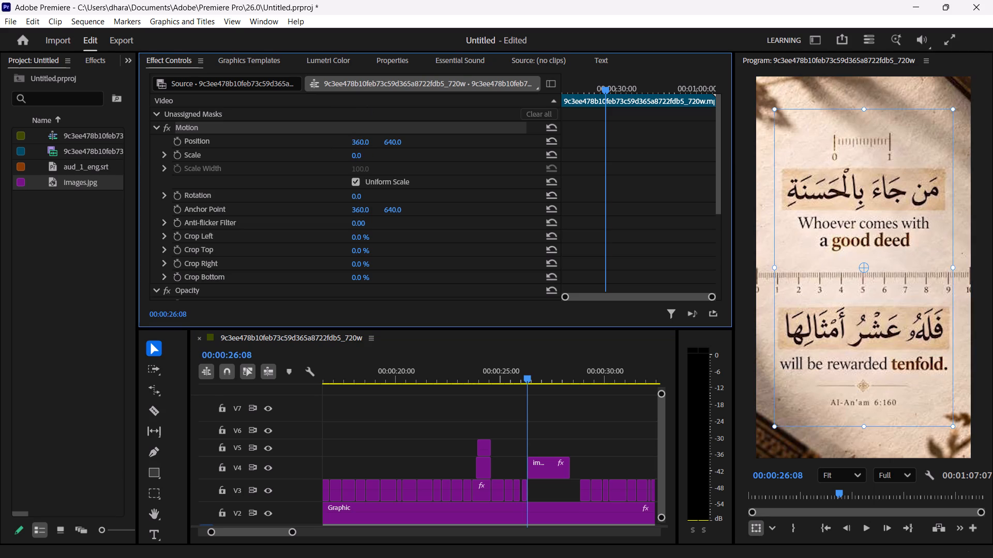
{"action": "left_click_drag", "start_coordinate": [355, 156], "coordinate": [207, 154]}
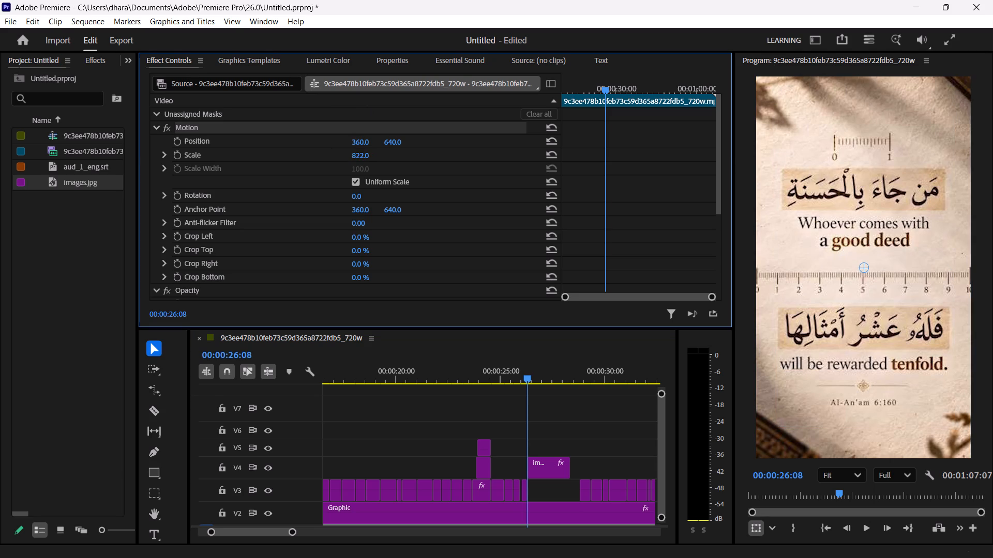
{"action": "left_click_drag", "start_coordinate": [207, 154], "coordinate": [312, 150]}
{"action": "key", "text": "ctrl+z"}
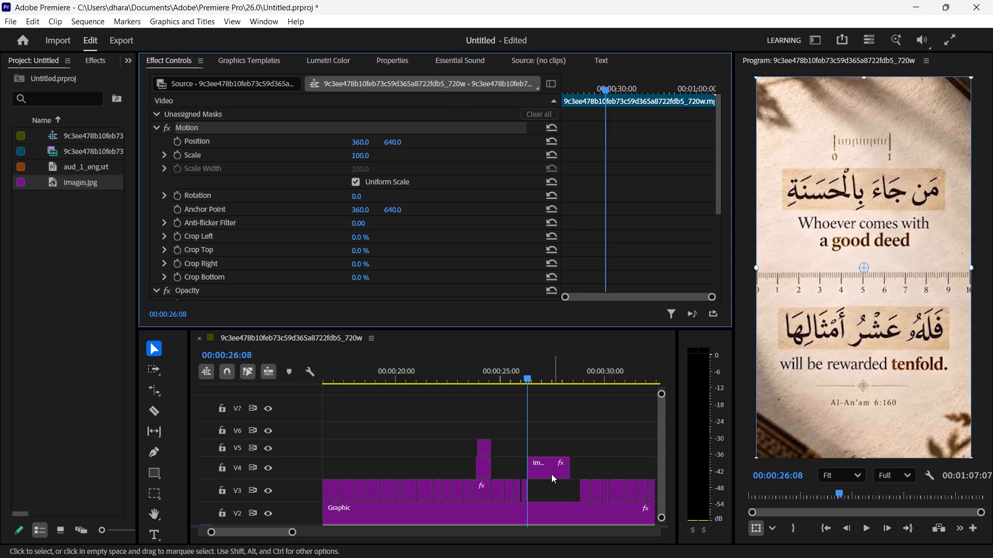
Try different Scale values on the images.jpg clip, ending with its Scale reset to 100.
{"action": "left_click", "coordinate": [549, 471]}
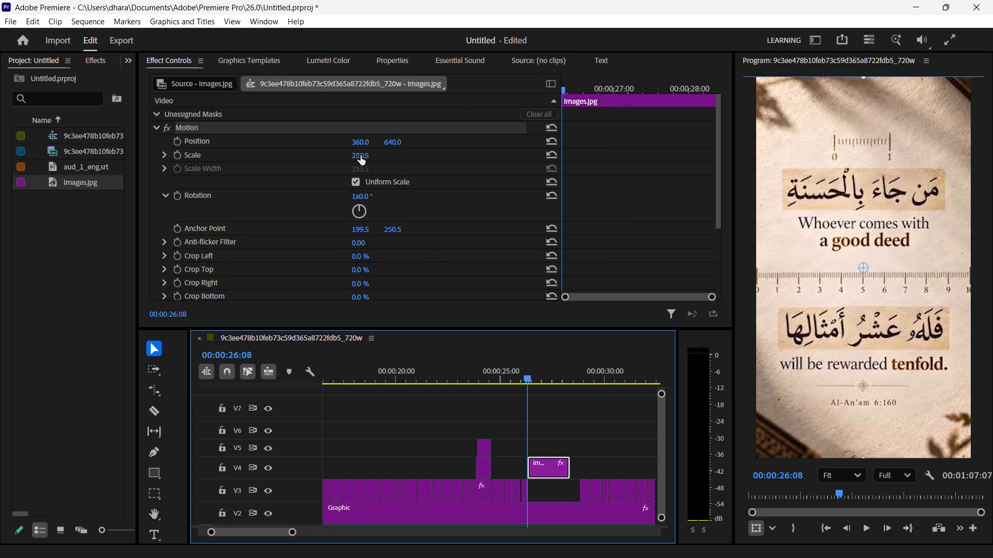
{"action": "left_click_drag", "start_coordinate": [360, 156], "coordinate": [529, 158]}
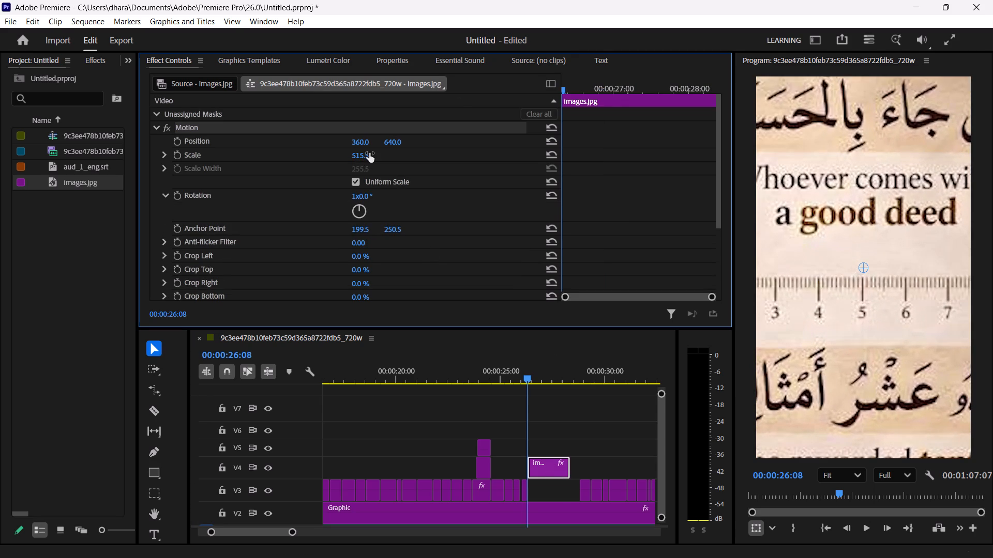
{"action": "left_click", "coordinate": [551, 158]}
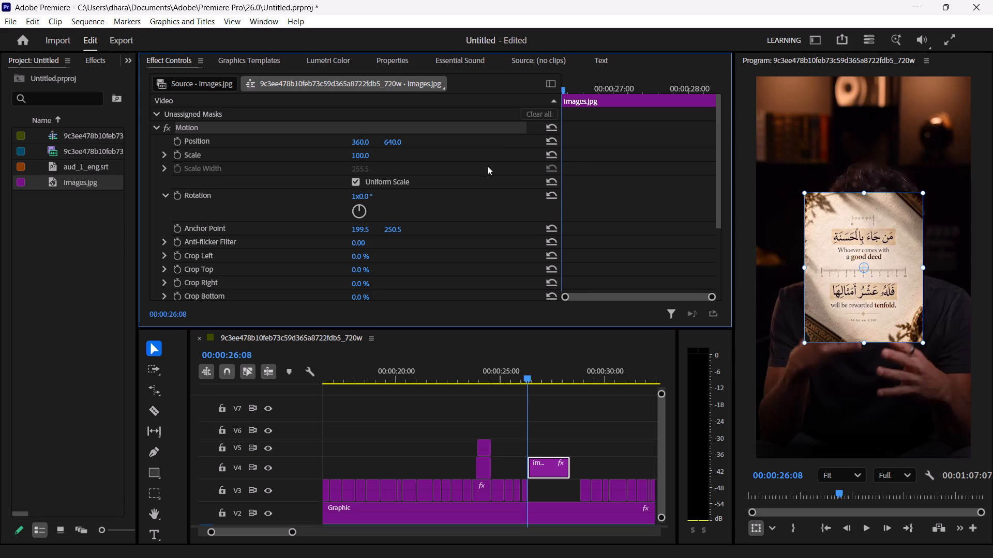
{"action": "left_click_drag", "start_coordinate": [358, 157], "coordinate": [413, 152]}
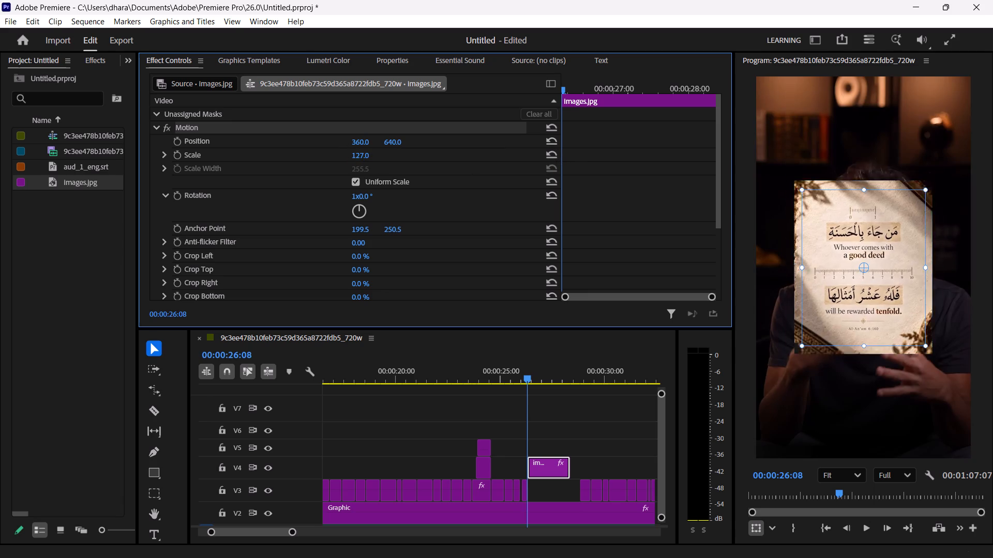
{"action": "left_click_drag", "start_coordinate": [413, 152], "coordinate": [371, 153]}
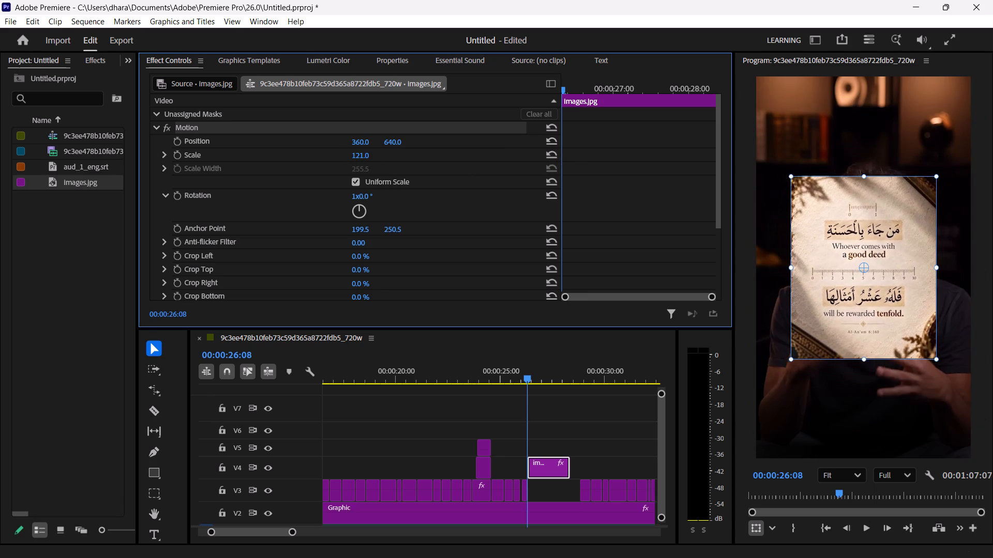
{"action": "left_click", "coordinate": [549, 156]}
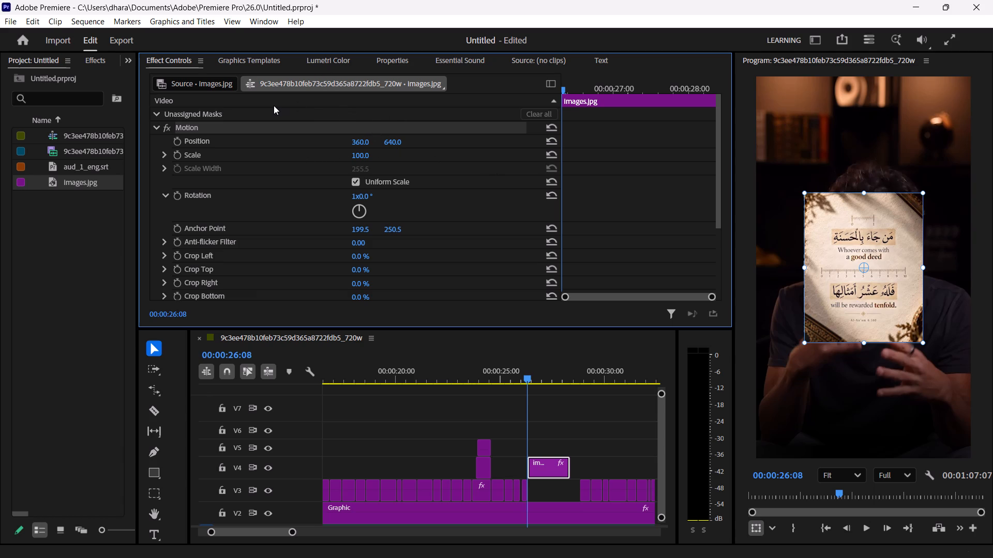
Make the images.jpg clip fill the vertical frame using the Fill transform option, and return to its effect settings.
{"action": "left_click", "coordinate": [262, 58]}
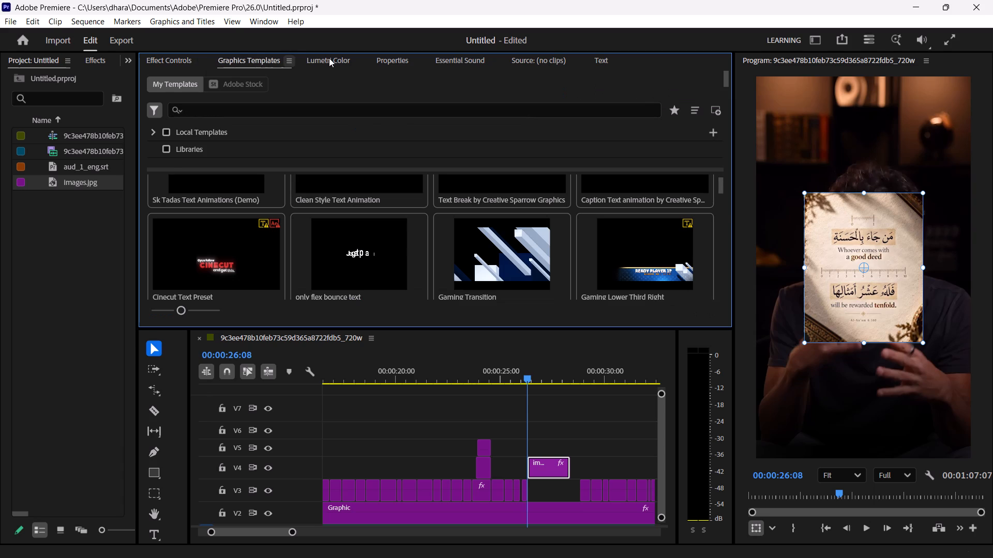
{"action": "left_click", "coordinate": [329, 58]}
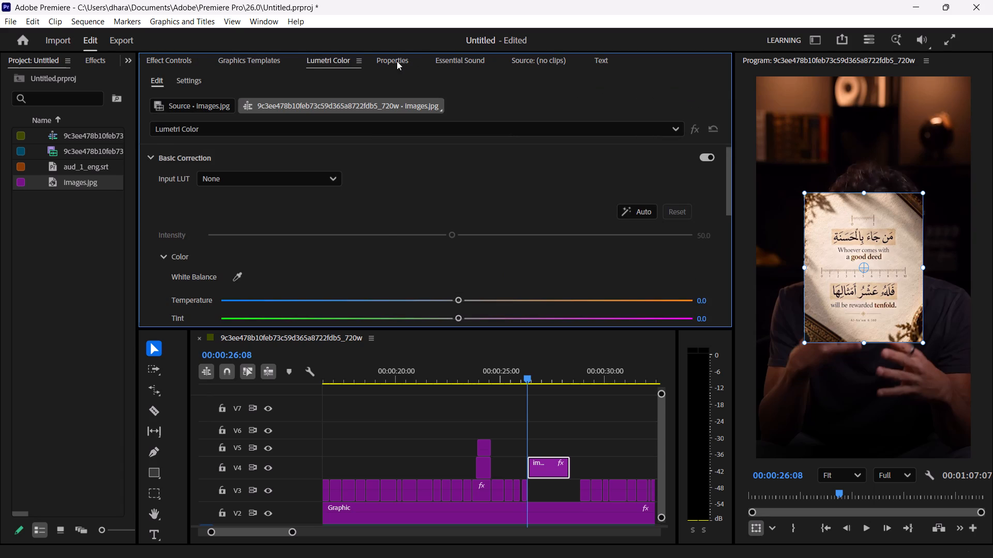
{"action": "left_click", "coordinate": [397, 61]}
{"action": "left_click", "coordinate": [330, 60]}
{"action": "left_click", "coordinate": [386, 55]}
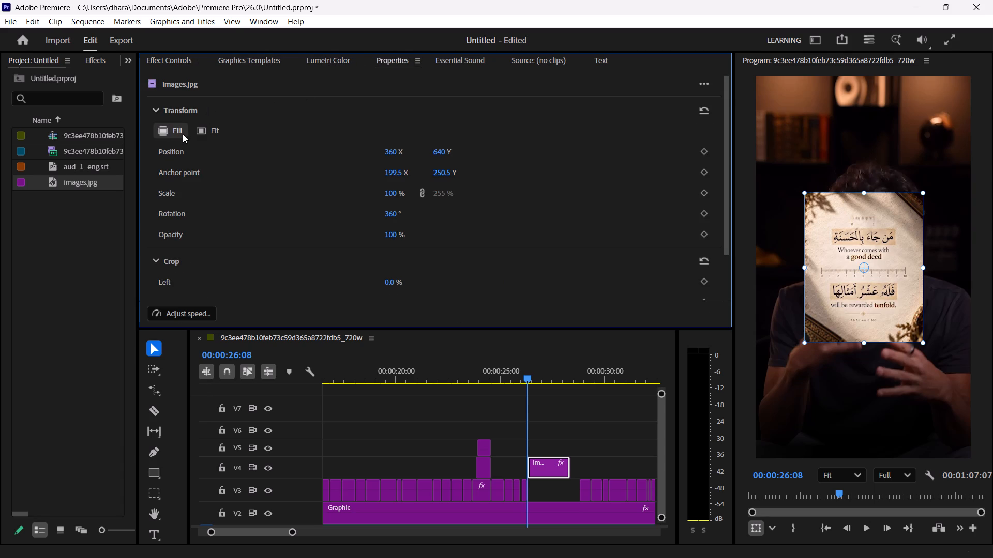
{"action": "left_click", "coordinate": [183, 134]}
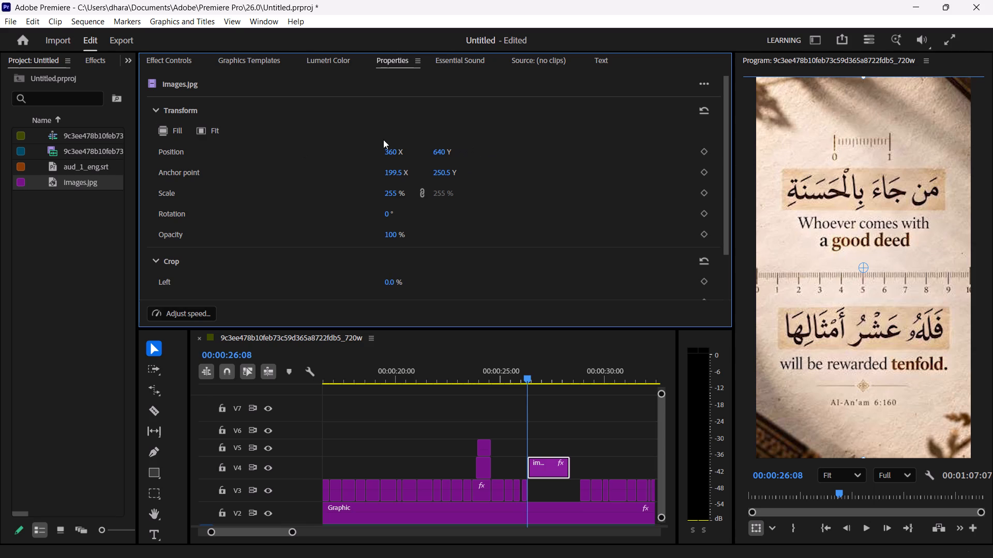
{"action": "left_click", "coordinate": [252, 58]}
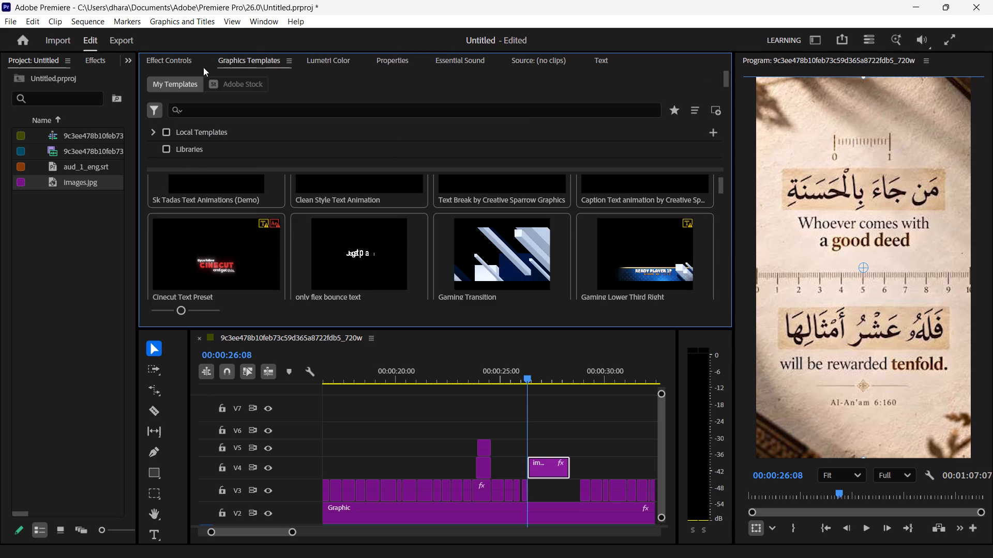
{"action": "left_click", "coordinate": [172, 65]}
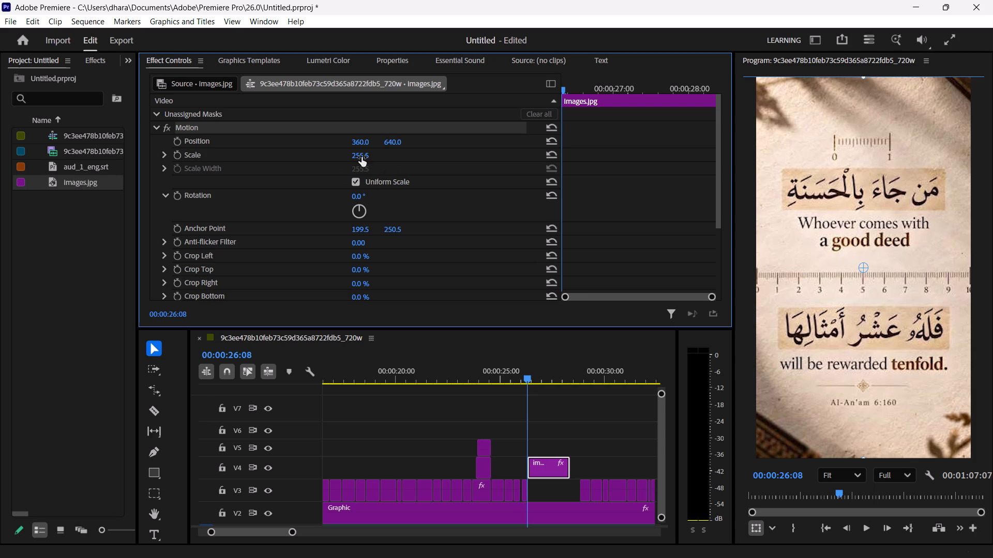
Reset the images.jpg clip's Scale to 100 and start its Scale animation with a keyframe on the clip's first frame.
{"action": "left_click", "coordinate": [552, 156]}
{"action": "left_click", "coordinate": [177, 158]}
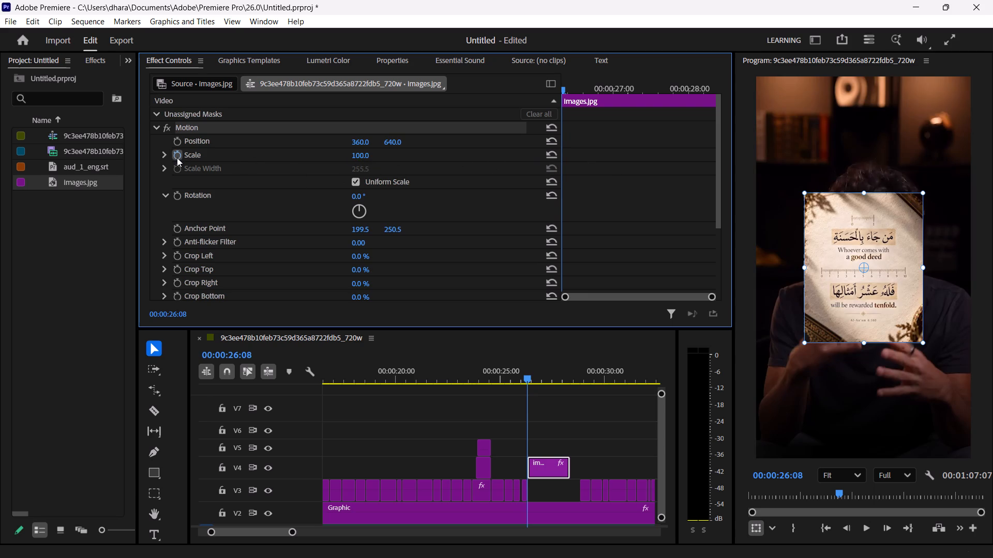
Add a second Scale keyframe of 255 to the images.jpg clip at 00:00:27:00.
{"action": "key", "text": "Right"}
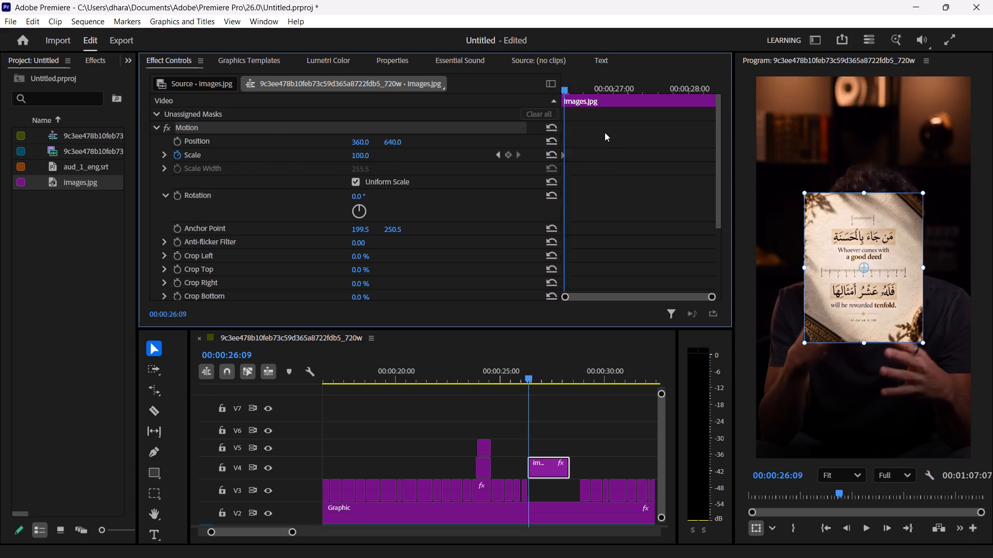
{"action": "key", "text": "Right"}
{"action": "key", "text": "Right"}
{"action": "key", "text": "Right"}
{"action": "key", "text": "Right"}
{"action": "key", "text": "Right"}
{"action": "key", "text": "Right"}
{"action": "key", "text": "Right"}
{"action": "key", "text": "Right"}
{"action": "key", "text": "Right"}
{"action": "key", "text": "Right"}
{"action": "key", "text": "Right"}
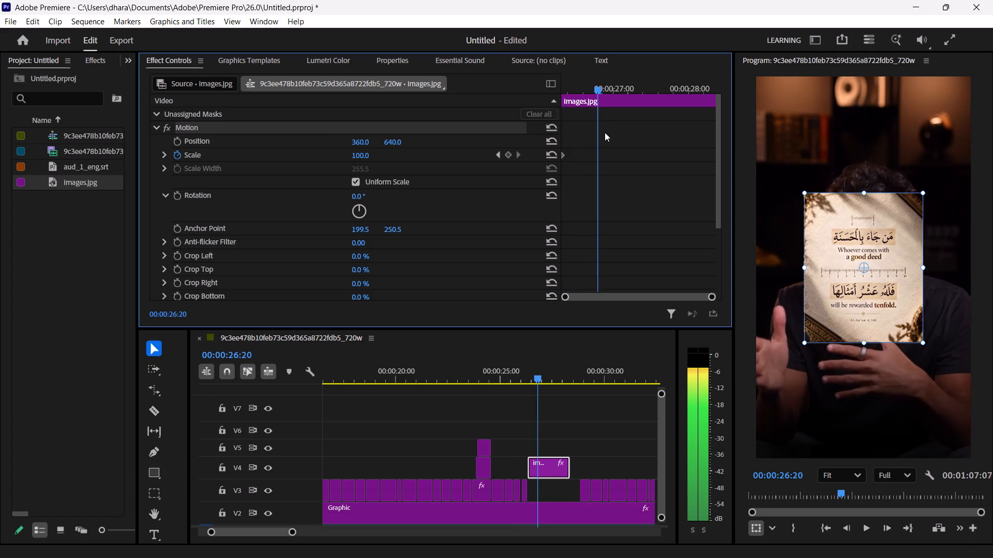
{"action": "key", "text": "Right"}
{"action": "key", "text": "Right"}
{"action": "key", "text": "Right"}
{"action": "key", "text": "Right"}
{"action": "key", "text": "Right"}
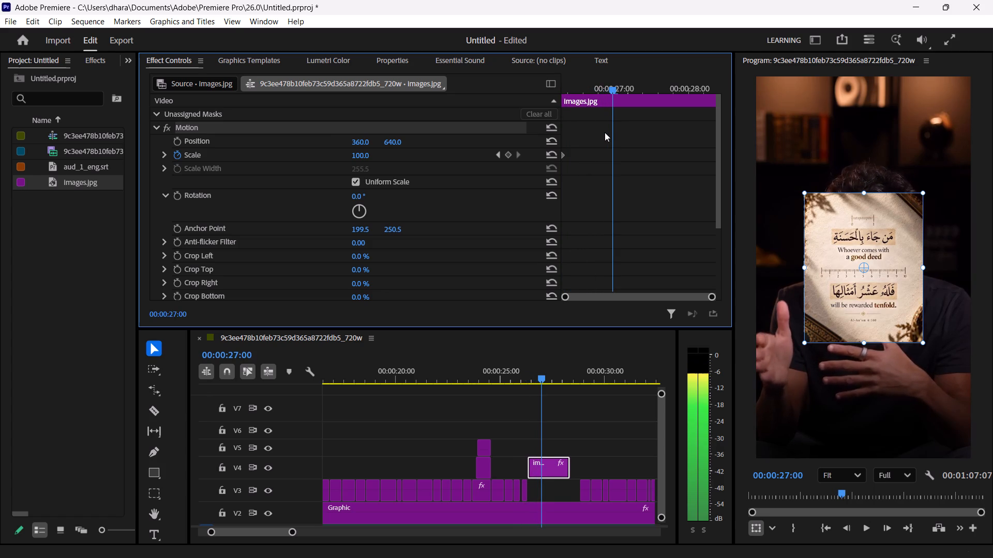
{"action": "left_click", "coordinate": [358, 155]}
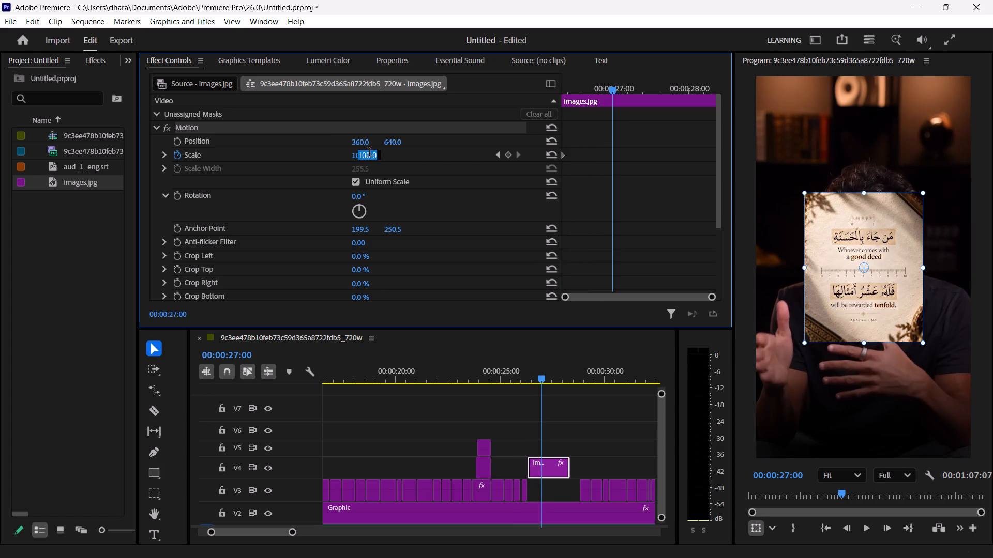
{"action": "type", "text": "255"}
{"action": "key", "text": "Return"}
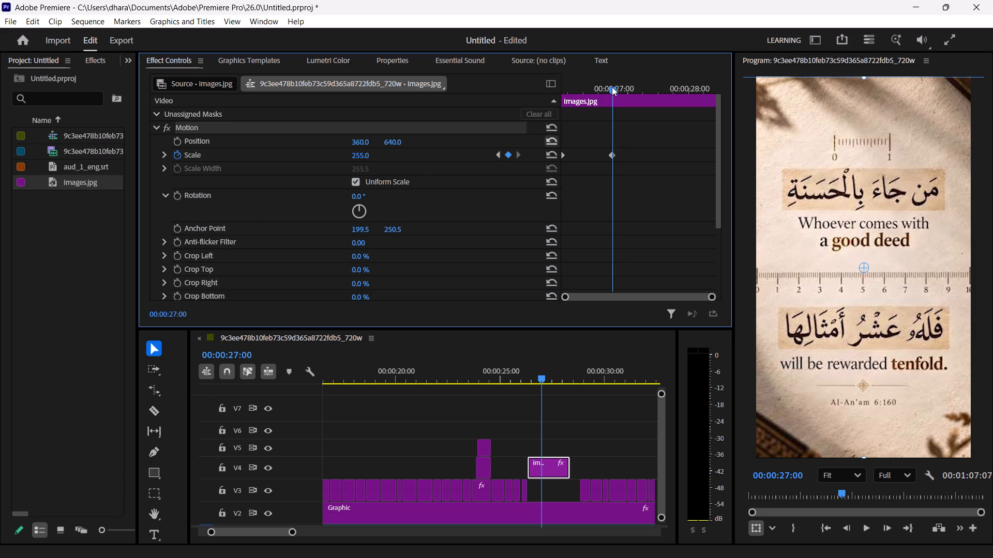
Play back the images.jpg clip's scale-up animation from the start of the clip.
{"action": "left_click_drag", "start_coordinate": [612, 87], "coordinate": [506, 108]}
{"action": "key", "text": "space"}
{"action": "key", "text": "space"}
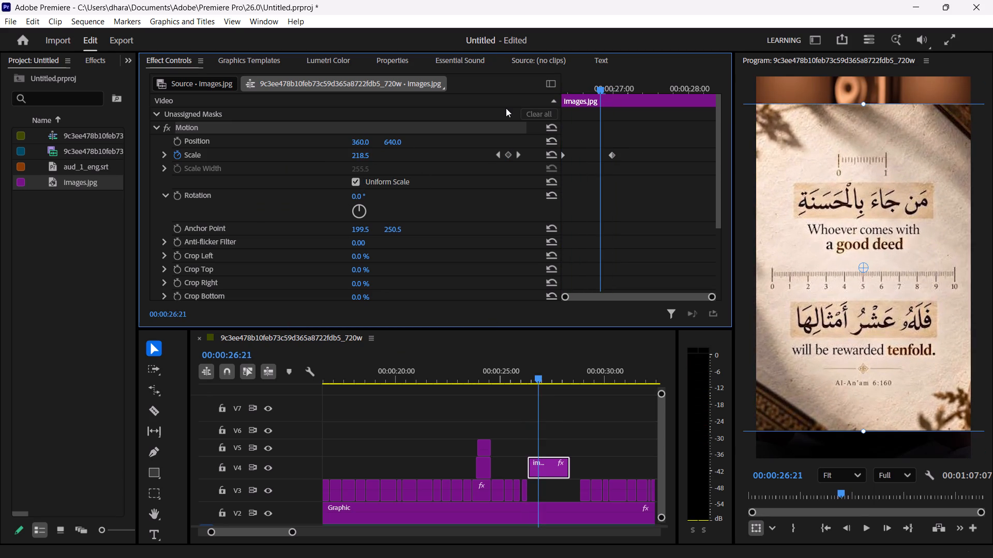
{"action": "key", "text": "space"}
{"action": "key", "text": "space"}
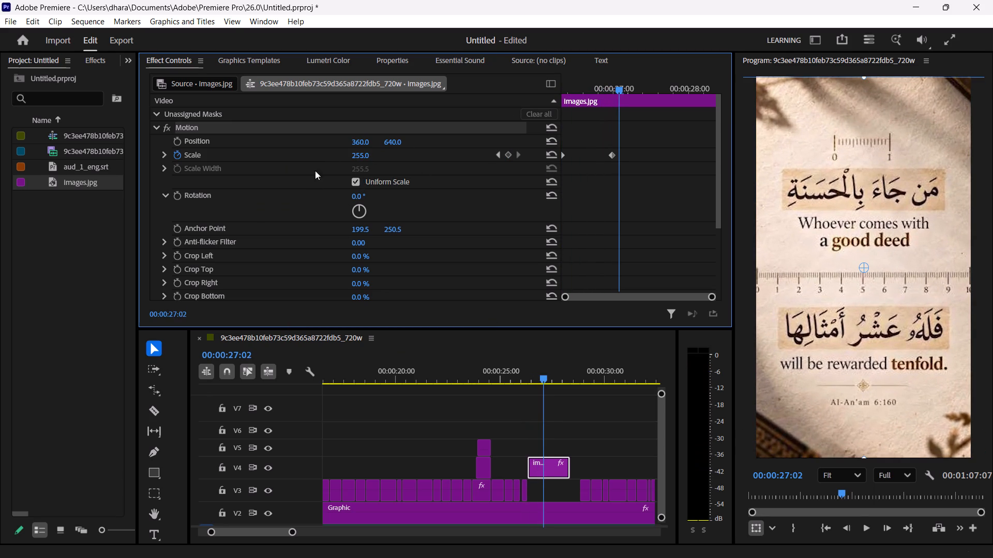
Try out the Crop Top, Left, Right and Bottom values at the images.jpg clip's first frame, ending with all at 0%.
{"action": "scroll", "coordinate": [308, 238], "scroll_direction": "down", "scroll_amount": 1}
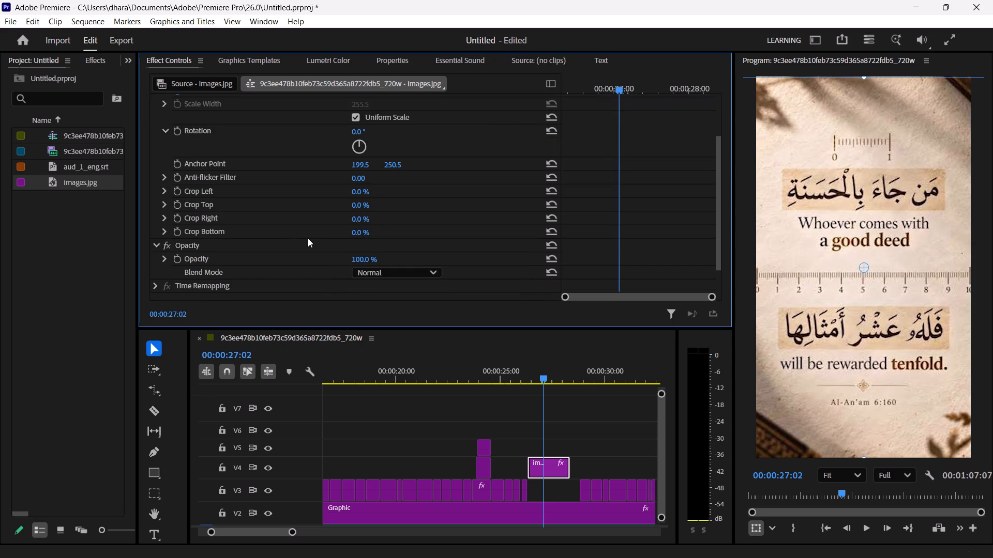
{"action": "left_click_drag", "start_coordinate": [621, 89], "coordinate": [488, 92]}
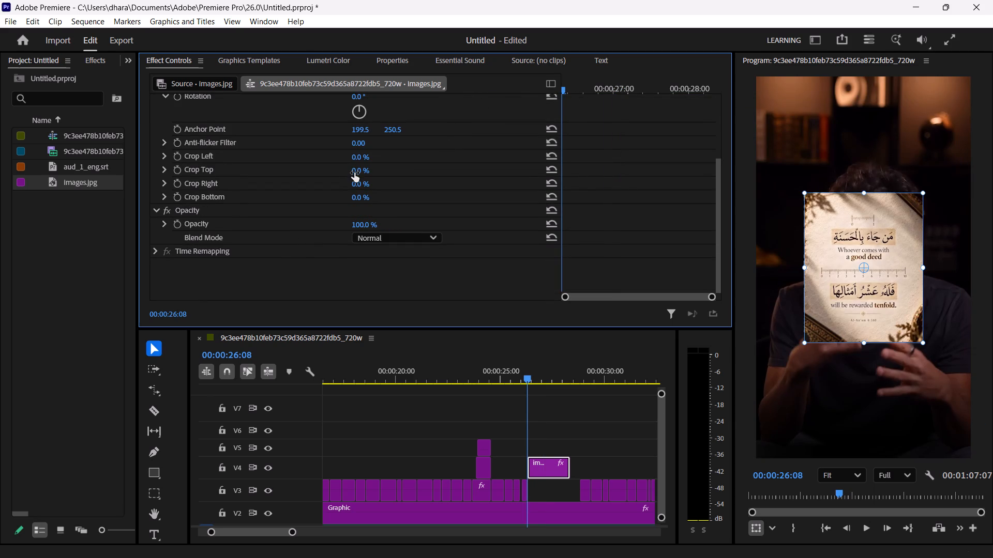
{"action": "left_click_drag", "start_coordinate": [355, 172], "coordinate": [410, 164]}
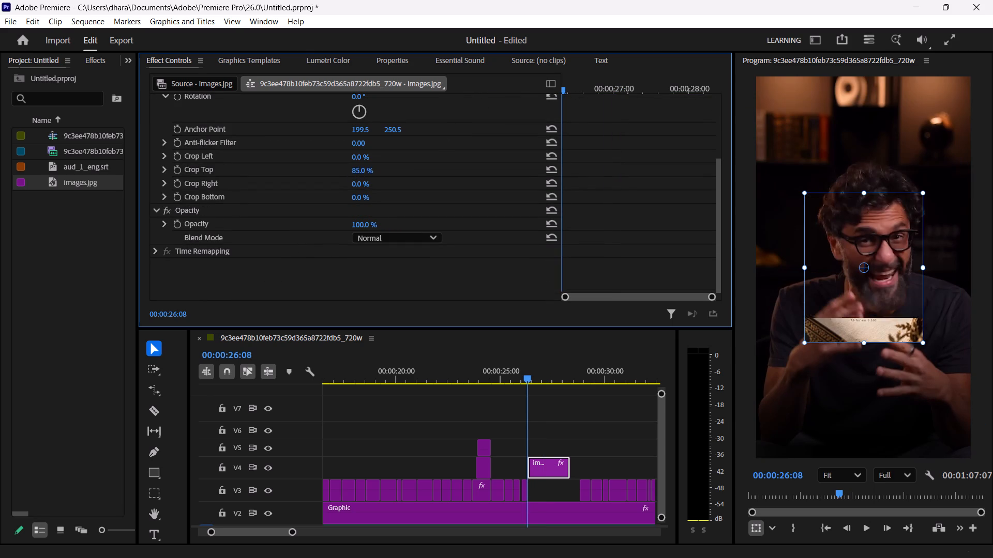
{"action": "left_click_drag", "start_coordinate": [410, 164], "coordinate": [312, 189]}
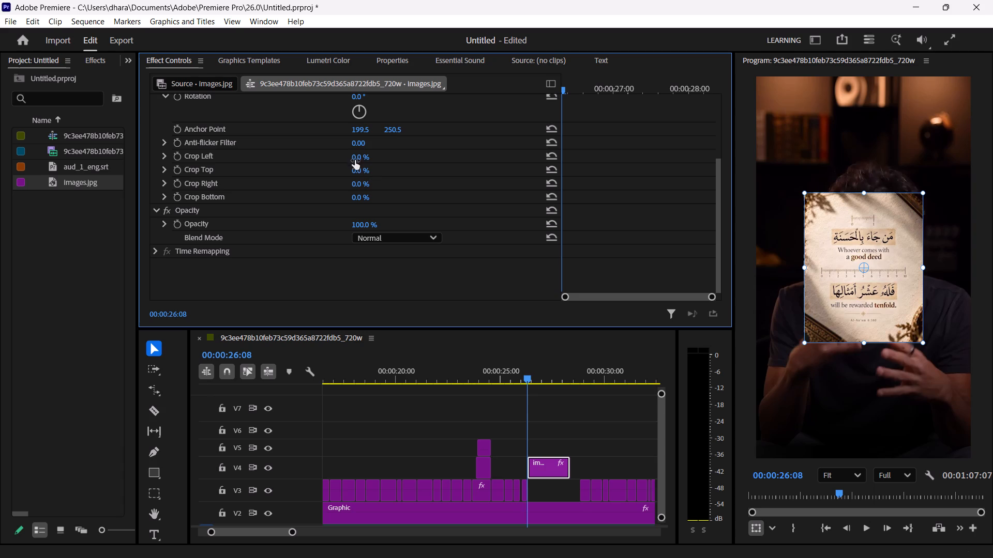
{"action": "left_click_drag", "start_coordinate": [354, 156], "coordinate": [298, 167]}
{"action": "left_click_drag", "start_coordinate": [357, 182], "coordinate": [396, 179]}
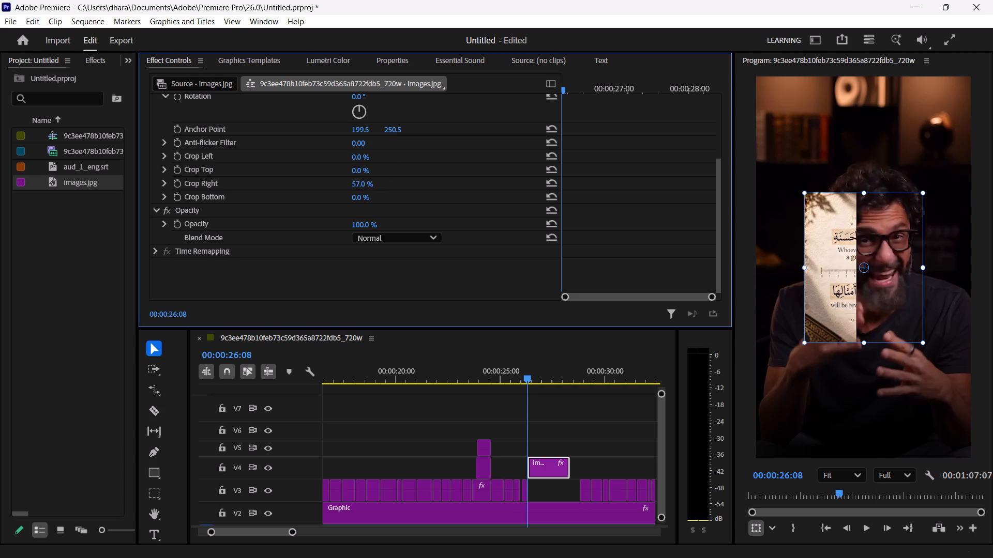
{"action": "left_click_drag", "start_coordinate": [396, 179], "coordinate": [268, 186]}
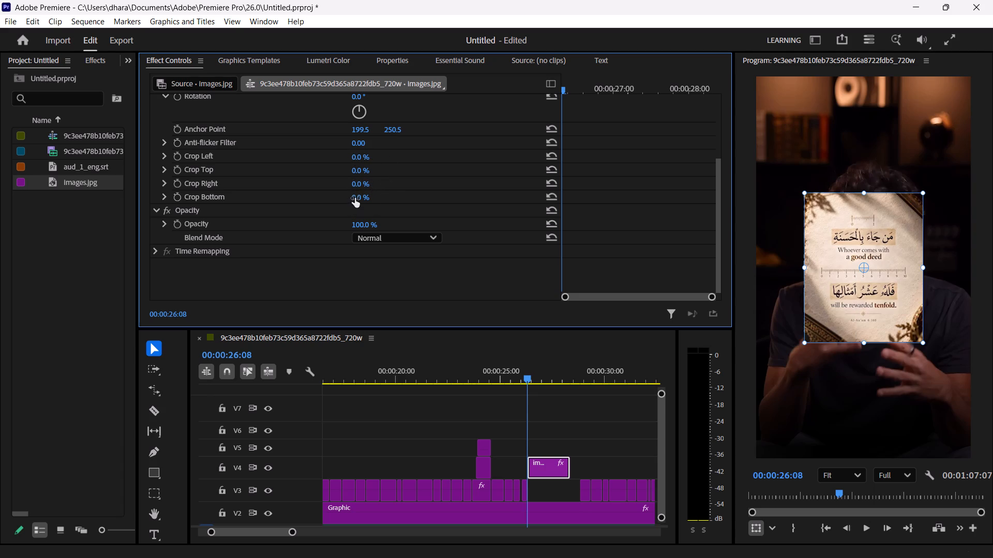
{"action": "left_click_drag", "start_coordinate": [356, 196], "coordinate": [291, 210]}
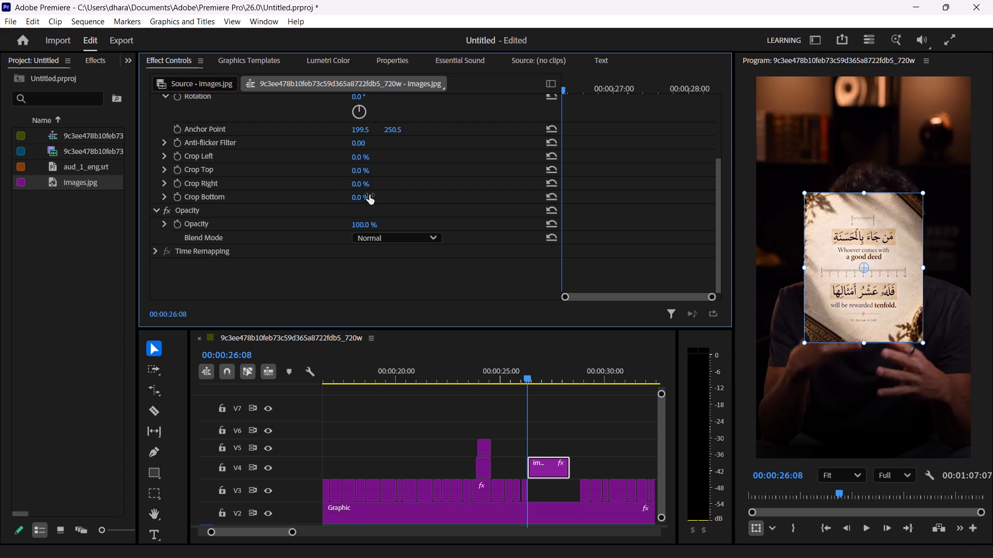
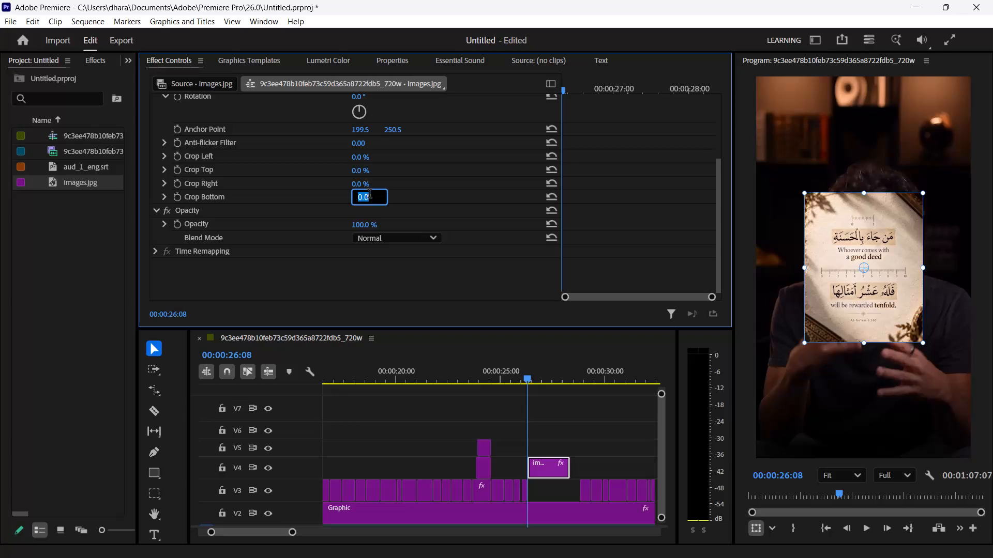
Set the images.jpg clip's Crop Bottom, Right, Top and Left to 50% each at its first frame.
{"action": "type", "text": "50"}
{"action": "key", "text": "Return"}
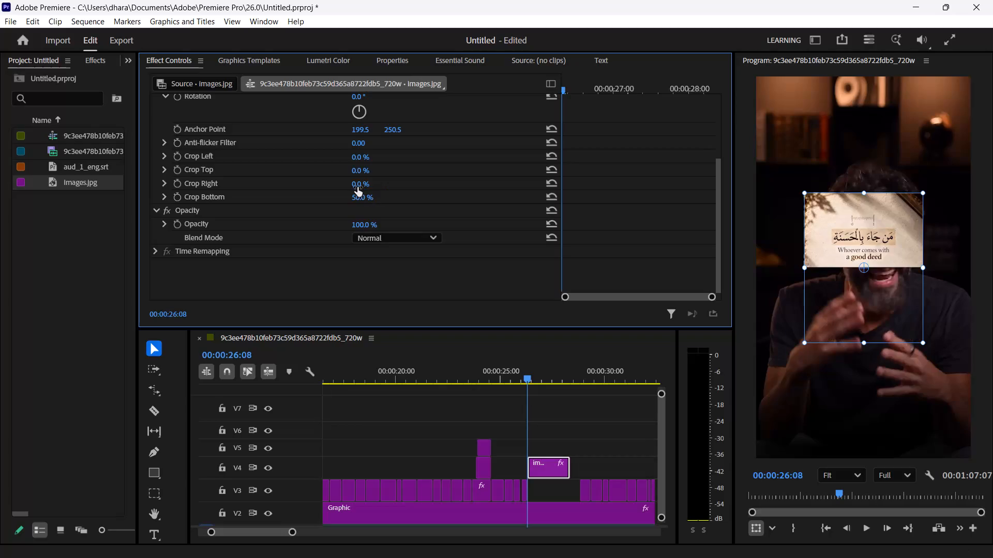
{"action": "left_click", "coordinate": [352, 183]}
{"action": "type", "text": "50"}
{"action": "key", "text": "Return"}
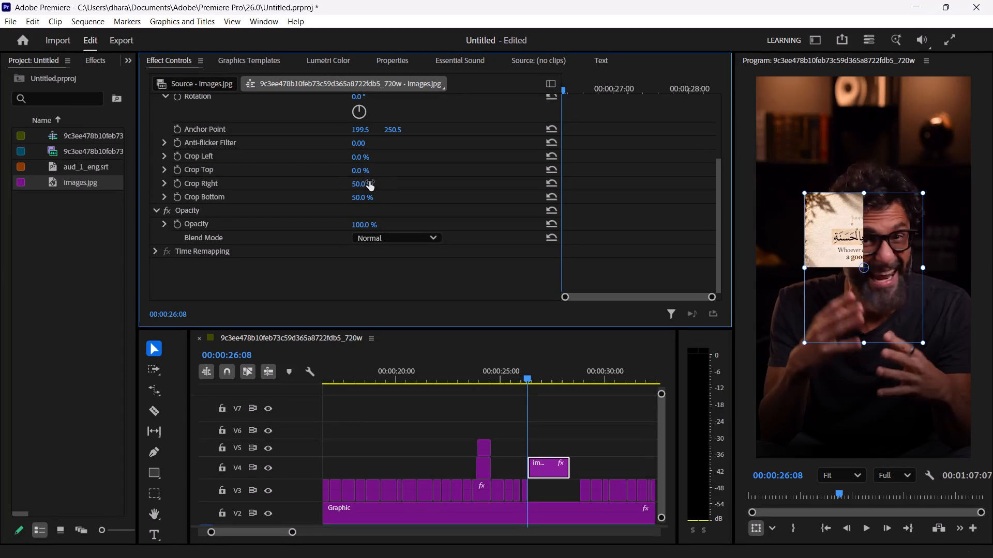
{"action": "left_click", "coordinate": [360, 169]}
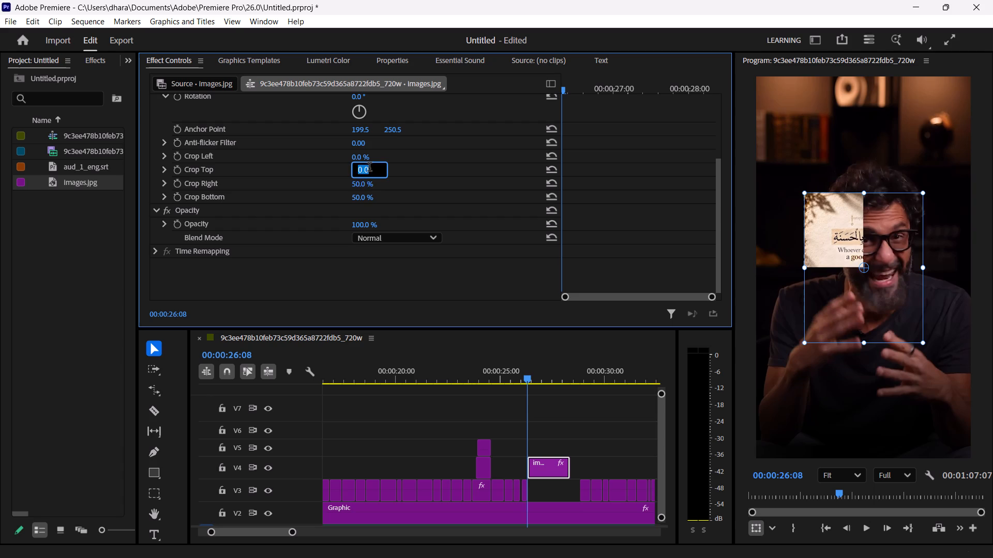
{"action": "type", "text": "50"}
{"action": "key", "text": "Return"}
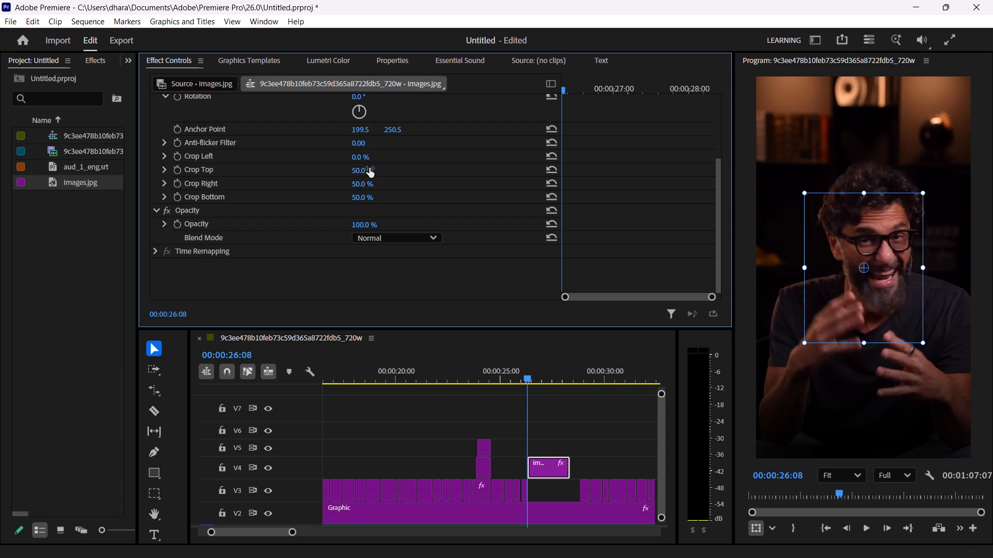
{"action": "left_click", "coordinate": [357, 159]}
{"action": "type", "text": "50"}
{"action": "key", "text": "Return"}
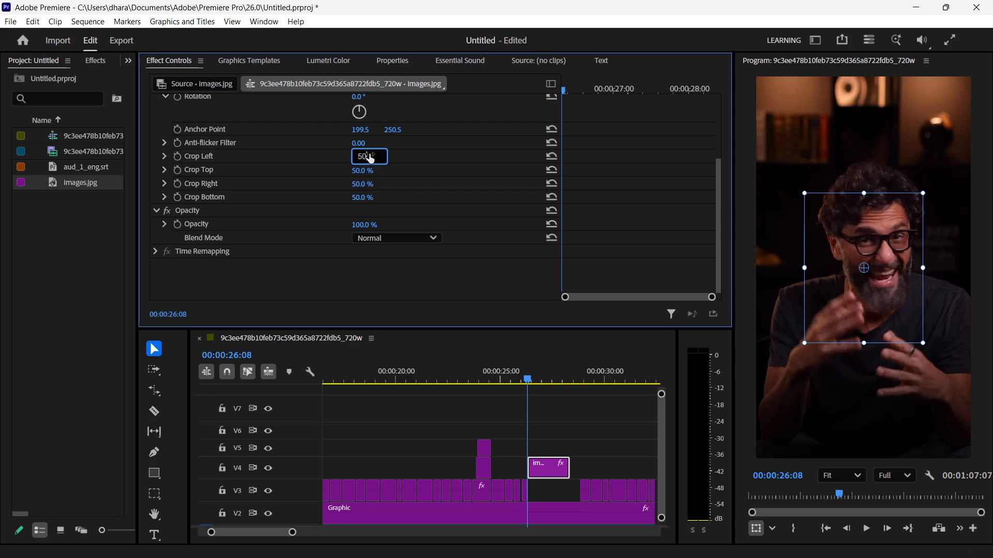
Start animation of Crop Left, Top, Right and Bottom with keyframes on the images.jpg clip's first frame.
{"action": "left_click", "coordinate": [180, 153]}
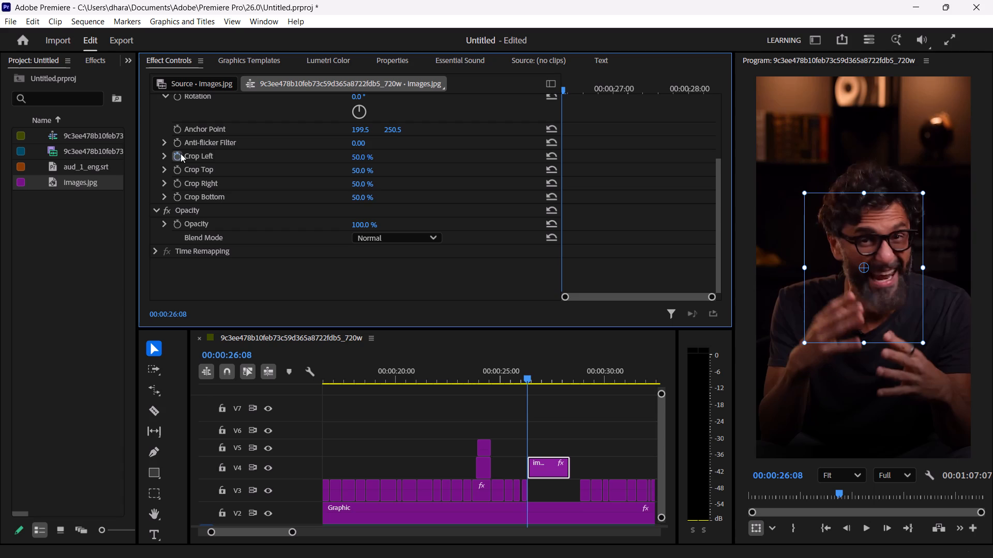
{"action": "left_click", "coordinate": [176, 171]}
{"action": "left_click", "coordinate": [175, 182]}
{"action": "left_click", "coordinate": [178, 197]}
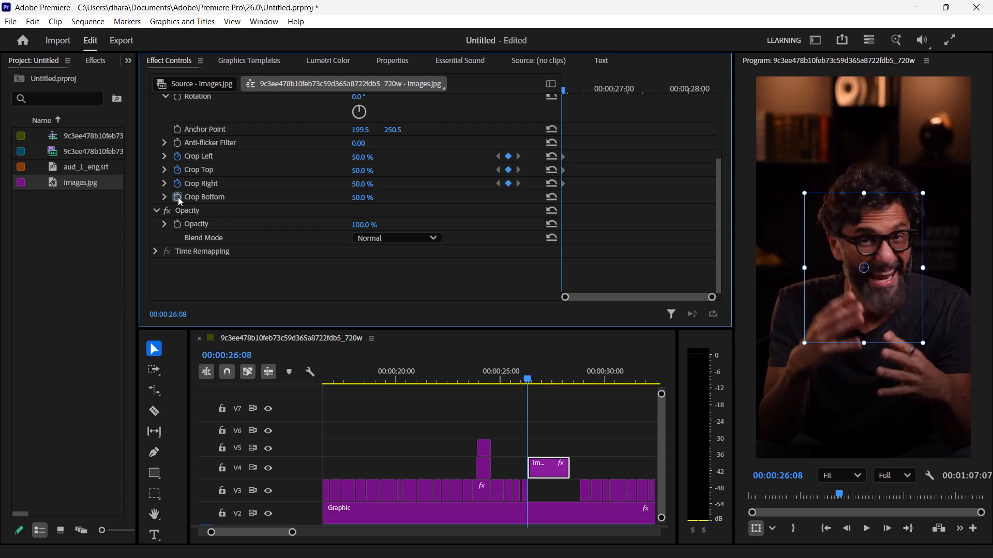
Step frame by frame through the opening of the images.jpg clip and back to its first frame.
{"action": "key", "text": "Right"}
{"action": "key", "text": "Right"}
{"action": "key", "text": "Right"}
{"action": "key", "text": "Right"}
{"action": "key", "text": "Right"}
{"action": "key", "text": "Right"}
{"action": "key", "text": "Right"}
{"action": "key", "text": "Right"}
{"action": "key", "text": "Right"}
{"action": "key", "text": "Right"}
{"action": "key", "text": "Right"}
{"action": "key", "text": "Right"}
{"action": "key", "text": "Right"}
{"action": "key", "text": "Right"}
{"action": "key", "text": "Right"}
{"action": "key", "text": "Right"}
{"action": "key", "text": "Right"}
{"action": "key", "text": "Right"}
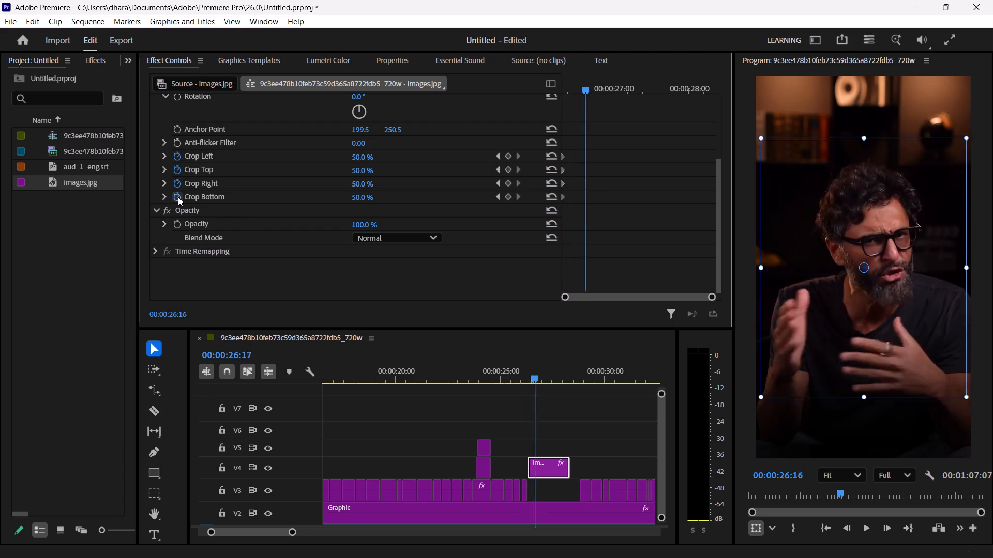
{"action": "key", "text": "Left"}
{"action": "key", "text": "Left"}
{"action": "key", "text": "Left"}
{"action": "key", "text": "Left"}
{"action": "key", "text": "Left"}
{"action": "key", "text": "Left"}
{"action": "key", "text": "Left"}
{"action": "key", "text": "Left"}
{"action": "key", "text": "Left"}
{"action": "key", "text": "Left"}
{"action": "key", "text": "Left"}
{"action": "key", "text": "Left"}
{"action": "key", "text": "Left"}
{"action": "key", "text": "Left"}
{"action": "key", "text": "Left"}
{"action": "key", "text": "Left"}
{"action": "key", "text": "Left"}
{"action": "key", "text": "Left"}
{"action": "key", "text": "Left"}
{"action": "key", "text": "Left"}
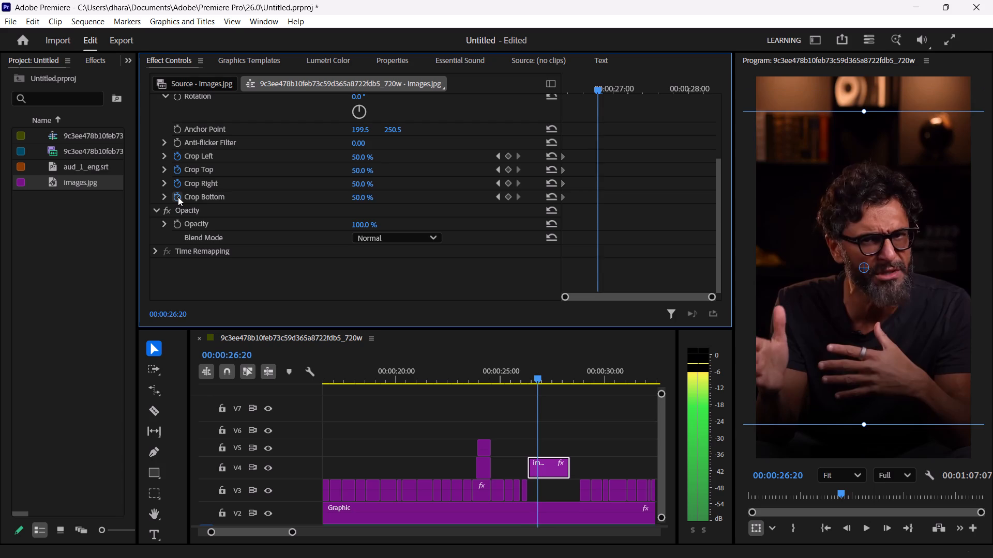
{"action": "key", "text": "Left"}
{"action": "key", "text": "Left"}
{"action": "key", "text": "Left"}
{"action": "key", "text": "Left"}
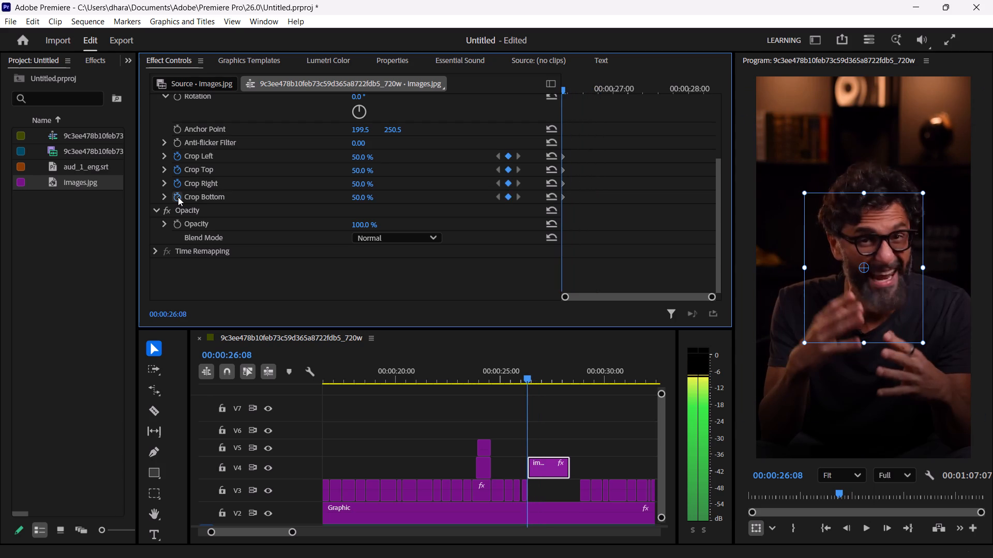
Add Crop Left, Top, Right and Bottom keyframes of 0% to the images.jpg clip at 00:00:27:00.
{"action": "key", "text": "Right"}
{"action": "key", "text": "Right"}
{"action": "key", "text": "Right"}
{"action": "key", "text": "Right"}
{"action": "key", "text": "Right"}
{"action": "key", "text": "Right"}
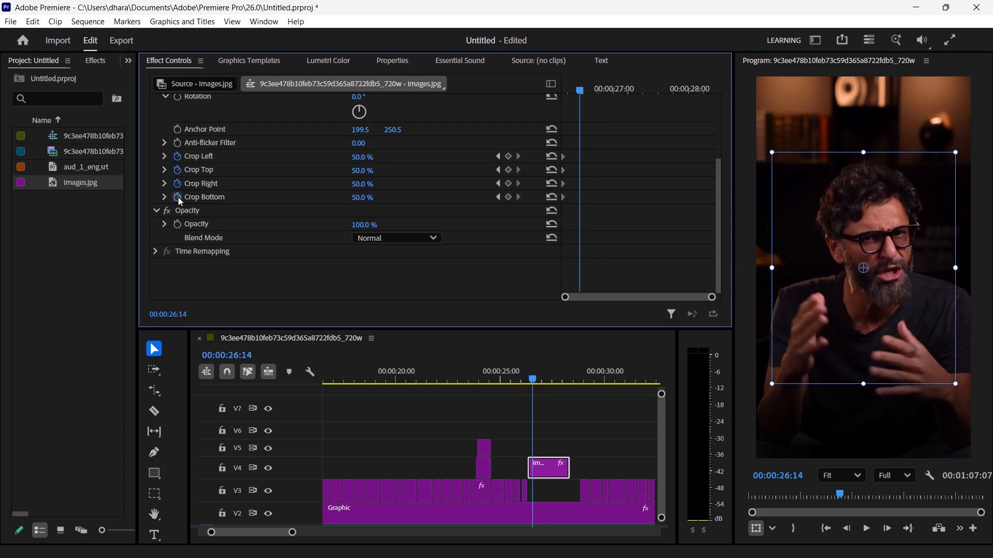
{"action": "key", "text": "Right"}
{"action": "key", "text": "Right"}
{"action": "key", "text": "Right"}
{"action": "key", "text": "Right"}
{"action": "key", "text": "Right"}
{"action": "key", "text": "Right"}
{"action": "key", "text": "Right"}
{"action": "key", "text": "Right"}
{"action": "key", "text": "Right"}
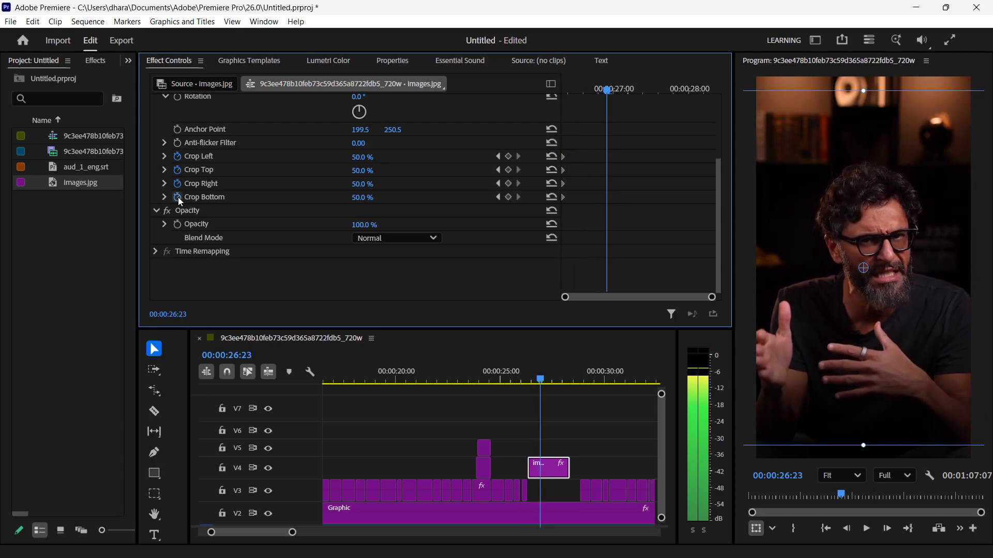
{"action": "key", "text": "Right"}
{"action": "key", "text": "Right"}
{"action": "key", "text": "Right"}
{"action": "key", "text": "Left"}
{"action": "key", "text": "Left"}
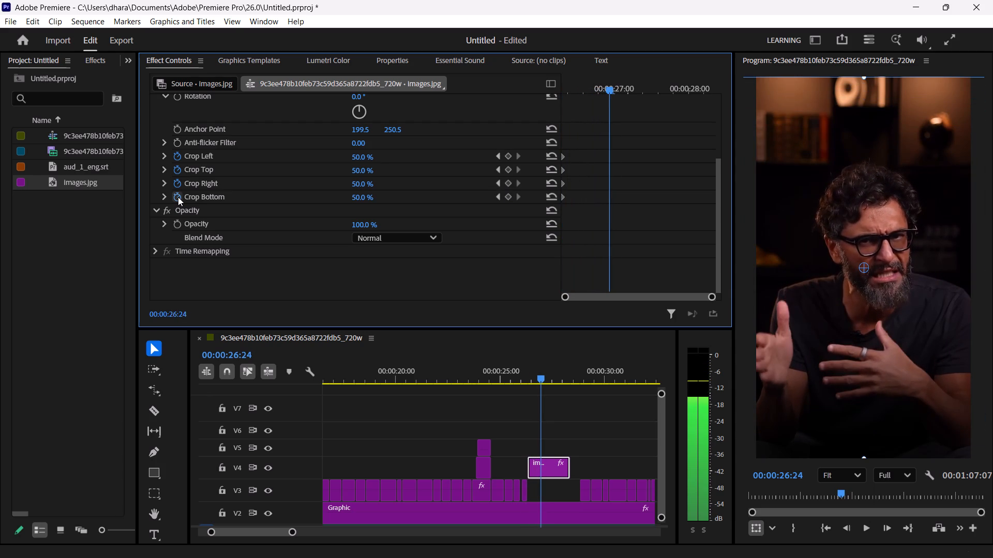
{"action": "key", "text": "Right"}
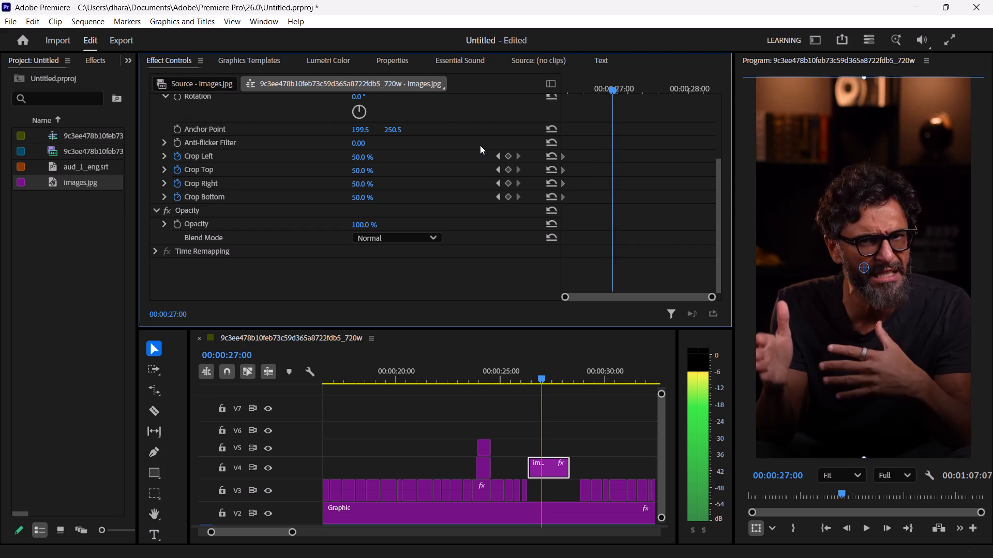
{"action": "left_click", "coordinate": [362, 157]}
{"action": "key", "text": "0"}
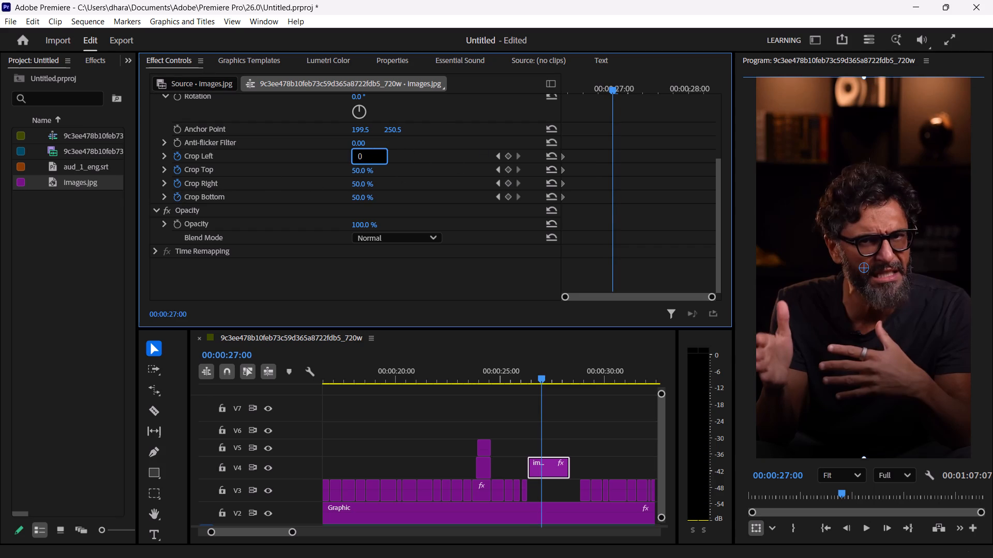
{"action": "left_click", "coordinate": [361, 174]}
{"action": "key", "text": "0"}
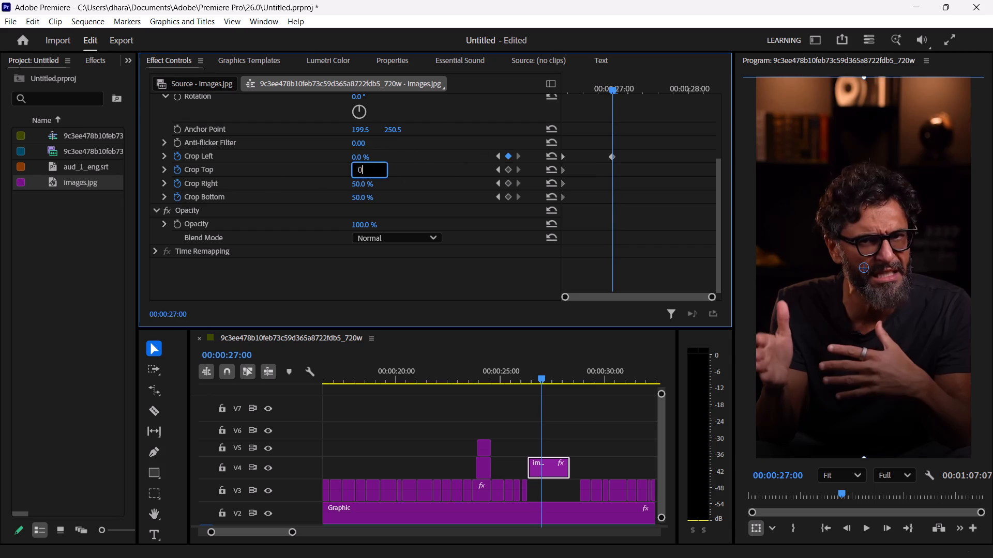
{"action": "key", "text": "Return"}
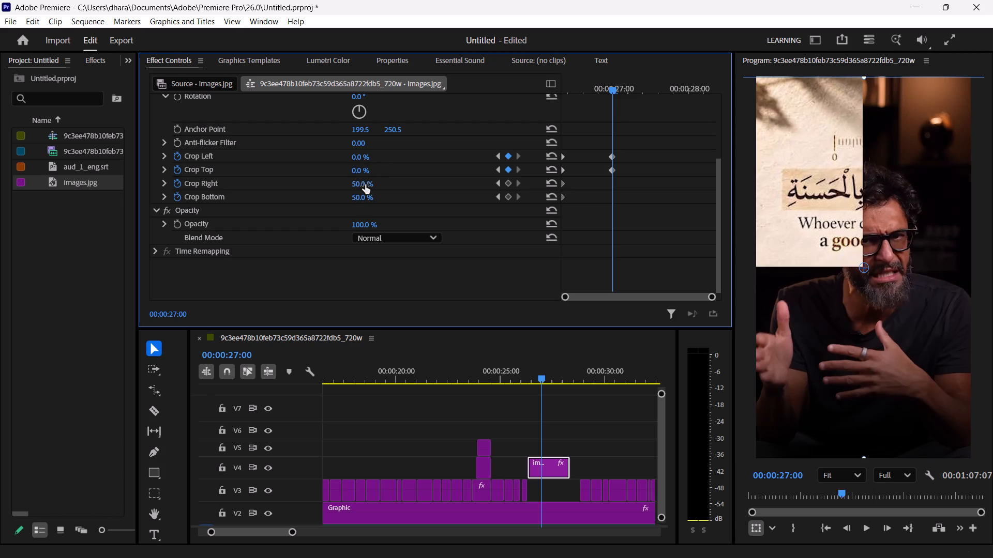
{"action": "left_click", "coordinate": [365, 183]}
{"action": "key", "text": "0"}
{"action": "key", "text": "Return"}
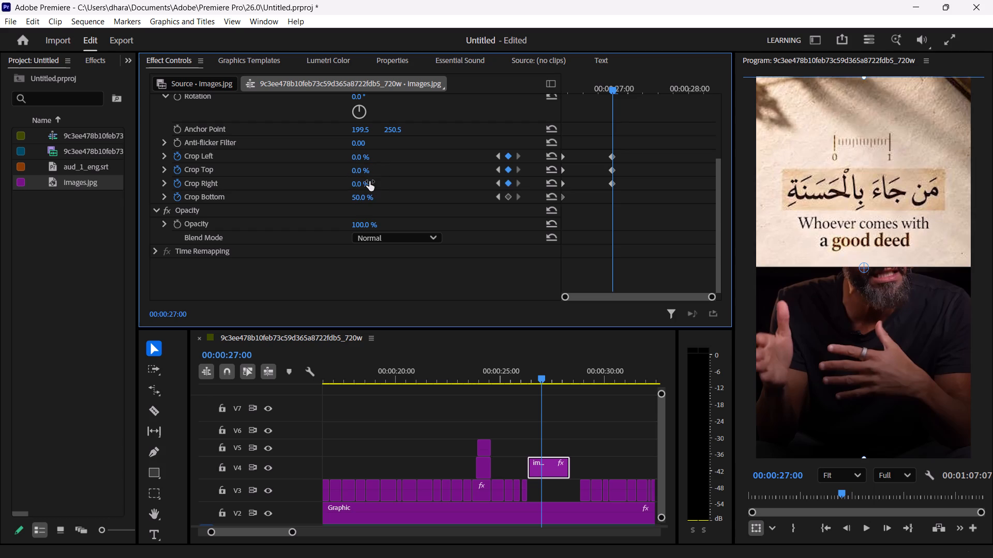
{"action": "left_click", "coordinate": [358, 204]}
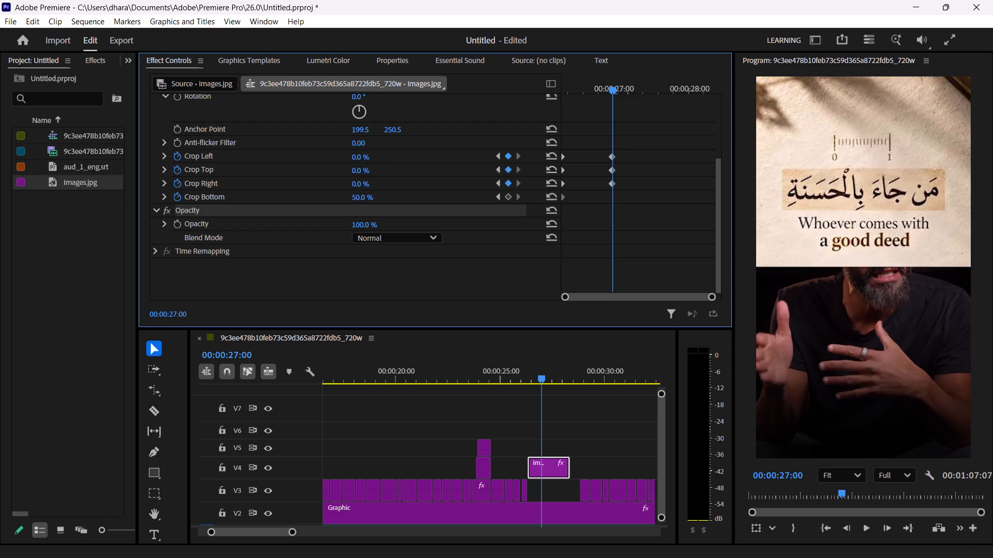
{"action": "left_click", "coordinate": [360, 200]}
{"action": "key", "text": "0"}
{"action": "key", "text": "Return"}
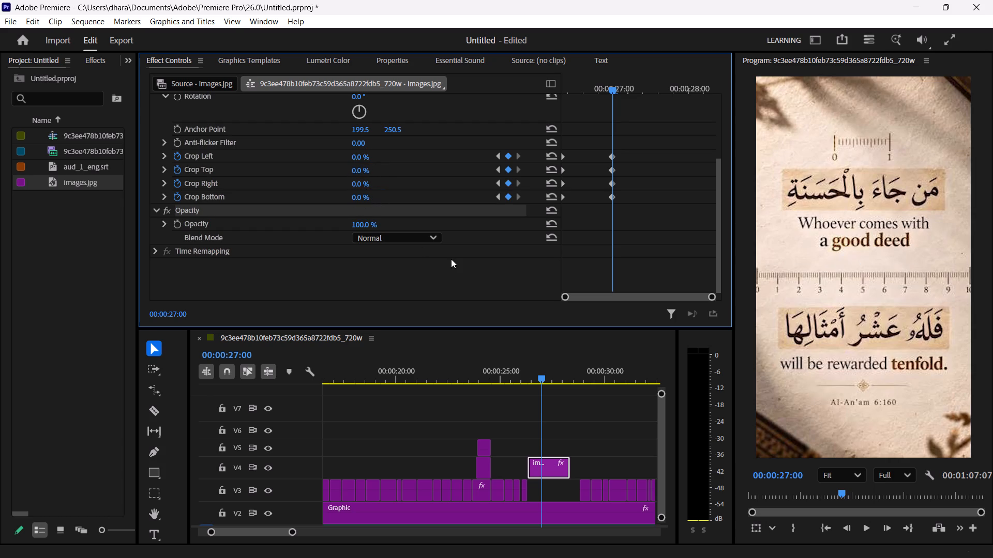
Play back the combined crop and scale animation from around the start of the images.jpg clip.
{"action": "left_click_drag", "start_coordinate": [539, 379], "coordinate": [535, 379]}
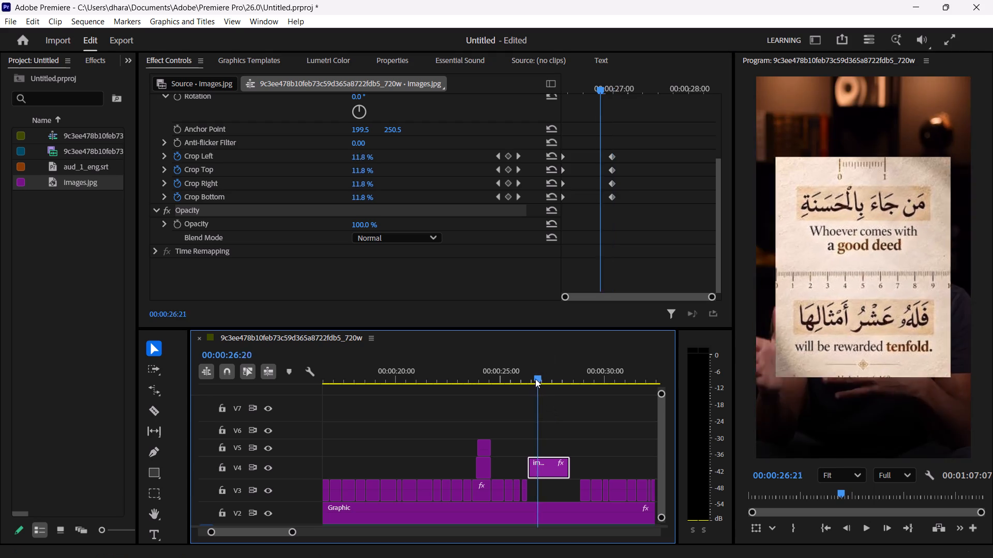
{"action": "left_click_drag", "start_coordinate": [535, 379], "coordinate": [520, 371]}
{"action": "key", "text": "space"}
{"action": "key", "text": "space"}
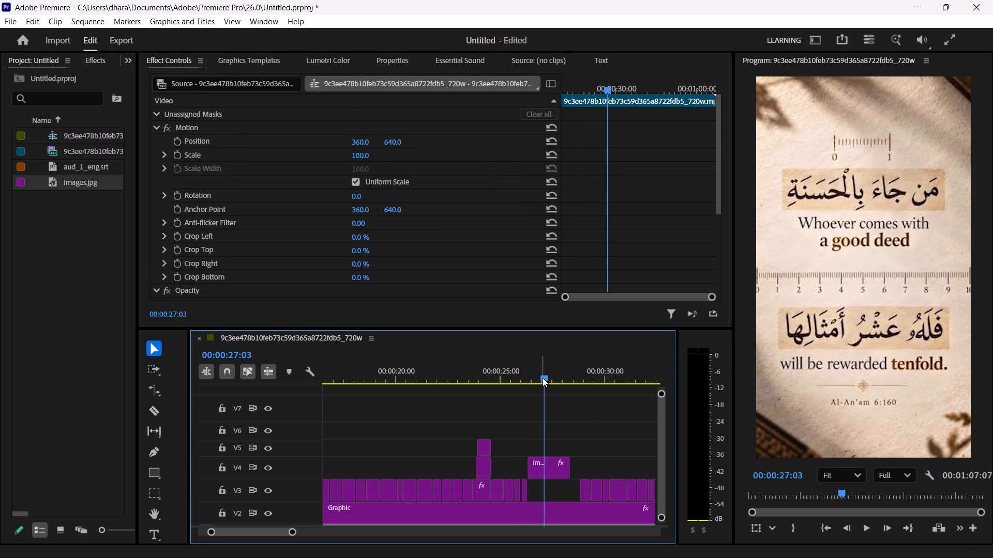
{"action": "left_click_drag", "start_coordinate": [543, 378], "coordinate": [526, 379]}
{"action": "key", "text": "space"}
{"action": "key", "text": "space"}
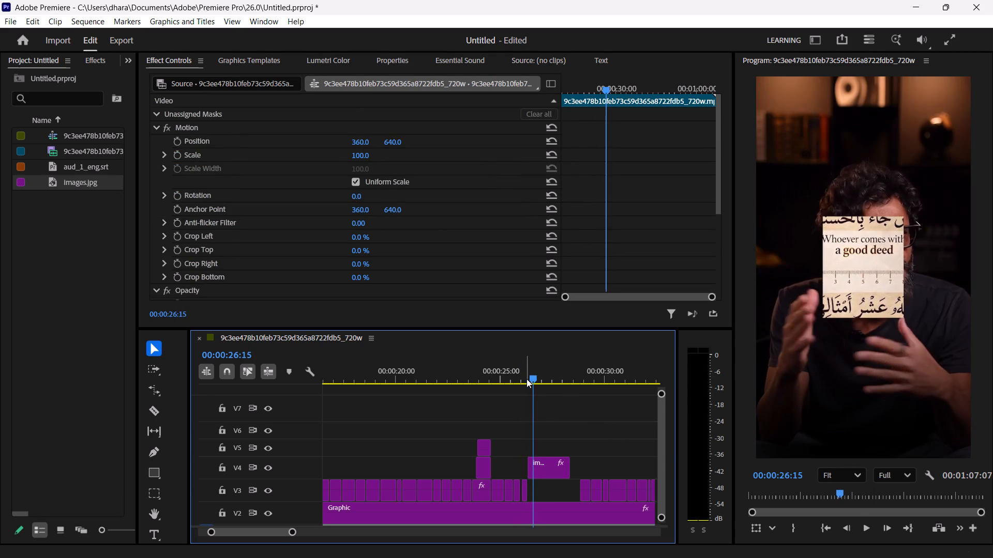
Examine the opening frames of the images.jpg clip's crop reveal one frame at a time.
{"action": "key", "text": "Left"}
{"action": "key", "text": "Left"}
{"action": "key", "text": "Left"}
{"action": "key", "text": "Left"}
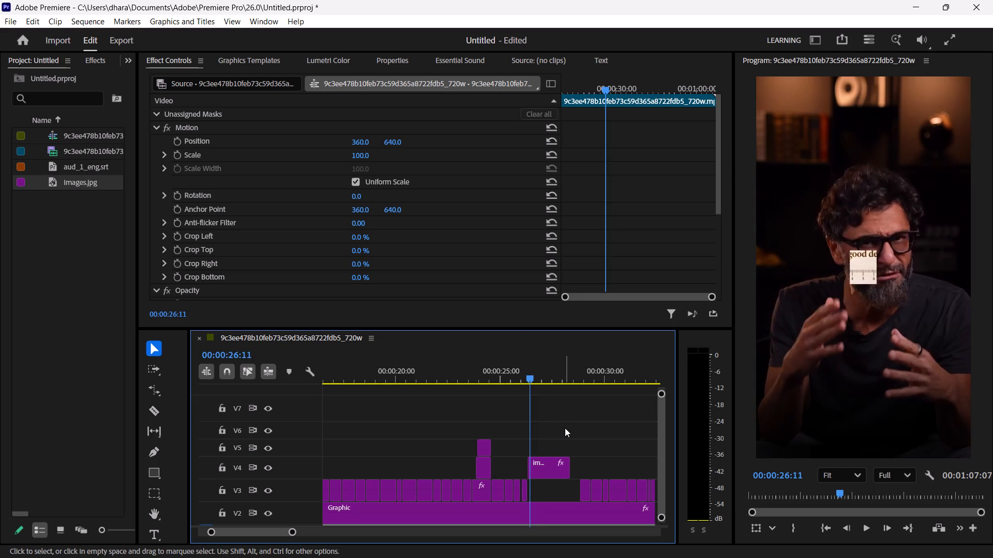
{"action": "key", "text": "Left"}
{"action": "key", "text": "Left"}
{"action": "key", "text": "Left"}
{"action": "key", "text": "Right"}
{"action": "key", "text": "Right"}
{"action": "key", "text": "Right"}
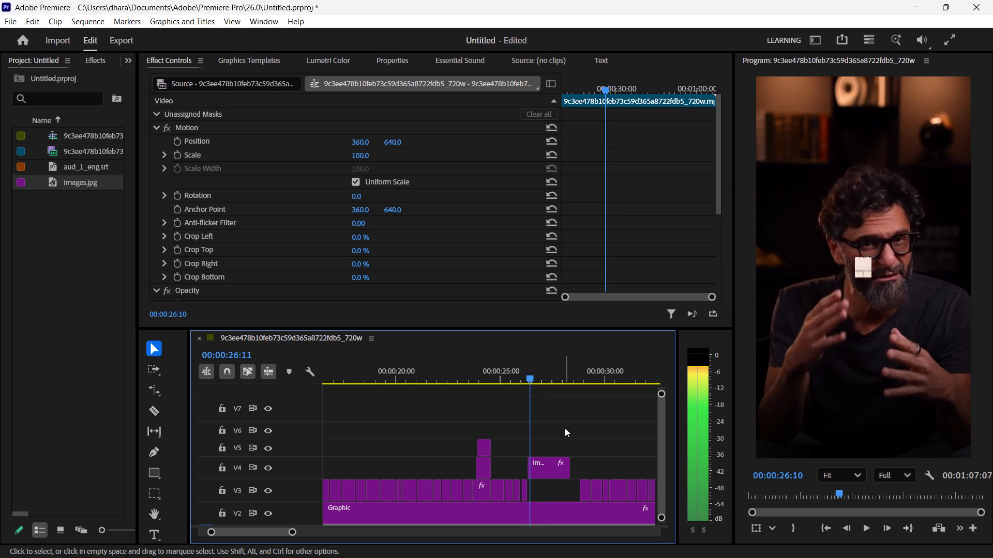
{"action": "key", "text": "Right"}
{"action": "key", "text": "Right"}
{"action": "key", "text": "Right"}
{"action": "key", "text": "Left"}
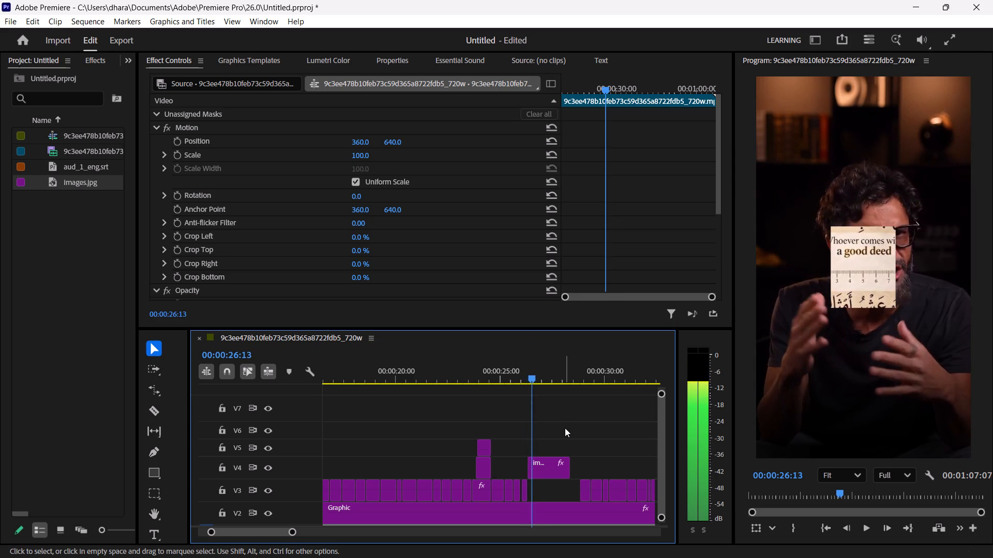
{"action": "key", "text": "Left"}
{"action": "key", "text": "Left"}
{"action": "key", "text": "Left"}
{"action": "key", "text": "Left"}
{"action": "key", "text": "Left"}
{"action": "key", "text": "Right"}
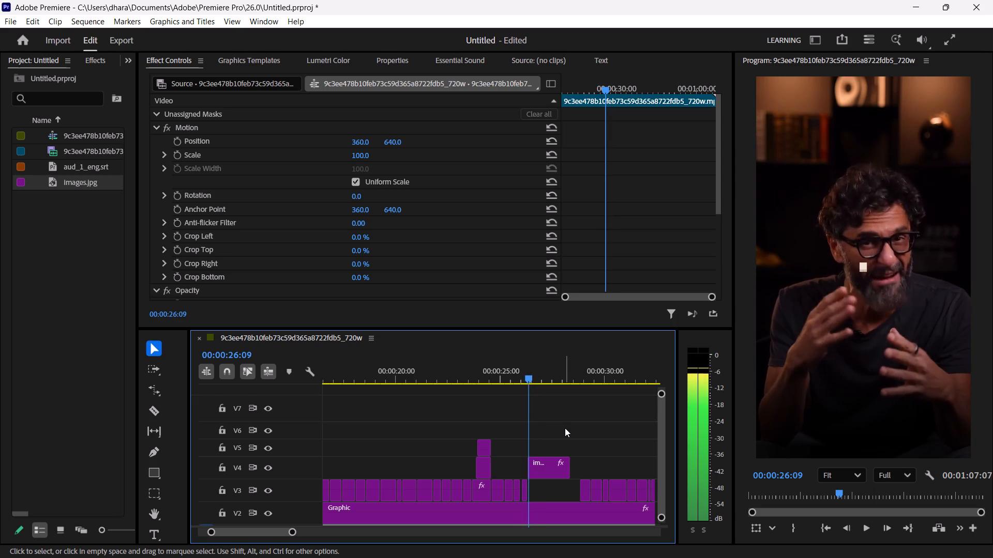
{"action": "key", "text": "Left"}
{"action": "key", "text": "Right"}
Add an Opacity keyframe of 0% to the images.jpg clip at its first frame, 00:00:26:08.
{"action": "scroll", "coordinate": [341, 268], "scroll_direction": "down", "scroll_amount": 1}
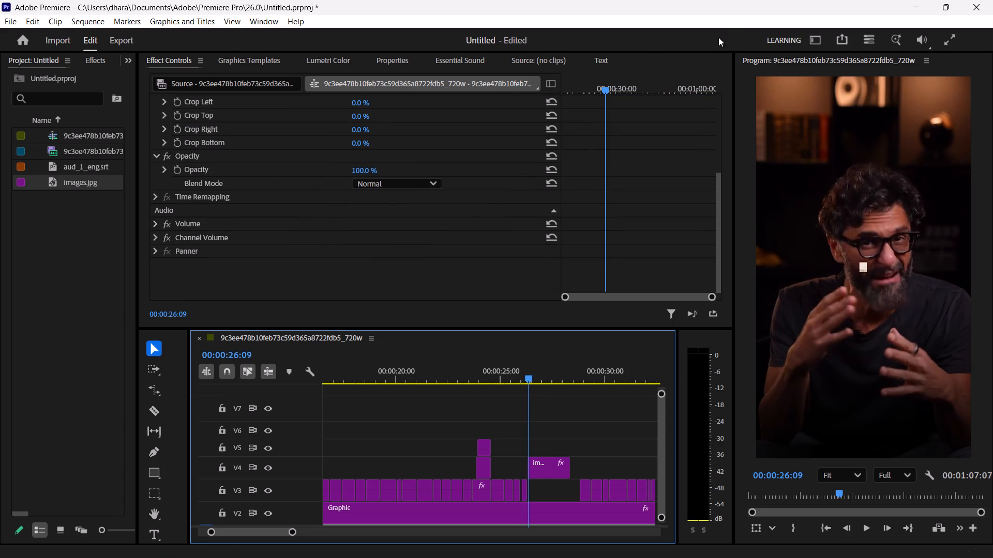
{"action": "left_click", "coordinate": [607, 89]}
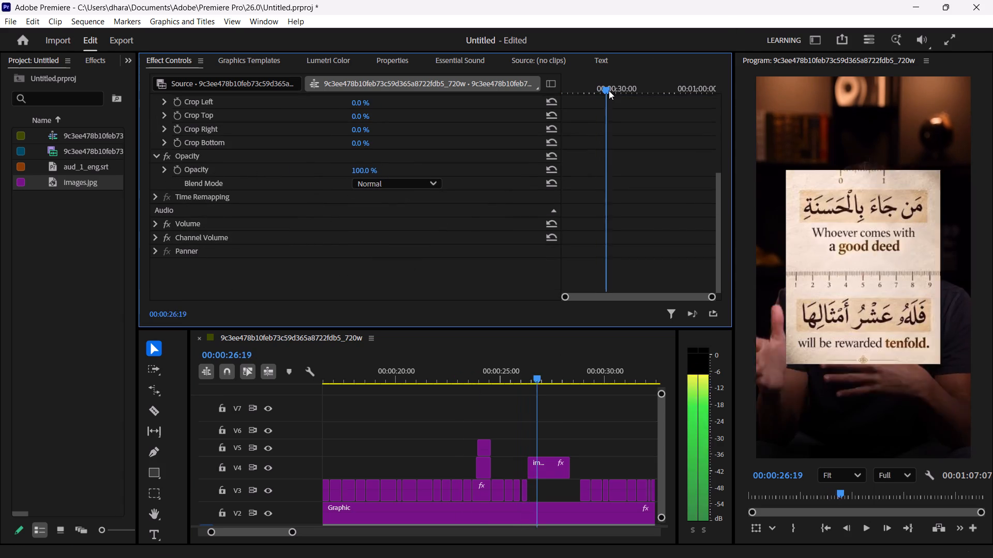
{"action": "left_click", "coordinate": [554, 464]}
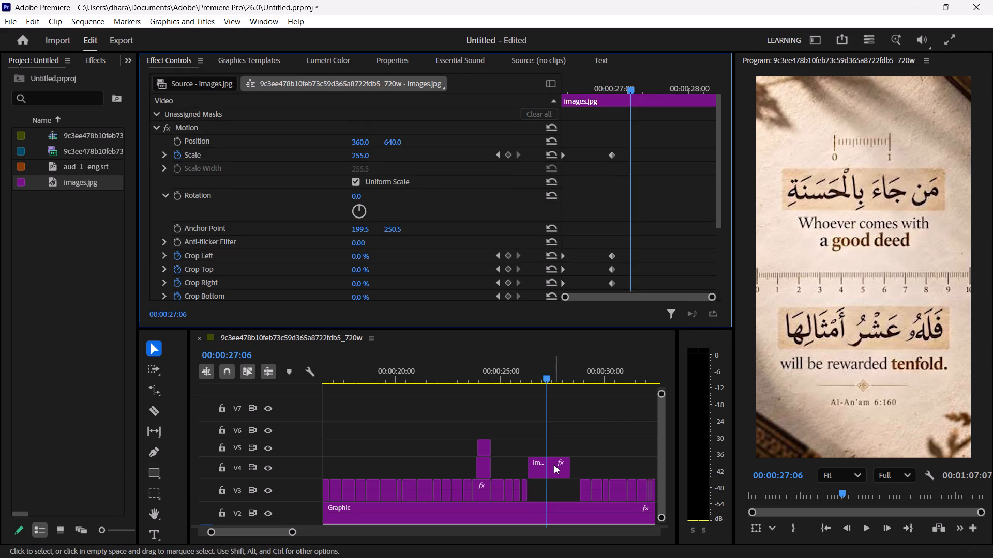
{"action": "left_click_drag", "start_coordinate": [631, 88], "coordinate": [531, 103]}
{"action": "scroll", "coordinate": [676, 199], "scroll_direction": "down", "scroll_amount": 1}
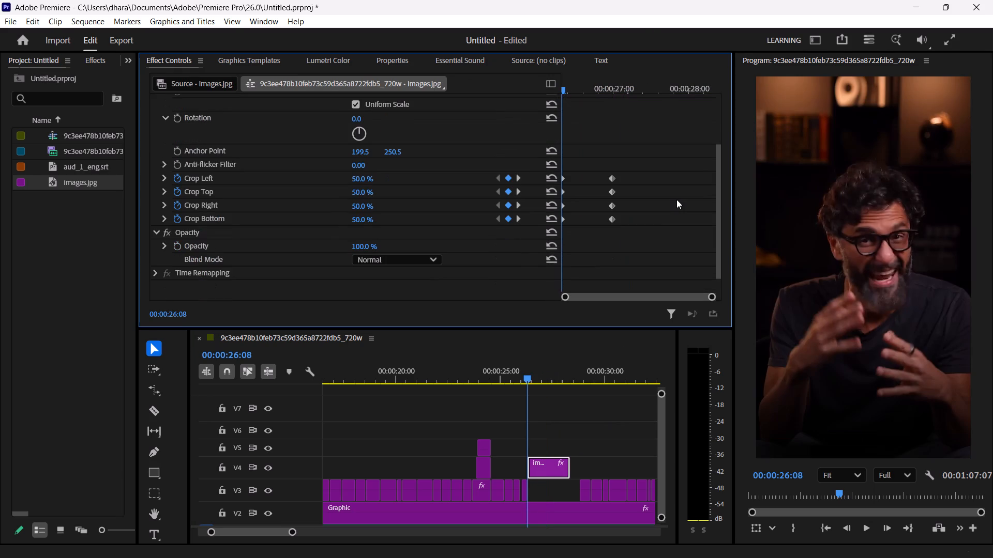
{"action": "scroll", "coordinate": [676, 199], "scroll_direction": "down", "scroll_amount": 1}
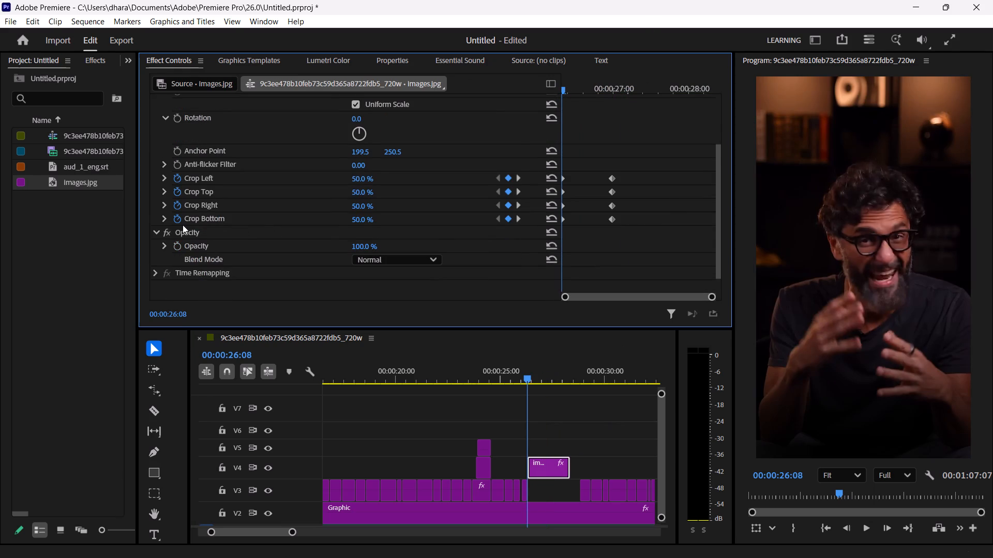
{"action": "left_click", "coordinate": [179, 224]}
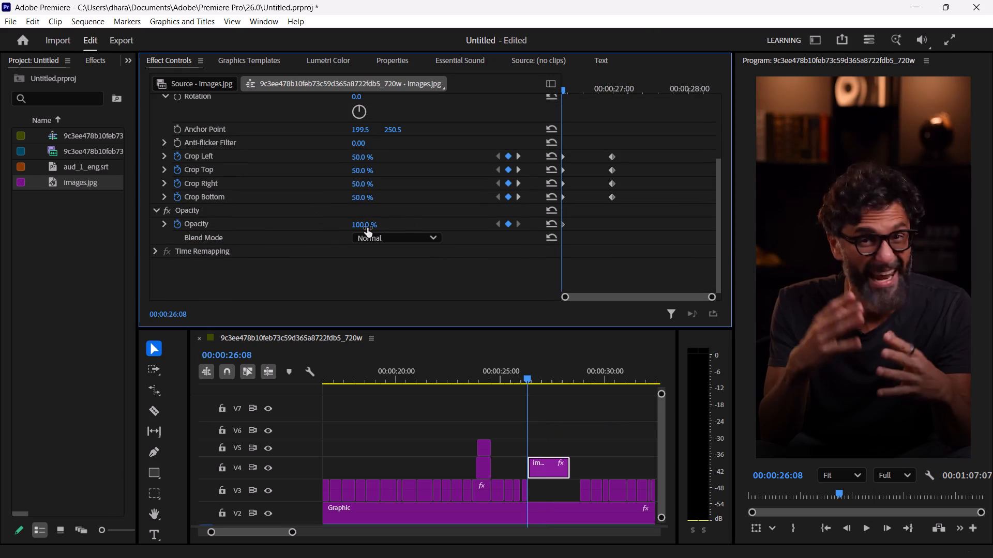
{"action": "left_click_drag", "start_coordinate": [367, 225], "coordinate": [229, 242]}
{"action": "left_click_drag", "start_coordinate": [229, 242], "coordinate": [222, 244]}
Add an Opacity keyframe of 100% to the images.jpg clip at 00:00:27:00, aligned with the closing crop keyframes.
{"action": "key", "text": "Right"}
{"action": "key", "text": "Right"}
{"action": "key", "text": "Right"}
{"action": "key", "text": "Right"}
{"action": "key", "text": "Right"}
{"action": "key", "text": "Right"}
{"action": "key", "text": "Right"}
{"action": "key", "text": "Right"}
{"action": "key", "text": "Right"}
{"action": "key", "text": "Right"}
{"action": "key", "text": "Right"}
{"action": "key", "text": "Right"}
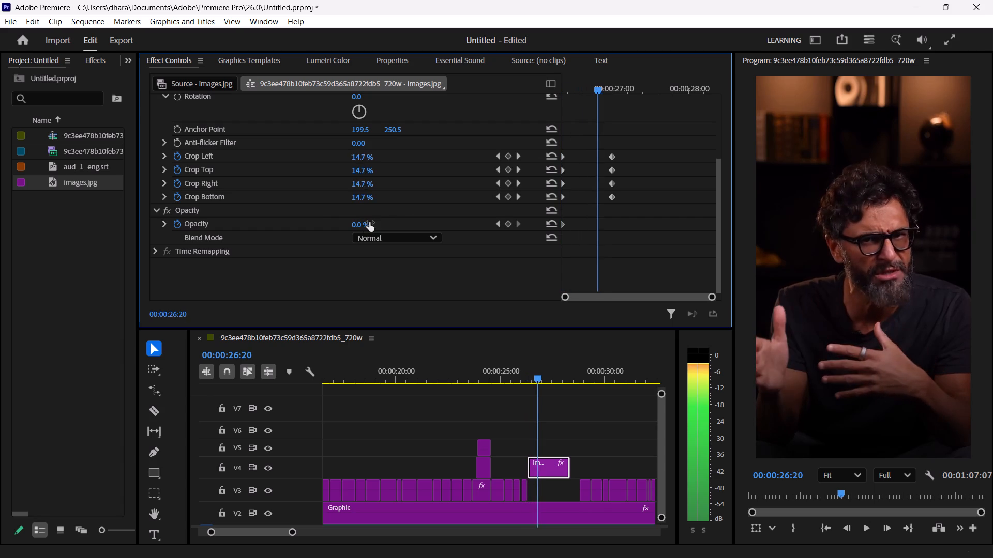
{"action": "key", "text": "Right"}
{"action": "key", "text": "Right"}
{"action": "key", "text": "Right"}
{"action": "key", "text": "Right"}
{"action": "key", "text": "Right"}
{"action": "key", "text": "Left"}
{"action": "key", "text": "Right"}
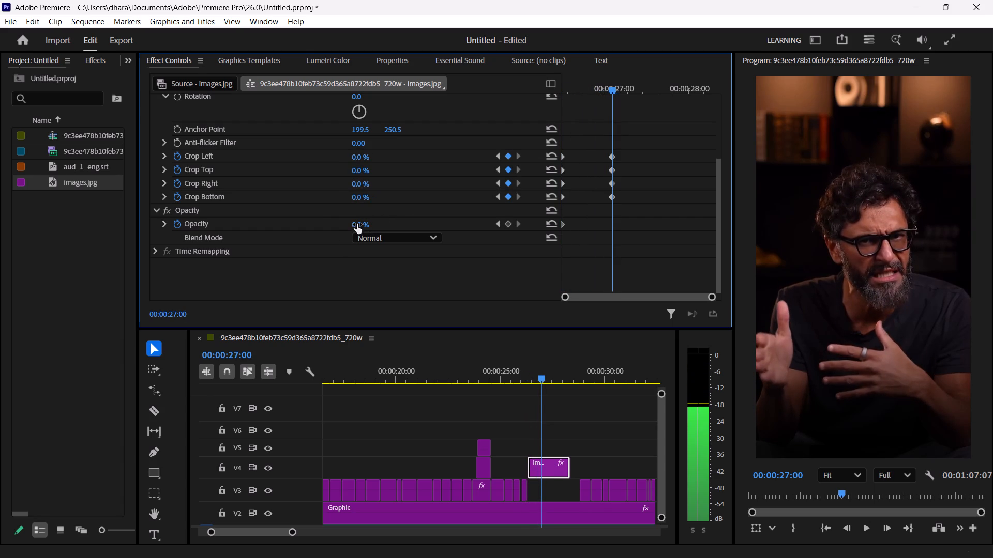
{"action": "left_click_drag", "start_coordinate": [357, 224], "coordinate": [590, 235]}
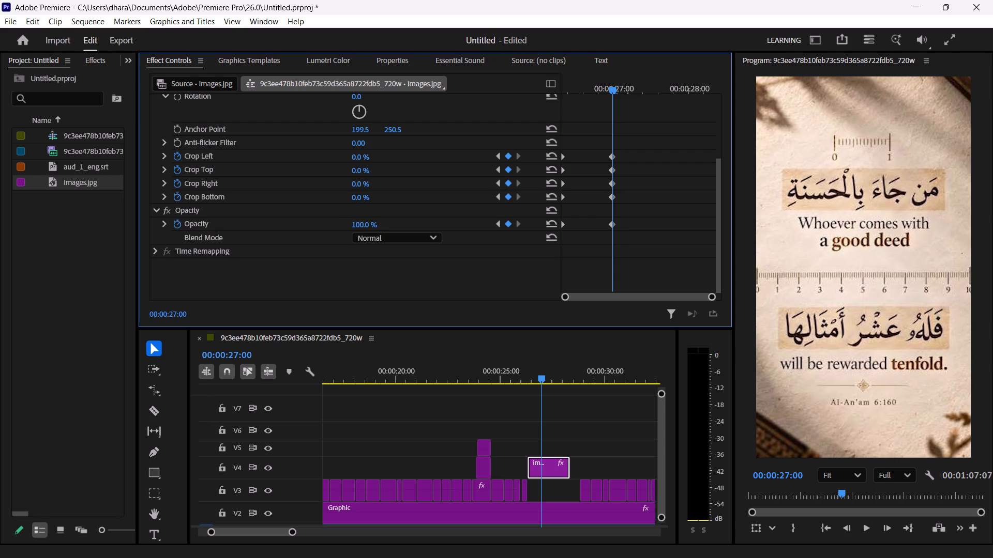
{"action": "left_click_drag", "start_coordinate": [590, 235], "coordinate": [608, 235]}
Play back the images.jpg clip's opacity, crop and scale animation from a few seconds before the clip.
{"action": "left_click_drag", "start_coordinate": [541, 375], "coordinate": [447, 376]}
{"action": "key", "text": "space"}
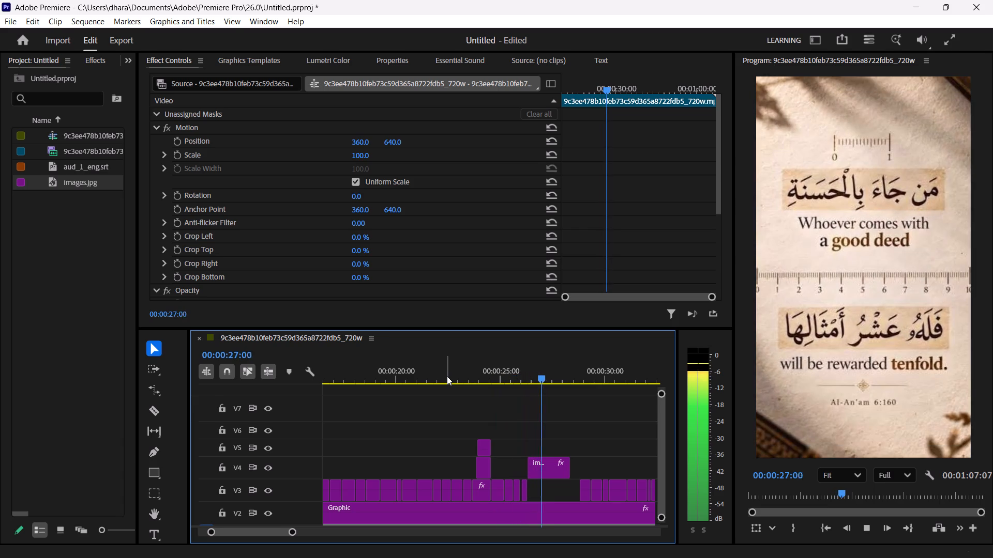
{"action": "key", "text": "space"}
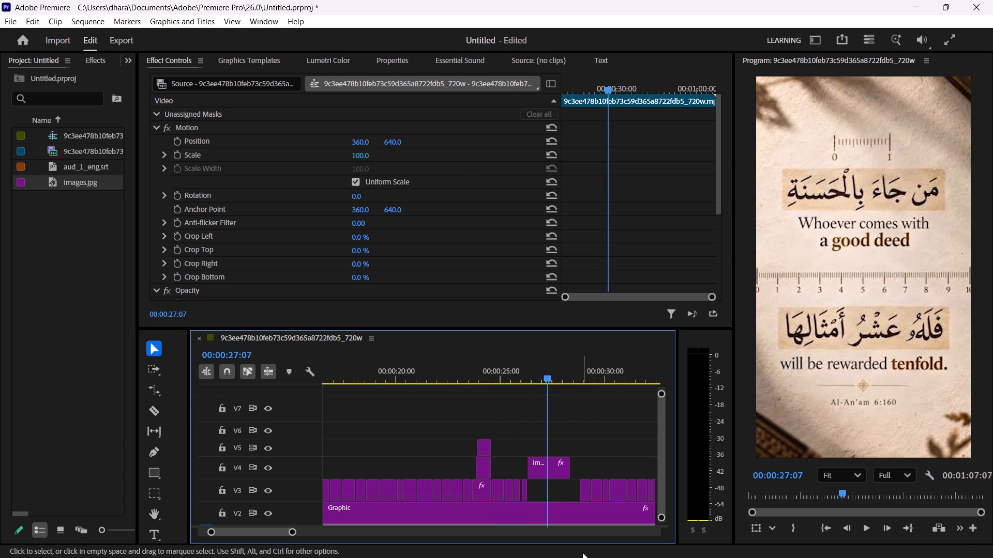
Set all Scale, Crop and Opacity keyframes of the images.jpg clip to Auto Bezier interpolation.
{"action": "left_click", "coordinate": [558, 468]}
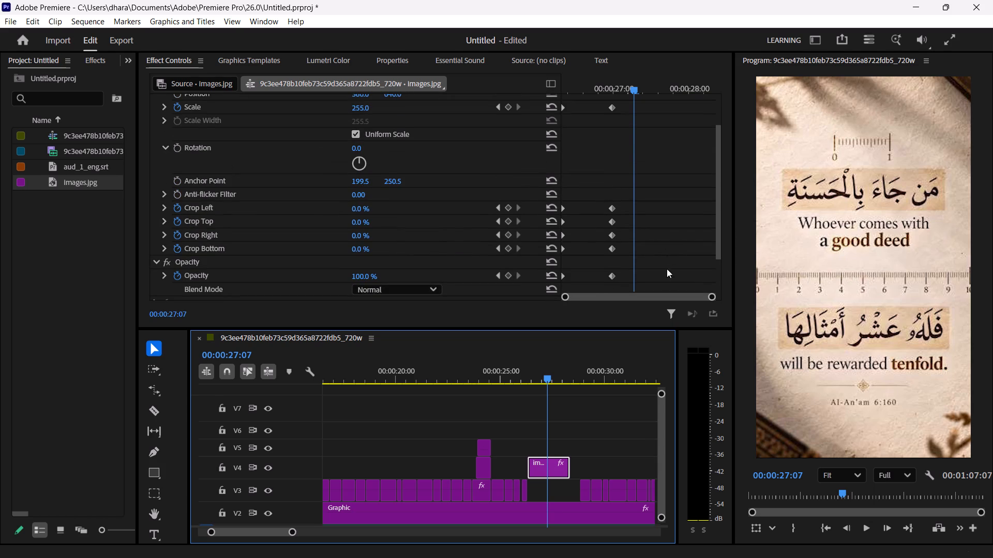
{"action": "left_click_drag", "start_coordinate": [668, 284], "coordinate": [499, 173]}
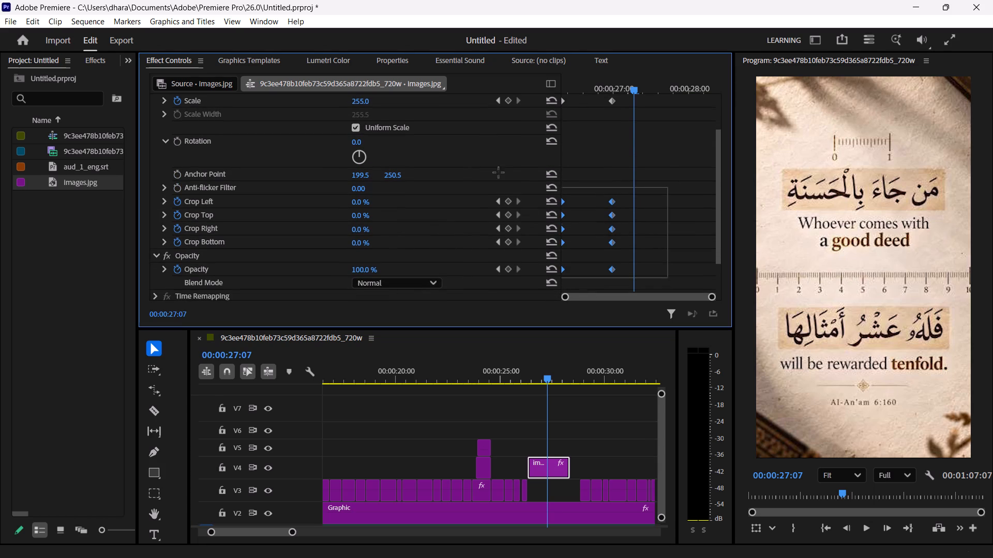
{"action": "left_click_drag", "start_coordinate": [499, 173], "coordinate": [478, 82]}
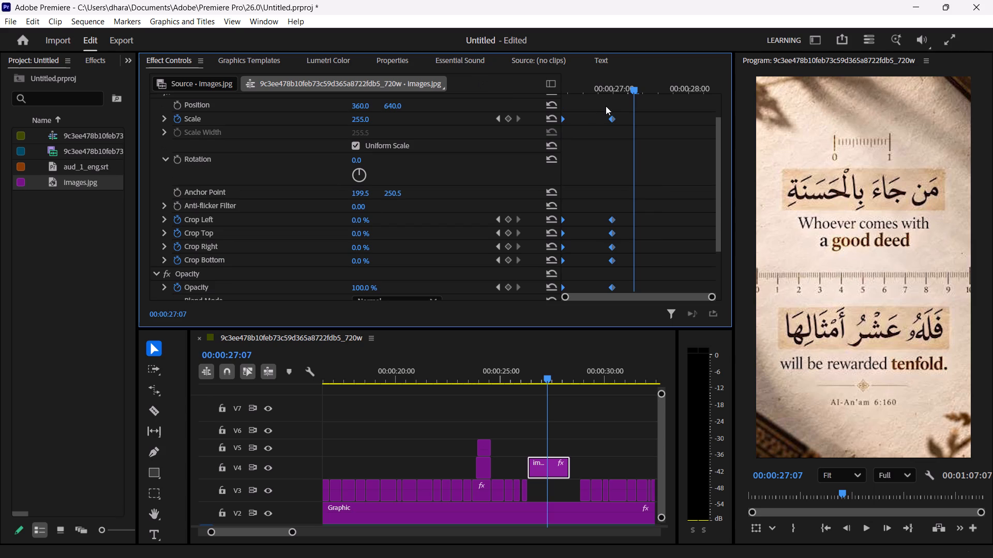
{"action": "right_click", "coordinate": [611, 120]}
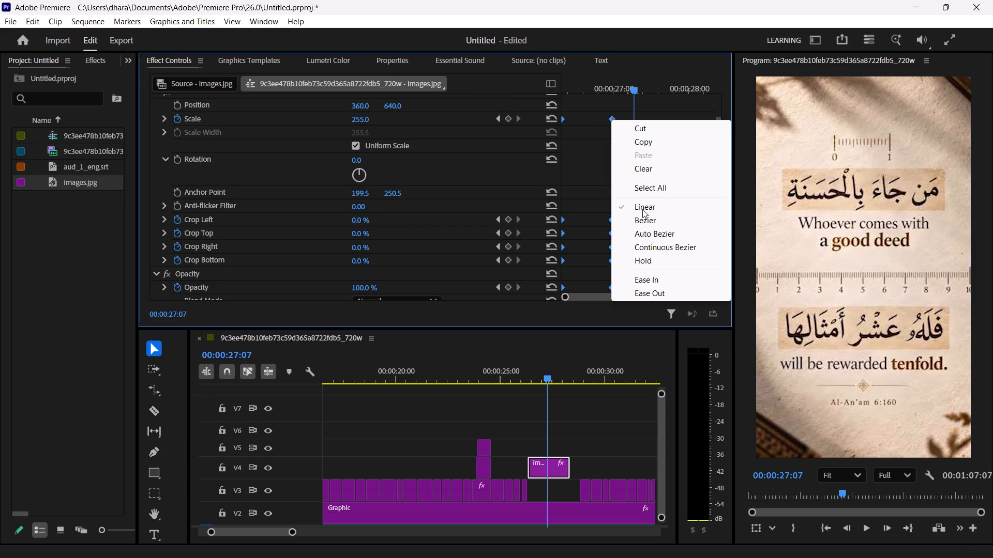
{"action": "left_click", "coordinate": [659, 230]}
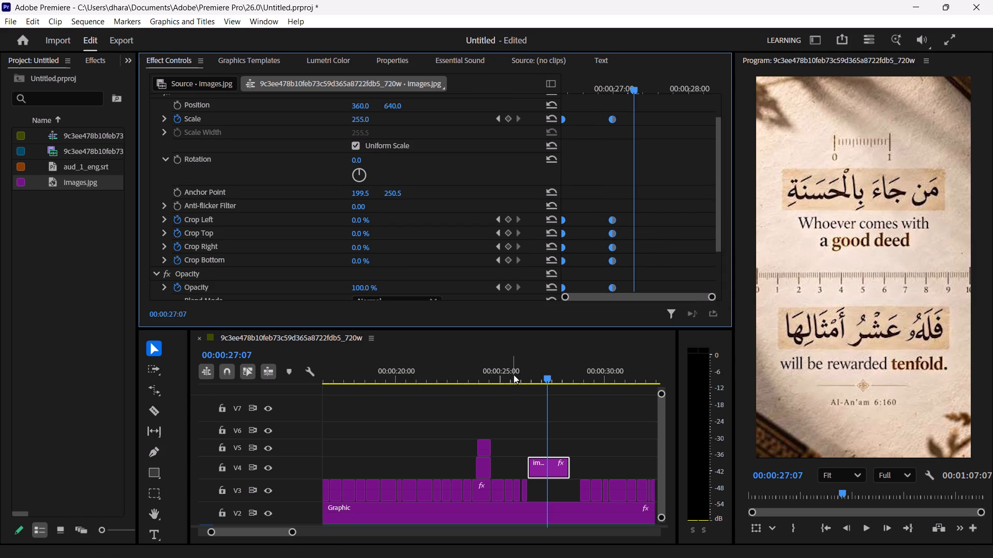
Play back the images.jpg clip's Auto Bezier animation from just before the clip starts.
{"action": "left_click", "coordinate": [514, 375]}
{"action": "key", "text": "space"}
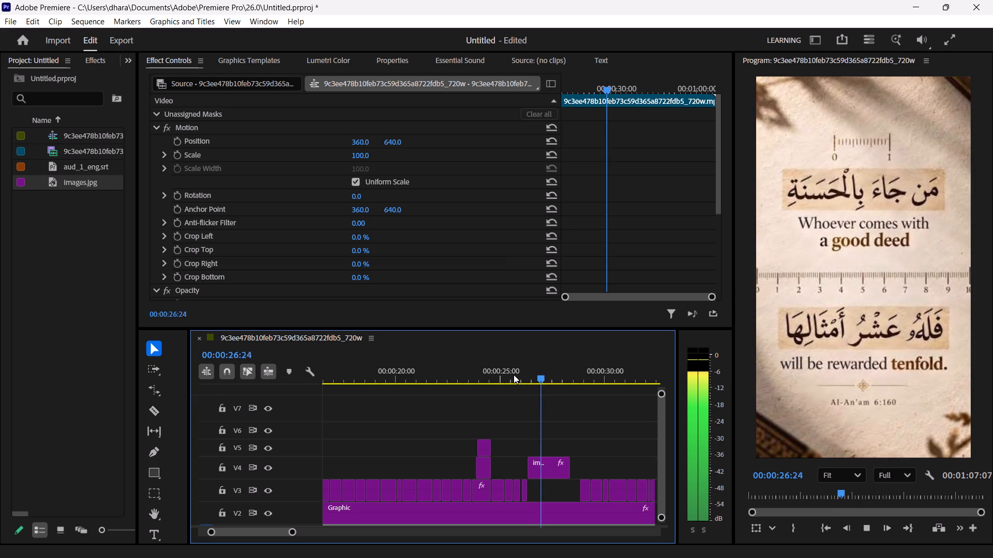
{"action": "key", "text": "space"}
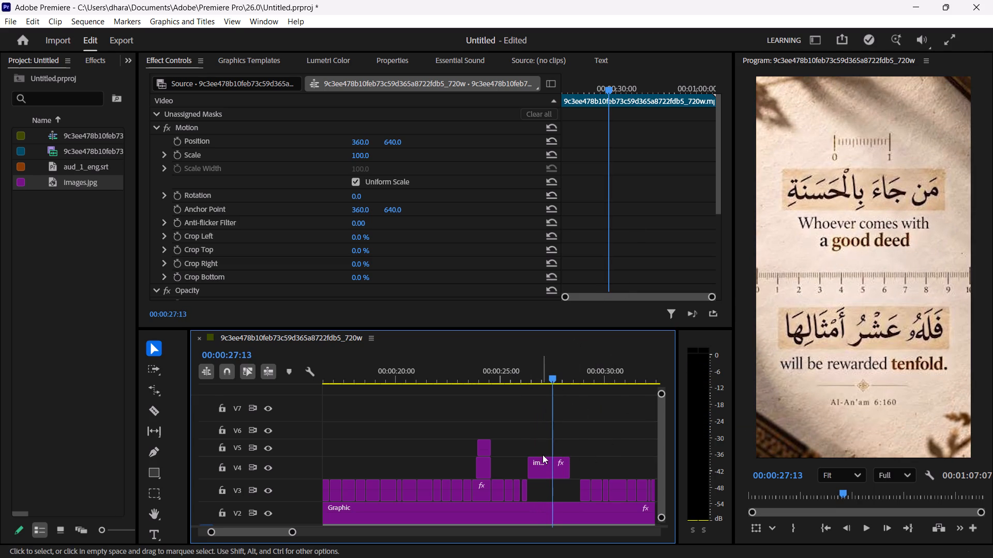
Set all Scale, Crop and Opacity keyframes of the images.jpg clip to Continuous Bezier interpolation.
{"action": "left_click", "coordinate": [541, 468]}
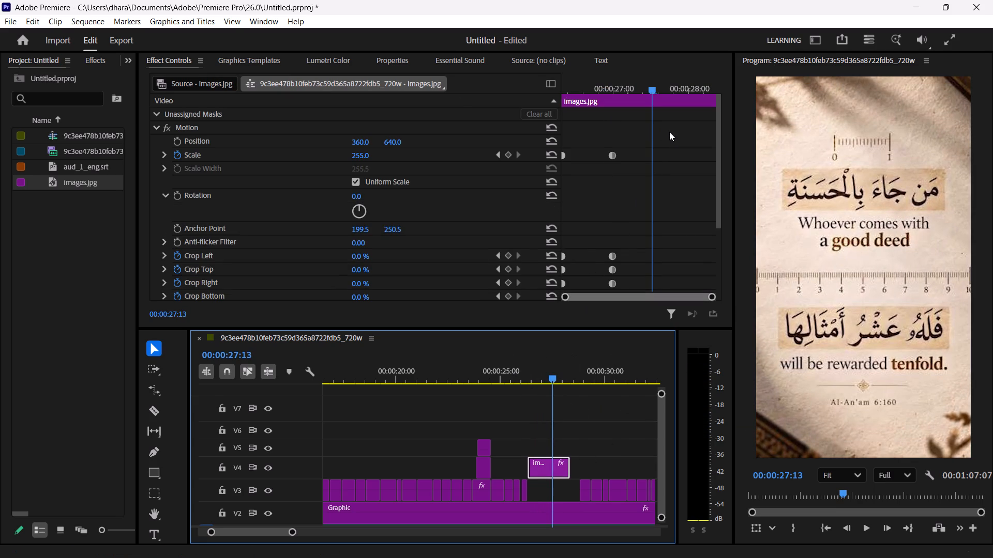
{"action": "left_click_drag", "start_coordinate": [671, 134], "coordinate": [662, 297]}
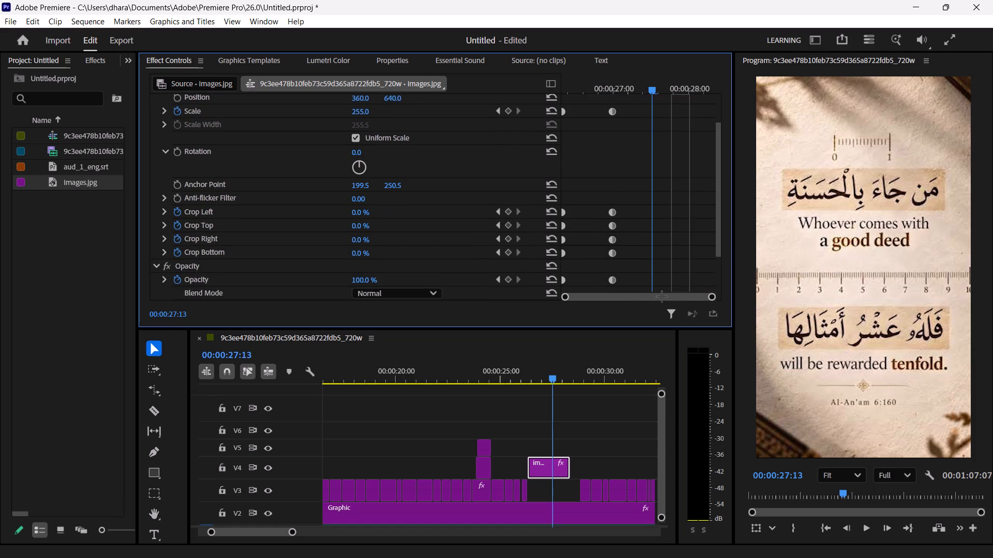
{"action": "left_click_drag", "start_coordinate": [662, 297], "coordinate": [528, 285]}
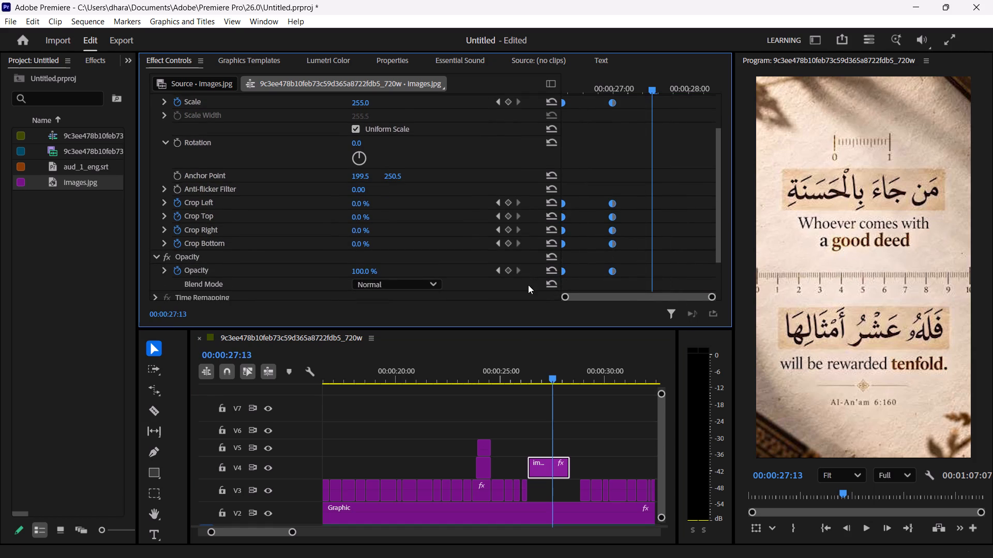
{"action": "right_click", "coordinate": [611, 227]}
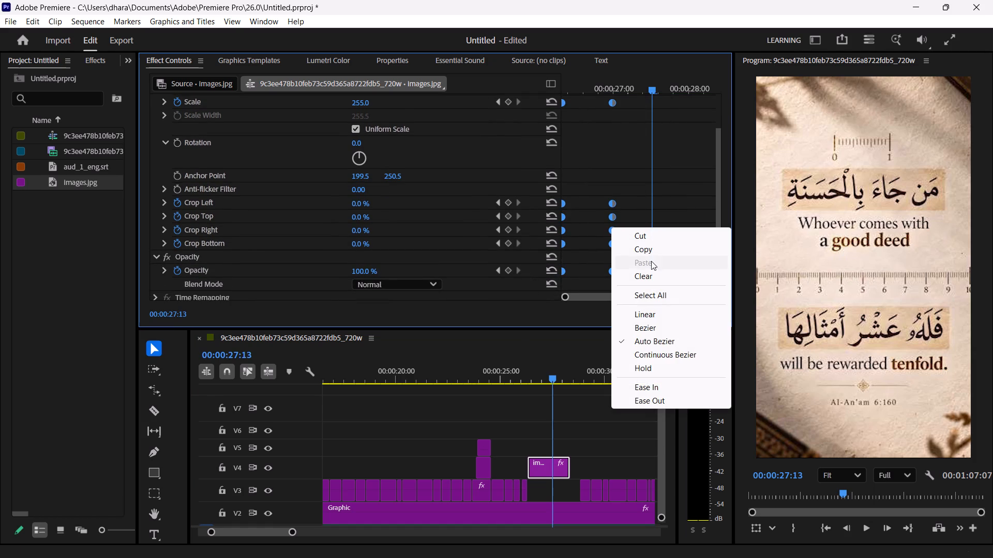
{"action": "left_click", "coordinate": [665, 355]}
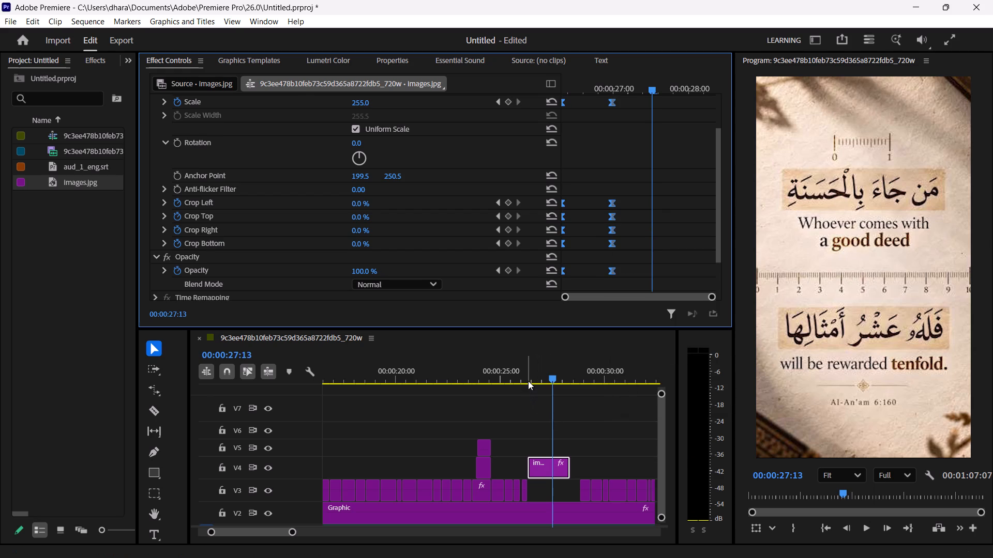
Play back the images.jpg clip's Continuous Bezier animation from around the clip's start.
{"action": "left_click", "coordinate": [528, 381]}
{"action": "key", "text": "space"}
{"action": "key", "text": "space"}
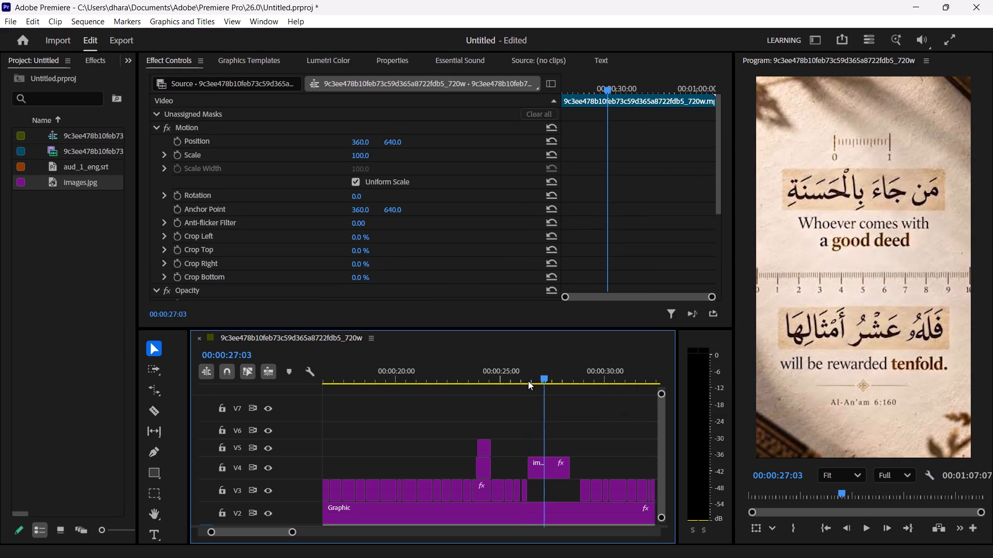
Apply Ease In and Ease Out to all Scale, Crop and Opacity keyframes of the images.jpg clip.
{"action": "left_click", "coordinate": [554, 466]}
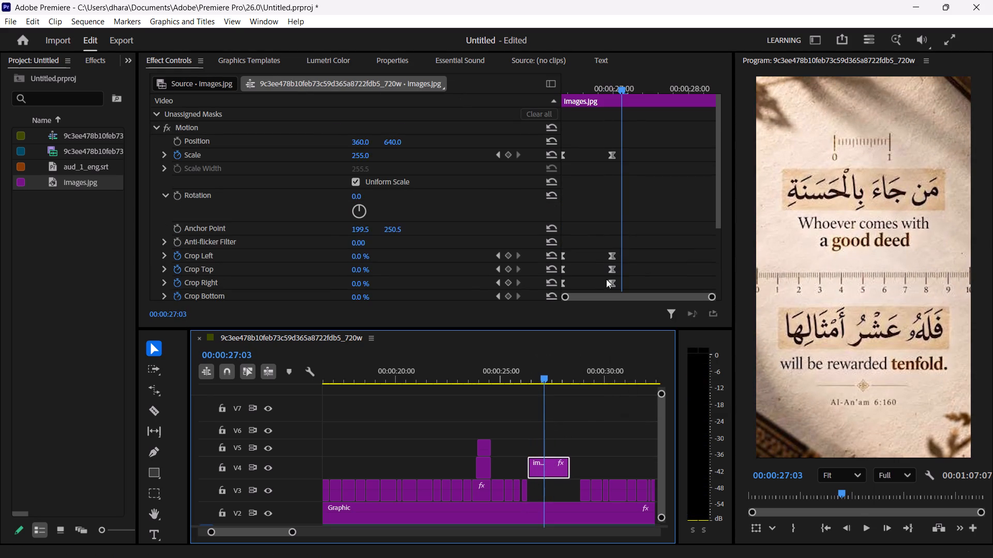
{"action": "left_click_drag", "start_coordinate": [634, 138], "coordinate": [651, 276]}
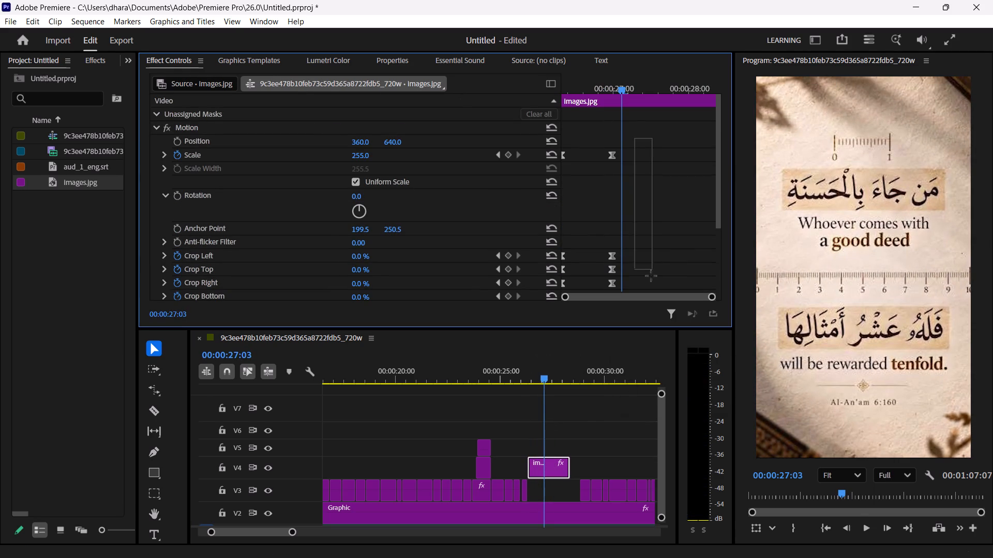
{"action": "left_click_drag", "start_coordinate": [651, 276], "coordinate": [522, 271]}
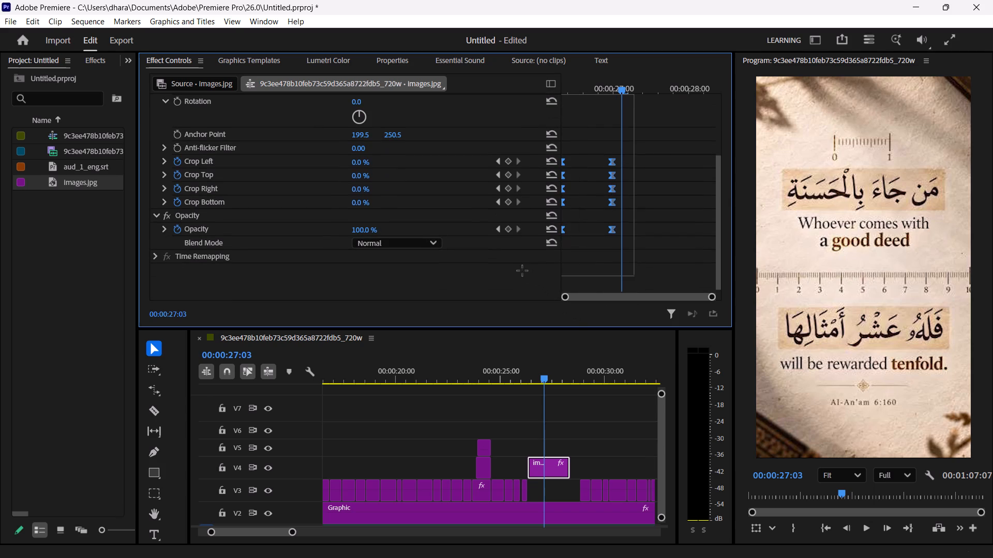
{"action": "left_click_drag", "start_coordinate": [522, 271], "coordinate": [510, 246]}
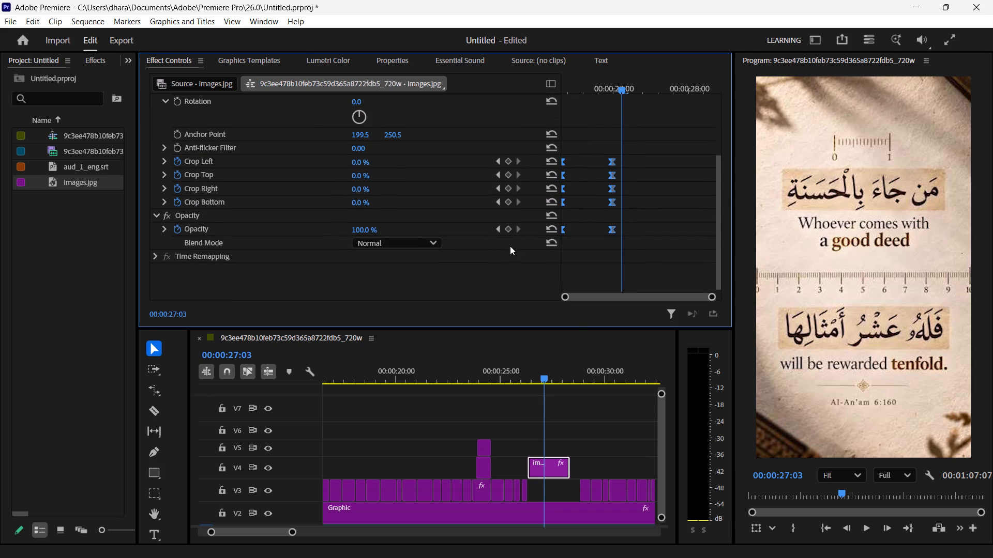
{"action": "scroll", "coordinate": [697, 192], "scroll_direction": "up", "scroll_amount": 1}
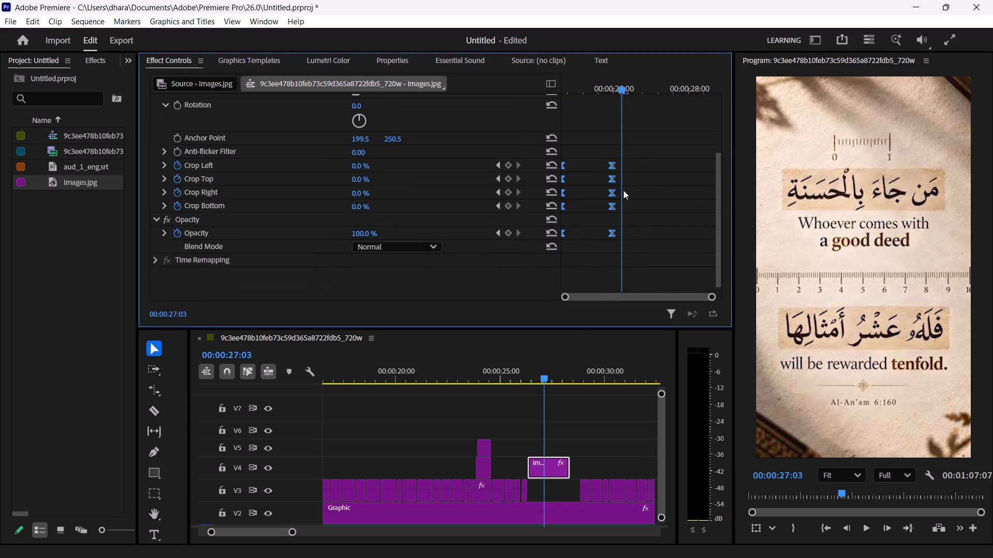
{"action": "right_click", "coordinate": [613, 183]}
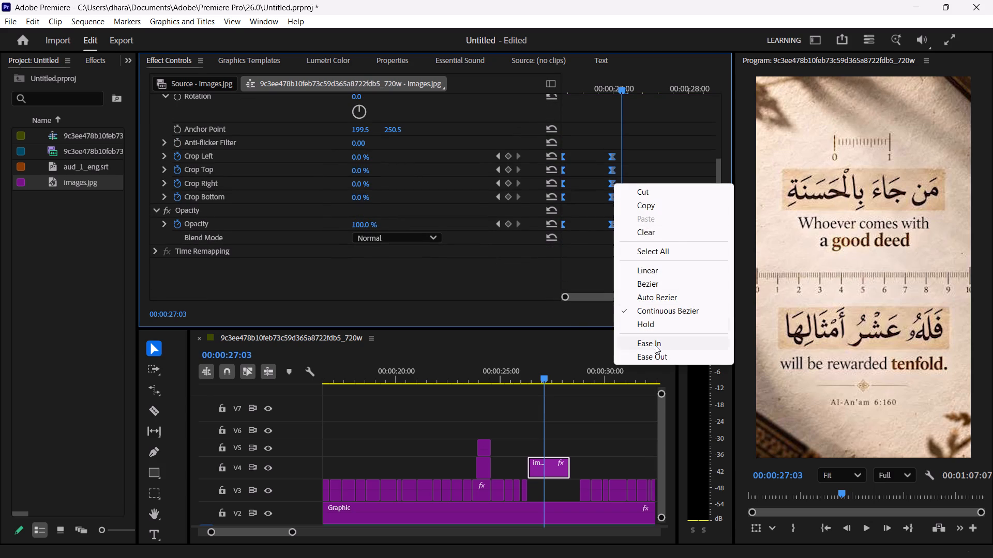
{"action": "left_click", "coordinate": [655, 344]}
{"action": "right_click", "coordinate": [611, 195]}
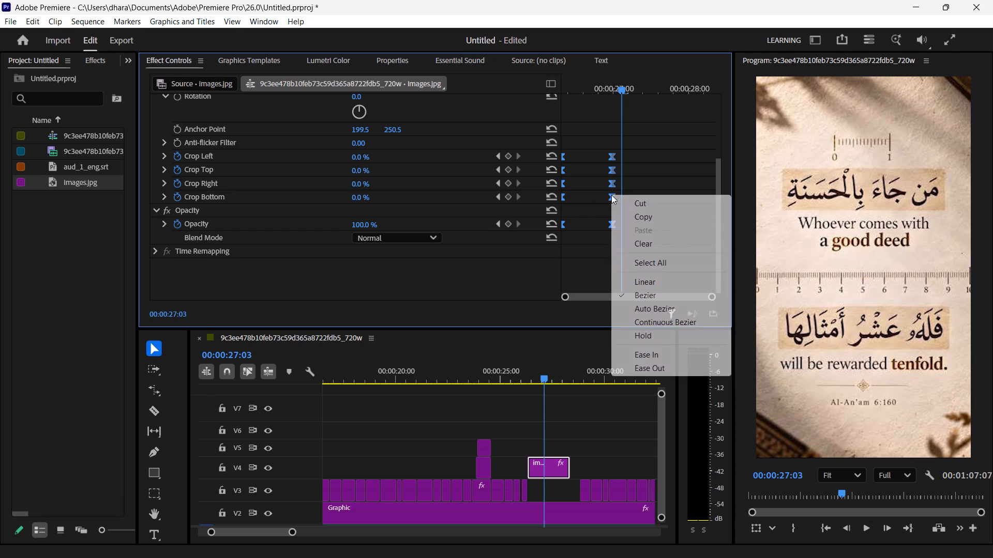
{"action": "left_click", "coordinate": [656, 369]}
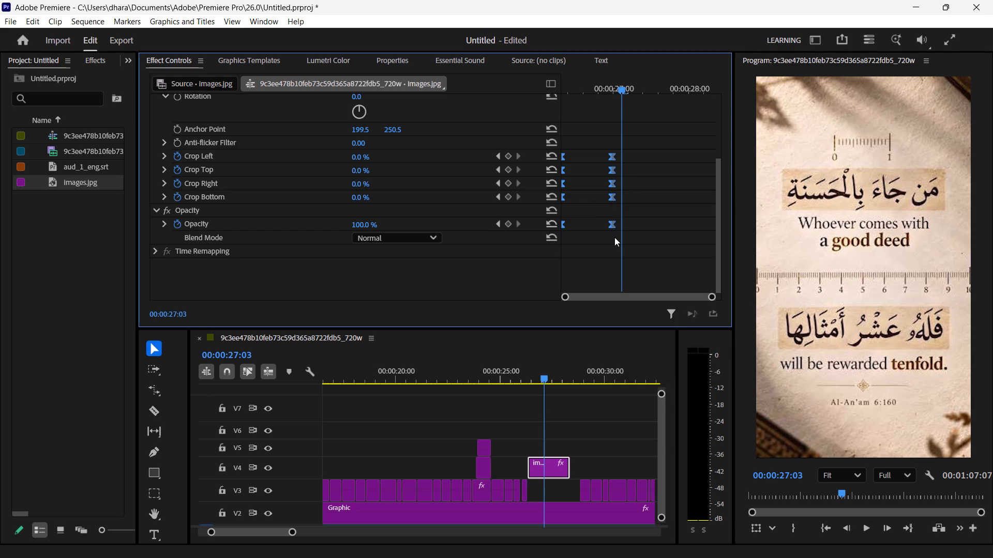
{"action": "scroll", "coordinate": [614, 237], "scroll_direction": "up", "scroll_amount": 1}
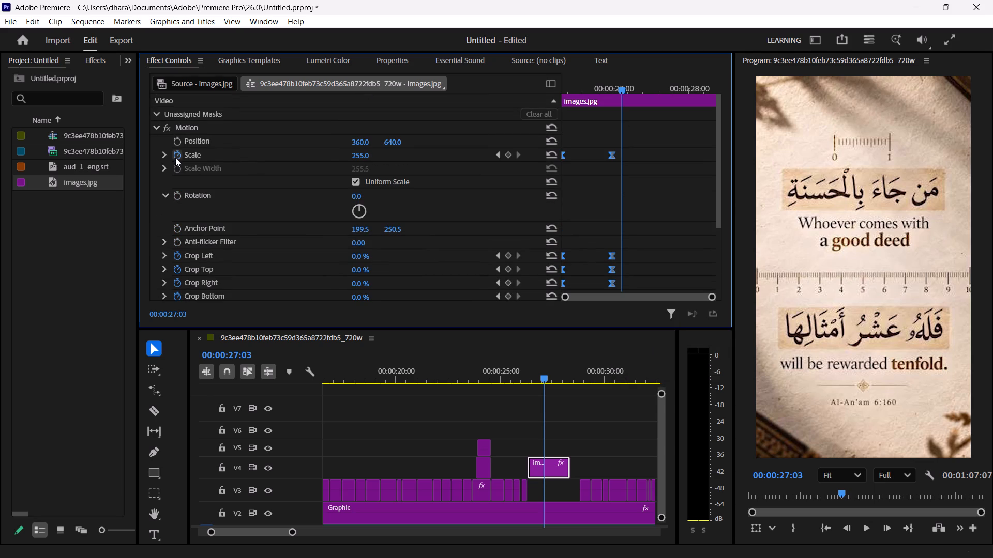
Lengthen the Bezier handles of both Scale keyframes on the images.jpg clip to make its scale curve steeper mid-way.
{"action": "left_click", "coordinate": [163, 157]}
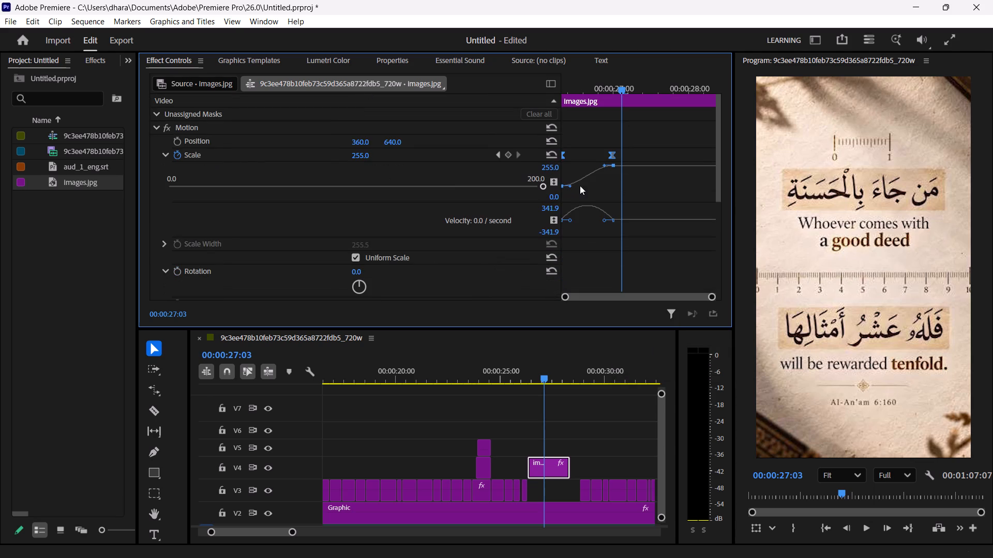
{"action": "left_click_drag", "start_coordinate": [571, 187], "coordinate": [576, 187]}
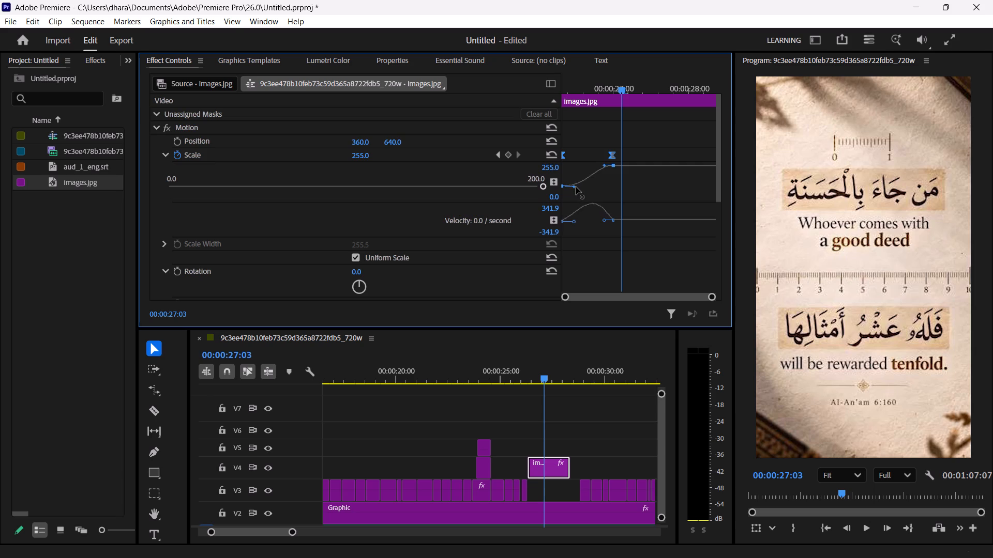
{"action": "left_click_drag", "start_coordinate": [576, 187], "coordinate": [580, 188]}
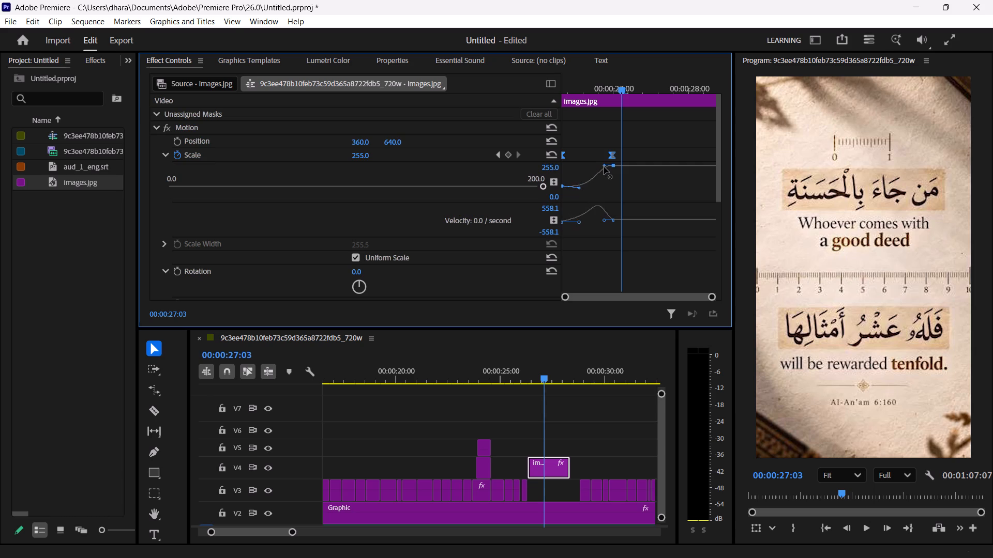
{"action": "left_click_drag", "start_coordinate": [604, 166], "coordinate": [593, 165]}
{"action": "left_click_drag", "start_coordinate": [593, 165], "coordinate": [595, 164]}
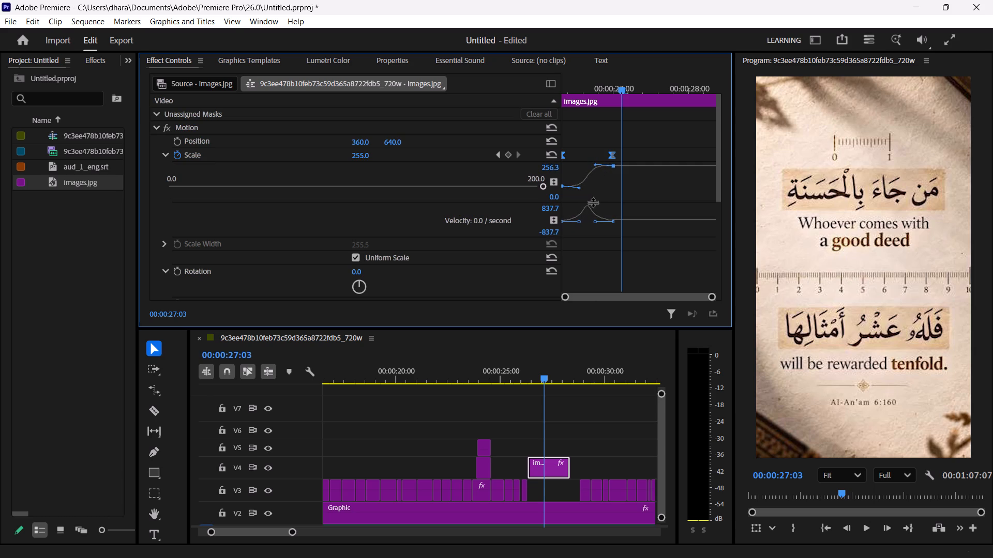
Play back the images.jpg clip's opening with the reshaped scale curve, from just before the clip and from its start.
{"action": "left_click", "coordinate": [515, 378]}
{"action": "key", "text": "space"}
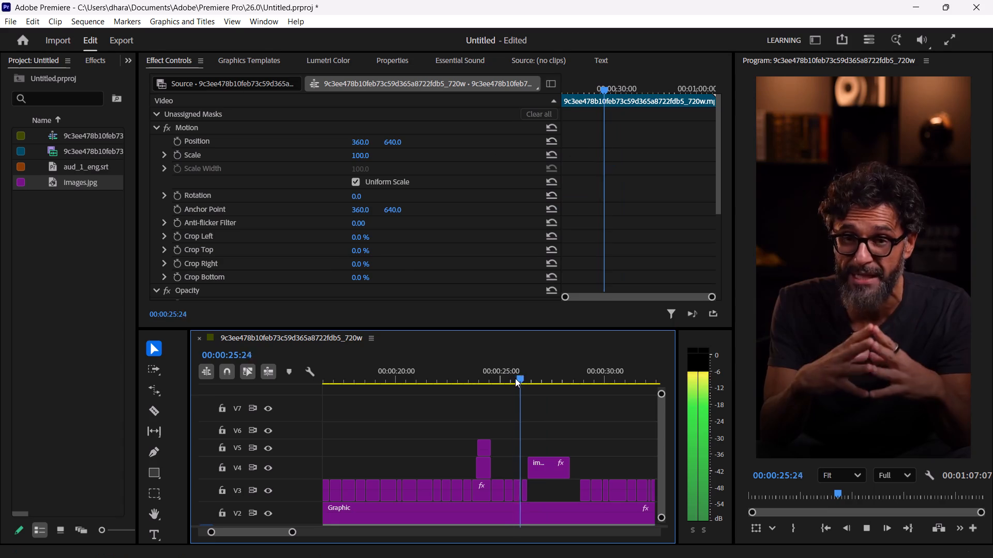
{"action": "key", "text": "space"}
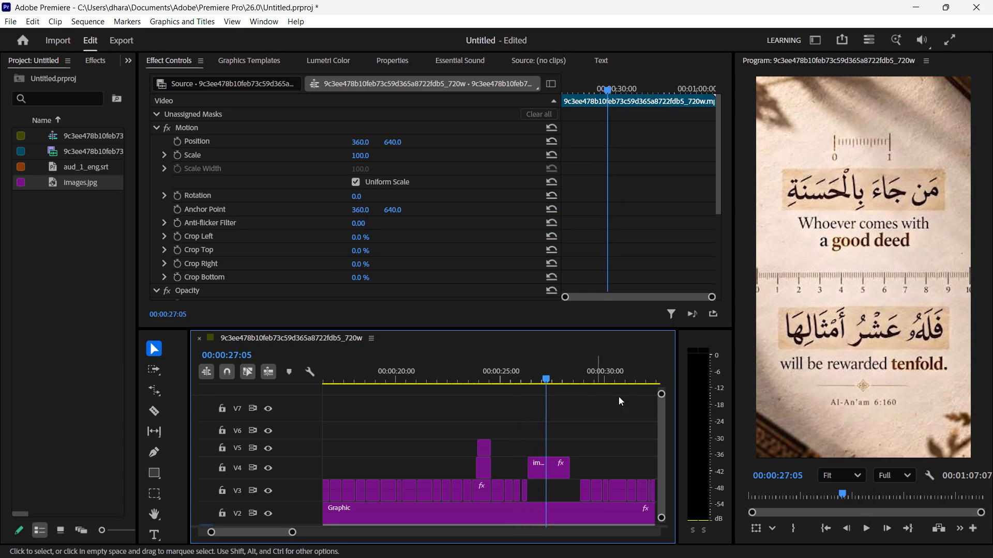
{"action": "left_click", "coordinate": [527, 378]}
{"action": "key", "text": "space"}
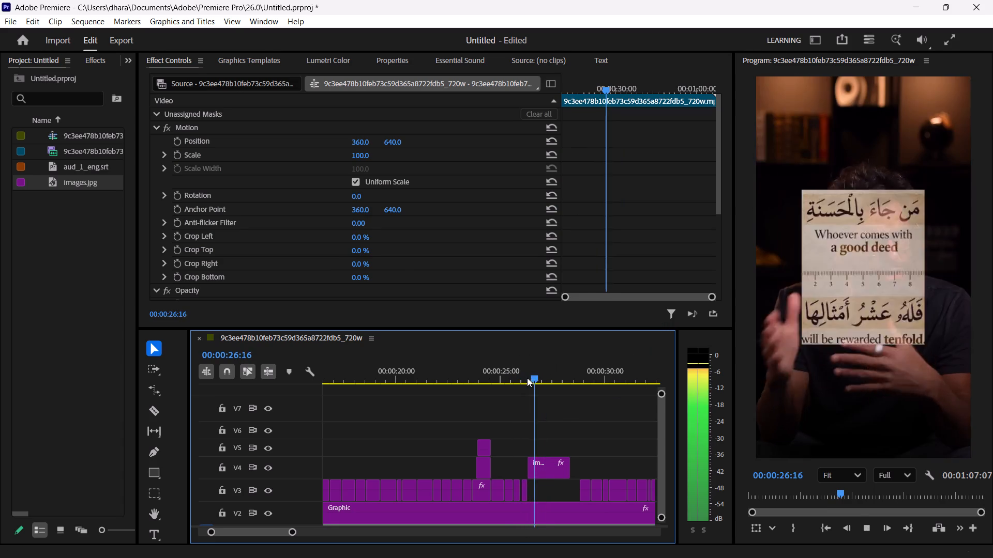
{"action": "key", "text": "space"}
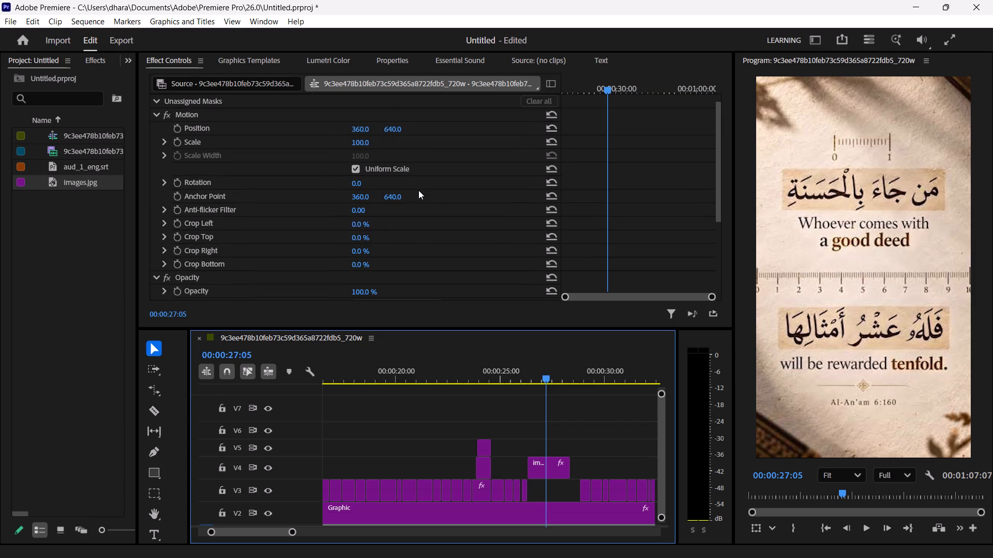
Lengthen the Bezier handles of both Opacity keyframes on the images.jpg clip to form a steep S-shaped opacity curve.
{"action": "left_click", "coordinate": [551, 471]}
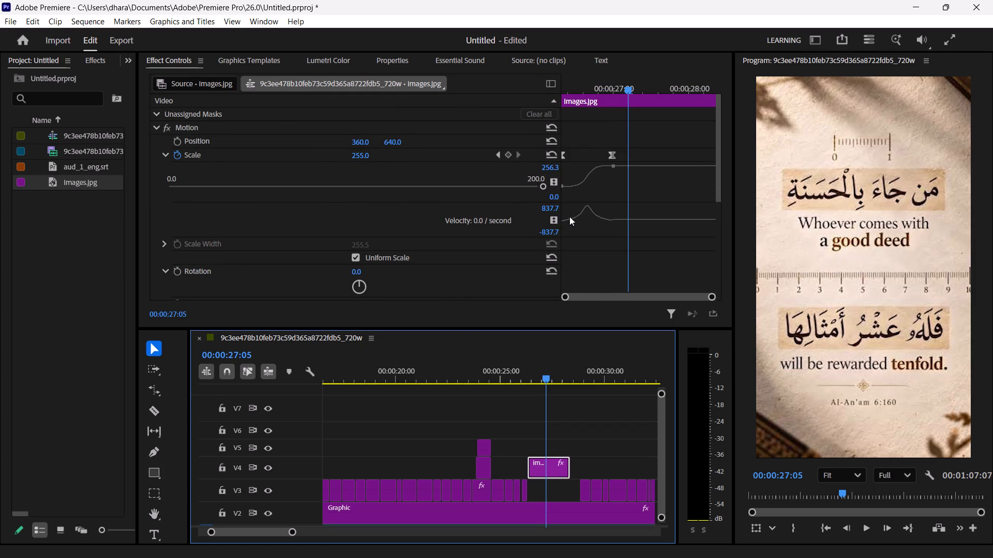
{"action": "left_click_drag", "start_coordinate": [553, 221], "coordinate": [553, 215]}
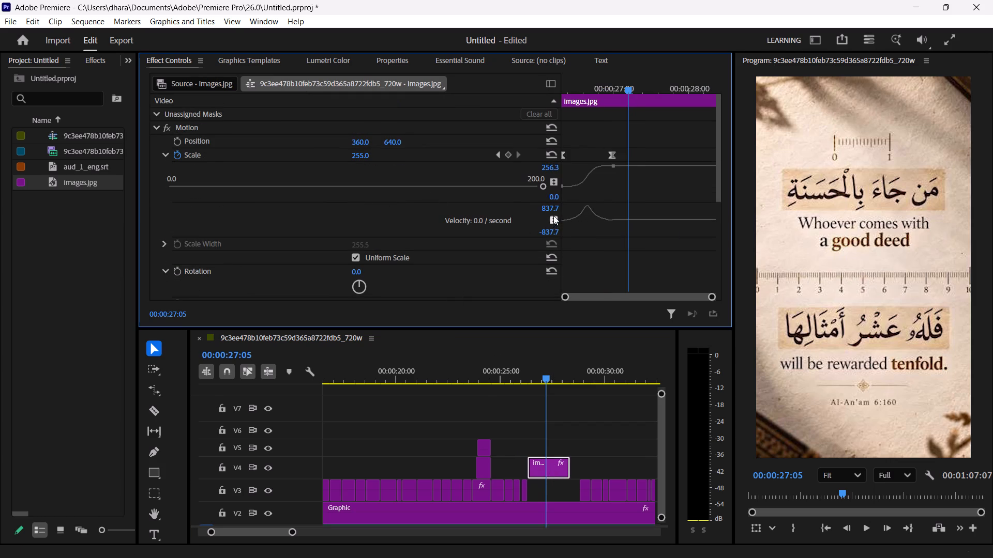
{"action": "left_click_drag", "start_coordinate": [553, 215], "coordinate": [559, 205]}
{"action": "scroll", "coordinate": [522, 219], "scroll_direction": "down", "scroll_amount": 1}
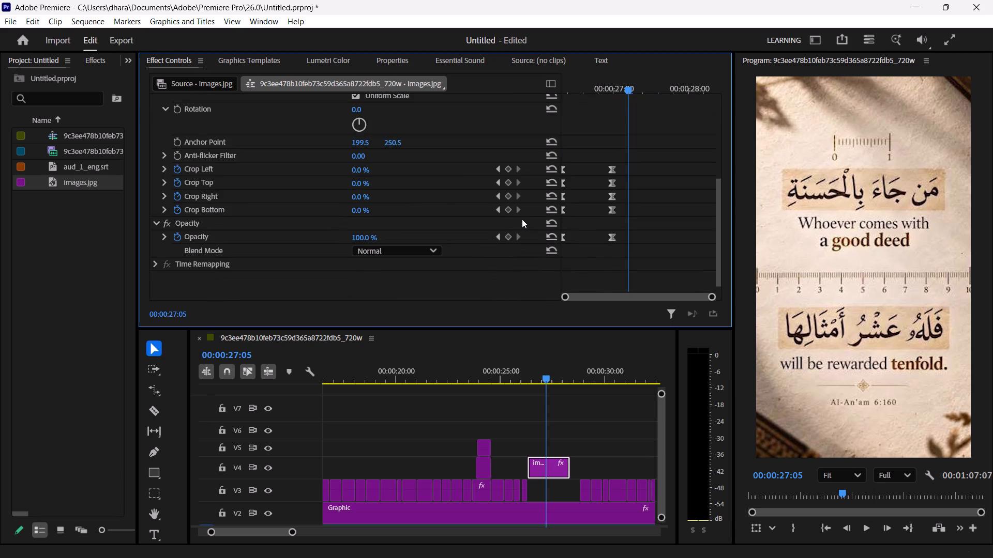
{"action": "scroll", "coordinate": [522, 219], "scroll_direction": "down", "scroll_amount": 1}
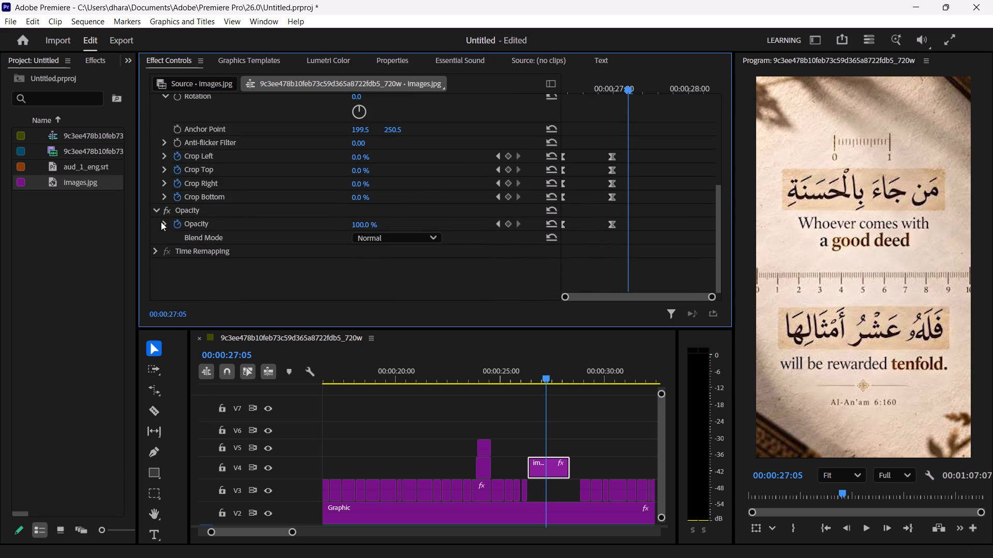
{"action": "left_click", "coordinate": [161, 222]}
{"action": "left_click", "coordinate": [161, 224]}
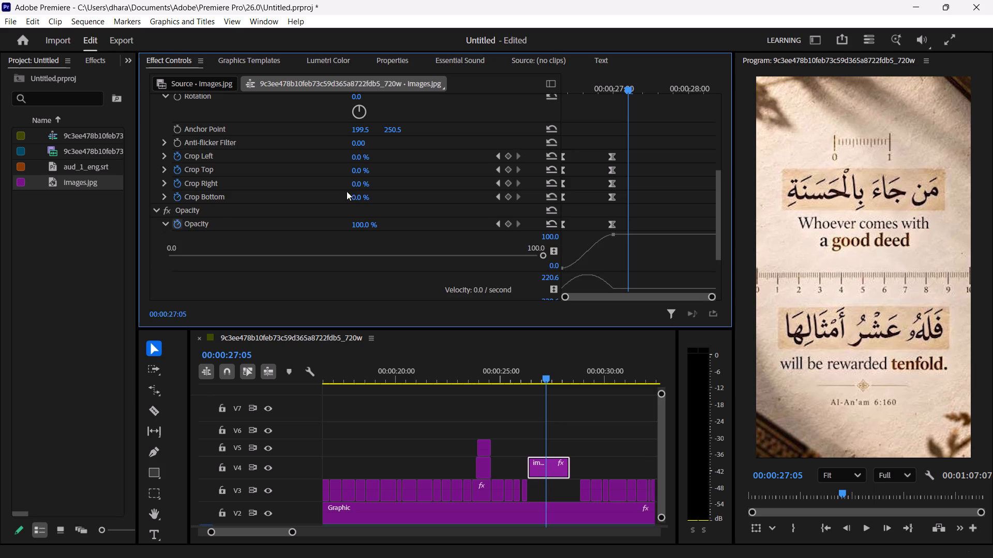
{"action": "scroll", "coordinate": [569, 152], "scroll_direction": "down", "scroll_amount": 1}
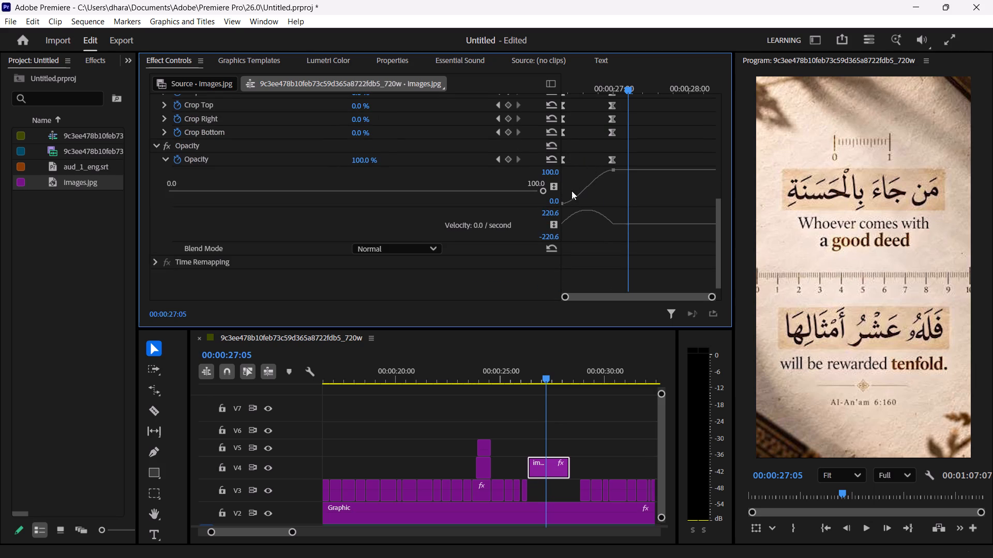
{"action": "left_click_drag", "start_coordinate": [565, 193], "coordinate": [581, 193]}
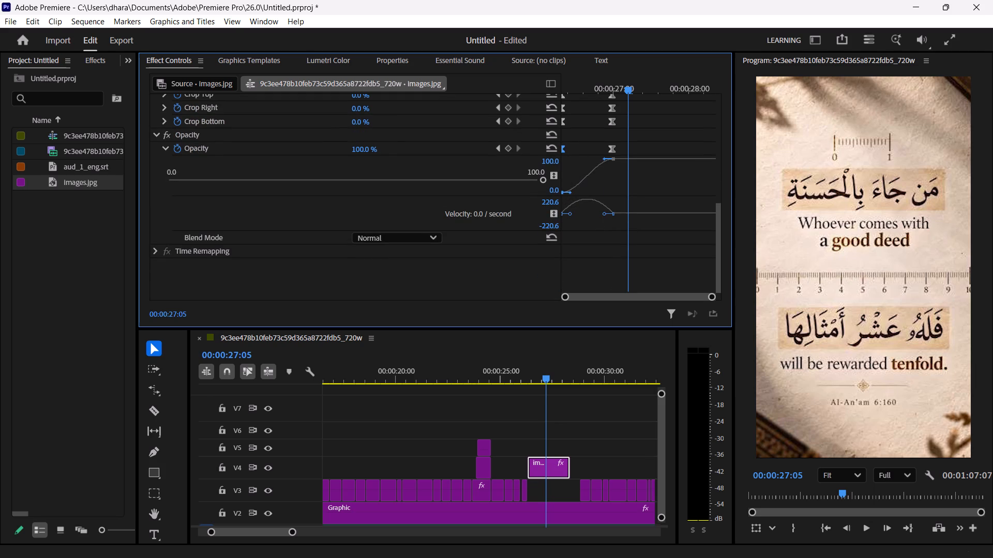
{"action": "left_click_drag", "start_coordinate": [581, 193], "coordinate": [586, 192]}
{"action": "left_click", "coordinate": [571, 195]}
{"action": "left_click_drag", "start_coordinate": [571, 194], "coordinate": [576, 194]}
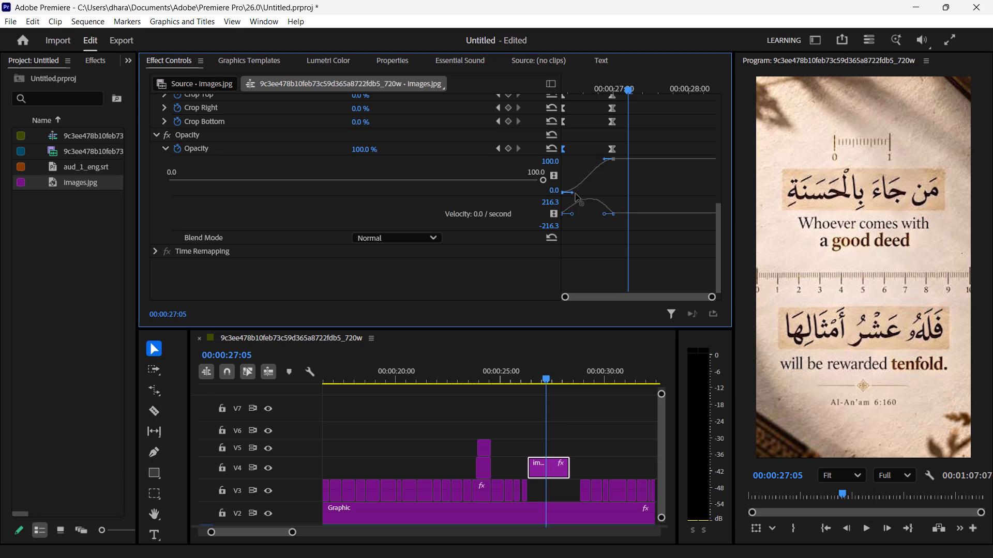
{"action": "left_click_drag", "start_coordinate": [576, 194], "coordinate": [589, 193]}
{"action": "left_click_drag", "start_coordinate": [606, 159], "coordinate": [600, 159]}
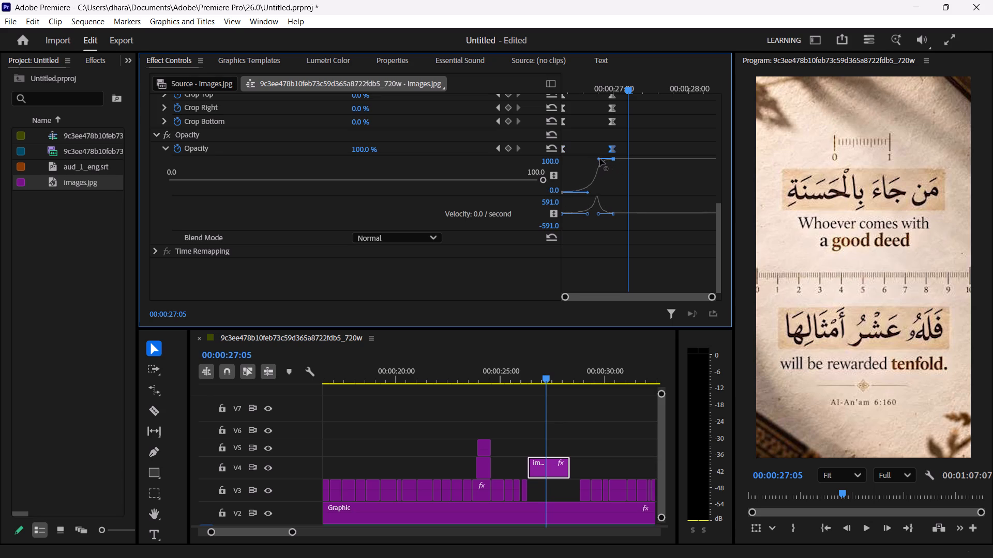
{"action": "left_click_drag", "start_coordinate": [600, 159], "coordinate": [594, 159]}
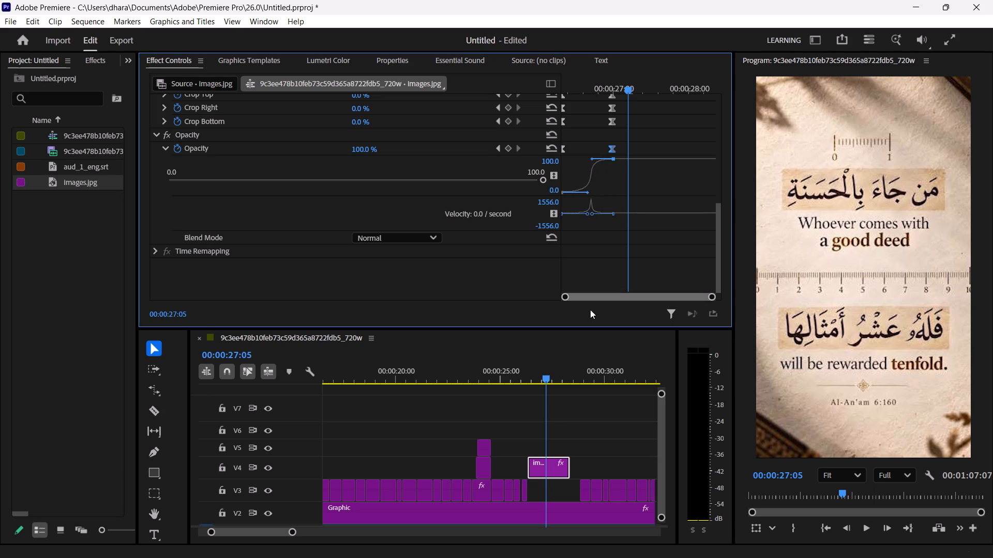
Play back the images.jpg clip's opening with the reshaped opacity curve, from the clip's start and from shortly before it.
{"action": "left_click", "coordinate": [527, 378]}
{"action": "key", "text": "space"}
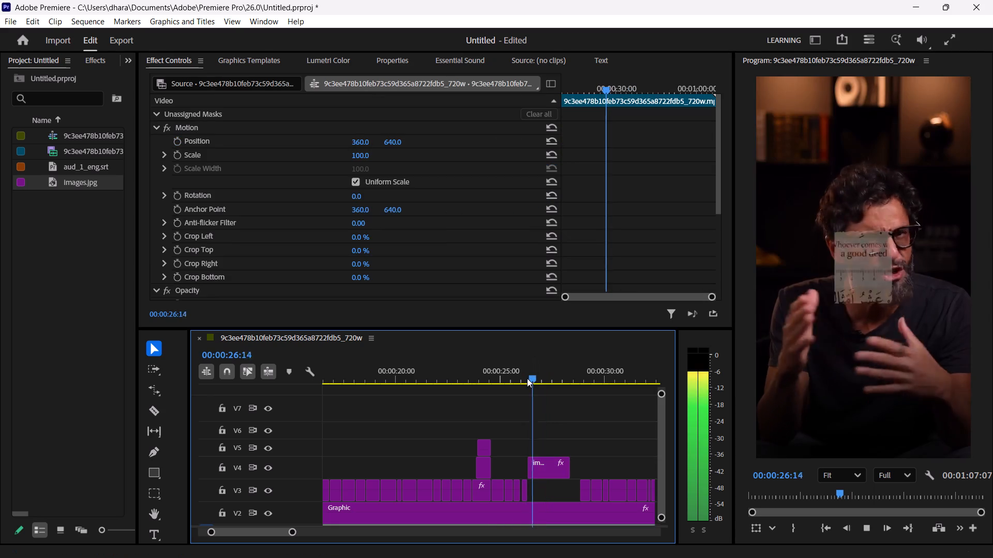
{"action": "key", "text": "space"}
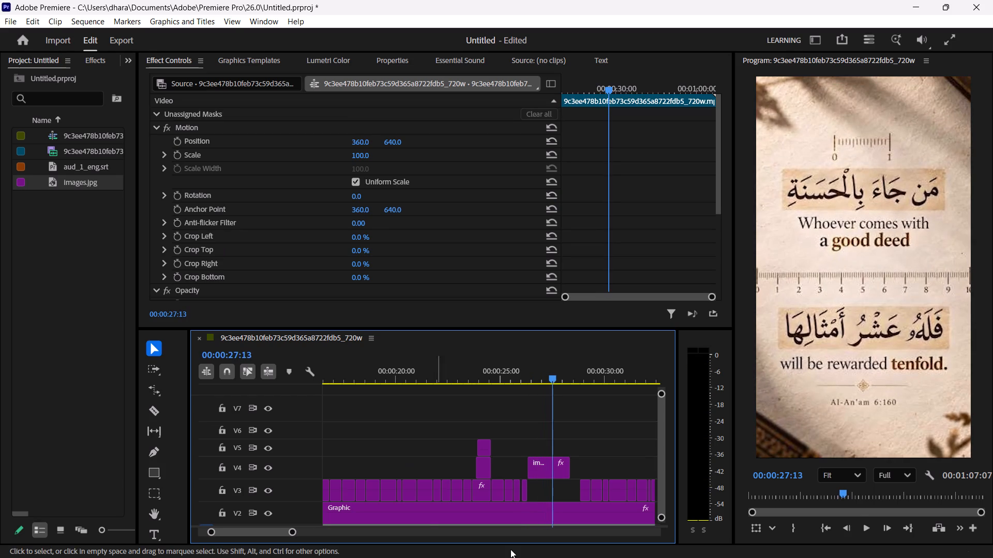
{"action": "left_click", "coordinate": [513, 381]}
{"action": "key", "text": "space"}
{"action": "key", "text": "space"}
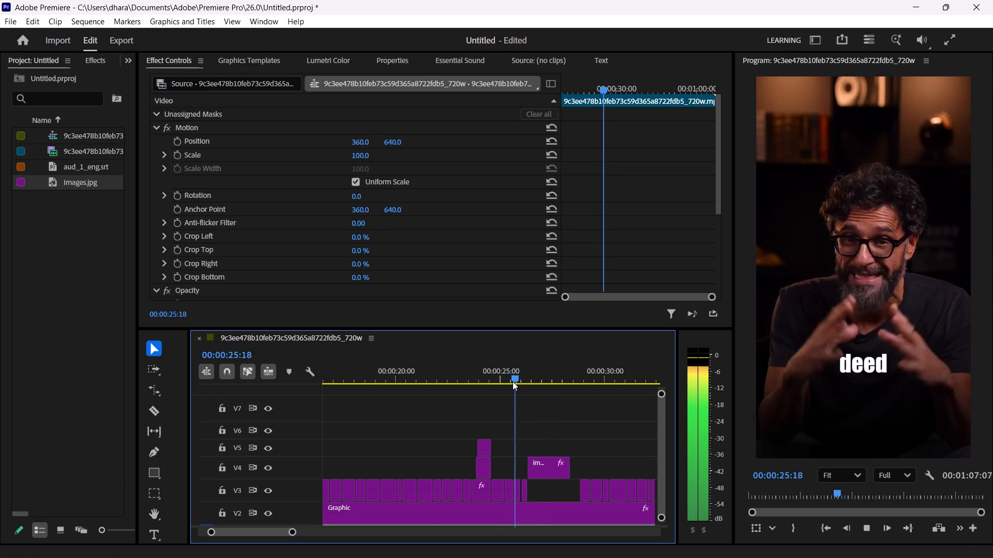
{"action": "key", "text": "space"}
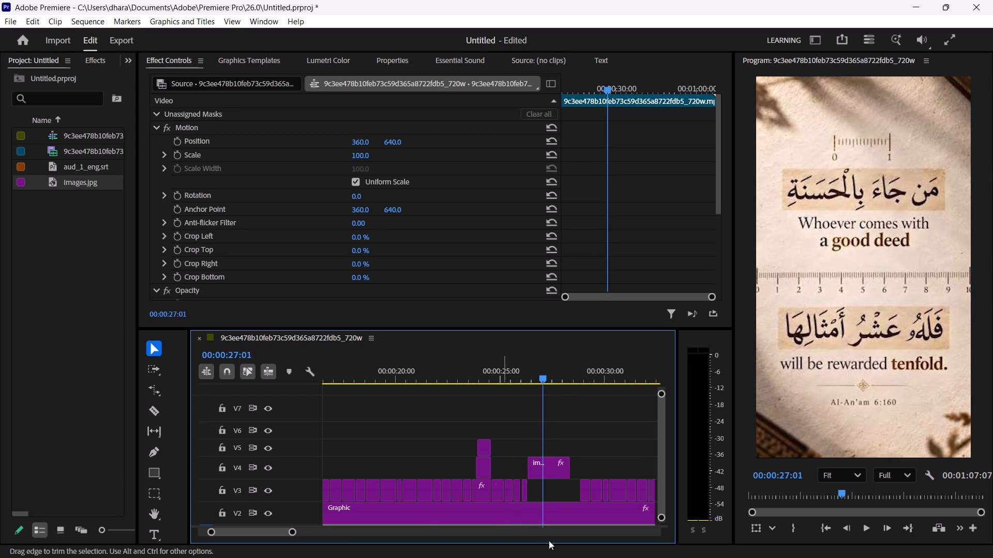
Play the images.jpg clip in short bursts from just before its start to past its end to examine the animation.
{"action": "left_click", "coordinate": [525, 374]}
{"action": "key", "text": "Right"}
{"action": "key", "text": "Right"}
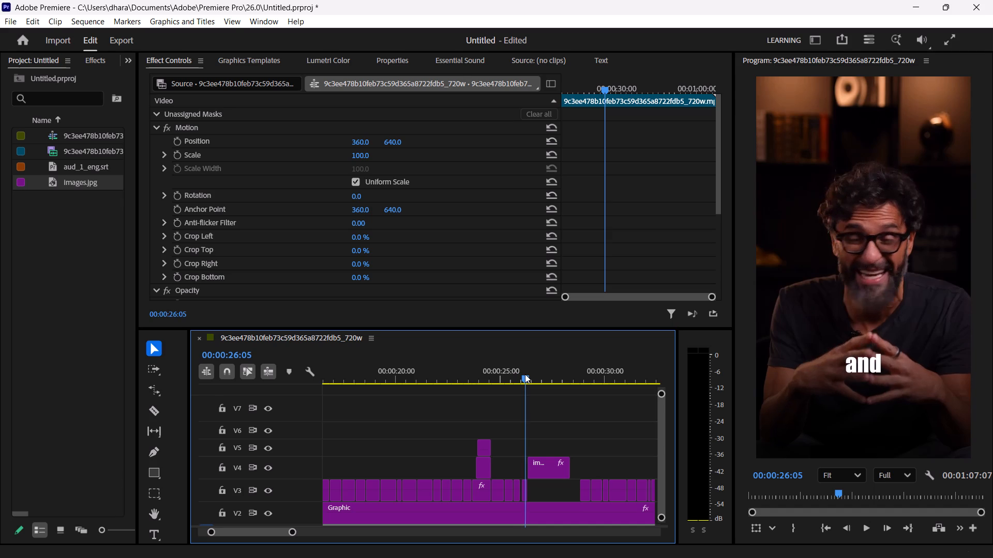
{"action": "key", "text": "Right"}
{"action": "key", "text": "space"}
{"action": "key", "text": "space"}
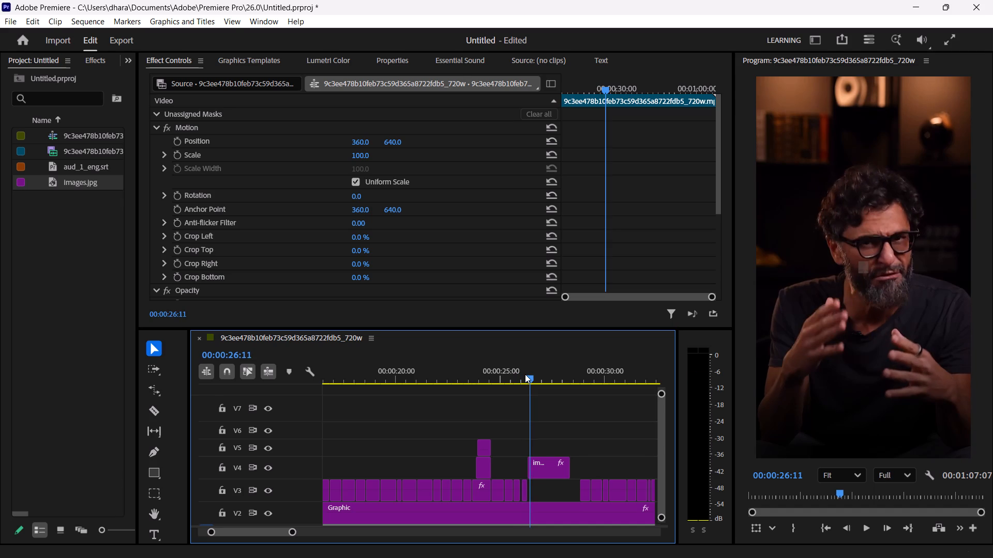
{"action": "key", "text": "space"}
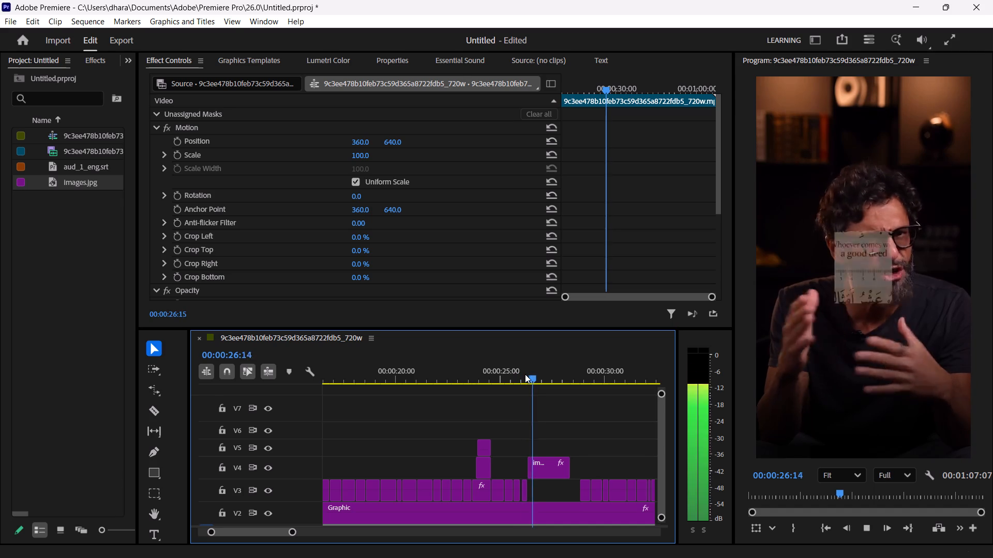
{"action": "key", "text": "space"}
{"action": "key", "text": "space"}
{"action": "key", "text": "space"}
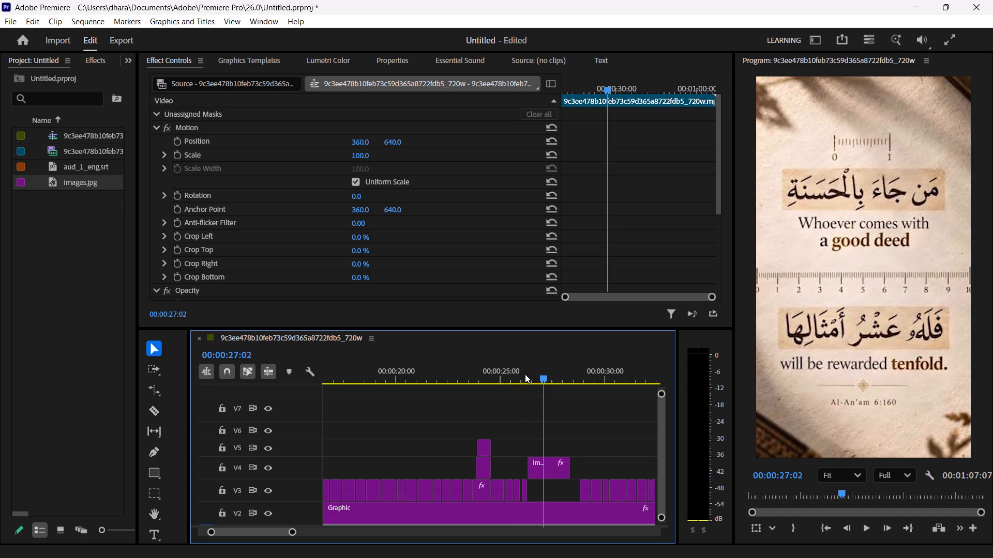
{"action": "key", "text": "space"}
{"action": "key", "text": "space"}
{"action": "key", "text": "space"}
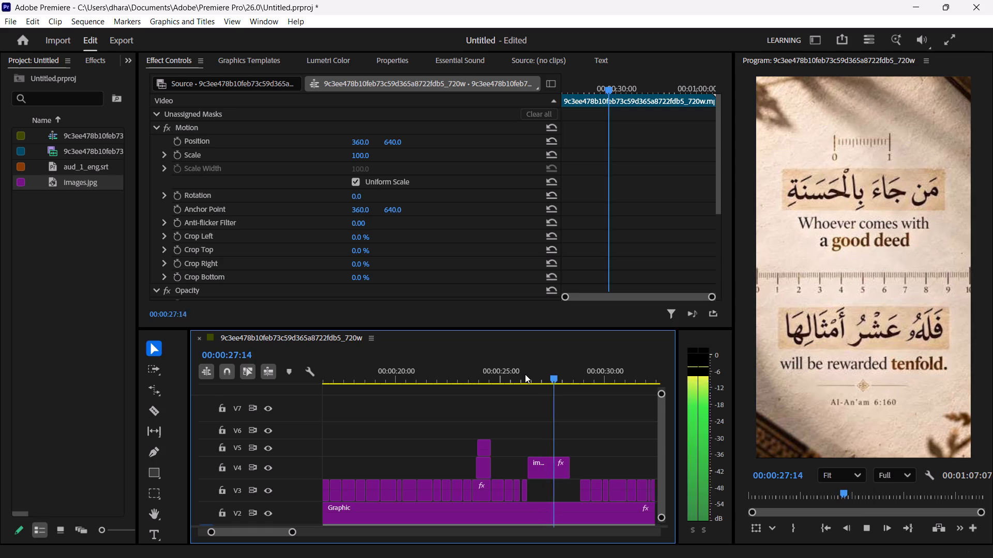
{"action": "key", "text": "space"}
{"action": "key", "text": "space"}
{"action": "key", "text": "space"}
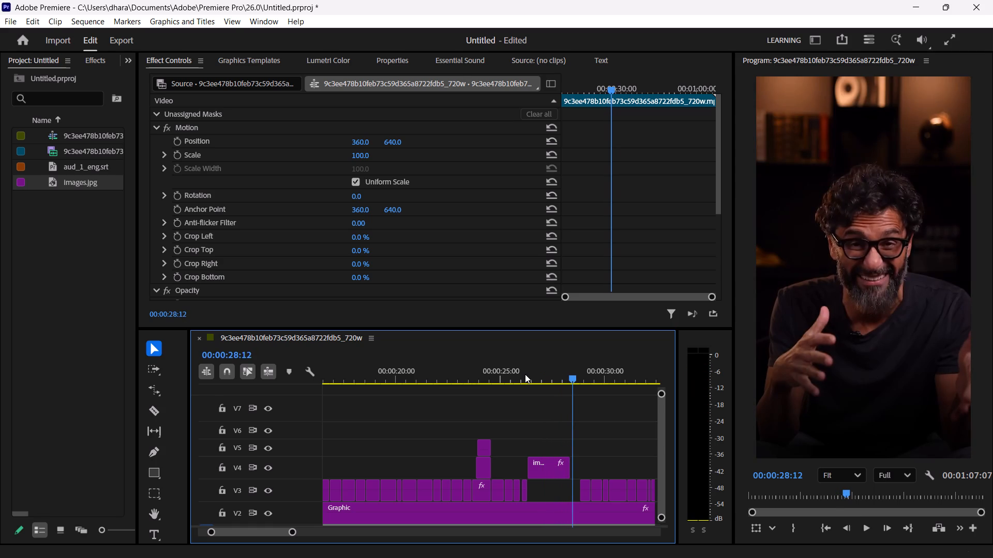
Step backward through the images.jpg clip and its opening animation to 00:00:26:06, just before the clip starts.
{"action": "key", "text": "Left"}
{"action": "key", "text": "Left"}
{"action": "key", "text": "Left"}
{"action": "key", "text": "Left"}
{"action": "key", "text": "Left"}
{"action": "key", "text": "Left"}
{"action": "key", "text": "Left"}
{"action": "key", "text": "Left"}
{"action": "key", "text": "Left"}
{"action": "key", "text": "Left"}
{"action": "key", "text": "Left"}
{"action": "key", "text": "Left"}
{"action": "key", "text": "Left"}
{"action": "key", "text": "Left"}
{"action": "key", "text": "Left"}
{"action": "key", "text": "Left"}
{"action": "key", "text": "Left"}
{"action": "key", "text": "Left"}
{"action": "key", "text": "Left"}
{"action": "key", "text": "Left"}
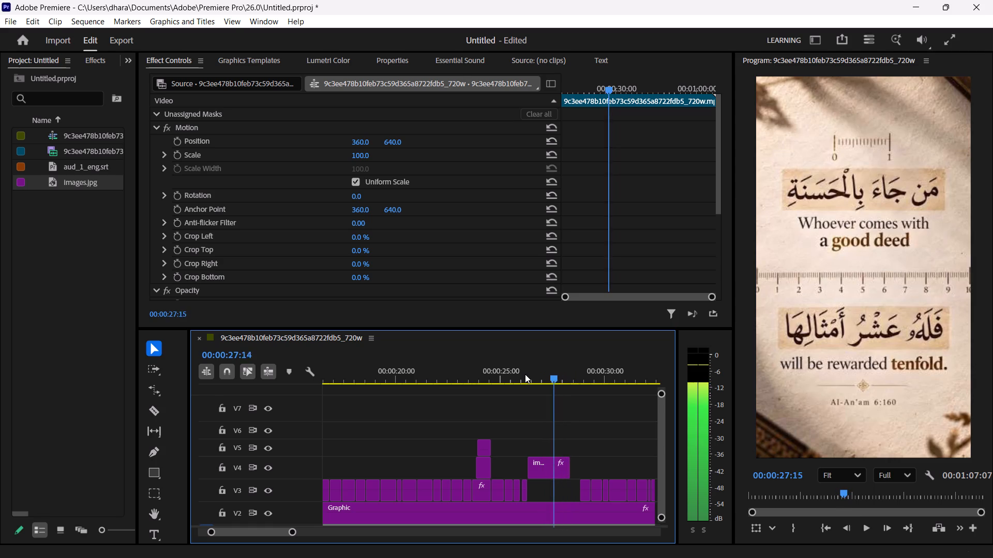
{"action": "key", "text": "space"}
{"action": "key", "text": "space"}
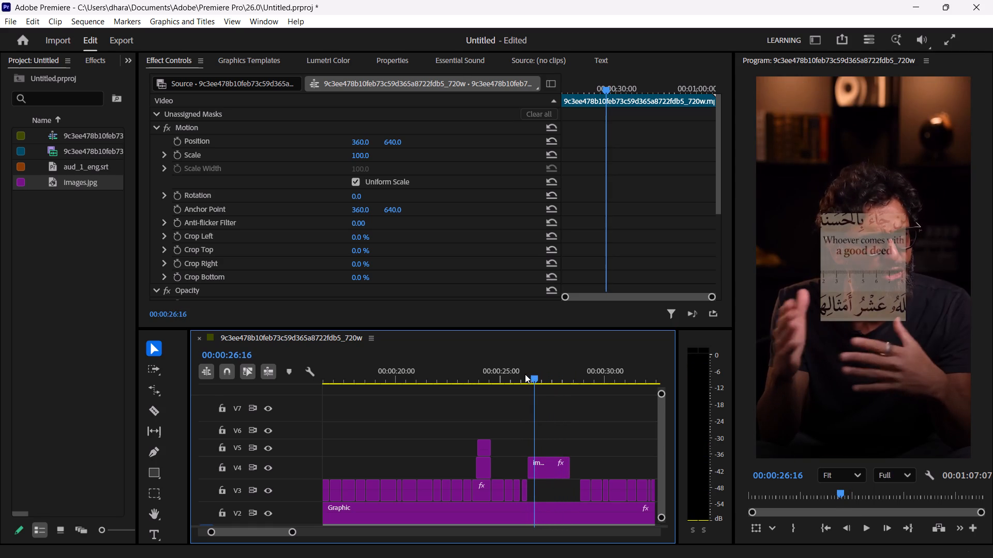
{"action": "key", "text": "Left"}
{"action": "key", "text": "Left"}
{"action": "key", "text": "Left"}
{"action": "key", "text": "Left"}
{"action": "key", "text": "Left"}
{"action": "key", "text": "Left"}
{"action": "key", "text": "Left"}
{"action": "key", "text": "Left"}
{"action": "key", "text": "Left"}
{"action": "key", "text": "Left"}
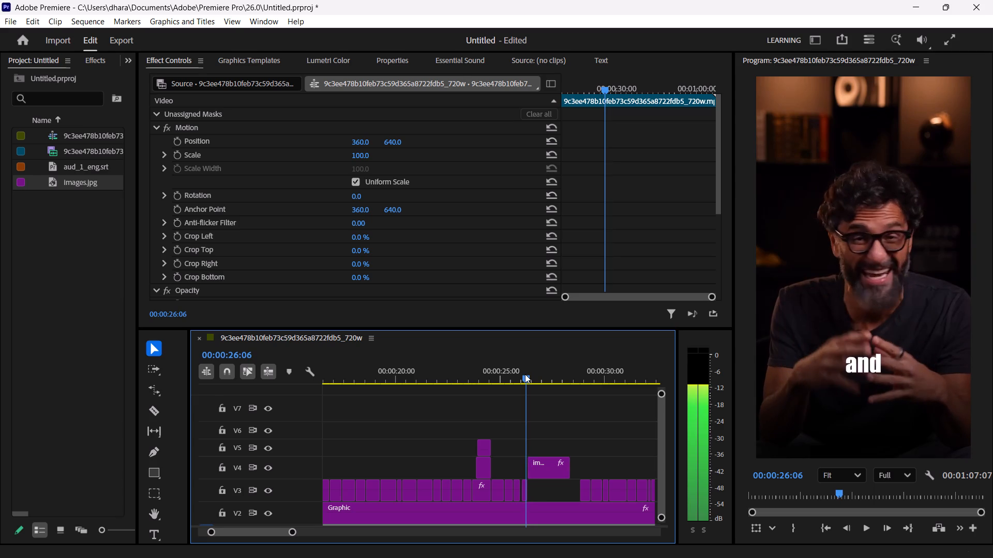
Play the images.jpg clip's opening in short bursts, restarting from just before the clip at about 00:00:26:08.
{"action": "key", "text": "space"}
{"action": "key", "text": "space"}
{"action": "key", "text": "Right"}
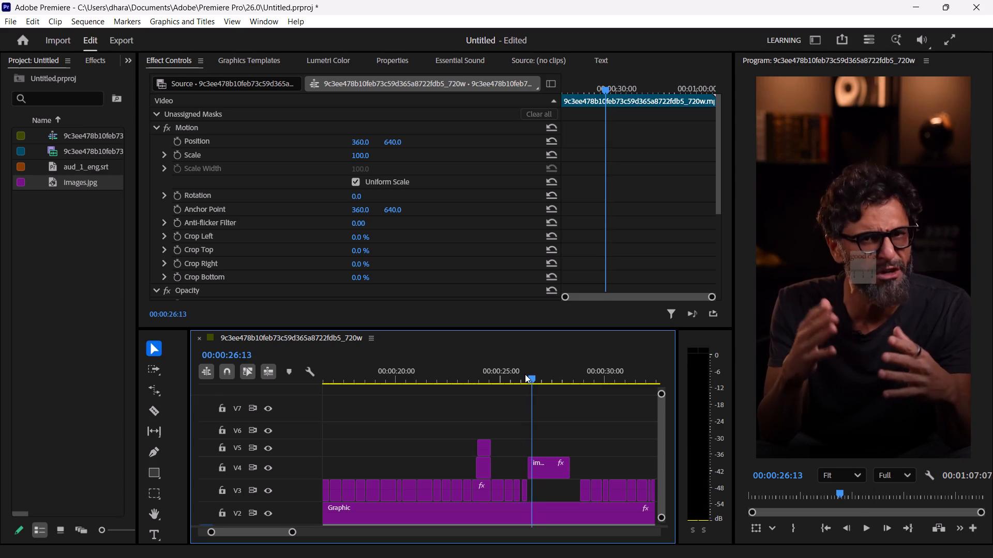
{"action": "key", "text": "Left"}
{"action": "key", "text": "Left"}
{"action": "key", "text": "Left"}
{"action": "key", "text": "Left"}
{"action": "key", "text": "Left"}
{"action": "key", "text": "Left"}
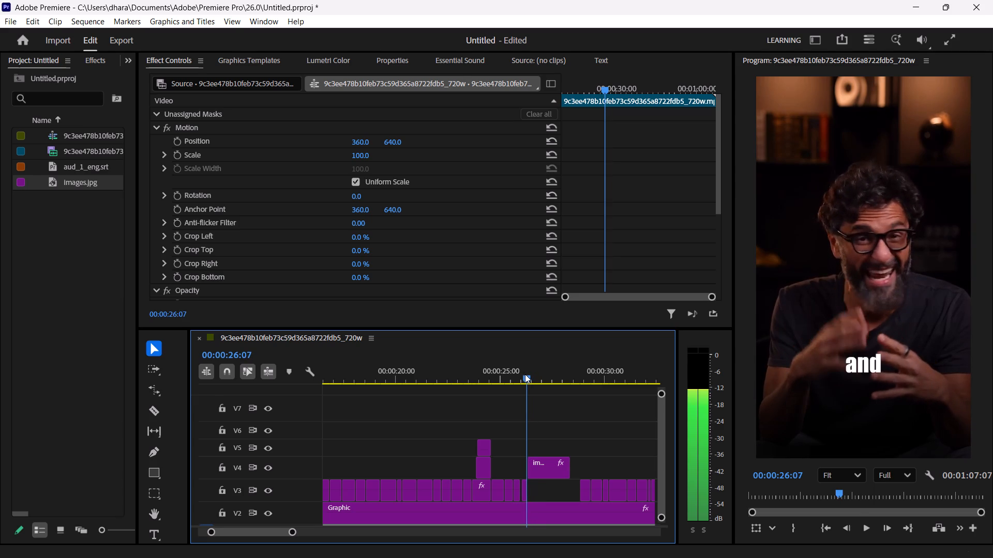
{"action": "key", "text": "Right"}
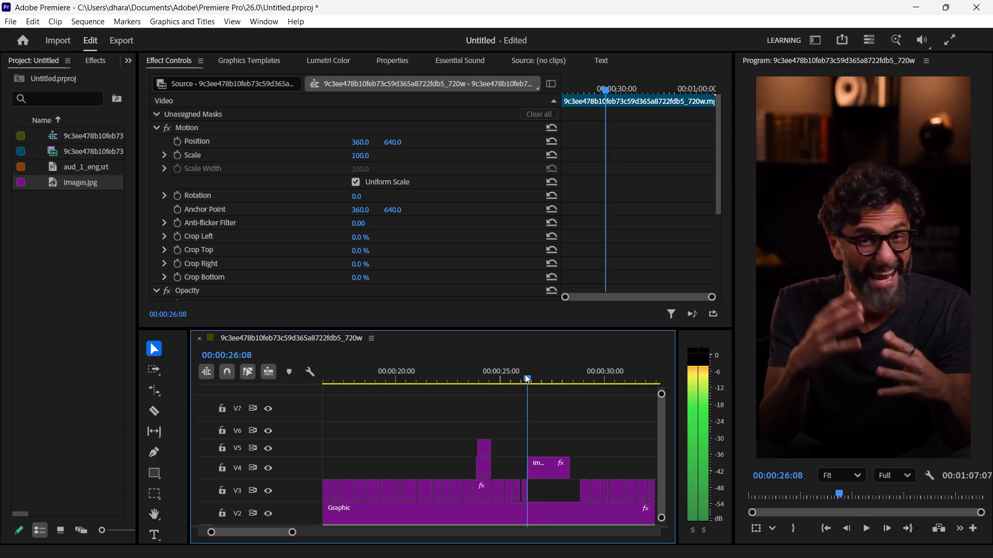
{"action": "key", "text": "space"}
{"action": "key", "text": "space"}
{"action": "key", "text": "space"}
{"action": "key", "text": "space"}
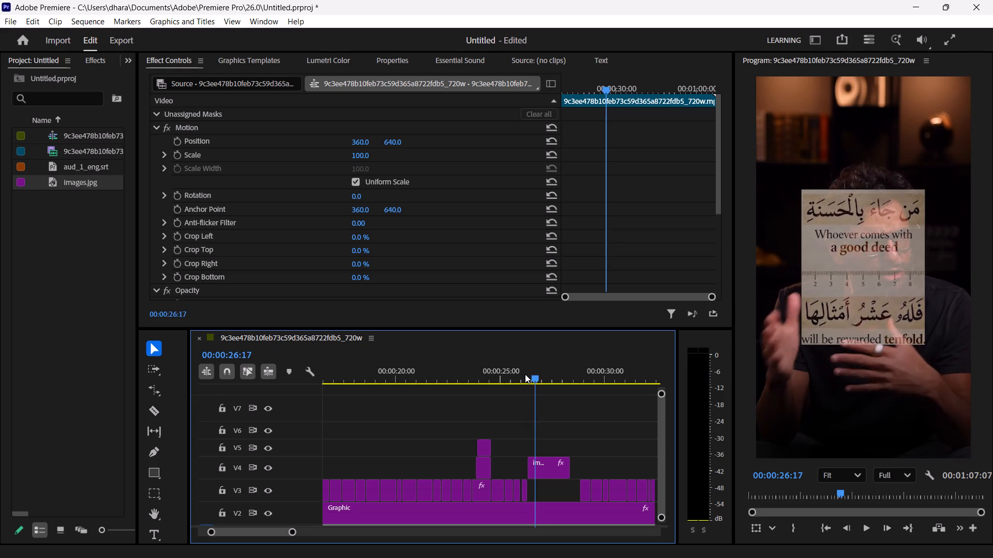
Step frame by frame backward and forward through the images.jpg clip's opening to examine its crop, scale and opacity animation.
{"action": "key", "text": "Left"}
{"action": "key", "text": "Left"}
{"action": "key", "text": "Left"}
{"action": "key", "text": "Left"}
{"action": "key", "text": "Left"}
{"action": "key", "text": "Left"}
{"action": "key", "text": "Left"}
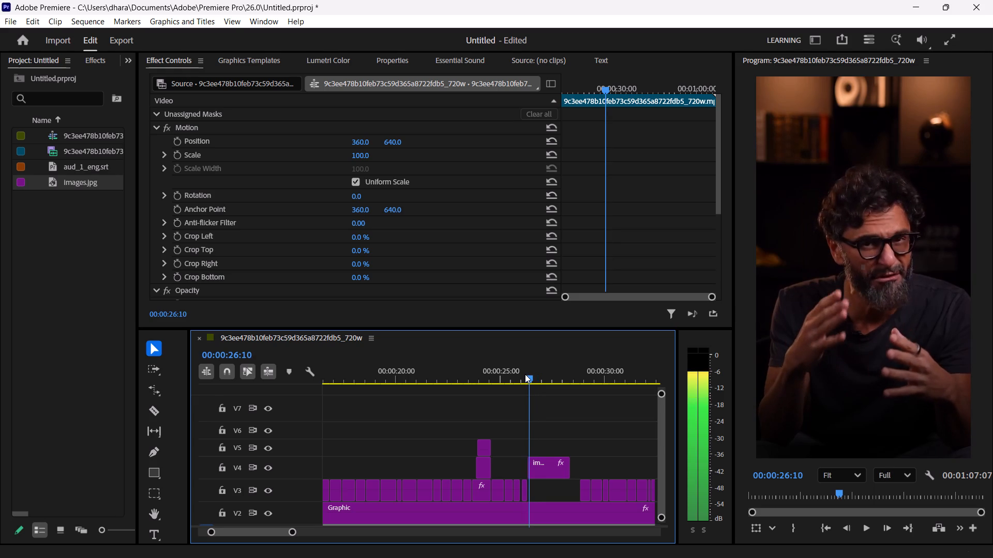
{"action": "key", "text": "Right"}
{"action": "key", "text": "Right"}
{"action": "key", "text": "Right"}
{"action": "key", "text": "Right"}
{"action": "key", "text": "Right"}
{"action": "key", "text": "Right"}
{"action": "key", "text": "Right"}
{"action": "key", "text": "Right"}
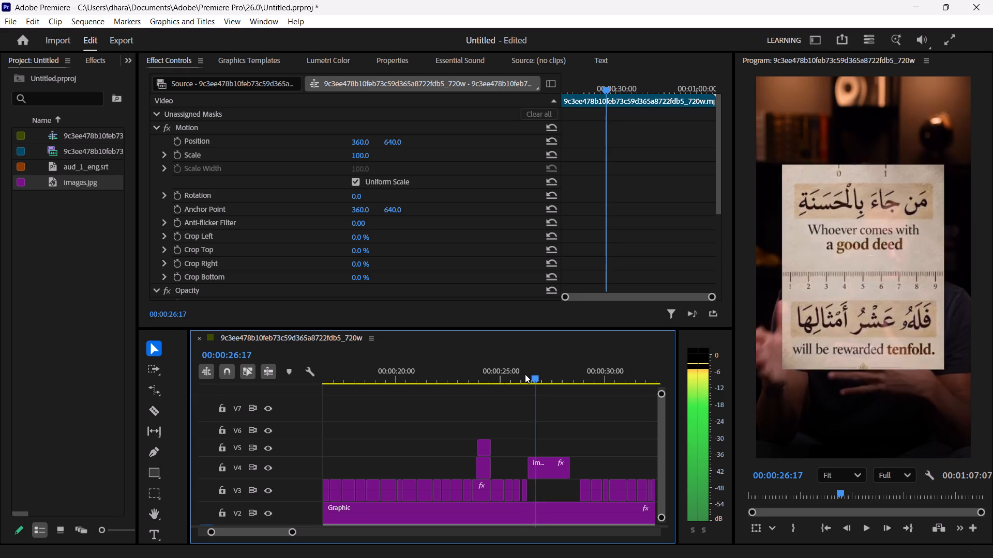
{"action": "key", "text": "Right"}
{"action": "key", "text": "Right"}
{"action": "key", "text": "Right"}
{"action": "key", "text": "Right"}
{"action": "key", "text": "Left"}
{"action": "key", "text": "Left"}
{"action": "key", "text": "Left"}
{"action": "key", "text": "Left"}
{"action": "key", "text": "Left"}
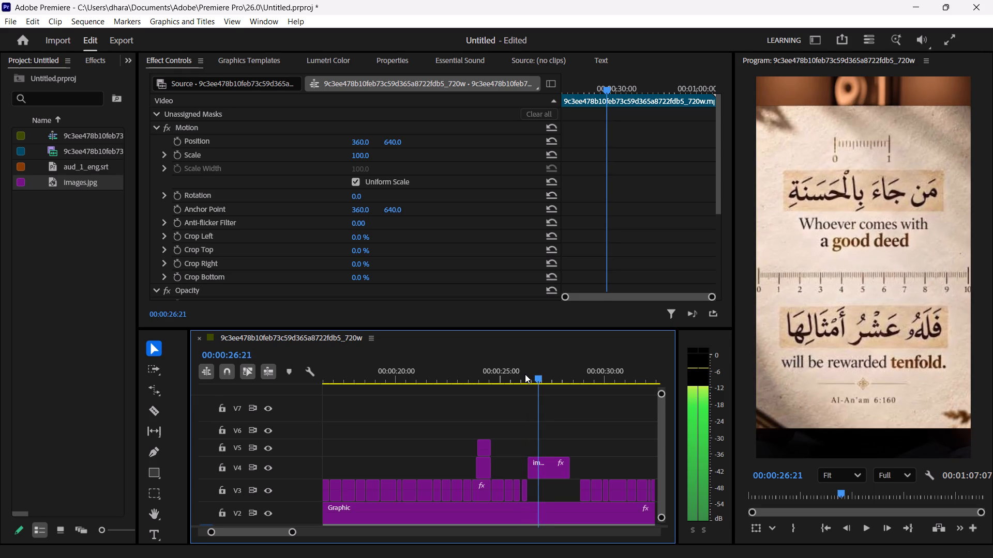
Step back through the images.jpg clip's opening, and play in short bursts past the clip's end to 00:00:28:23.
{"action": "key", "text": "space"}
{"action": "key", "text": "Left"}
{"action": "key", "text": "Left"}
{"action": "key", "text": "Left"}
{"action": "key", "text": "Left"}
{"action": "key", "text": "Left"}
{"action": "key", "text": "Left"}
{"action": "key", "text": "Left"}
{"action": "key", "text": "Left"}
{"action": "key", "text": "Left"}
{"action": "key", "text": "Left"}
{"action": "key", "text": "Left"}
{"action": "key", "text": "Left"}
{"action": "key", "text": "Left"}
{"action": "key", "text": "Left"}
{"action": "key", "text": "Left"}
{"action": "key", "text": "Left"}
{"action": "key", "text": "Left"}
{"action": "key", "text": "Left"}
{"action": "key", "text": "Left"}
{"action": "key", "text": "Left"}
{"action": "key", "text": "Left"}
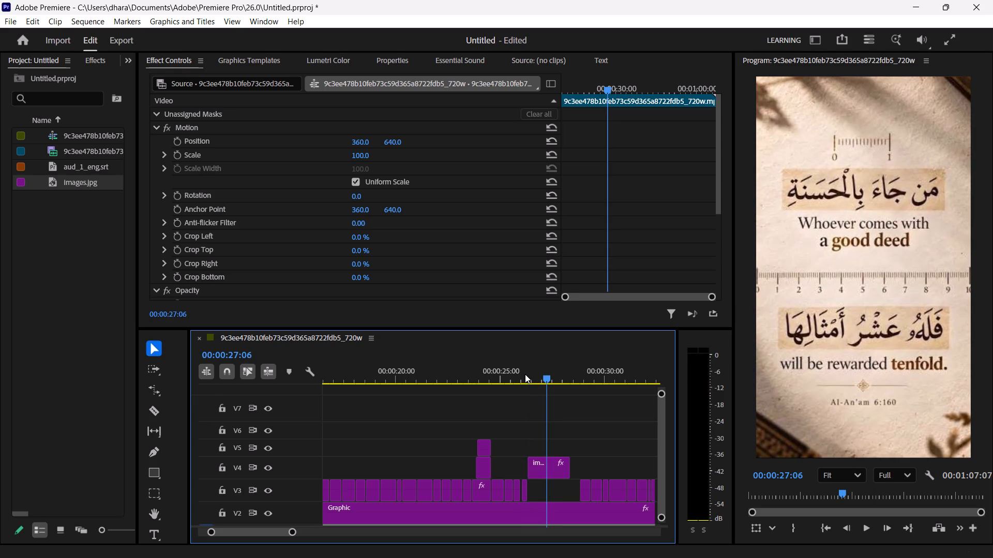
{"action": "key", "text": "space"}
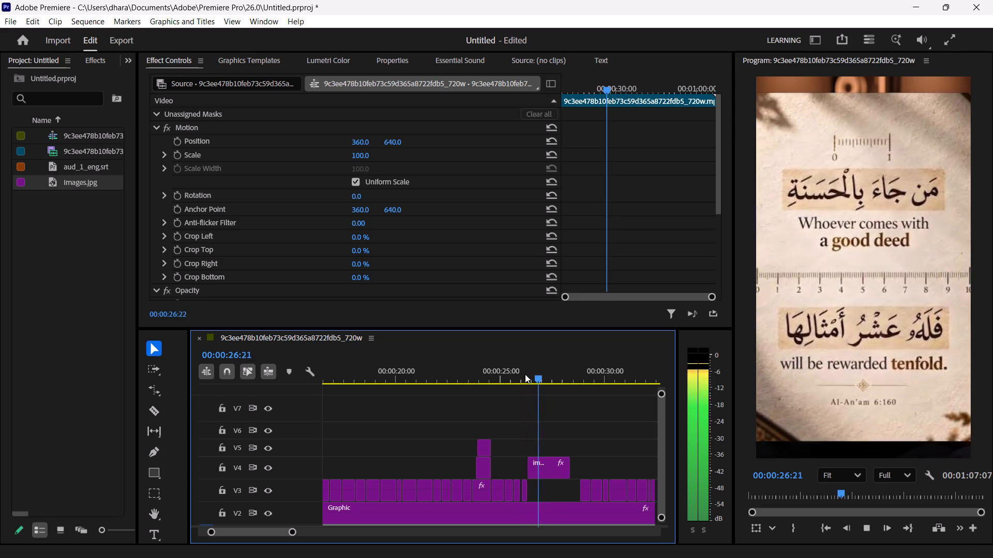
{"action": "key", "text": "space"}
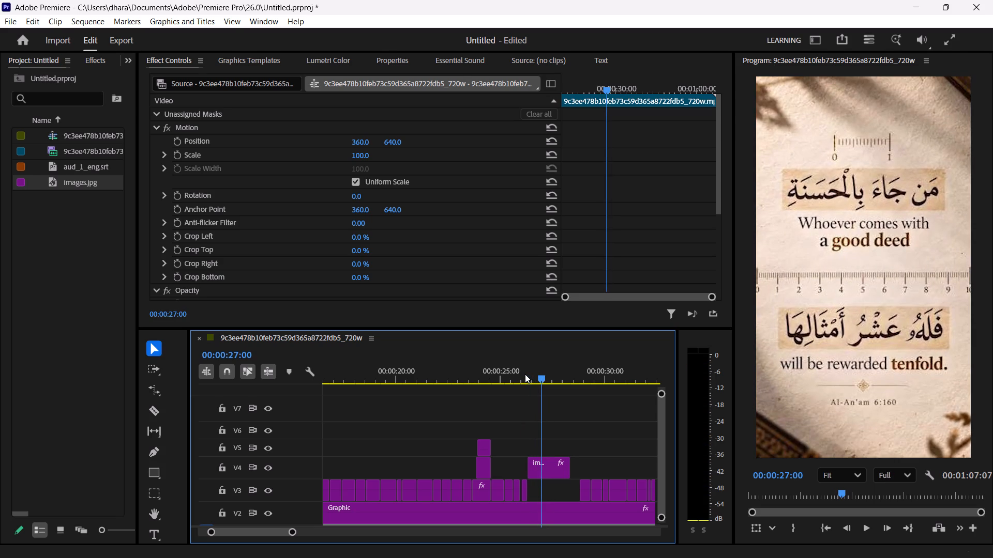
{"action": "key", "text": "space"}
{"action": "key", "text": "space"}
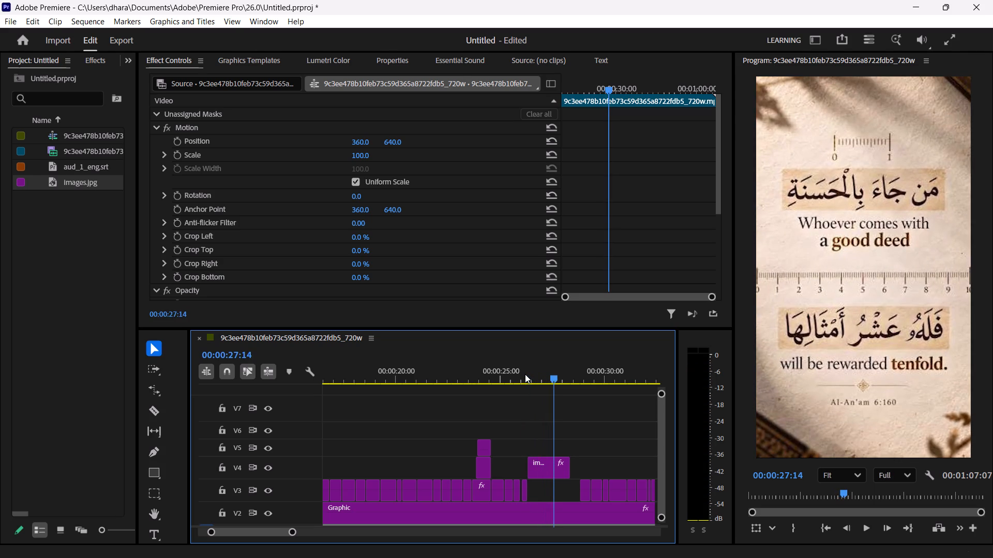
{"action": "key", "text": "space"}
{"action": "key", "text": "space"}
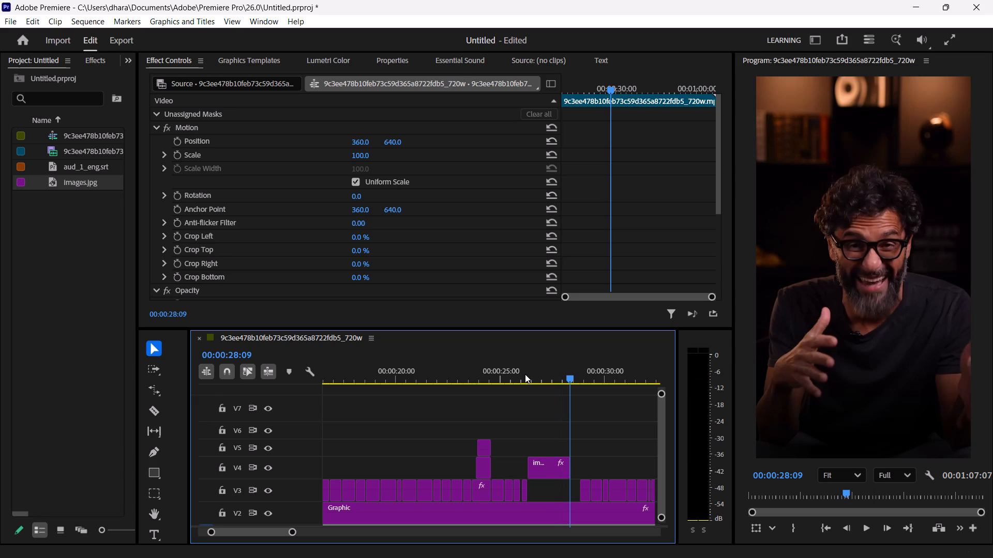
{"action": "key", "text": "space"}
{"action": "key", "text": "space"}
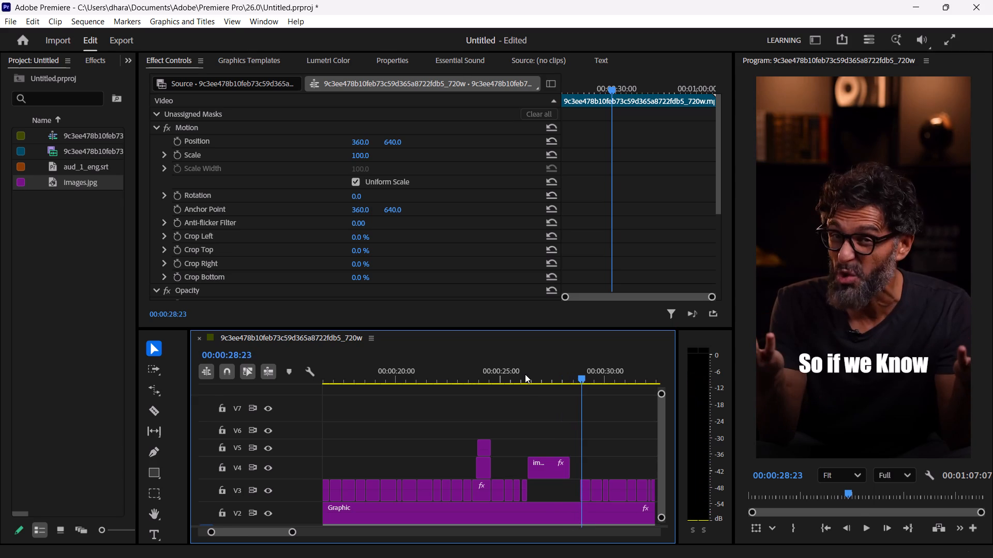
Return to earlier parts of the sequence and play through them, stopping on the "Like Our Good Deeds" titles at 00:00:14:15.
{"action": "key", "text": "Down"}
{"action": "key", "text": "Up"}
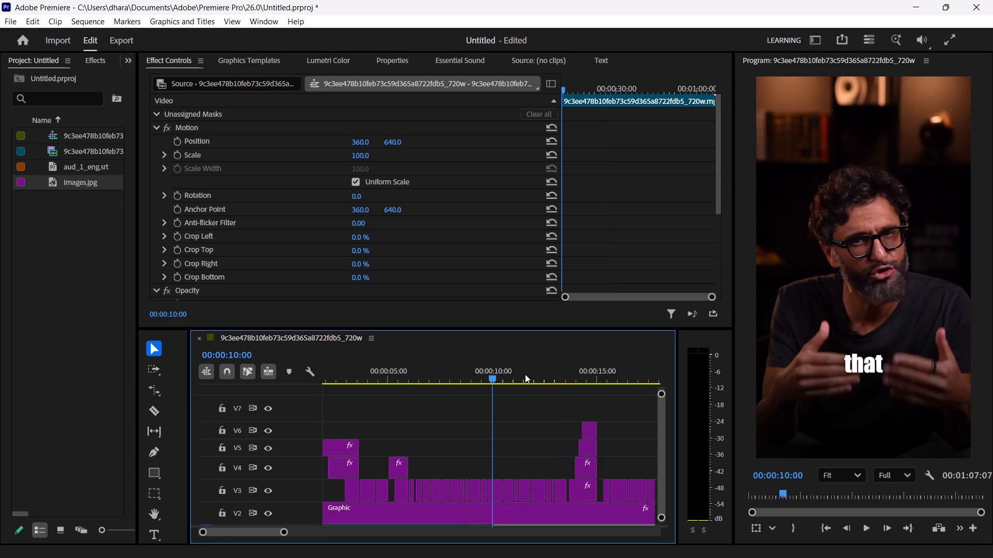
{"action": "key", "text": "space"}
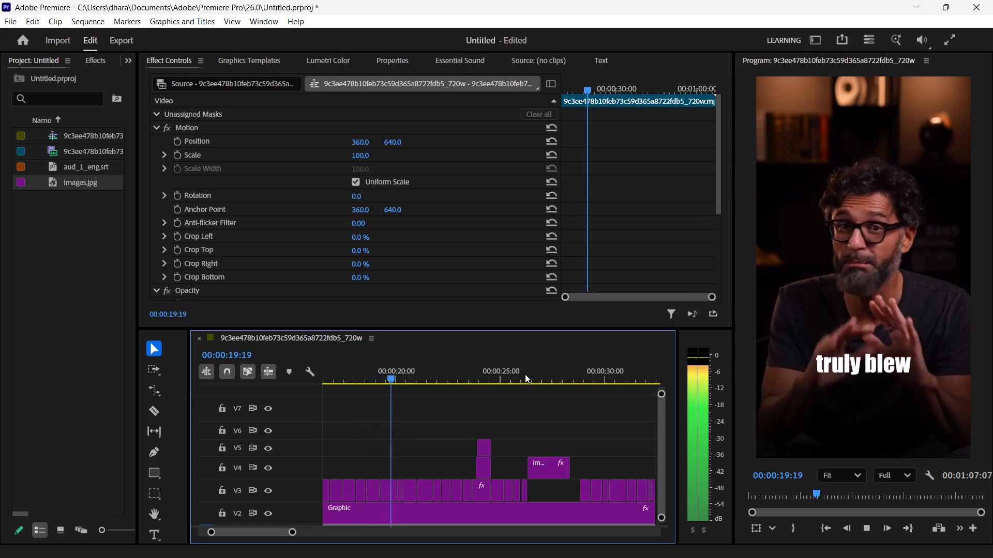
{"action": "key", "text": "space"}
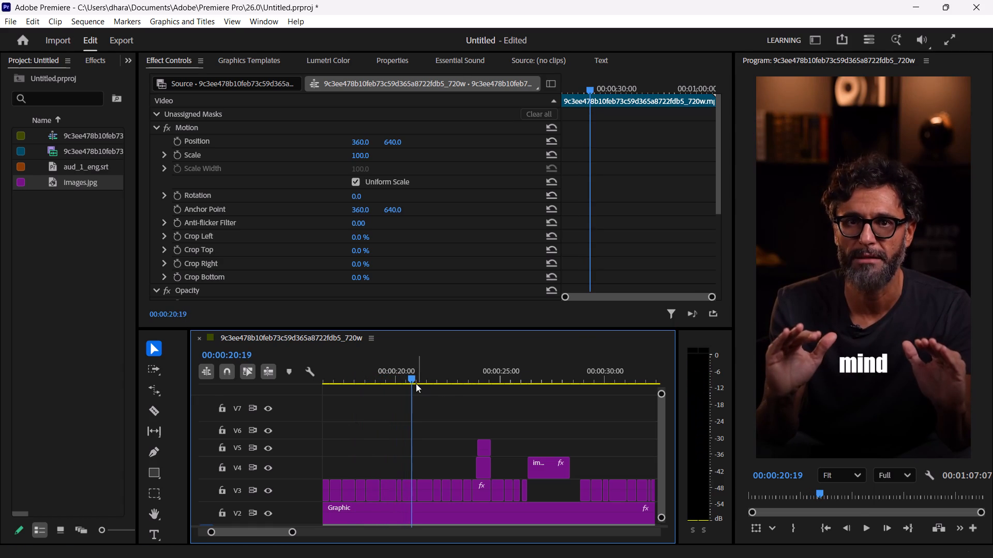
{"action": "left_click_drag", "start_coordinate": [413, 378], "coordinate": [334, 379]}
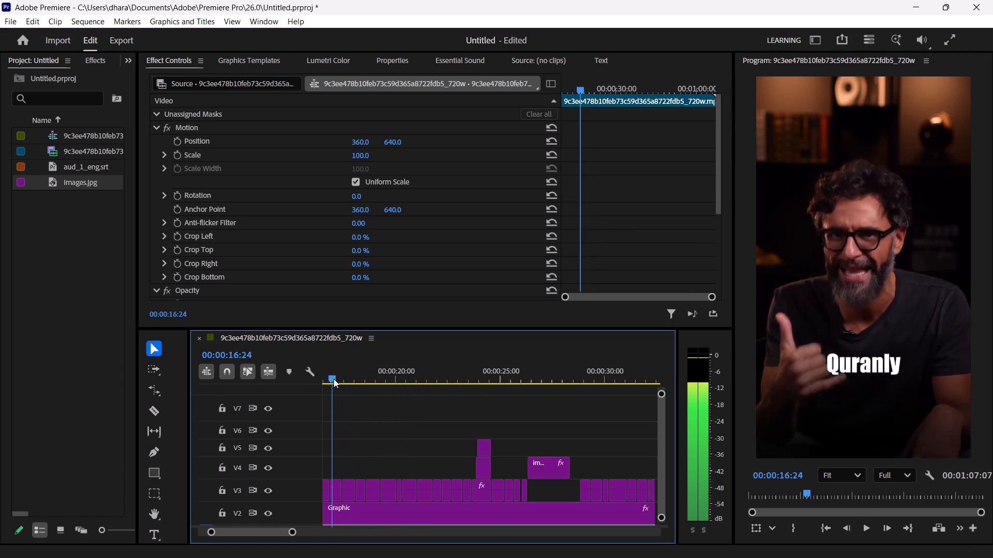
{"action": "left_click_drag", "start_coordinate": [334, 379], "coordinate": [313, 379]}
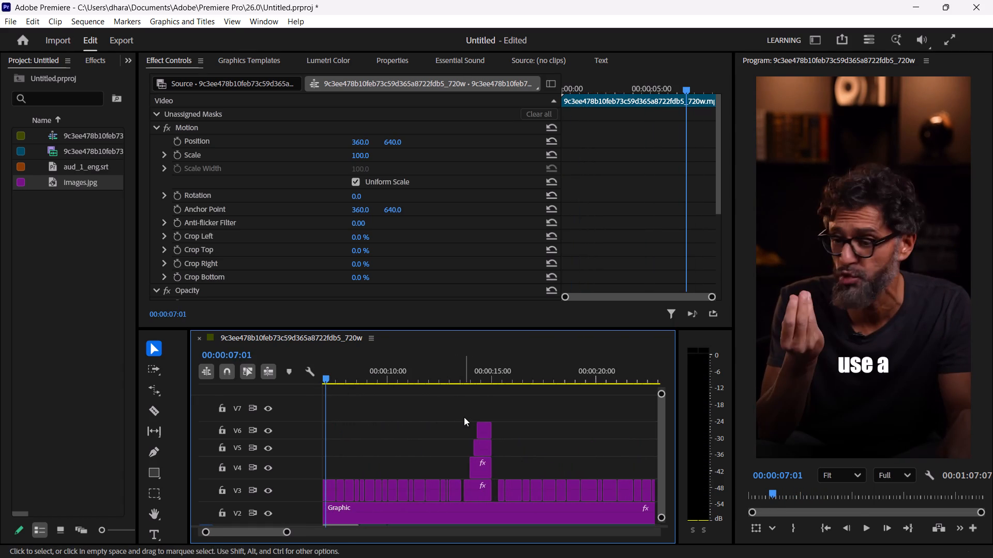
{"action": "key", "text": "space"}
{"action": "key", "text": "space"}
{"action": "key", "text": "space"}
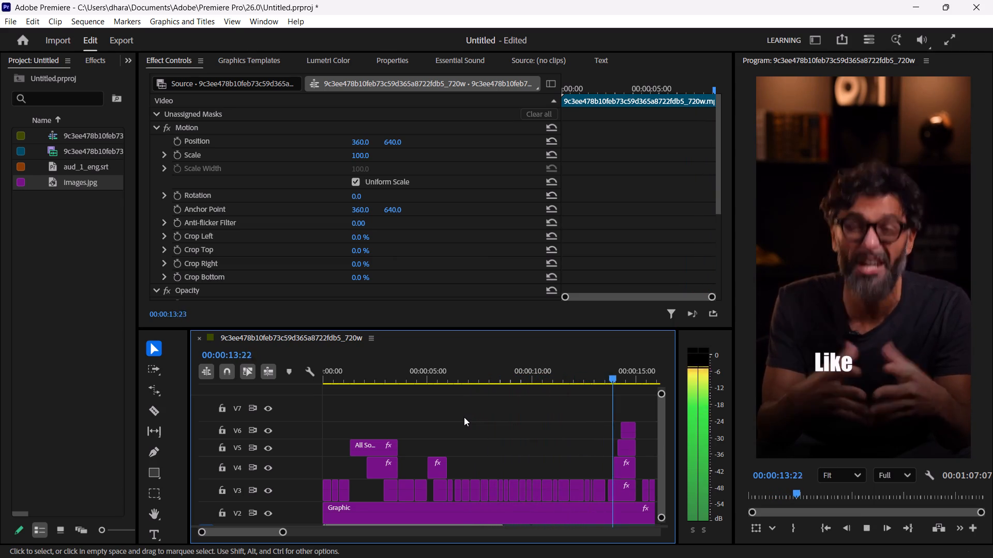
{"action": "key", "text": "space"}
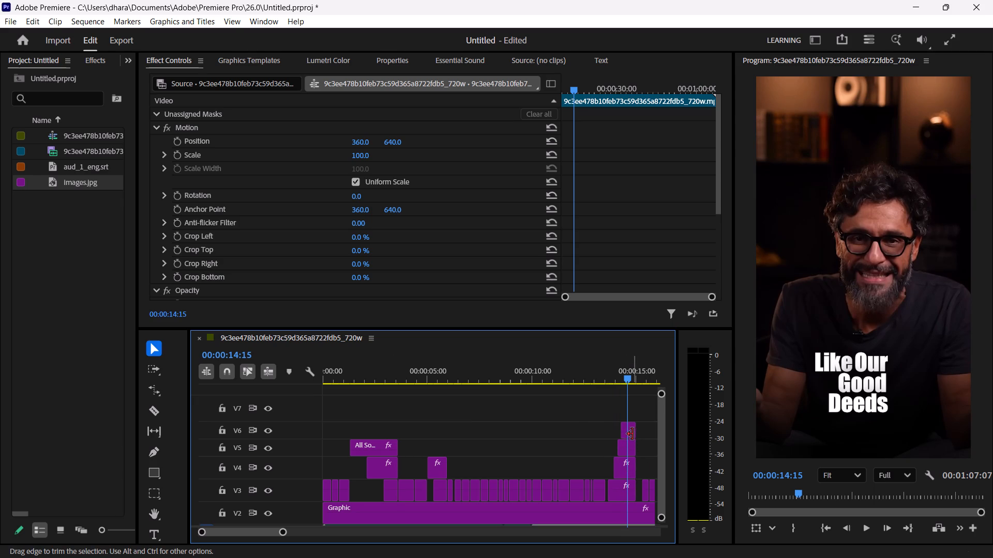
Show the properties of the "Our" title clip on V4 at 00:00:14:15.
{"action": "left_click", "coordinate": [623, 472]}
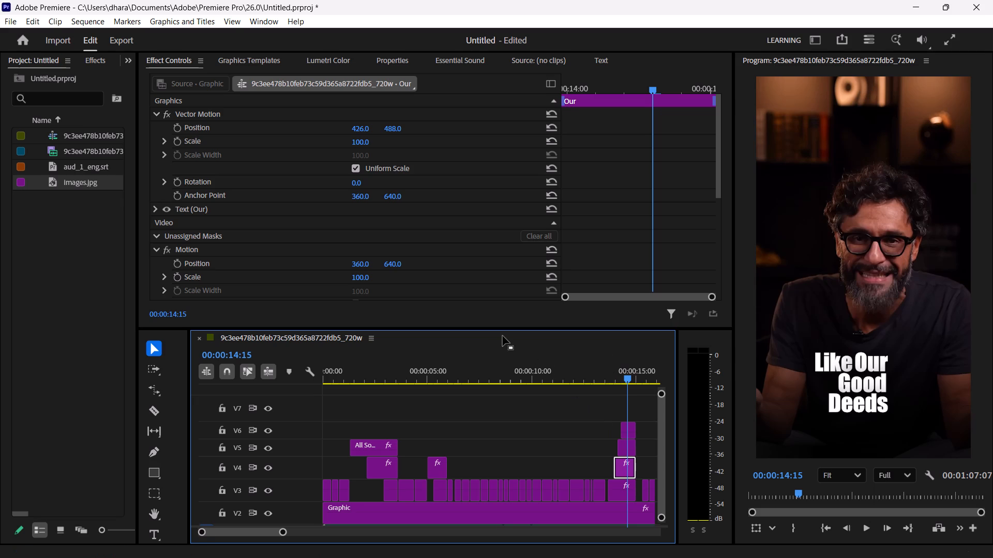
{"action": "left_click", "coordinate": [405, 59]}
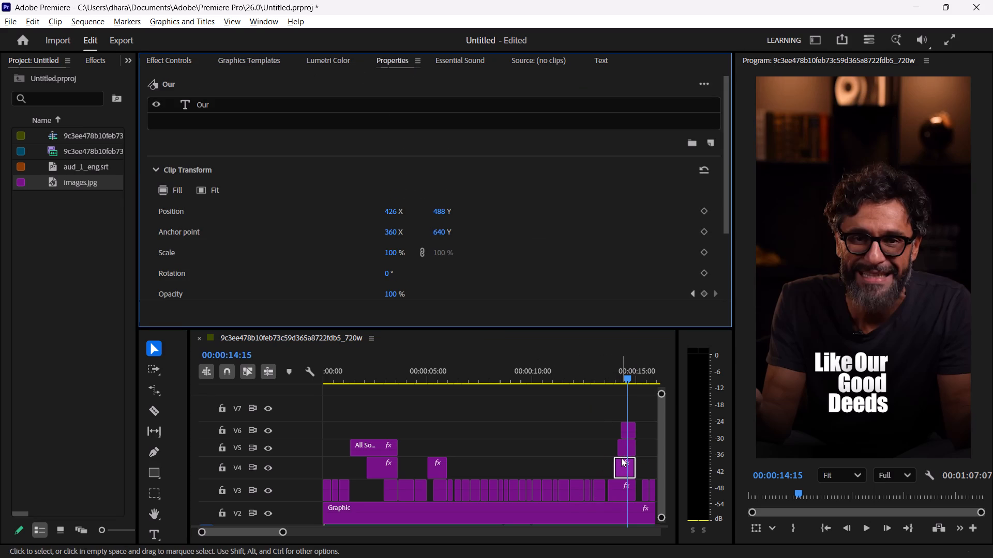
Move the "Deeds" title on V6 up and across in the frame so it sits directly after "Good" on the same line.
{"action": "scroll", "coordinate": [552, 515], "scroll_direction": "up", "scroll_amount": 1, "text": "alt"}
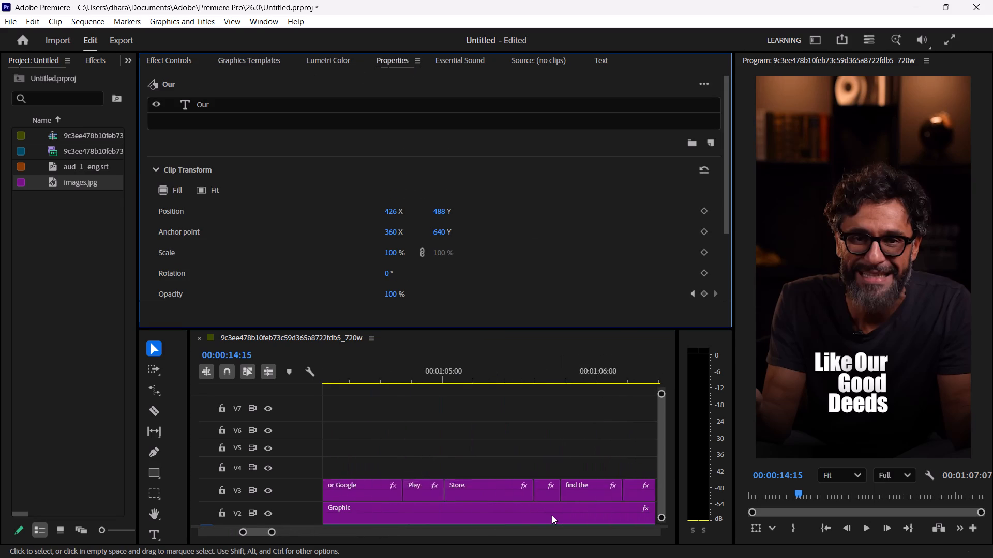
{"action": "scroll", "coordinate": [552, 515], "scroll_direction": "up", "scroll_amount": 1, "text": "alt"}
{"action": "scroll", "coordinate": [469, 459], "scroll_direction": "down", "scroll_amount": 1, "text": "alt"}
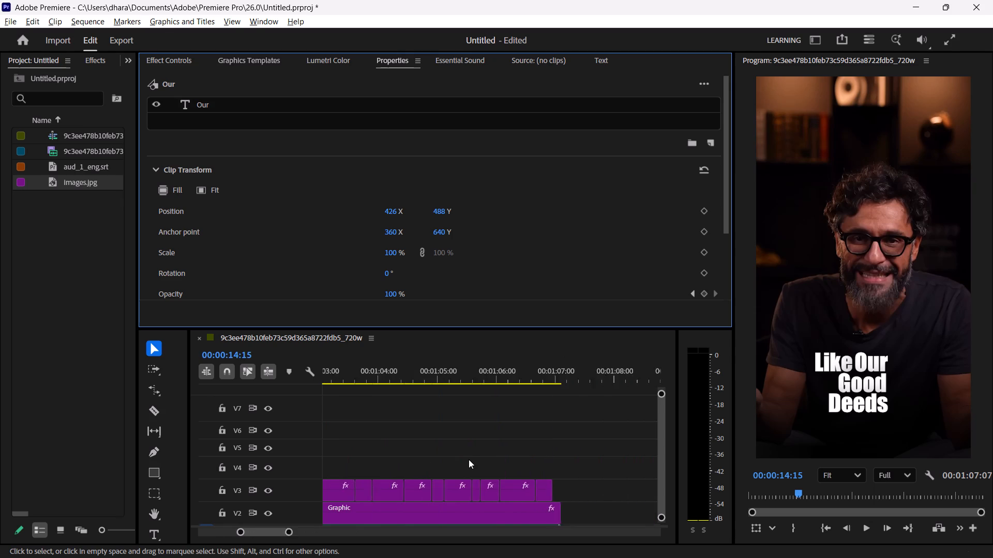
{"action": "scroll", "coordinate": [469, 459], "scroll_direction": "down", "scroll_amount": 2, "text": "alt"}
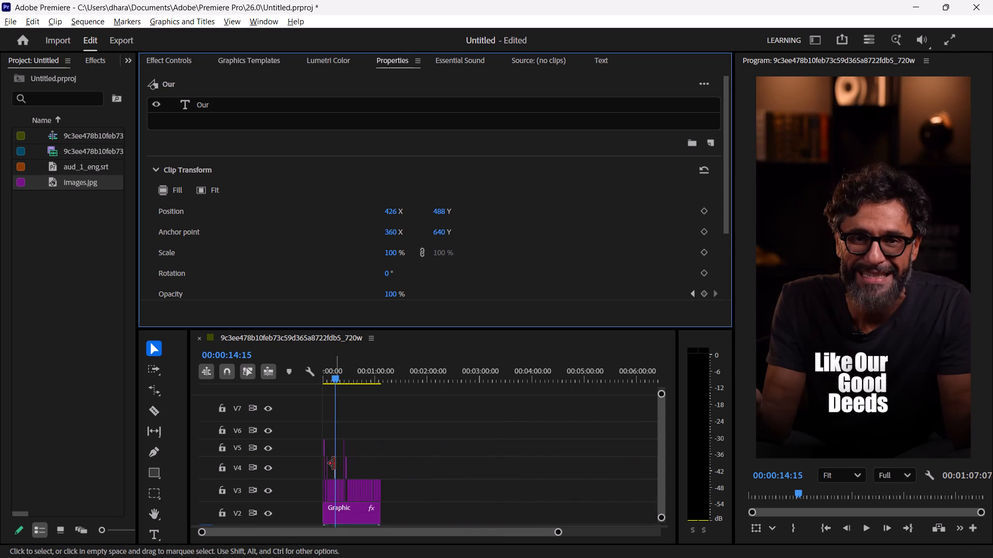
{"action": "scroll", "coordinate": [338, 469], "scroll_direction": "down", "scroll_amount": 1, "text": "alt"}
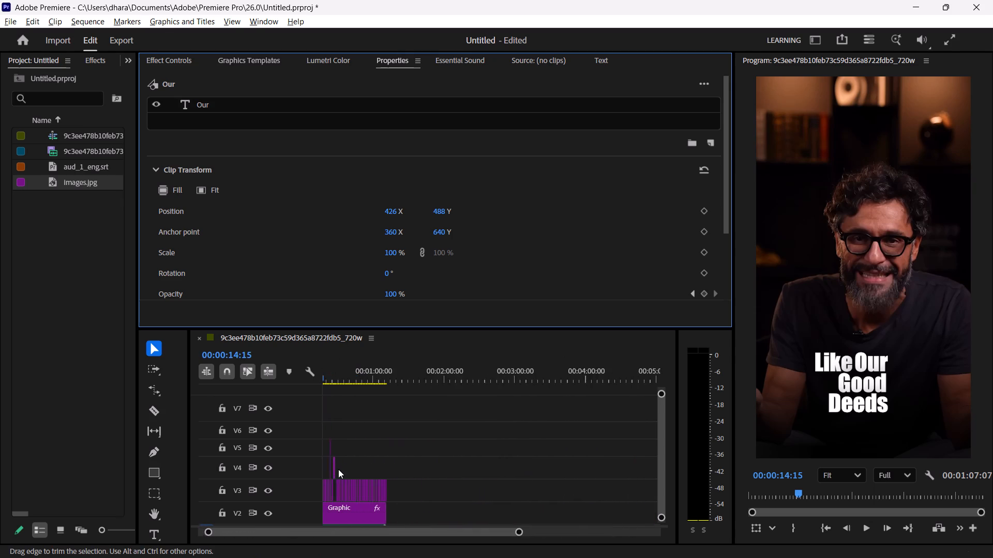
{"action": "scroll", "coordinate": [338, 469], "scroll_direction": "down", "scroll_amount": 1, "text": "alt"}
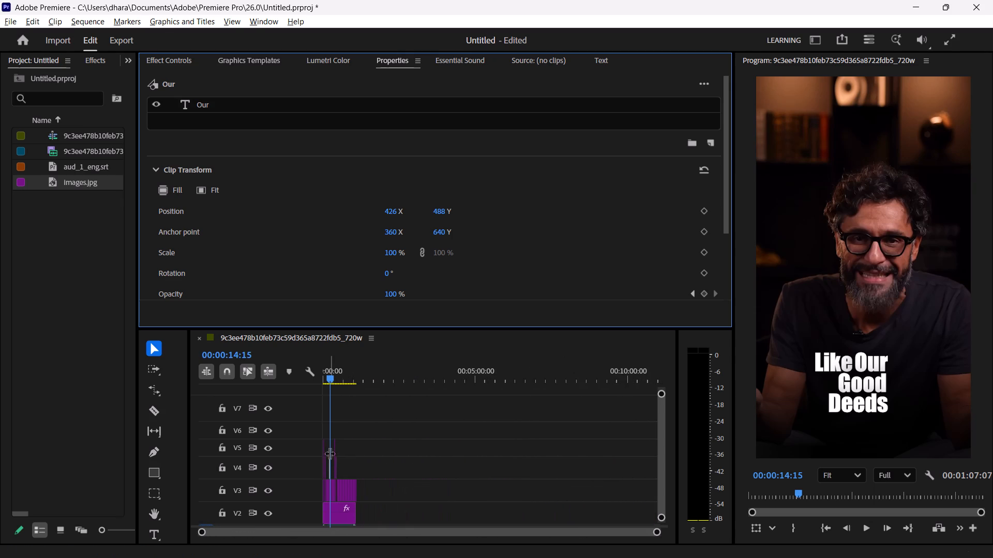
{"action": "scroll", "coordinate": [325, 449], "scroll_direction": "up", "scroll_amount": 1, "text": "alt"}
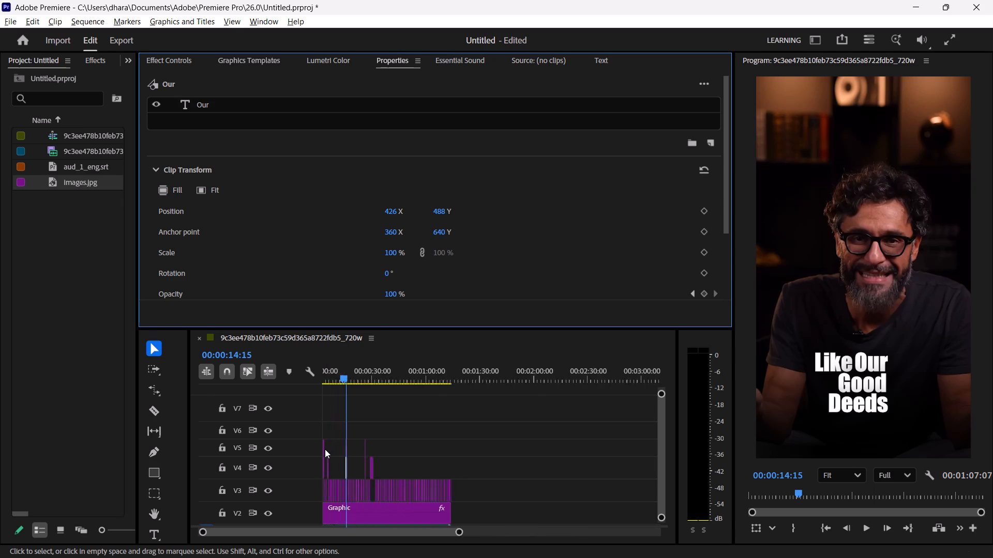
{"action": "scroll", "coordinate": [325, 449], "scroll_direction": "up", "scroll_amount": 1, "text": "alt"}
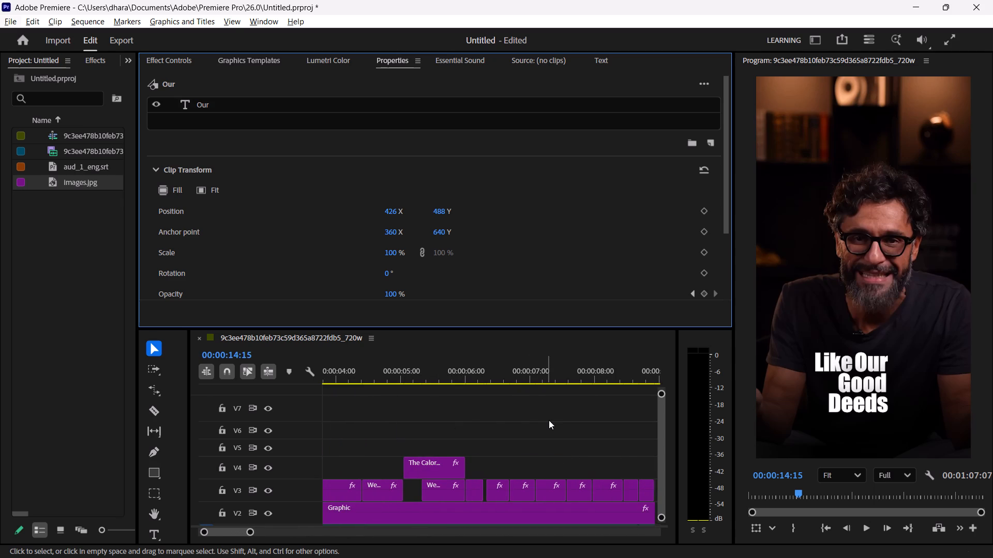
{"action": "scroll", "coordinate": [549, 420], "scroll_direction": "left", "scroll_amount": 1}
{"action": "scroll", "coordinate": [549, 420], "scroll_direction": "right", "scroll_amount": 1, "text": "alt"}
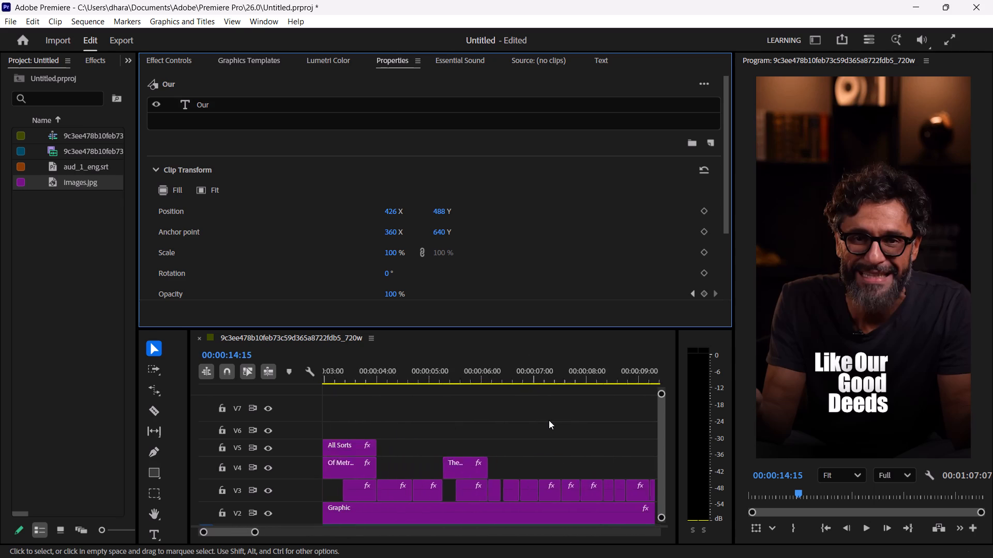
{"action": "scroll", "coordinate": [549, 420], "scroll_direction": "right", "scroll_amount": 1, "text": "alt"}
{"action": "left_click_drag", "start_coordinate": [230, 530], "coordinate": [231, 530]}
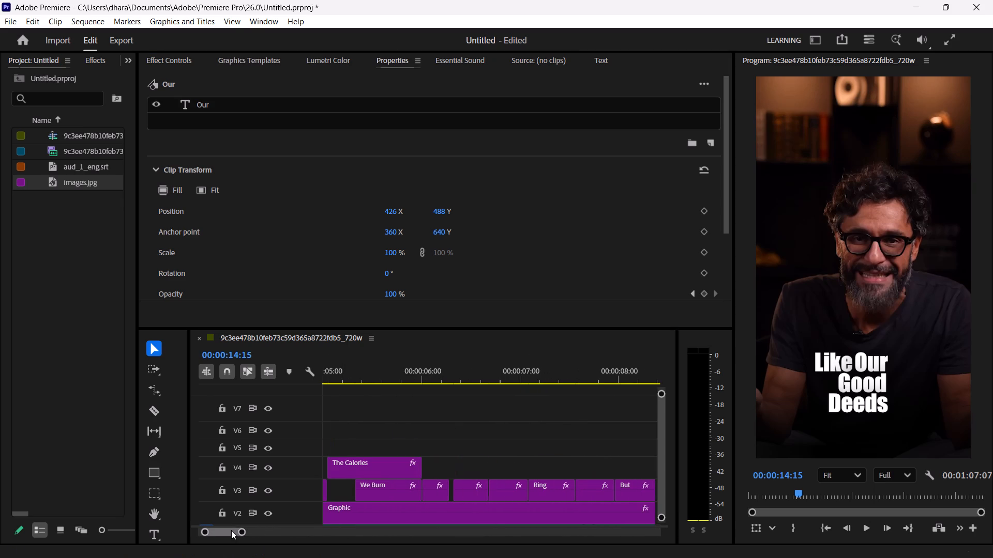
{"action": "left_click_drag", "start_coordinate": [231, 530], "coordinate": [268, 520]}
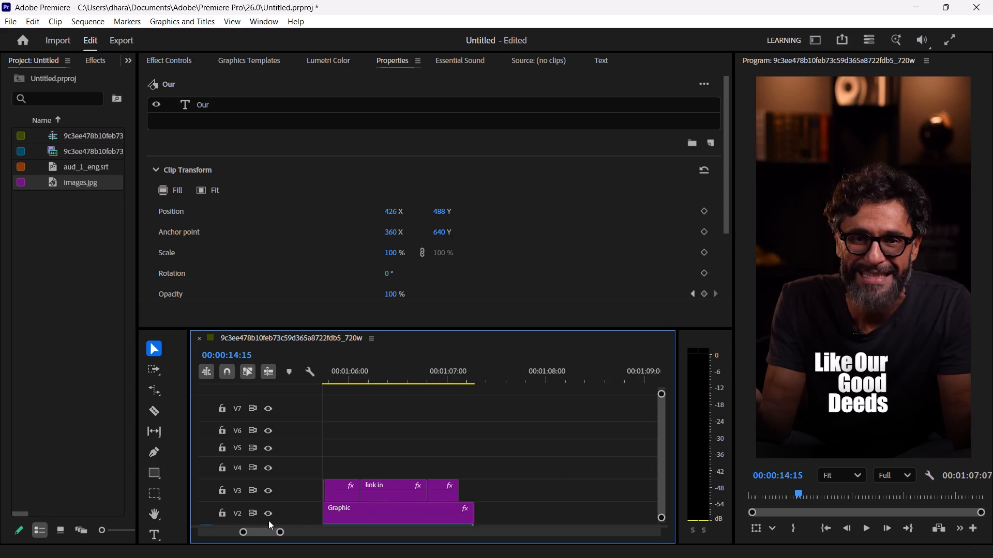
{"action": "left_click_drag", "start_coordinate": [268, 520], "coordinate": [245, 522]}
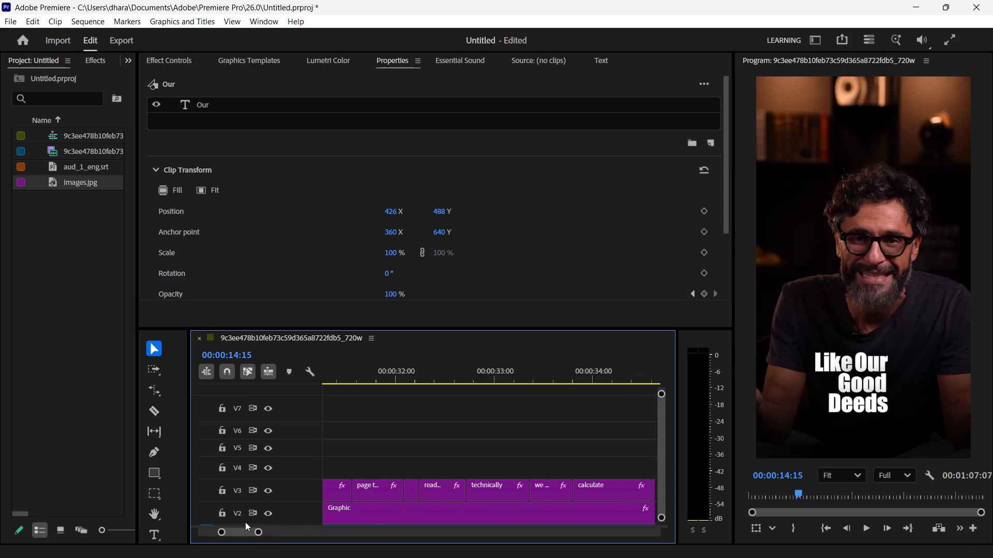
{"action": "left_click_drag", "start_coordinate": [245, 522], "coordinate": [241, 522]}
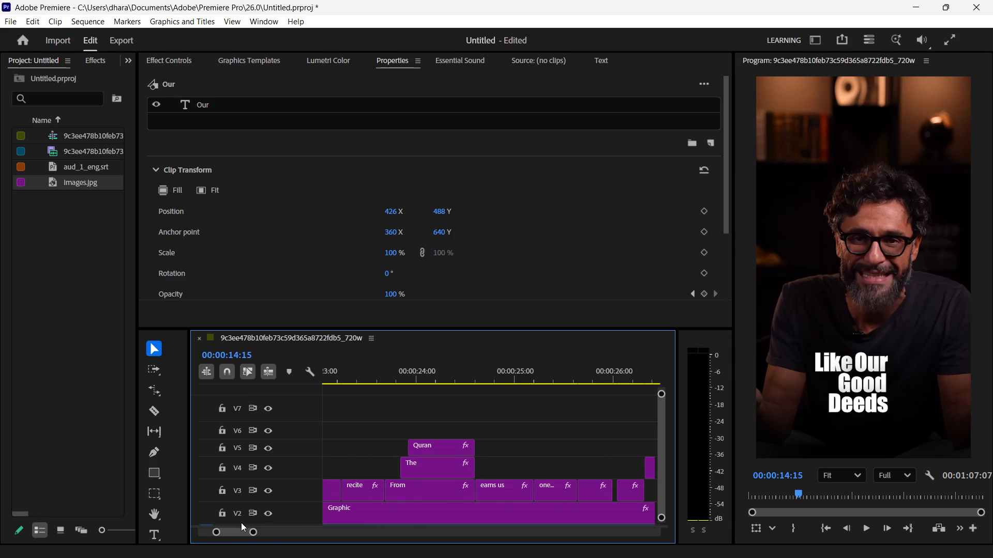
{"action": "left_click_drag", "start_coordinate": [241, 522], "coordinate": [235, 522]}
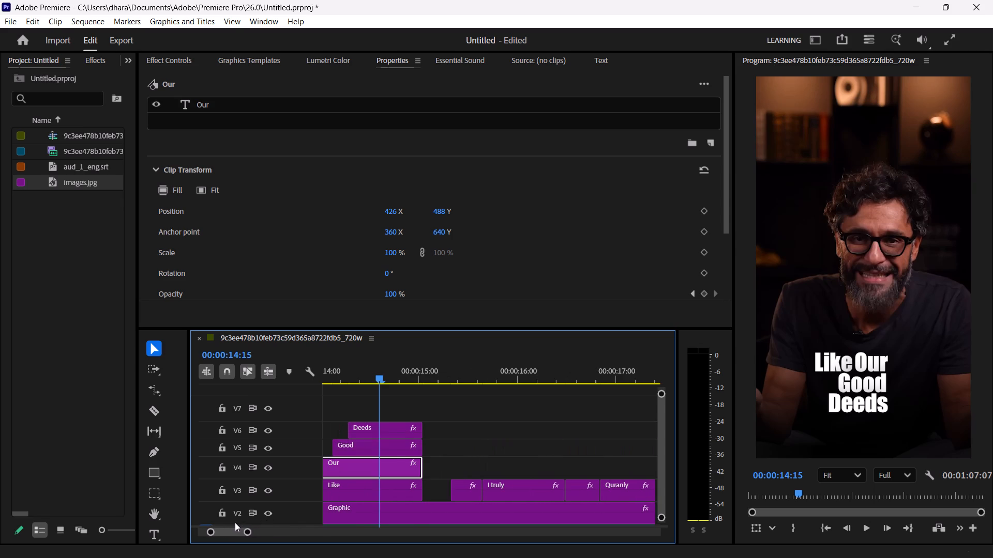
{"action": "left_click_drag", "start_coordinate": [235, 522], "coordinate": [235, 523]}
{"action": "left_click", "coordinate": [400, 432]}
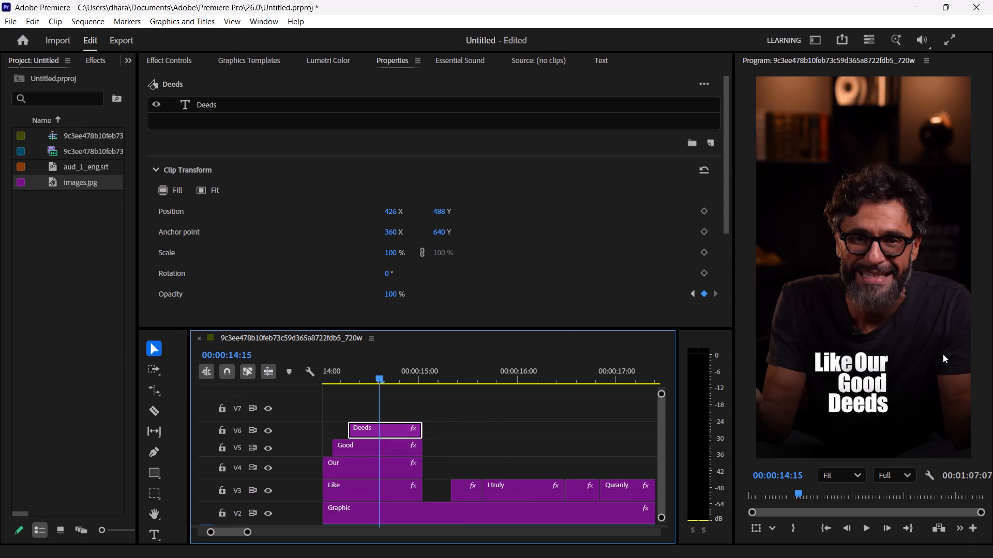
{"action": "left_click", "coordinate": [852, 406]}
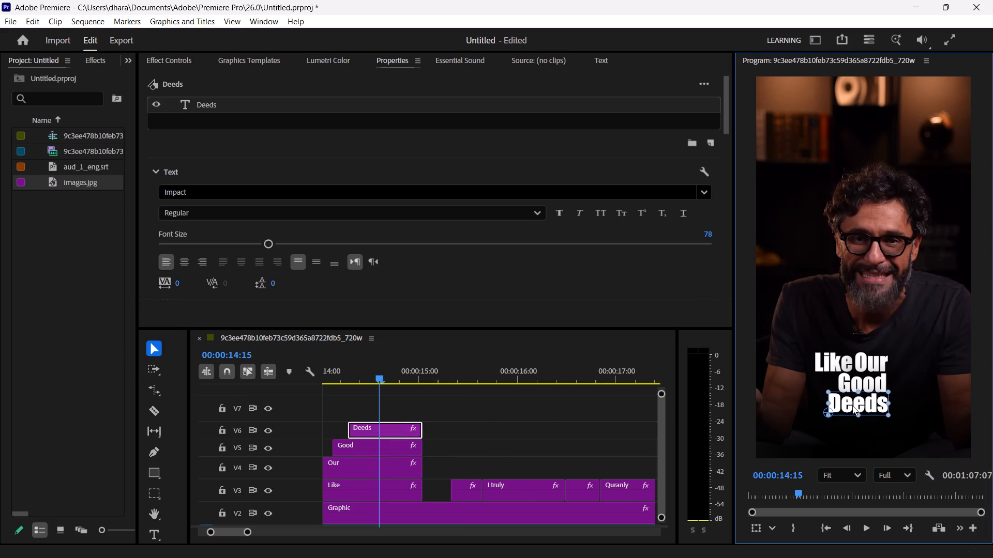
{"action": "left_click_drag", "start_coordinate": [852, 406], "coordinate": [919, 385]}
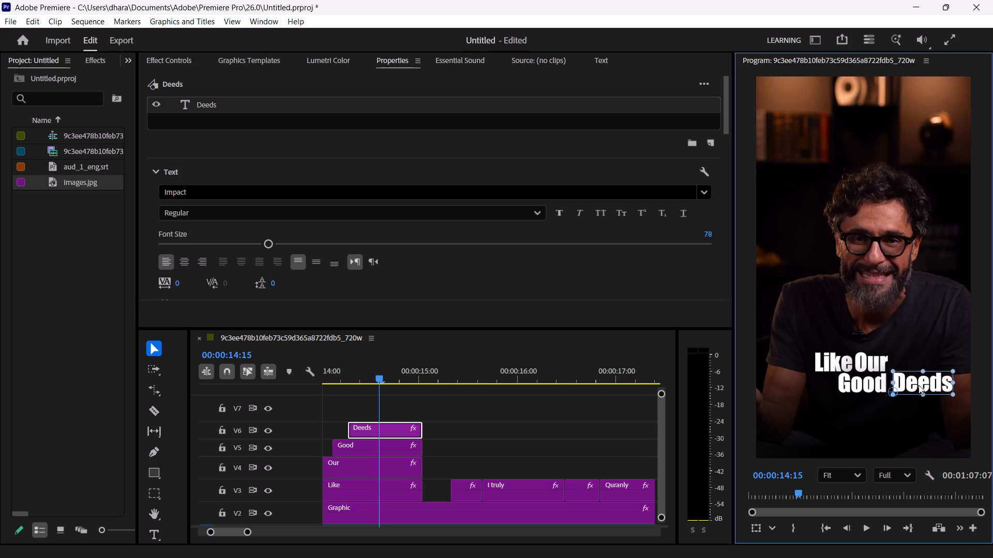
{"action": "left_click_drag", "start_coordinate": [919, 385], "coordinate": [915, 385]}
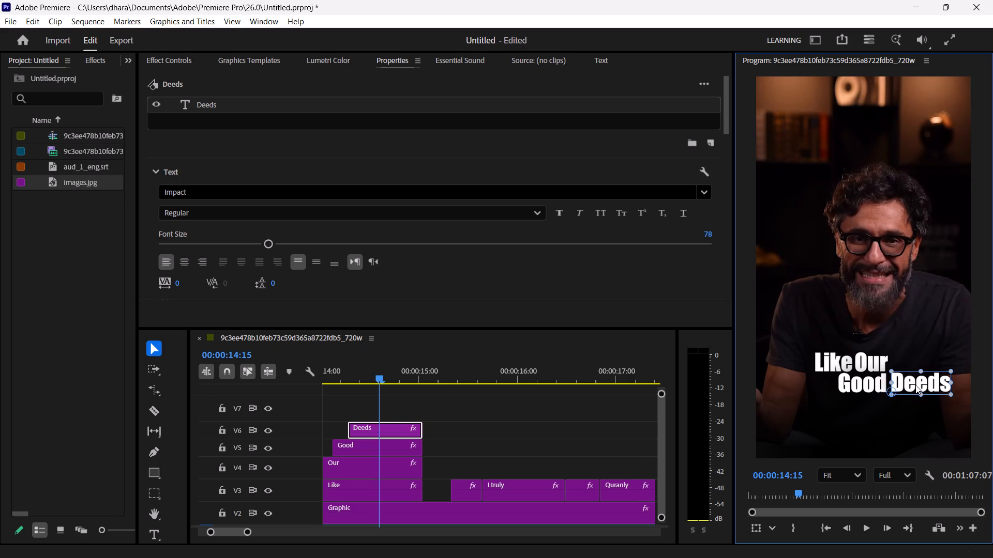
{"action": "left_click_drag", "start_coordinate": [915, 385], "coordinate": [915, 385]}
{"action": "left_click_drag", "start_coordinate": [915, 385], "coordinate": [915, 385]}
Show the frame guides and raise the "Our" and "Like" titles slightly, keeping both words level on the first line.
{"action": "key", "text": "ctrl+semicolon"}
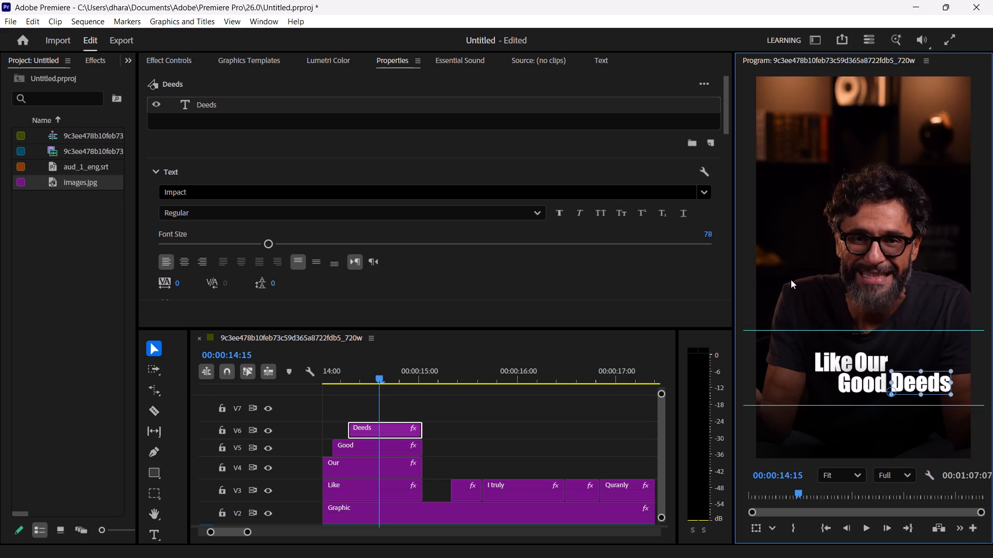
{"action": "left_click", "coordinate": [842, 363]}
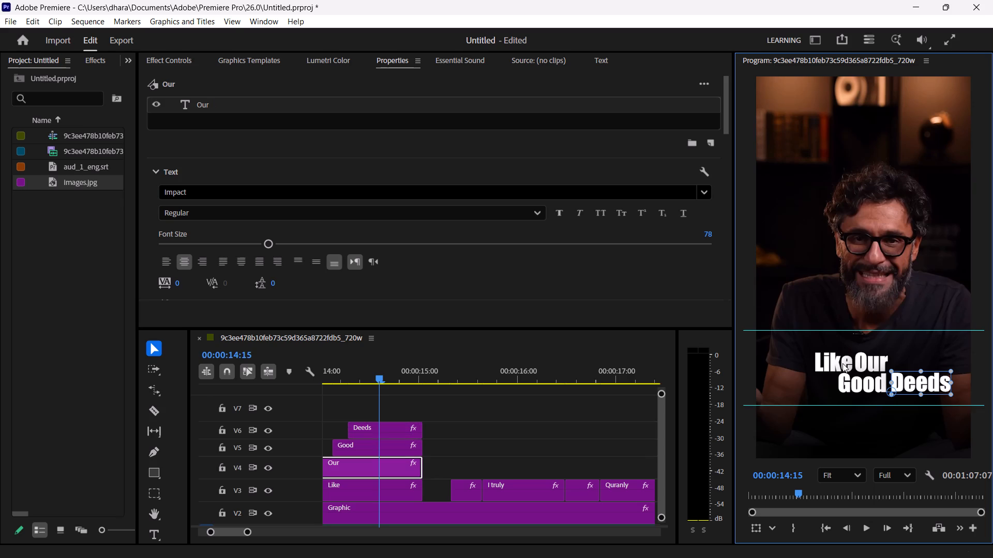
{"action": "left_click_drag", "start_coordinate": [842, 363], "coordinate": [841, 361]}
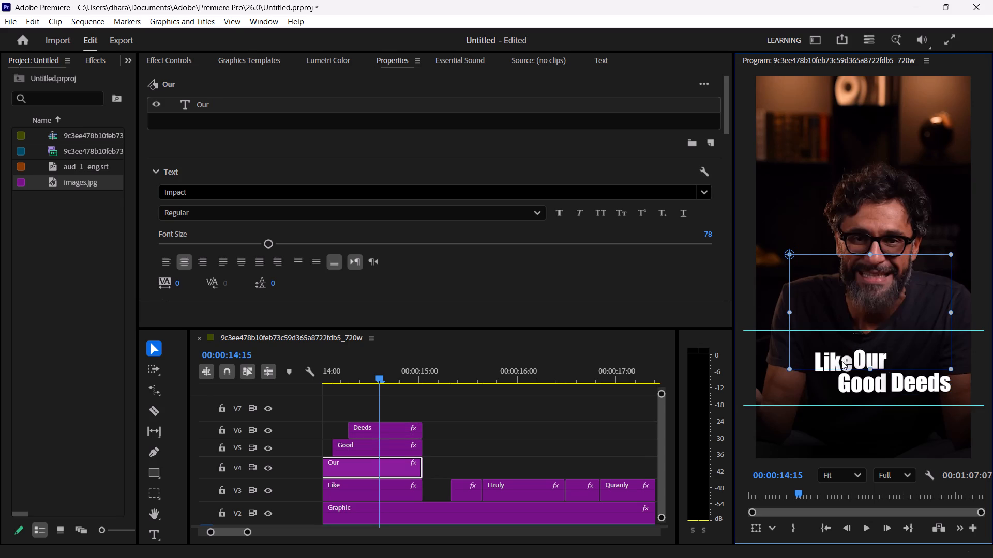
{"action": "left_click_drag", "start_coordinate": [841, 361], "coordinate": [844, 357]}
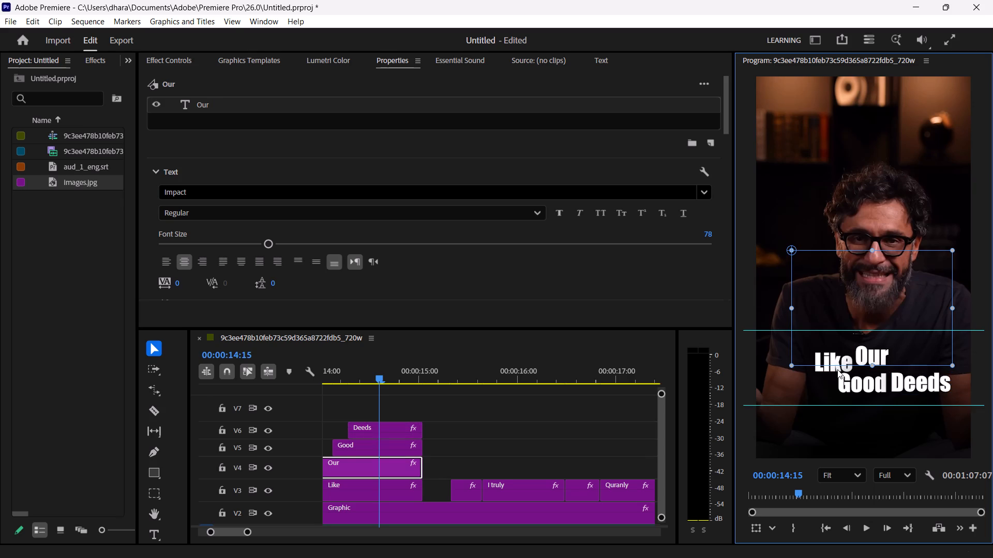
{"action": "left_click", "coordinate": [837, 370]}
{"action": "left_click_drag", "start_coordinate": [837, 370], "coordinate": [837, 363]}
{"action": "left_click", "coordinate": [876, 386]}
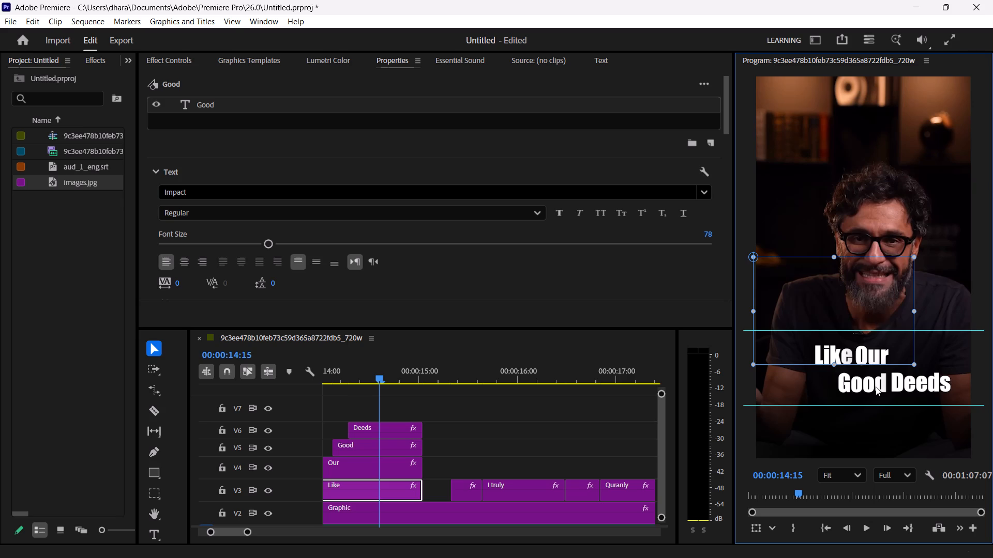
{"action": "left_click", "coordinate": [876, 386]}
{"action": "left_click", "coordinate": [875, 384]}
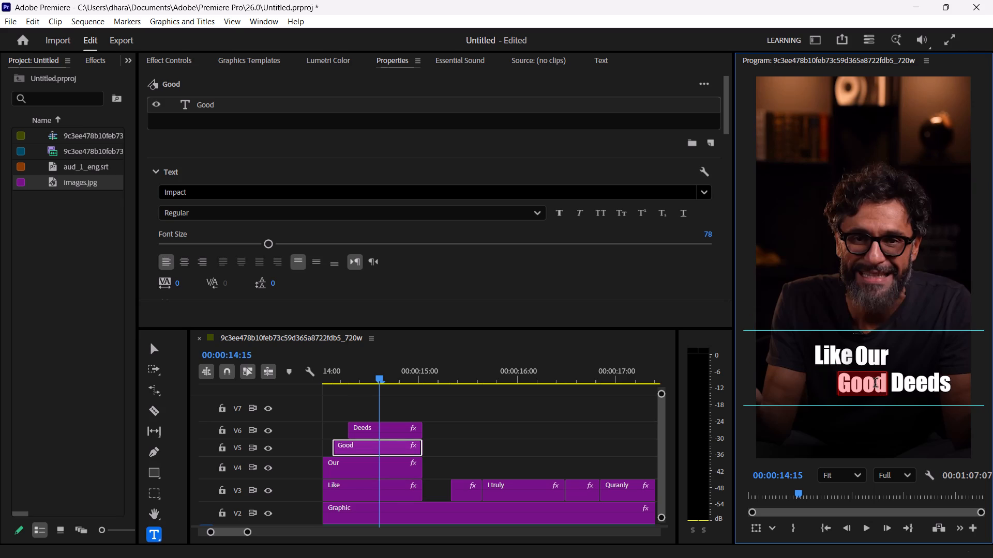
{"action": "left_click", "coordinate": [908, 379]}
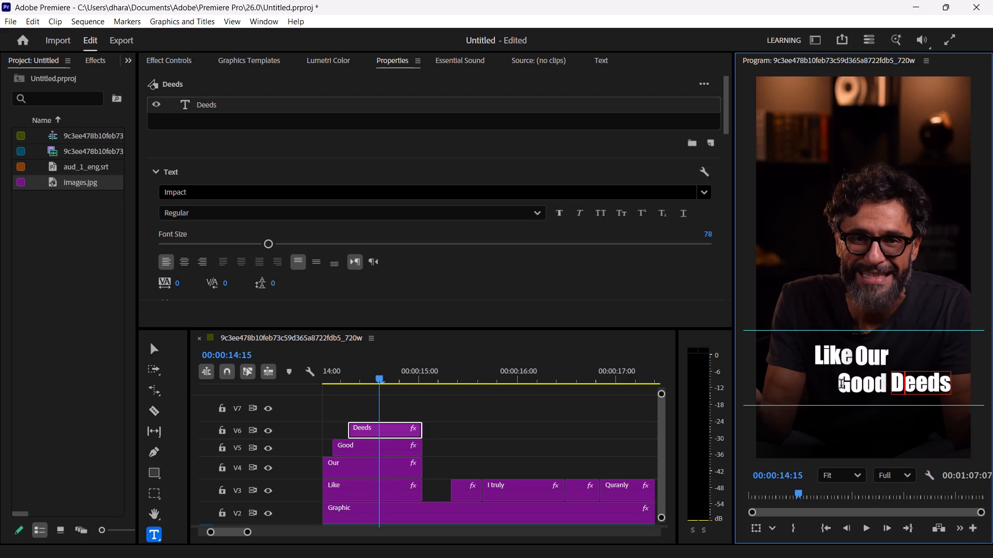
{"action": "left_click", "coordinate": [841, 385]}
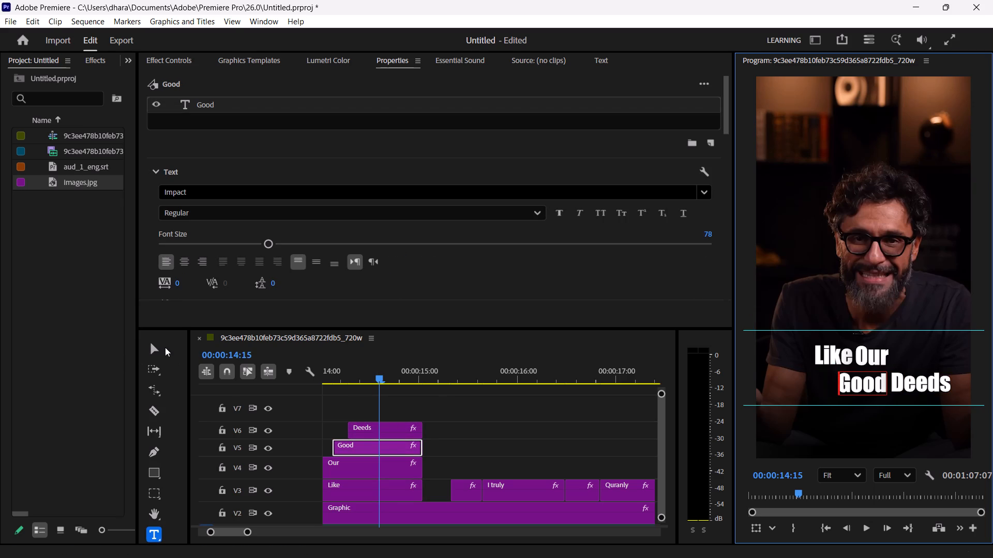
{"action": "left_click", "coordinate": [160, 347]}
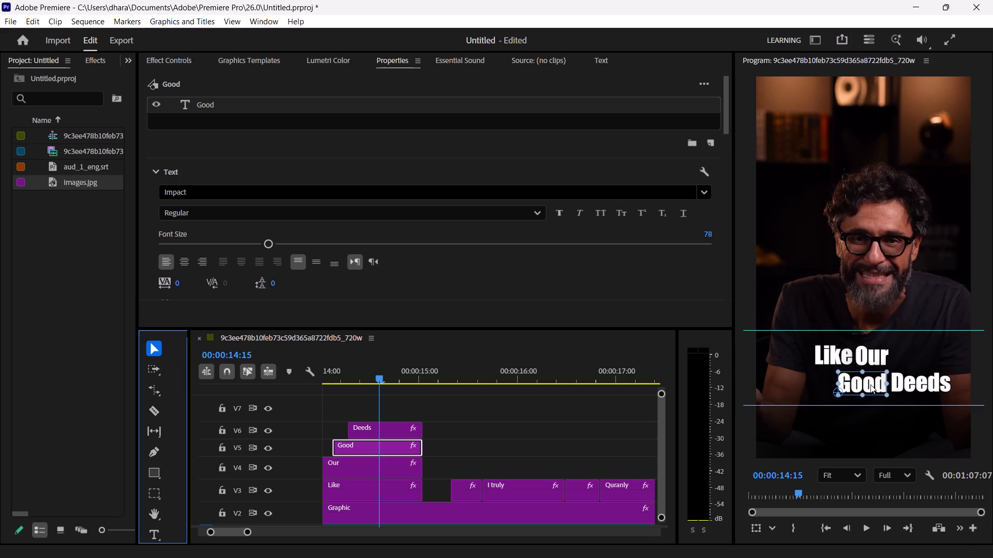
Raise the "Good" and "Deeds" titles closer beneath "Like Our", nudging "Good" slightly right and keeping both words level side by side.
{"action": "left_click_drag", "start_coordinate": [870, 384], "coordinate": [870, 379]}
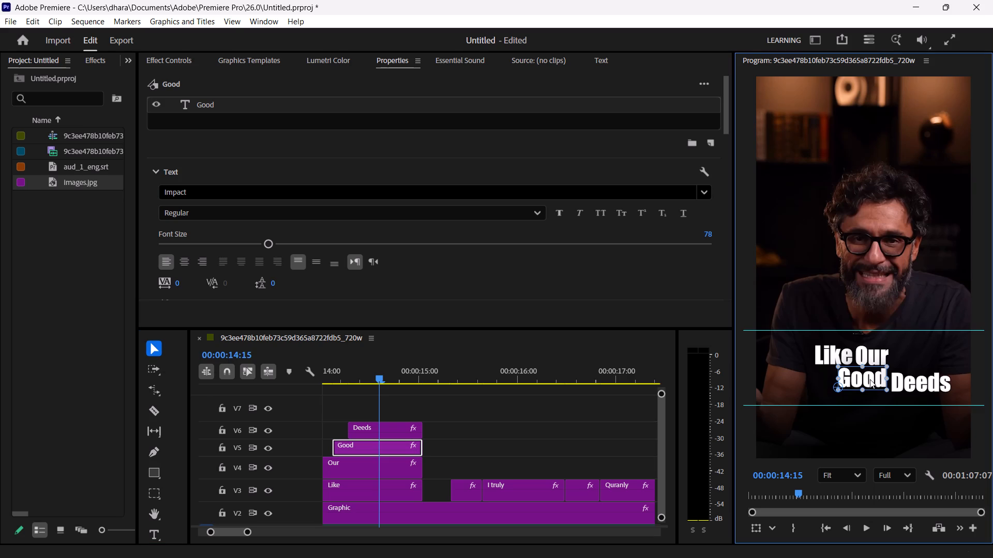
{"action": "left_click_drag", "start_coordinate": [870, 379], "coordinate": [872, 379]}
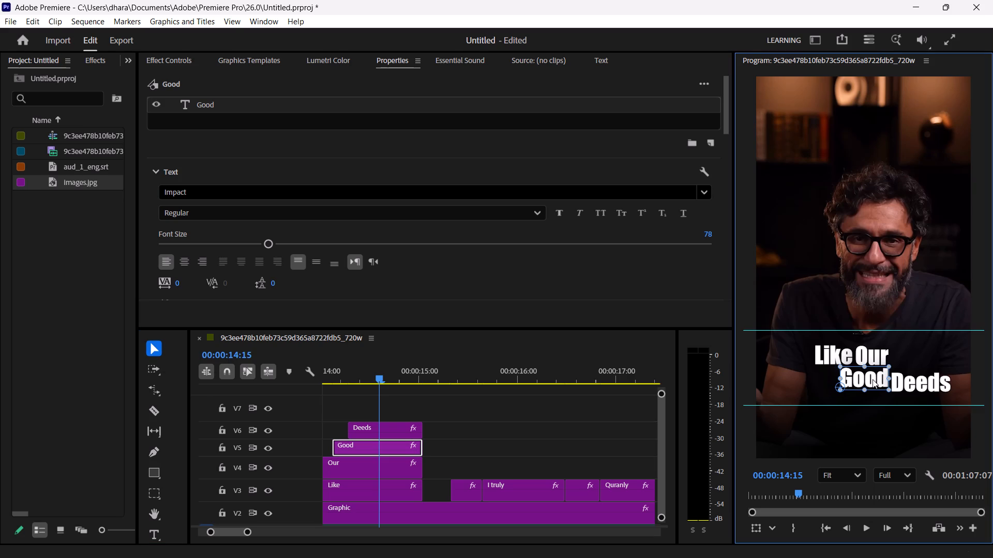
{"action": "left_click_drag", "start_coordinate": [872, 379], "coordinate": [874, 378]}
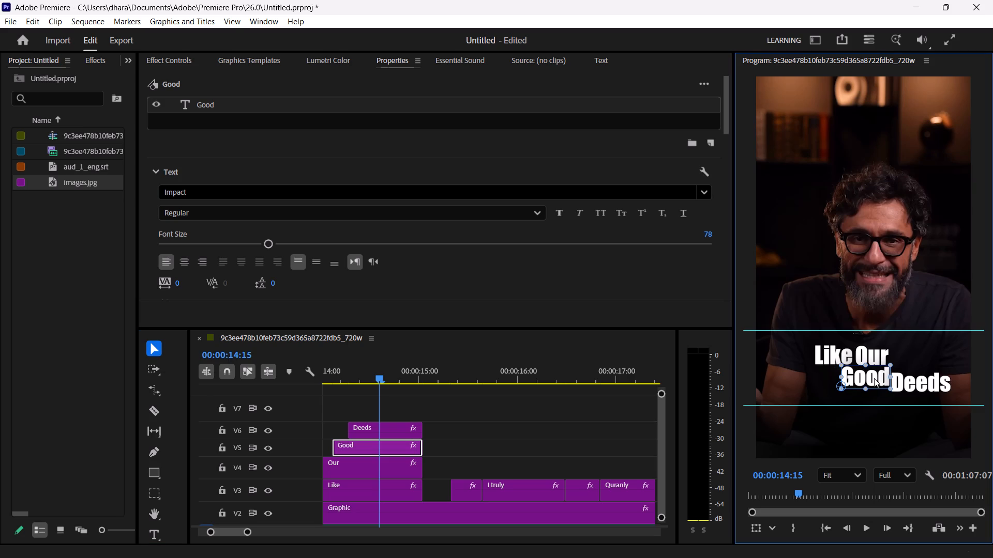
{"action": "left_click_drag", "start_coordinate": [916, 382], "coordinate": [917, 375]}
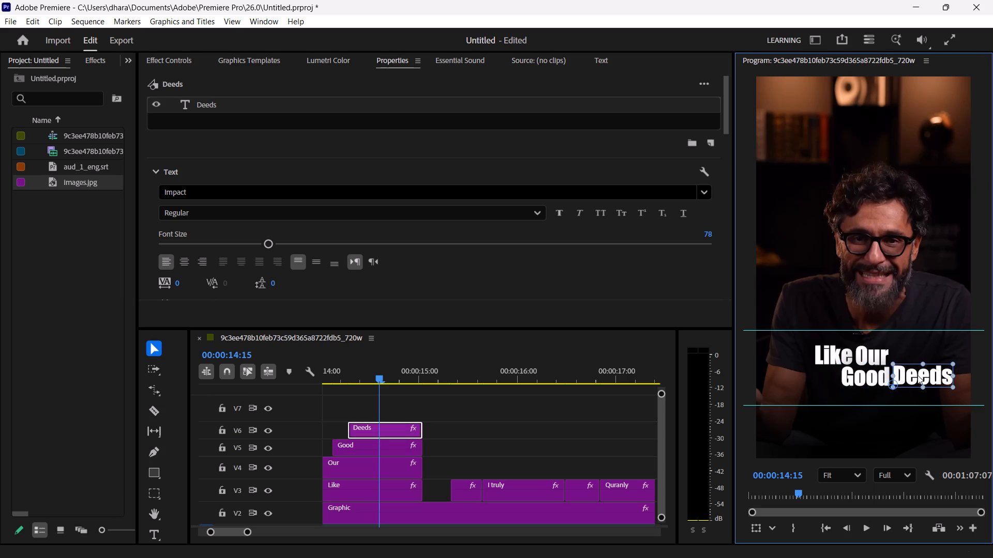
{"action": "left_click_drag", "start_coordinate": [917, 375], "coordinate": [917, 376]}
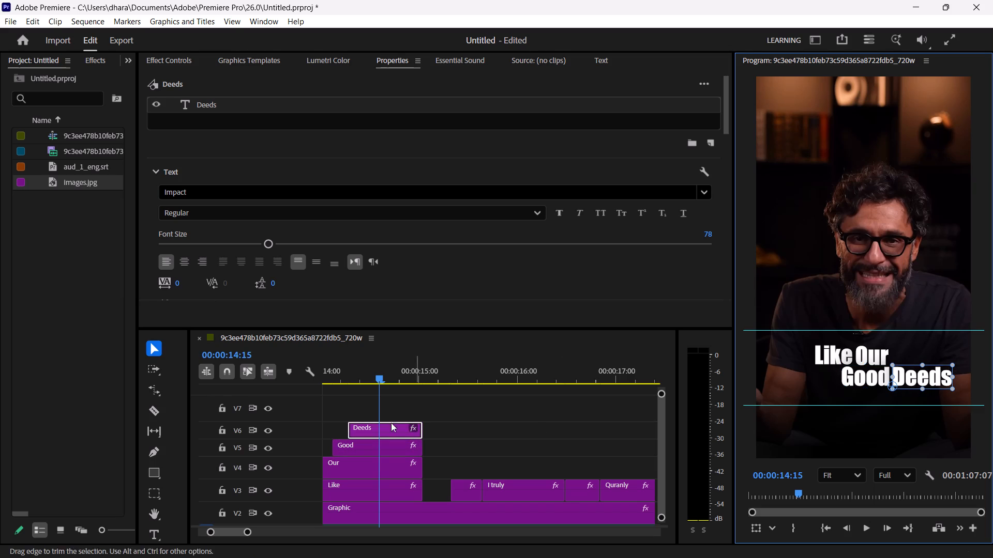
Review the captions in playback from 00:00:11:02 onward, replaying the passage that runs up to "reading,".
{"action": "left_click_drag", "start_coordinate": [356, 379], "coordinate": [313, 379]}
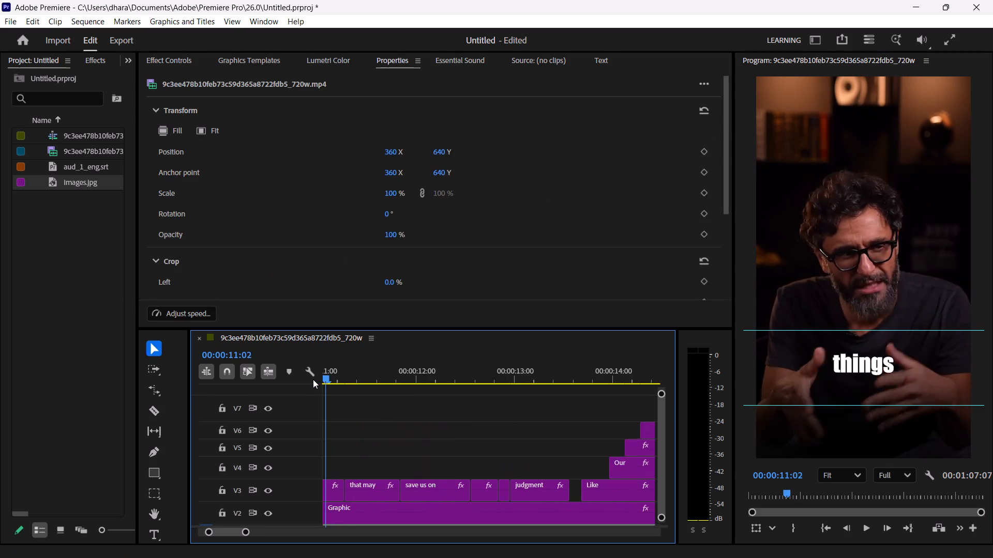
{"action": "key", "text": "space"}
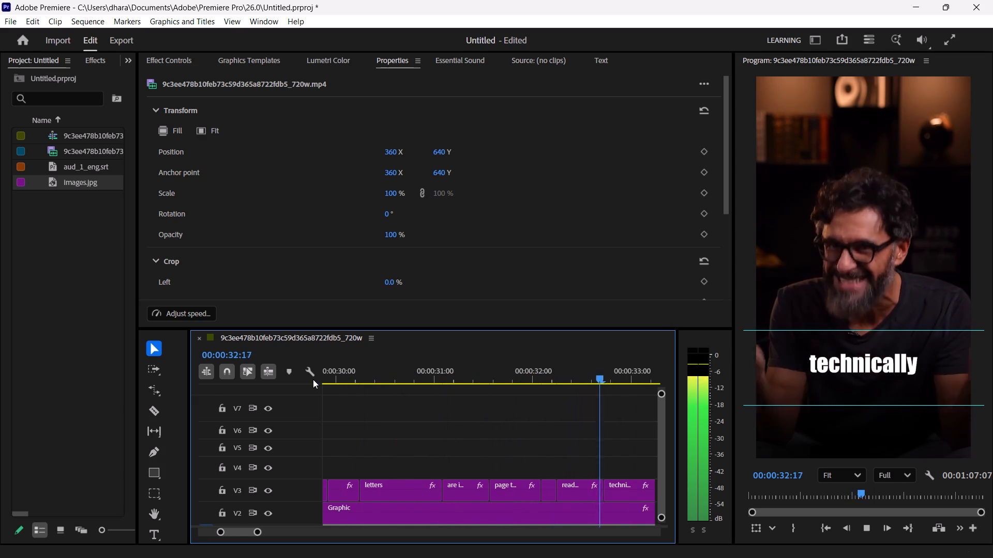
{"action": "key", "text": "space"}
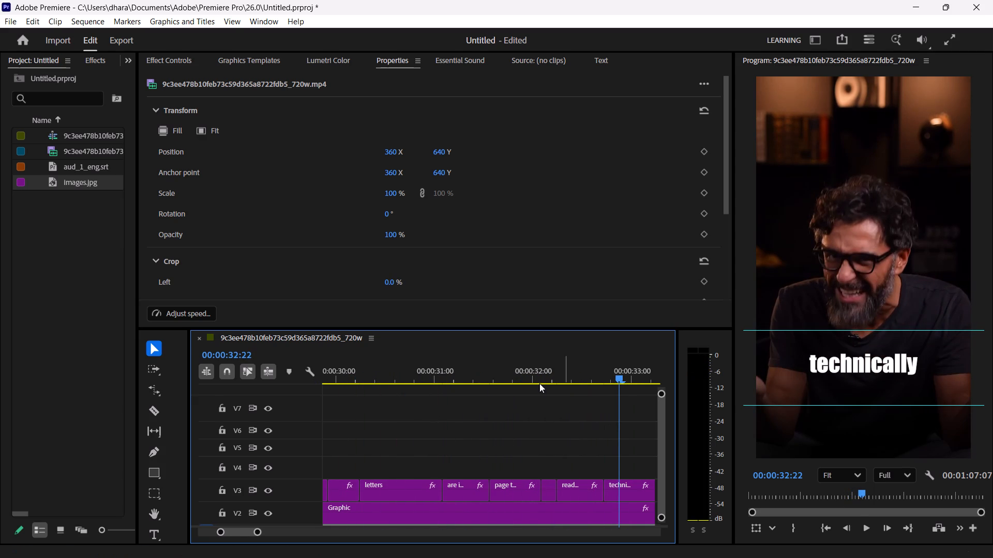
{"action": "left_click", "coordinate": [389, 369]}
{"action": "key", "text": "space"}
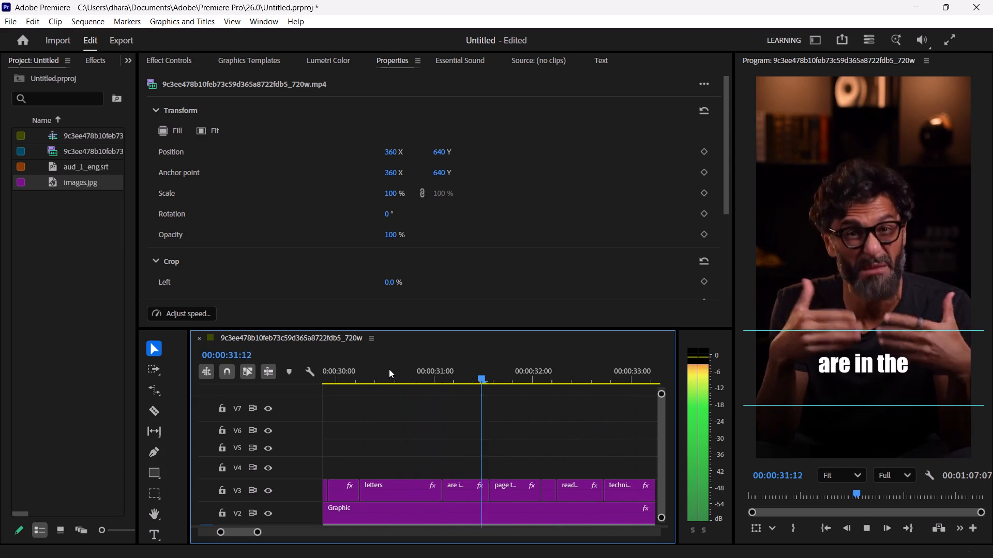
{"action": "key", "text": "space"}
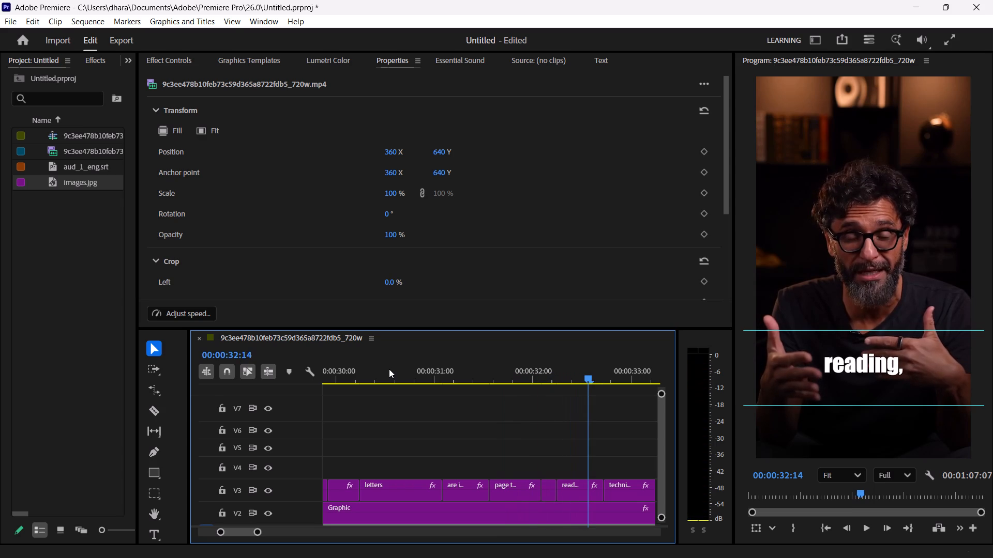
Split the "page that" title clip on V3 at 00:00:31:22, where the word "that" is spoken.
{"action": "left_click", "coordinate": [357, 382]}
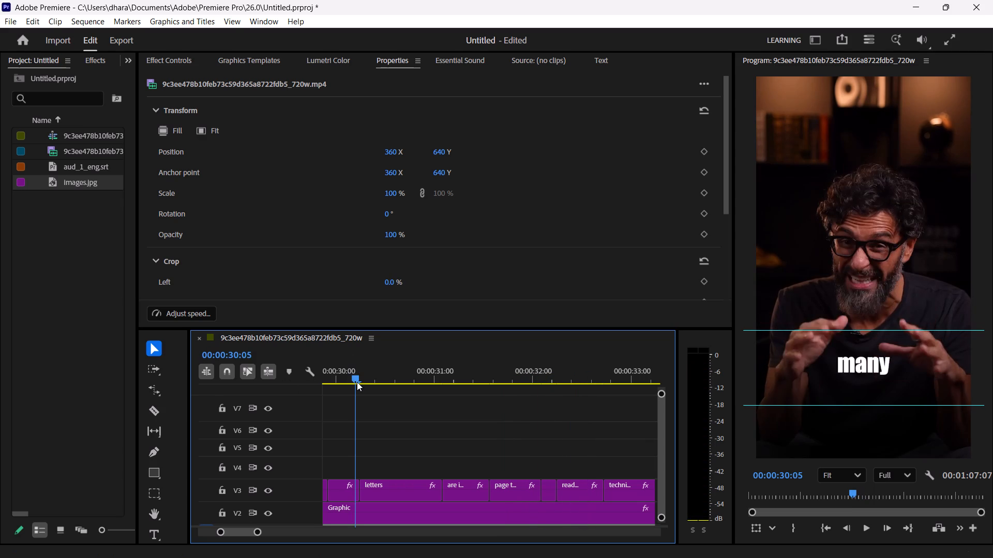
{"action": "key", "text": "space"}
{"action": "key", "text": "space"}
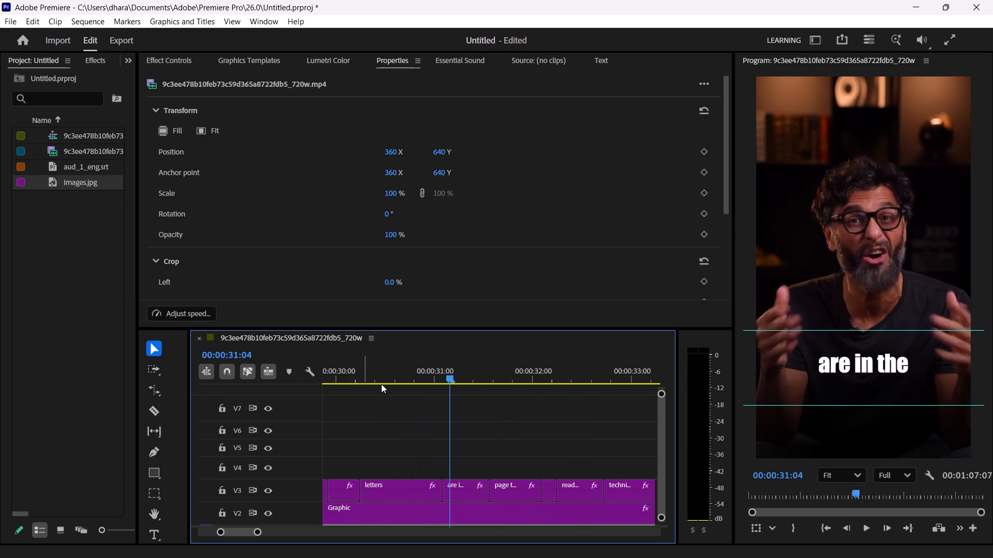
{"action": "key", "text": "space"}
{"action": "key", "text": "space"}
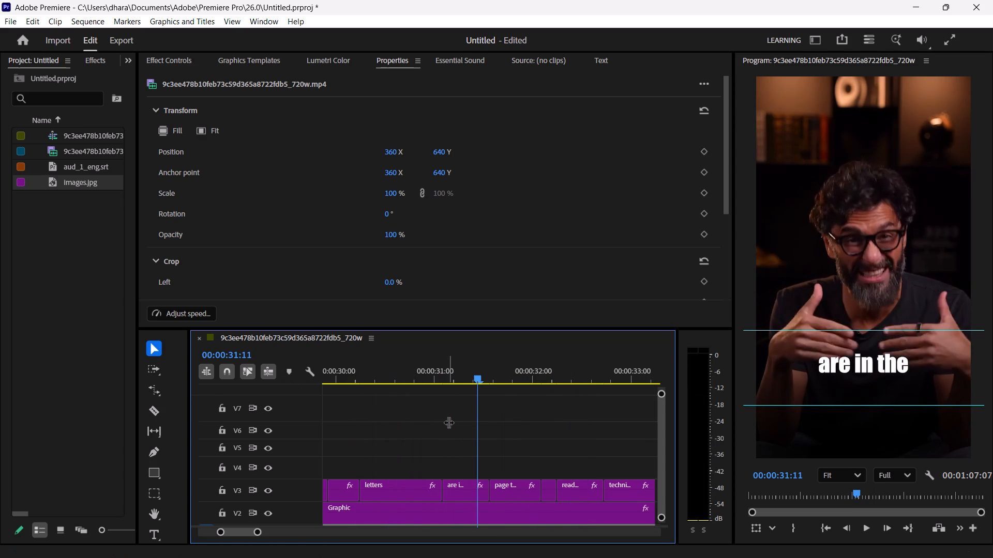
{"action": "key", "text": "space"}
{"action": "key", "text": "space"}
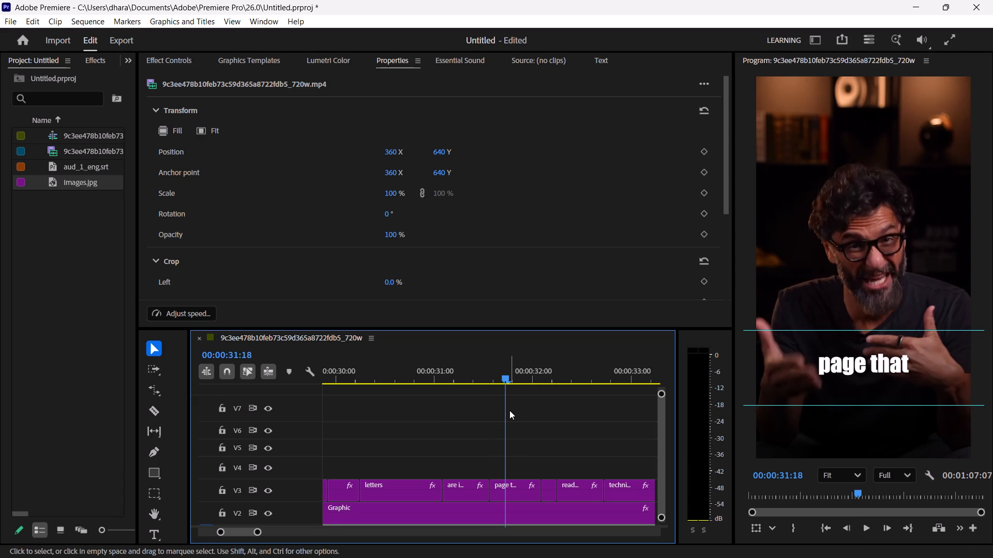
{"action": "key", "text": "space"}
{"action": "key", "text": "space"}
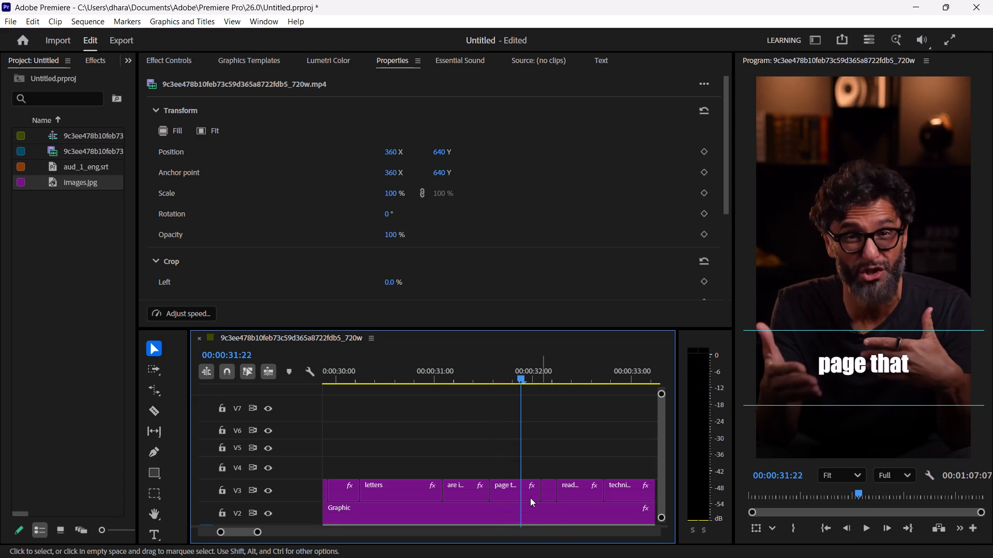
{"action": "left_click", "coordinate": [154, 416]}
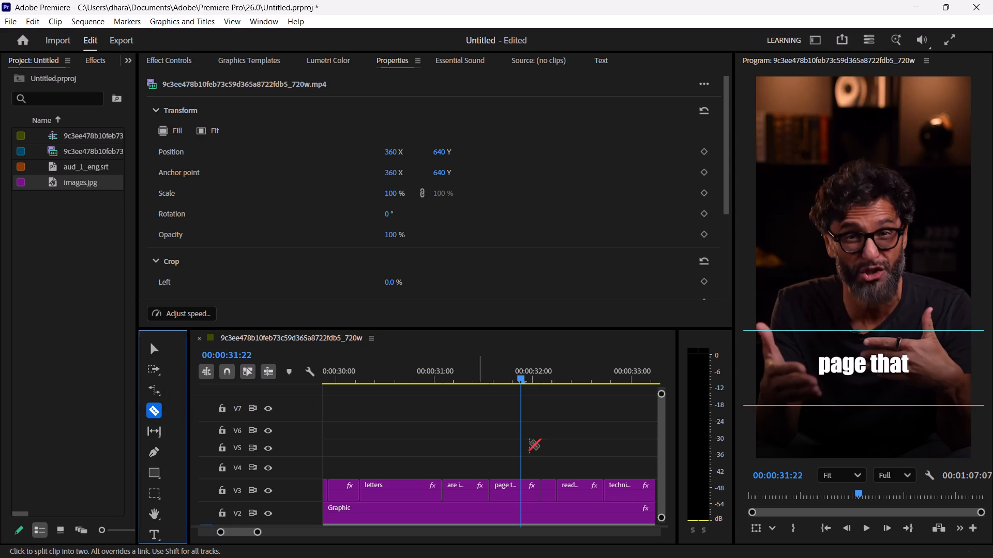
{"action": "left_click", "coordinate": [517, 495]}
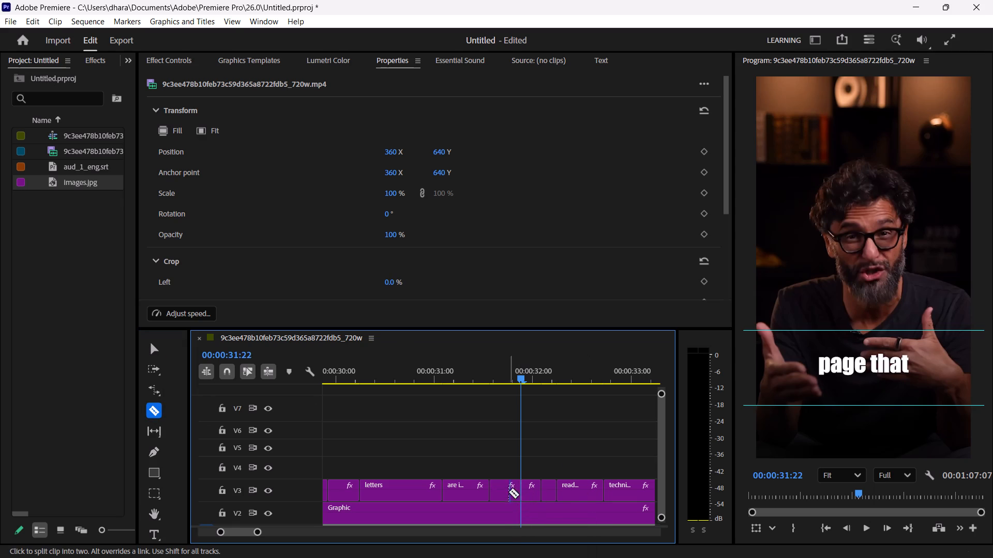
{"action": "left_click", "coordinate": [153, 351]}
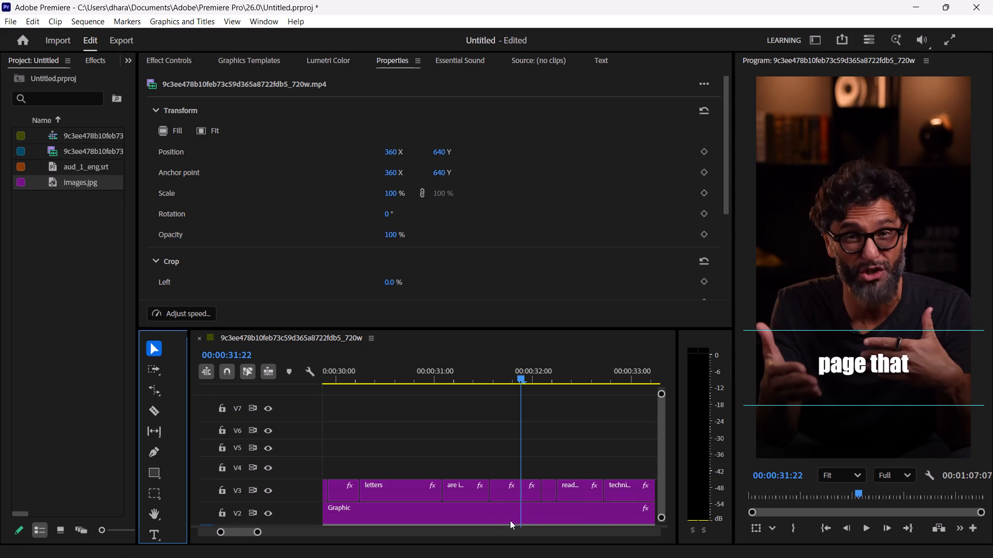
Remove "page" from the second half of the split title so its text reads only "that".
{"action": "left_click", "coordinate": [501, 495]}
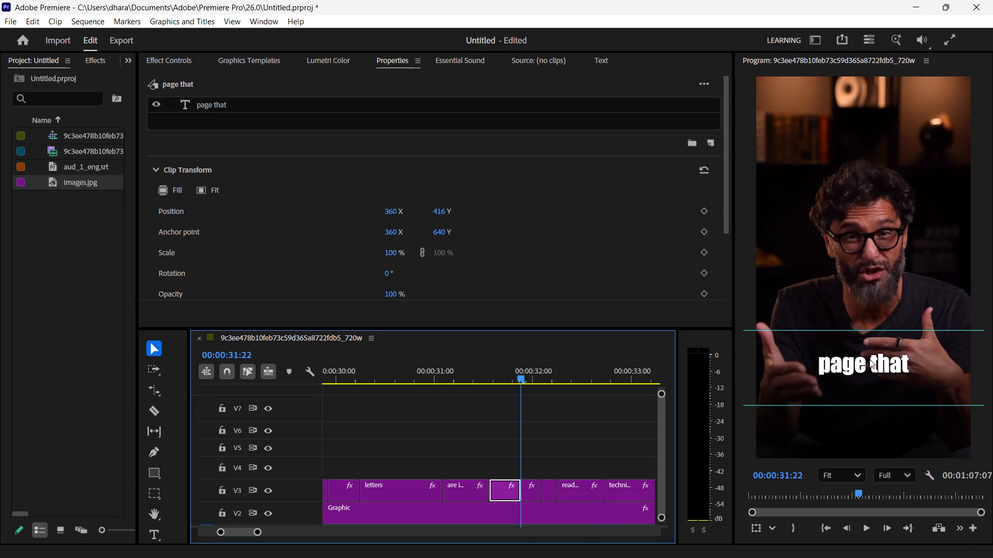
{"action": "left_click", "coordinate": [870, 360]}
{"action": "left_click", "coordinate": [911, 361]}
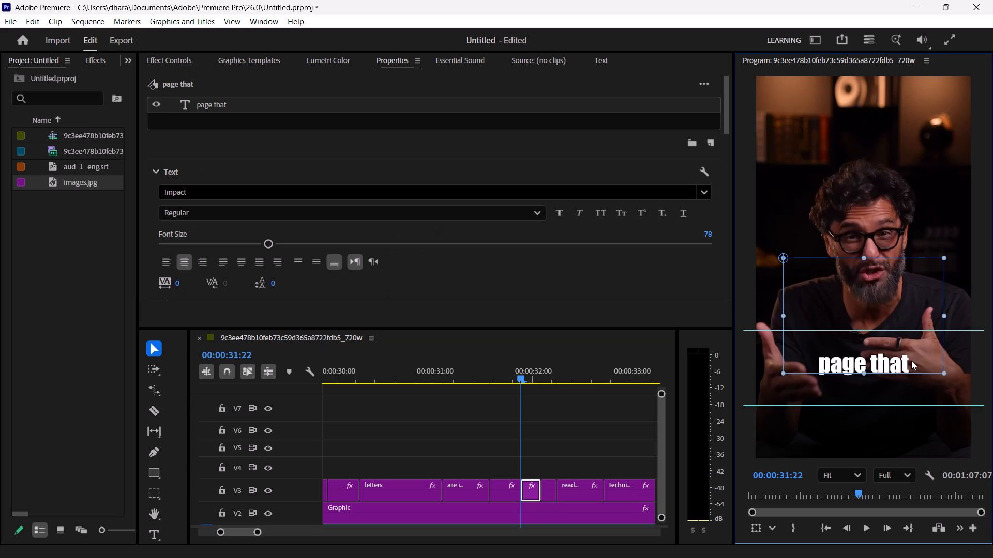
{"action": "double_click", "coordinate": [906, 361]}
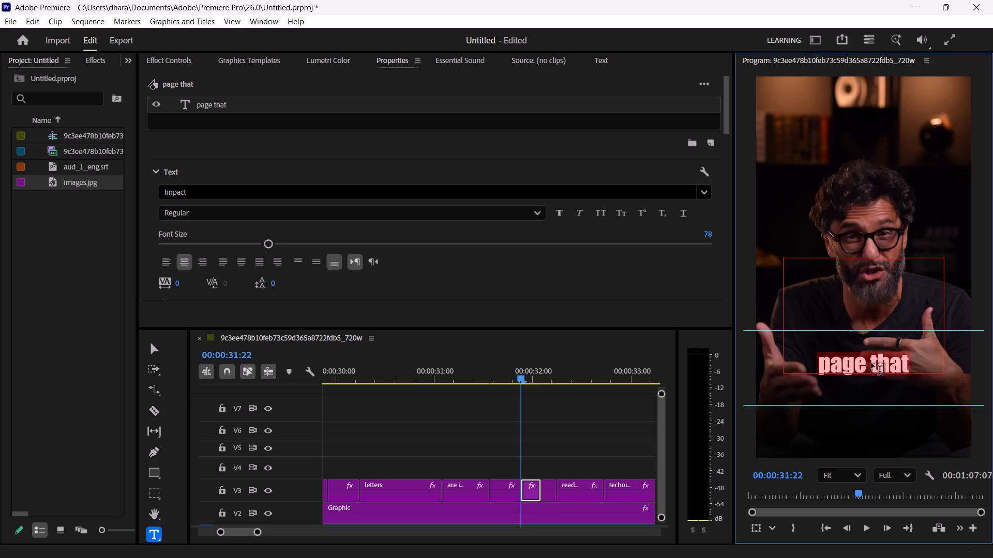
{"action": "left_click", "coordinate": [871, 363]}
{"action": "key", "text": "BackSpace"}
{"action": "key", "text": "BackSpace"}
{"action": "key", "text": "BackSpace"}
{"action": "key", "text": "BackSpace"}
{"action": "key", "text": "BackSpace"}
{"action": "key", "text": "BackSpace"}
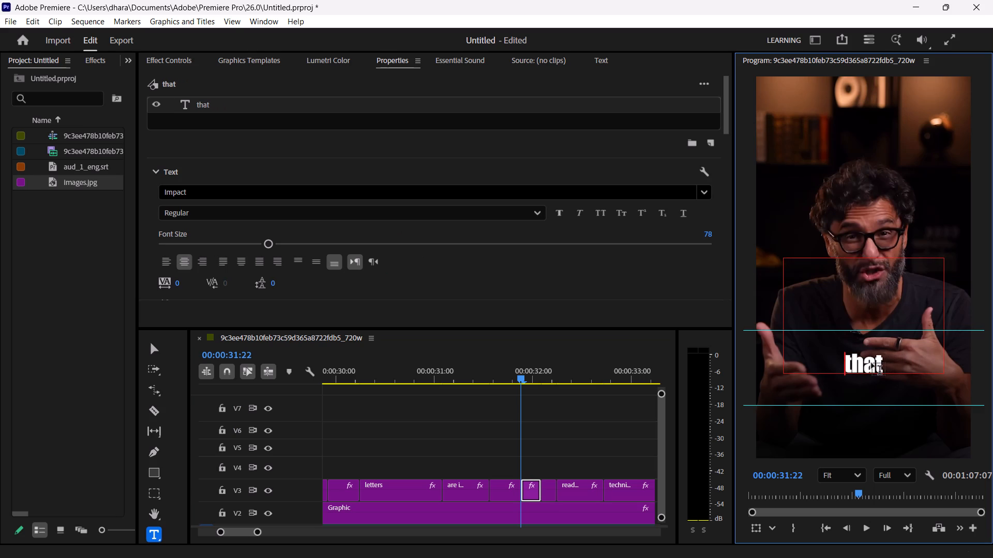
{"action": "key", "text": "Return"}
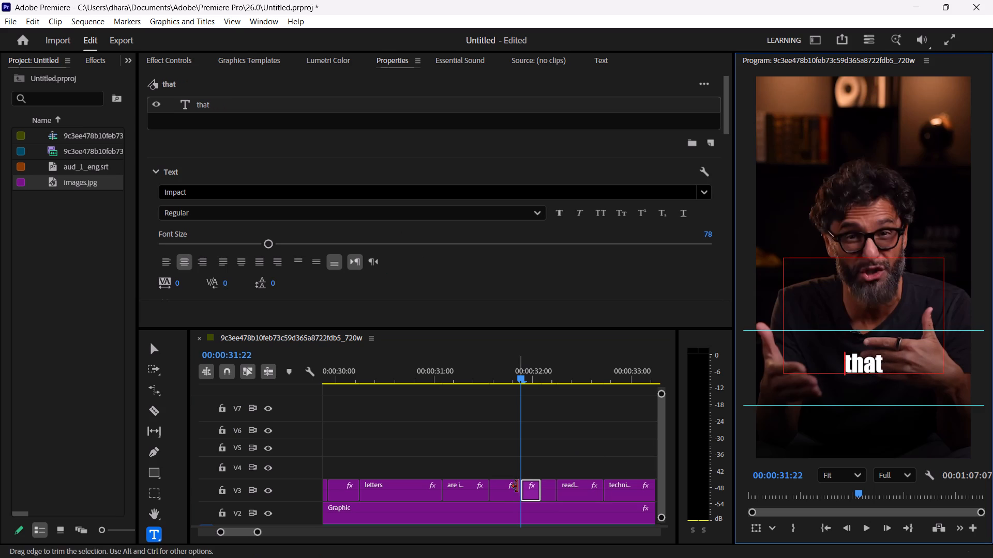
Remove "that" from the first half of the split title so its text reads only "page".
{"action": "left_click", "coordinate": [498, 492]}
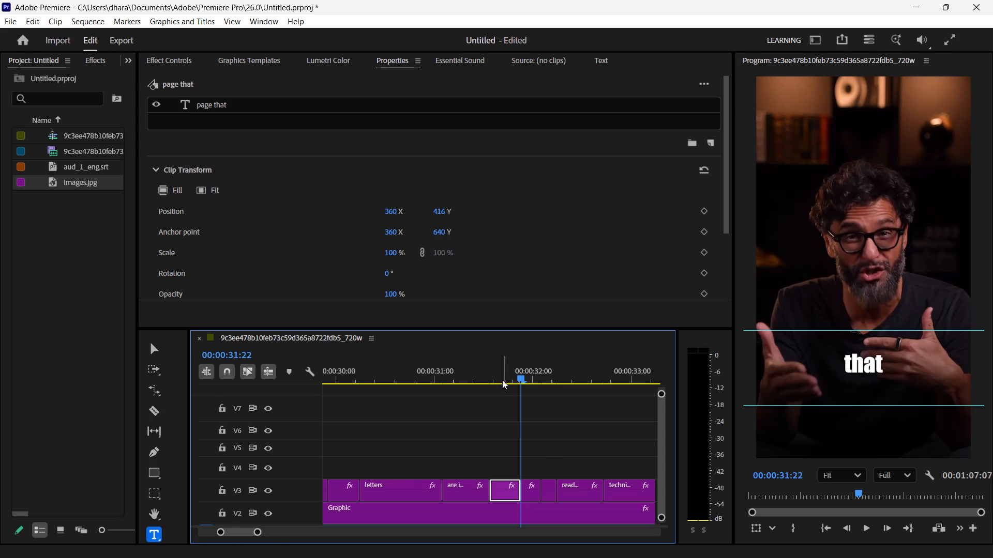
{"action": "left_click", "coordinate": [504, 378]}
{"action": "left_click", "coordinate": [886, 360]}
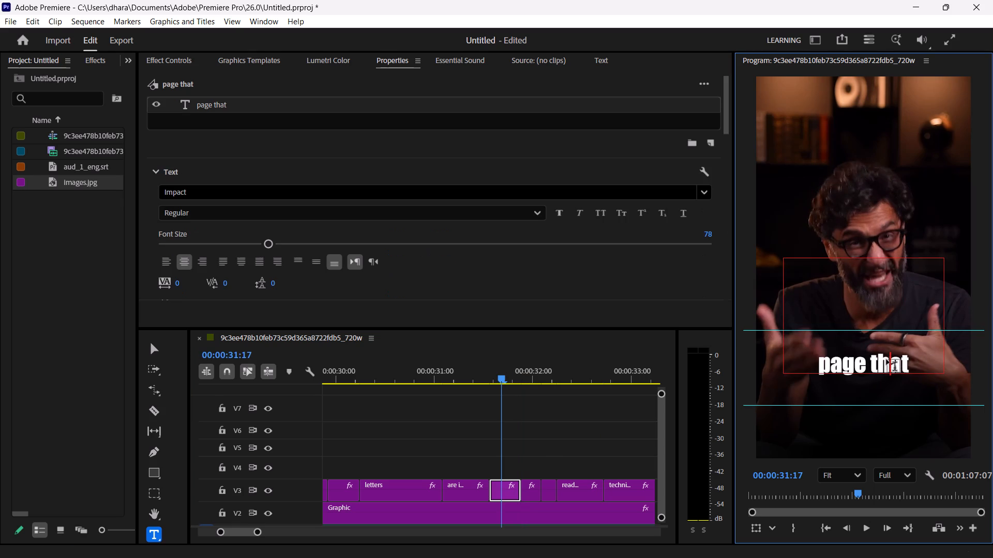
{"action": "key", "text": "Right"}
{"action": "key", "text": "Right"}
{"action": "key", "text": "Right"}
{"action": "key", "text": "BackSpace"}
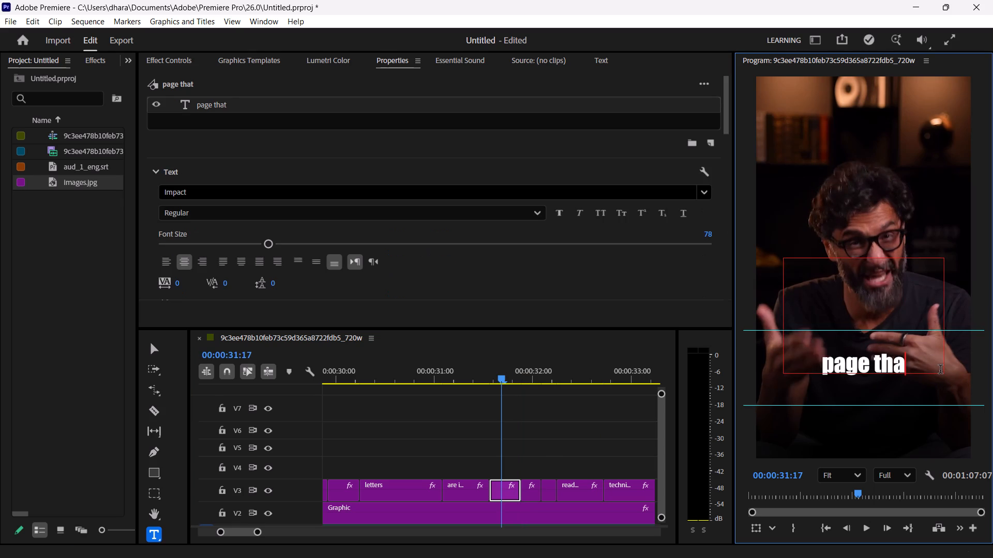
{"action": "key", "text": "BackSpace"}
{"action": "key", "text": "BackSpace"}
{"action": "key", "text": "BackSpace"}
{"action": "key", "text": "BackSpace"}
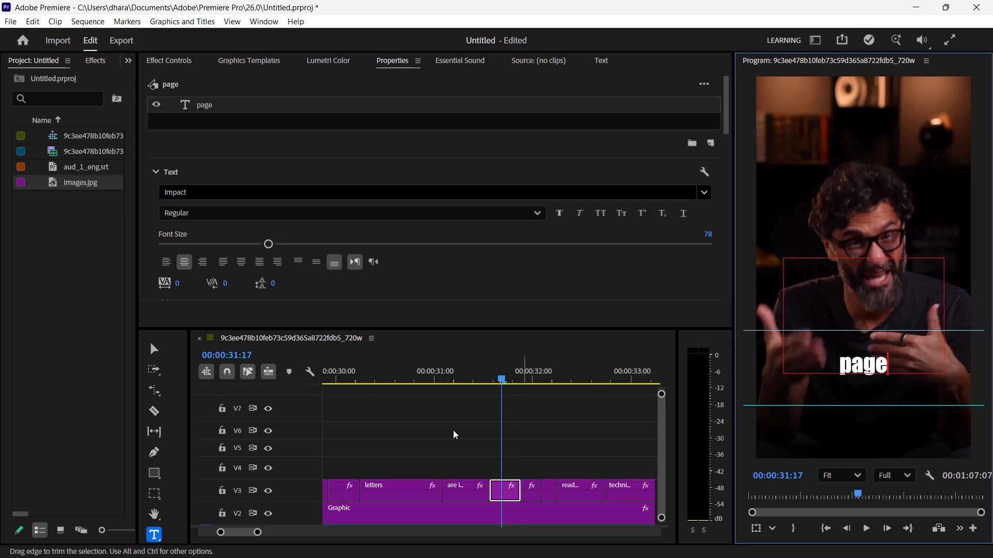
Delete the trailing comma from the "reading," title on V3 at 00:00:32:07.
{"action": "left_click", "coordinate": [428, 373]}
{"action": "key", "text": "space"}
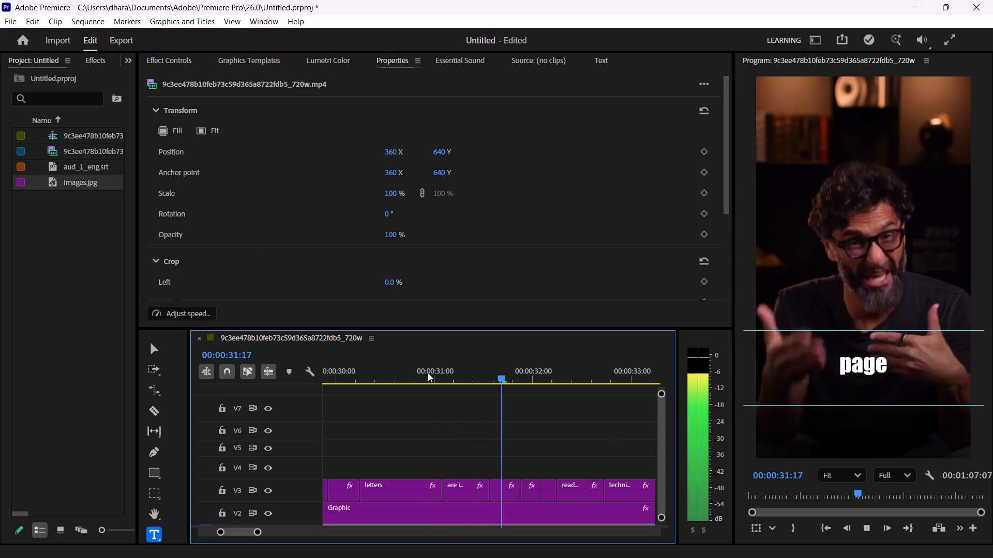
{"action": "key", "text": "space"}
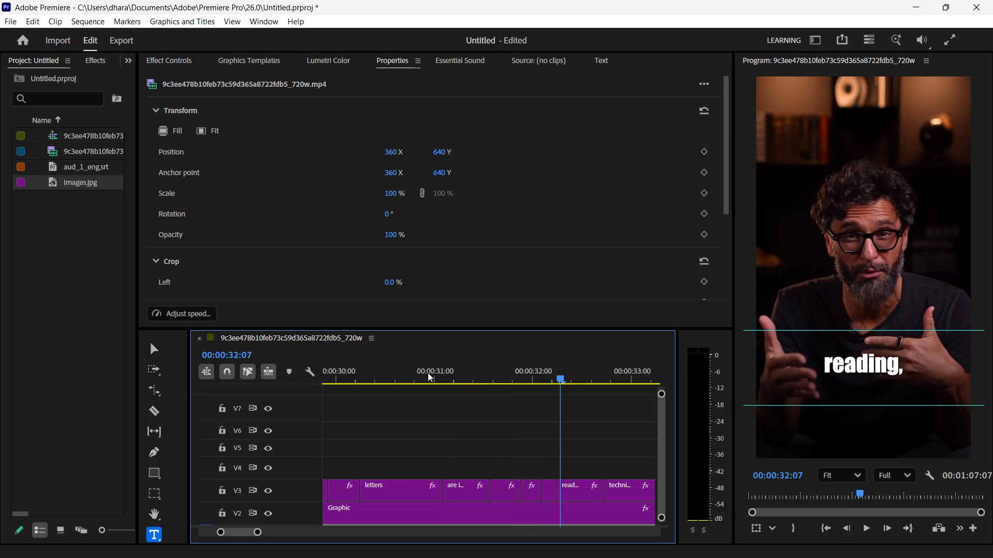
{"action": "left_click", "coordinate": [579, 493]}
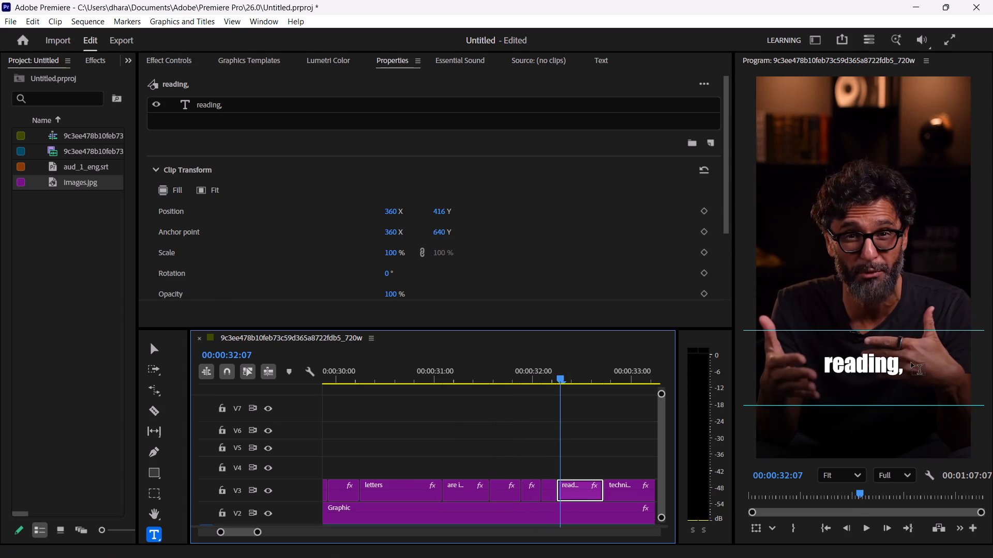
{"action": "left_click", "coordinate": [906, 367]}
{"action": "key", "text": "BackSpace"}
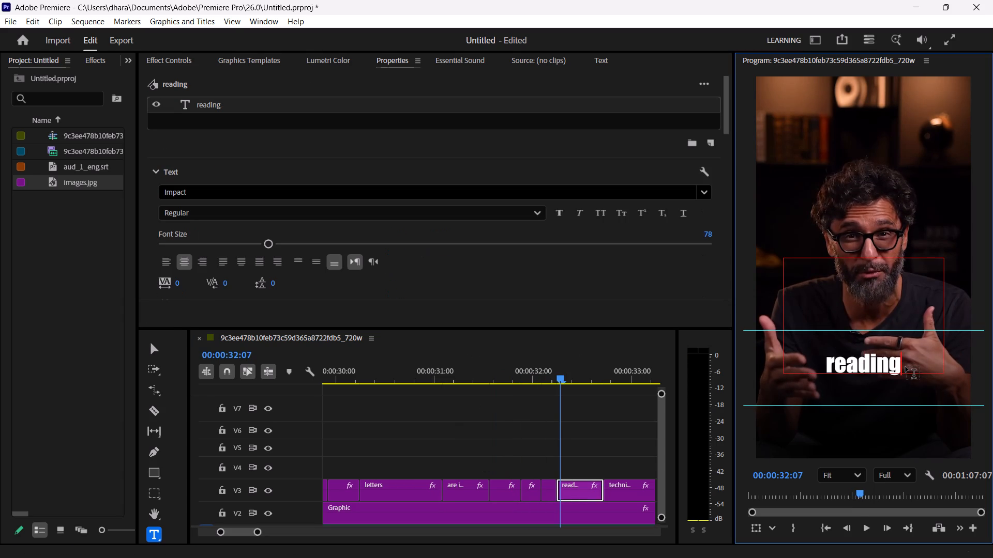
Play on through the captions and delete the trailing comma from the "earned," title on V3 at 00:00:35:24.
{"action": "left_click", "coordinate": [523, 362]}
{"action": "key", "text": "space"}
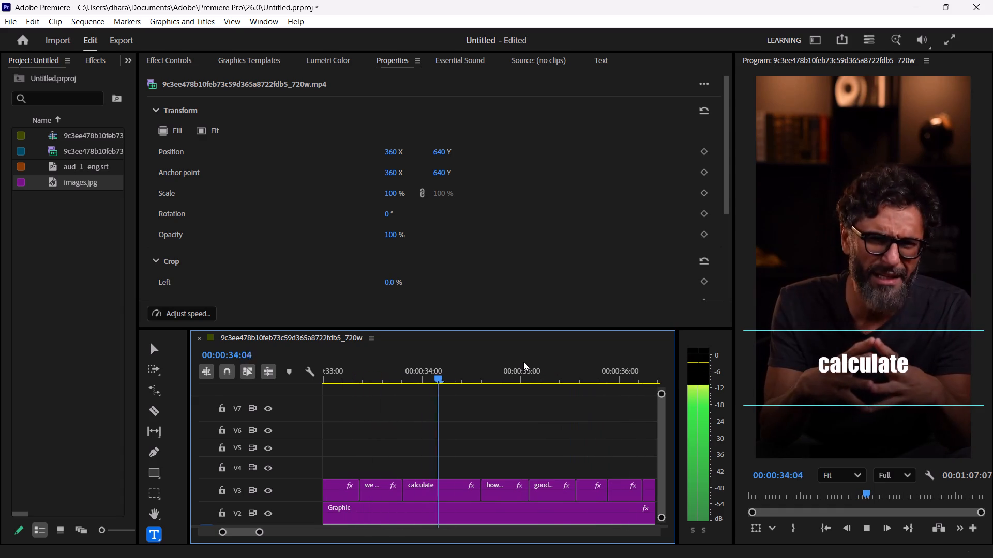
{"action": "key", "text": "space"}
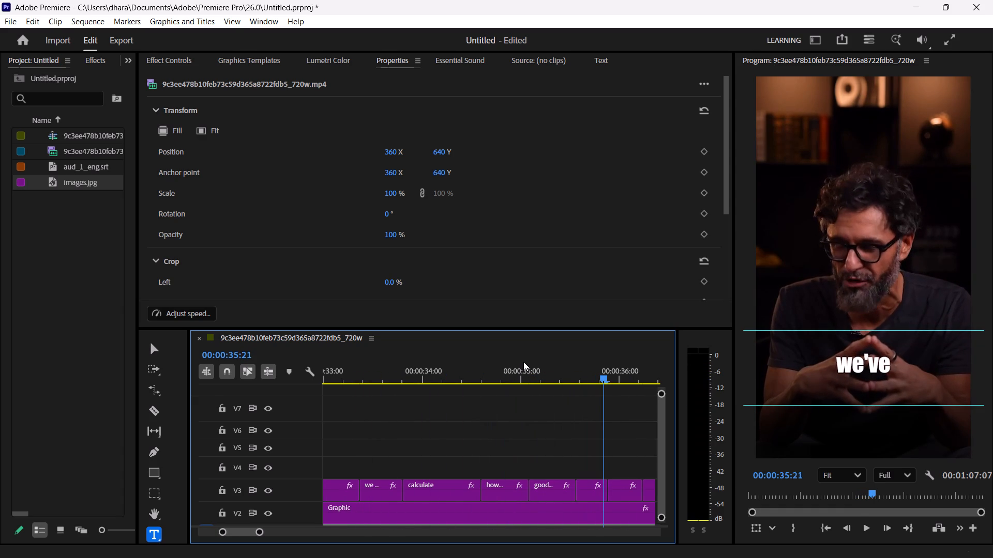
{"action": "key", "text": "space"}
{"action": "key", "text": "space"}
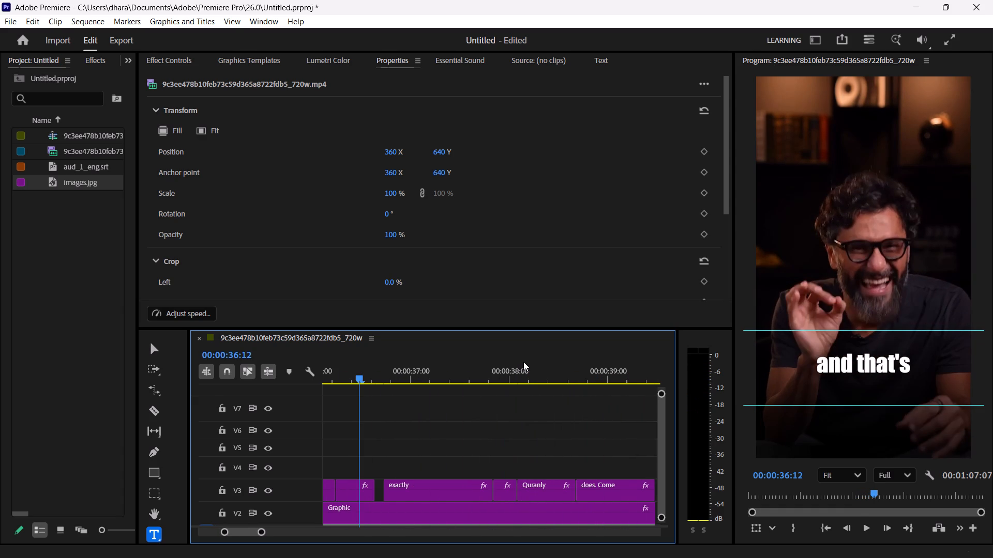
{"action": "key", "text": "Left"}
{"action": "key", "text": "Left"}
{"action": "key", "text": "Left"}
{"action": "key", "text": "Left"}
{"action": "key", "text": "Left"}
{"action": "key", "text": "Left"}
{"action": "key", "text": "Left"}
{"action": "key", "text": "Left"}
{"action": "key", "text": "Left"}
{"action": "key", "text": "Left"}
{"action": "key", "text": "Left"}
{"action": "key", "text": "Left"}
{"action": "key", "text": "Left"}
{"action": "key", "text": "Left"}
{"action": "key", "text": "Left"}
{"action": "key", "text": "Left"}
{"action": "key", "text": "Left"}
{"action": "key", "text": "Left"}
{"action": "key", "text": "Left"}
{"action": "key", "text": "Left"}
{"action": "key", "text": "Left"}
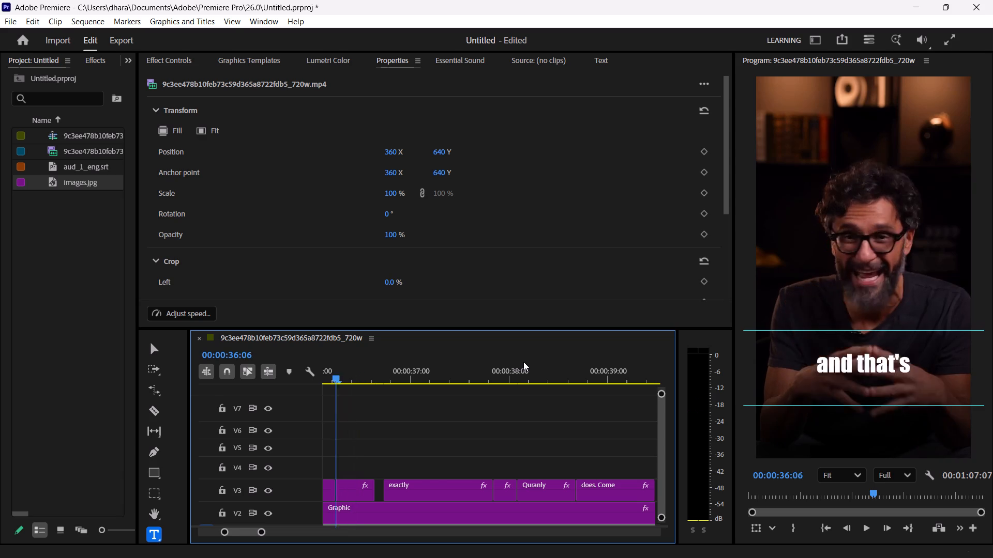
{"action": "key", "text": "Right"}
{"action": "key", "text": "Right"}
{"action": "key", "text": "Right"}
{"action": "key", "text": "Right"}
{"action": "key", "text": "Right"}
{"action": "key", "text": "Right"}
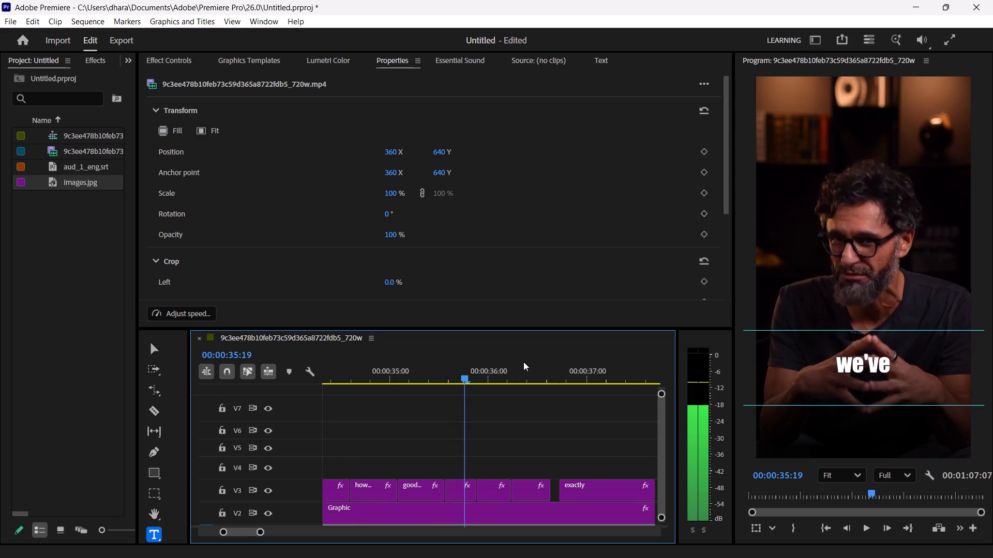
{"action": "key", "text": "Right"}
{"action": "key", "text": "Right"}
{"action": "key", "text": "Right"}
{"action": "key", "text": "Right"}
{"action": "key", "text": "Right"}
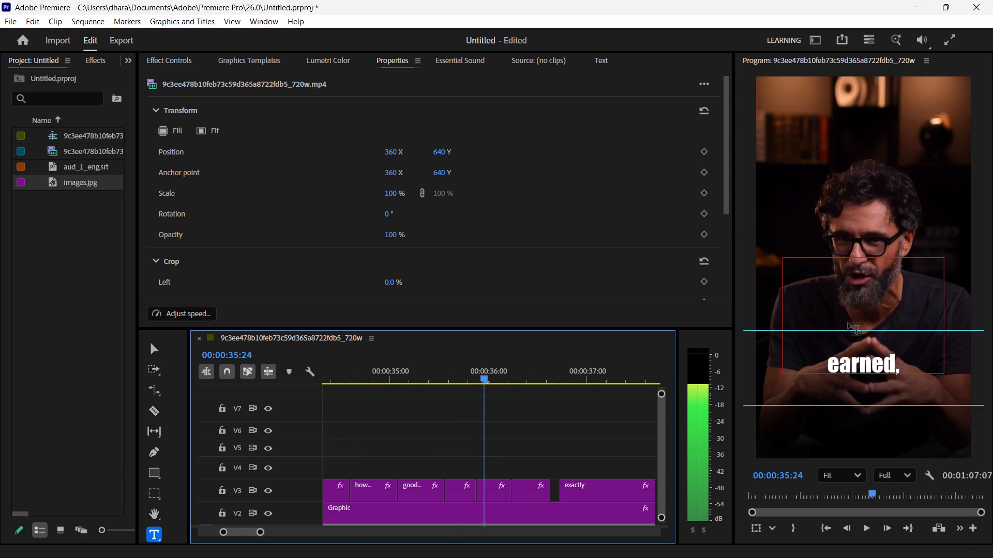
{"action": "left_click", "coordinate": [899, 368]}
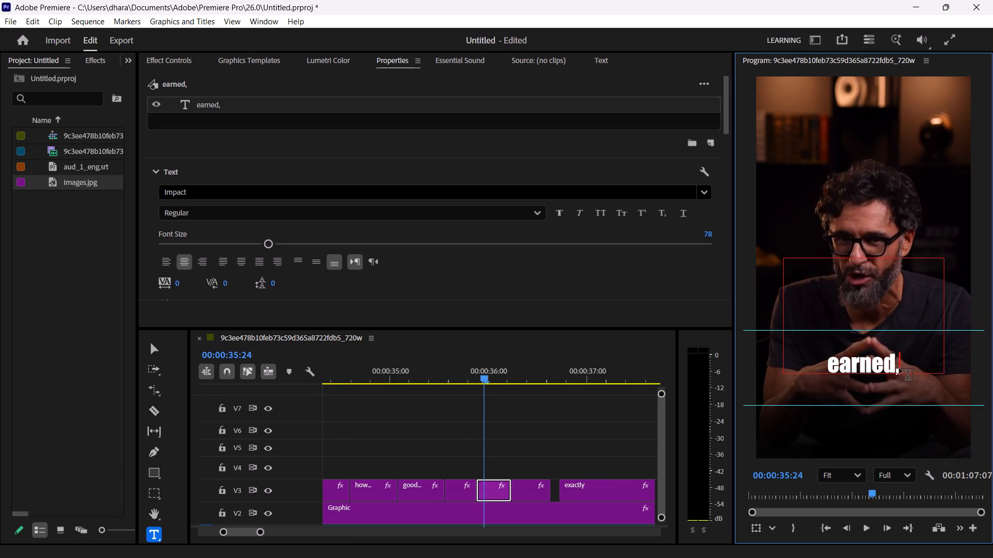
{"action": "key", "text": "BackSpace"}
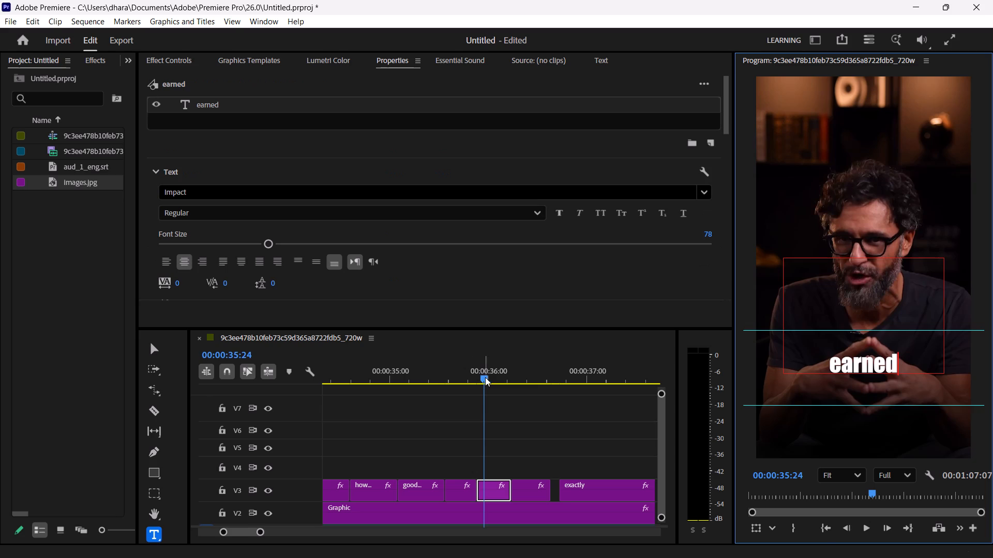
Play the captions on from 00:00:35:24 to check their timing against the speech, stopping within the "does. Come" title.
{"action": "left_click", "coordinate": [485, 377]}
{"action": "key", "text": "space"}
{"action": "key", "text": "space"}
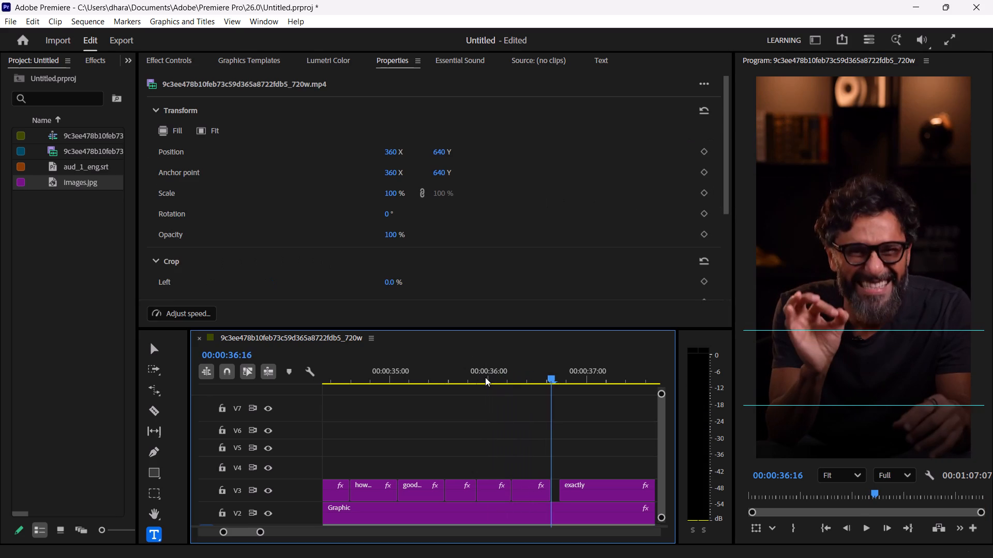
{"action": "key", "text": "space"}
{"action": "key", "text": "space"}
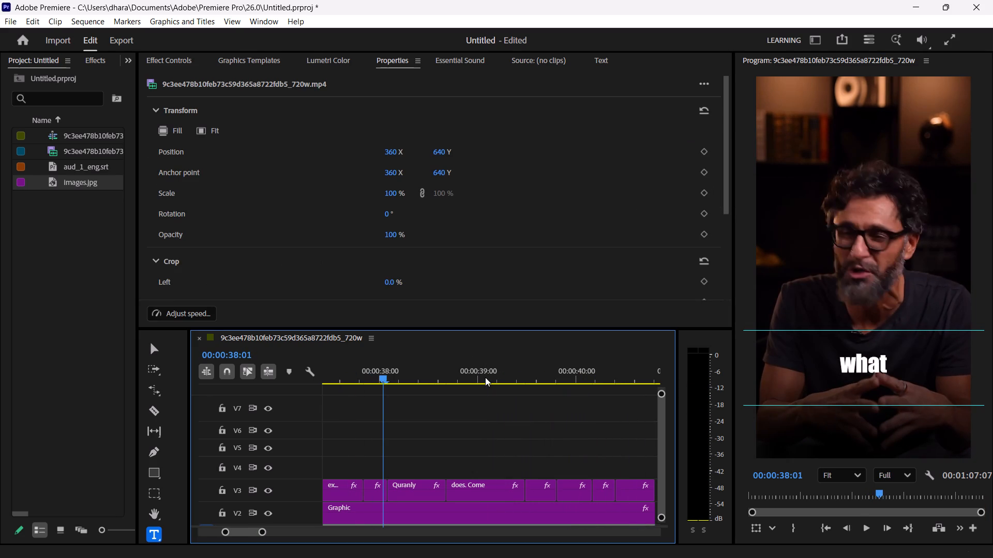
{"action": "key", "text": "space"}
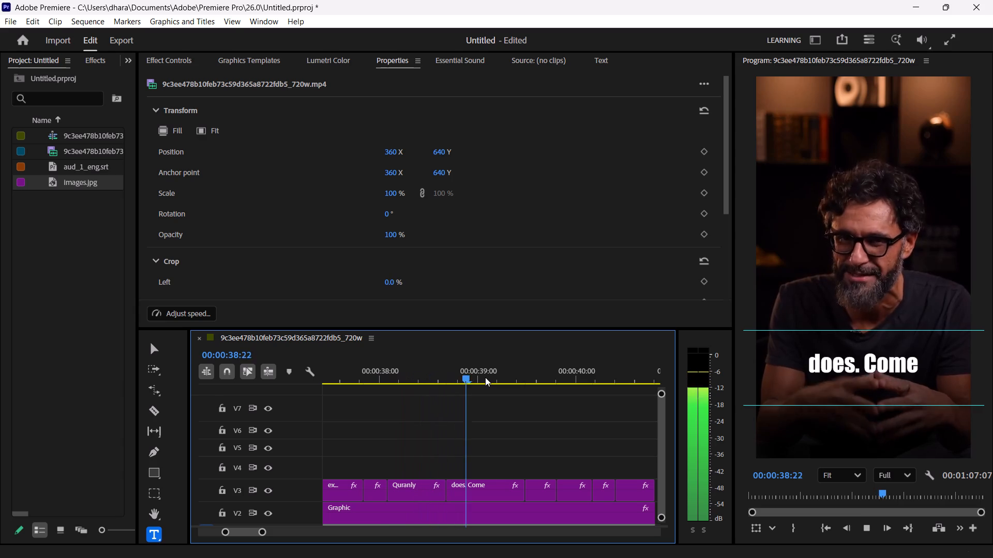
{"action": "key", "text": "space"}
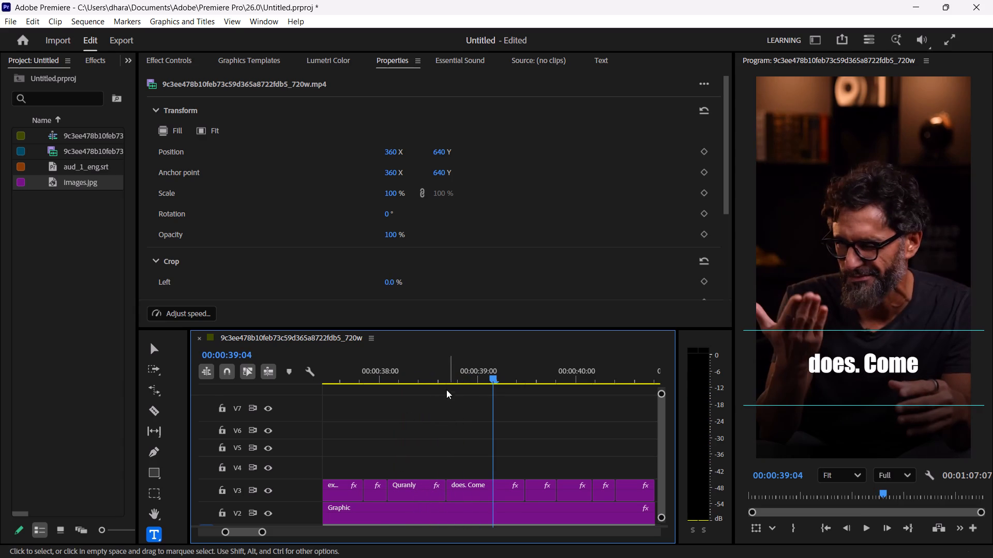
Find the break between the two spoken words and split the "does. Come" title on V3 at 00:00:39:02.
{"action": "left_click", "coordinate": [432, 383]}
{"action": "key", "text": "Left"}
{"action": "key", "text": "Left"}
{"action": "key", "text": "Left"}
{"action": "key", "text": "Left"}
{"action": "key", "text": "Left"}
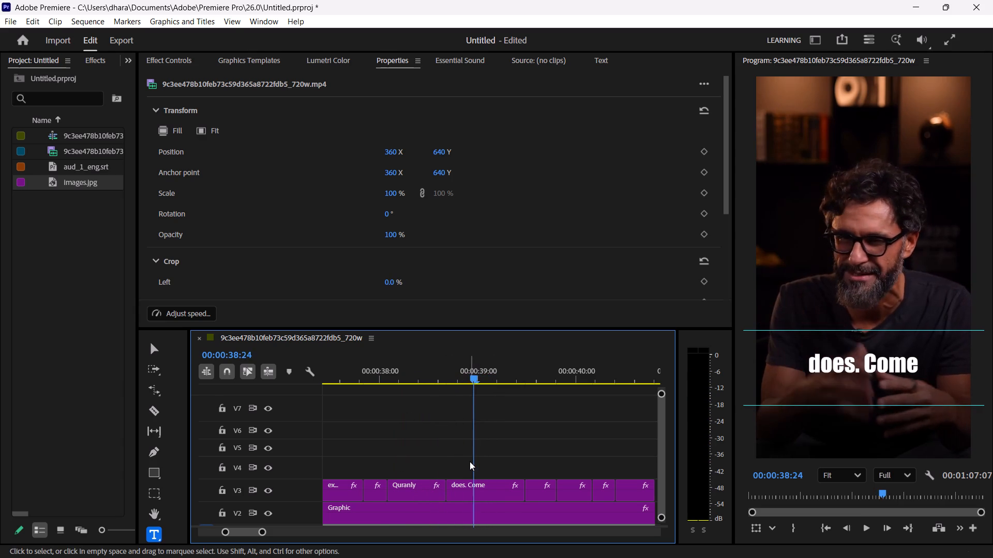
{"action": "key", "text": "Left"}
{"action": "key", "text": "Left"}
{"action": "key", "text": "Left"}
{"action": "key", "text": "Left"}
{"action": "key", "text": "Left"}
{"action": "key", "text": "Left"}
{"action": "key", "text": "space"}
{"action": "key", "text": "space"}
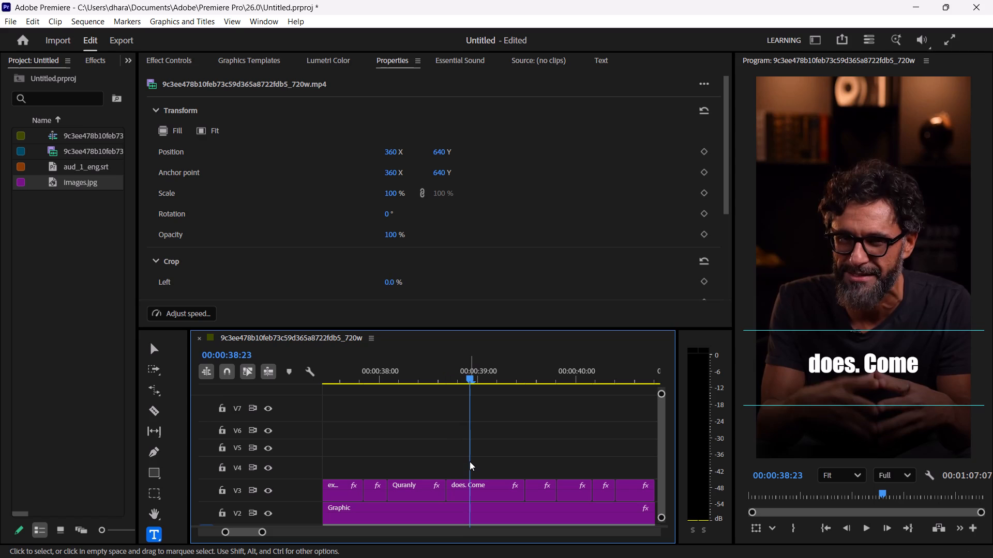
{"action": "key", "text": "space"}
{"action": "key", "text": "space"}
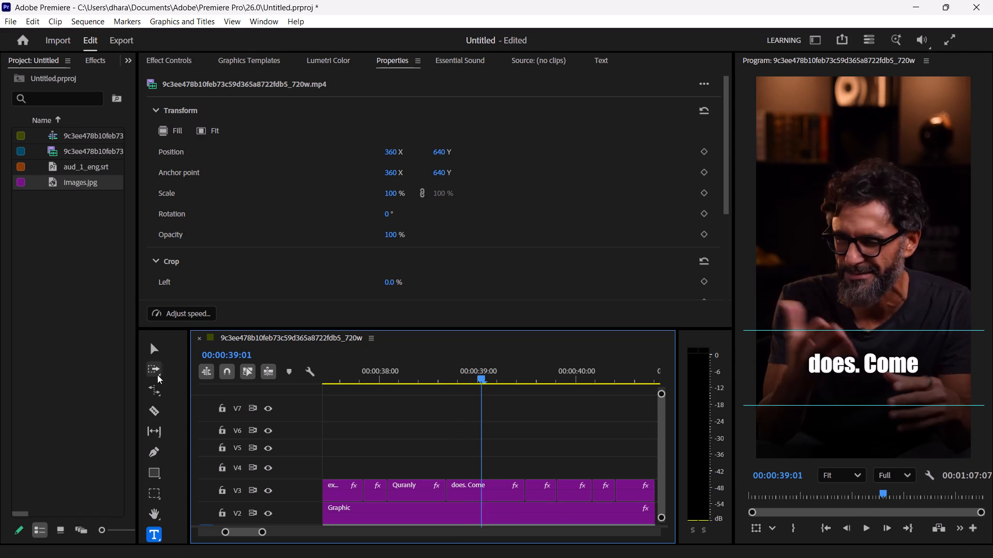
{"action": "left_click", "coordinate": [158, 409]}
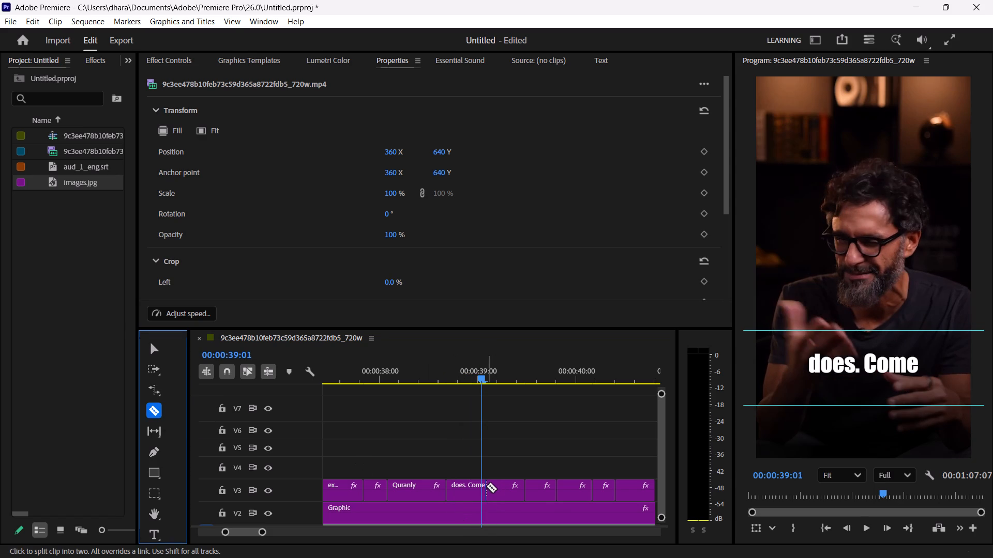
{"action": "key", "text": "Right"}
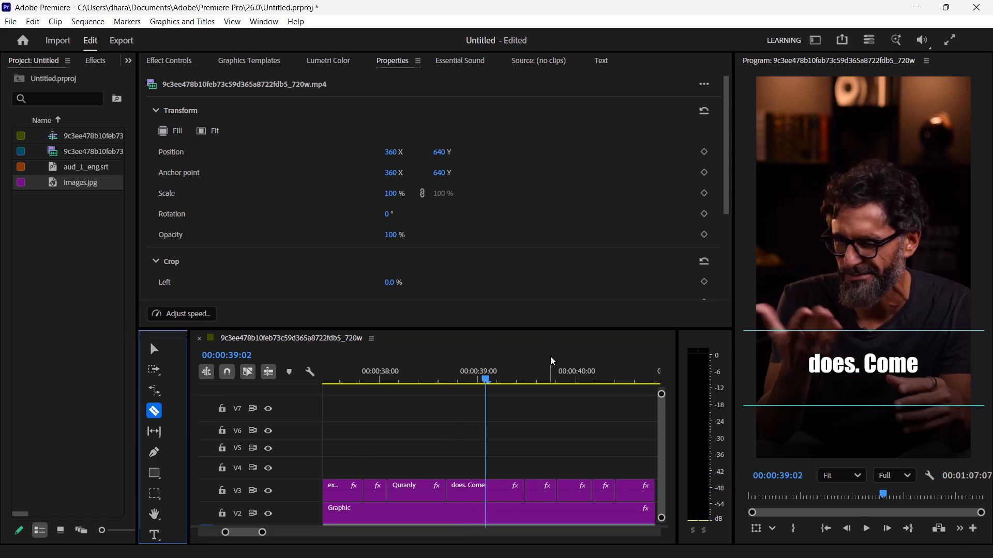
{"action": "left_click", "coordinate": [486, 493]}
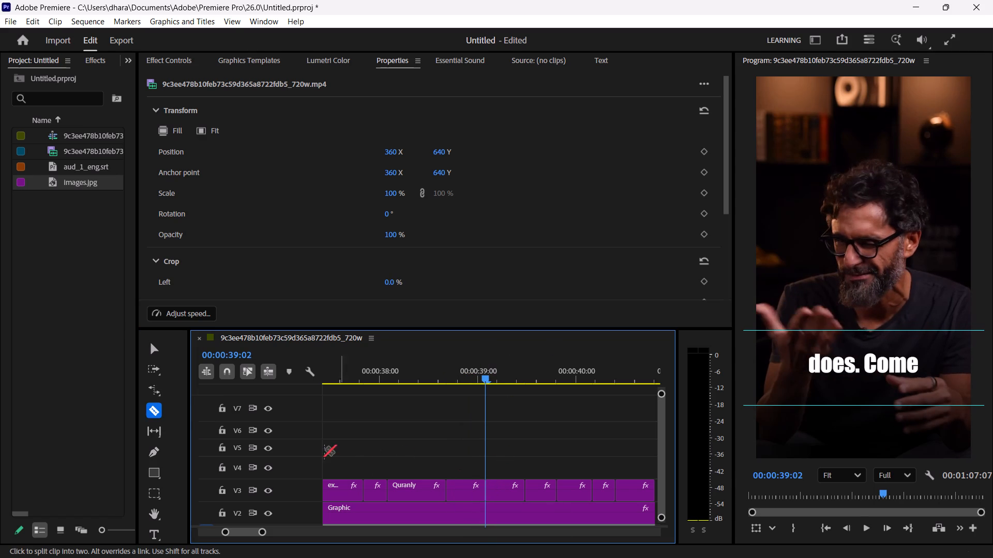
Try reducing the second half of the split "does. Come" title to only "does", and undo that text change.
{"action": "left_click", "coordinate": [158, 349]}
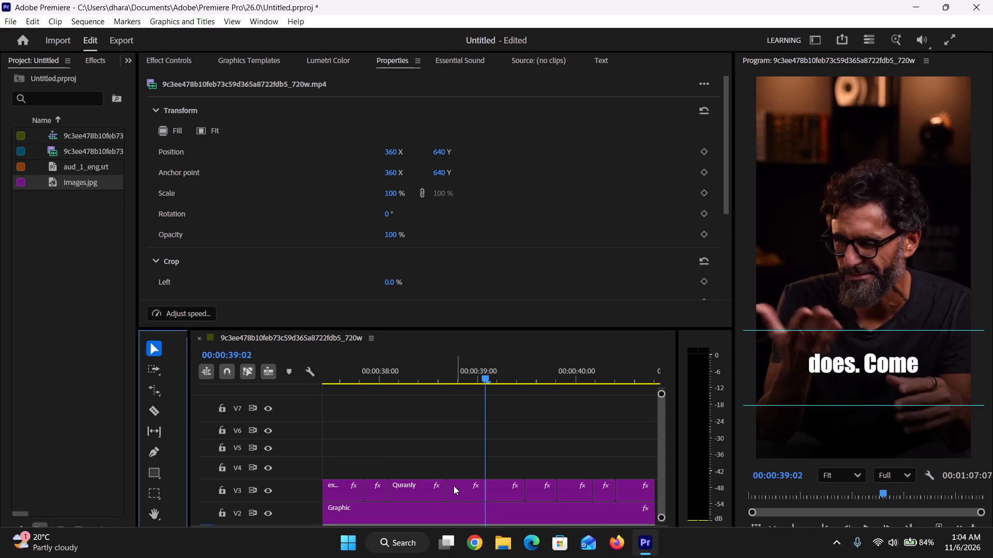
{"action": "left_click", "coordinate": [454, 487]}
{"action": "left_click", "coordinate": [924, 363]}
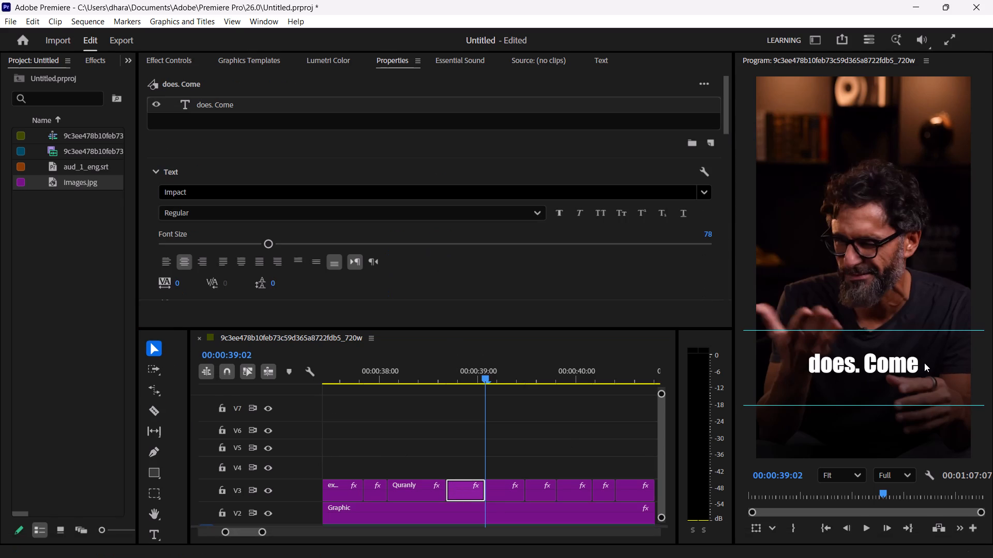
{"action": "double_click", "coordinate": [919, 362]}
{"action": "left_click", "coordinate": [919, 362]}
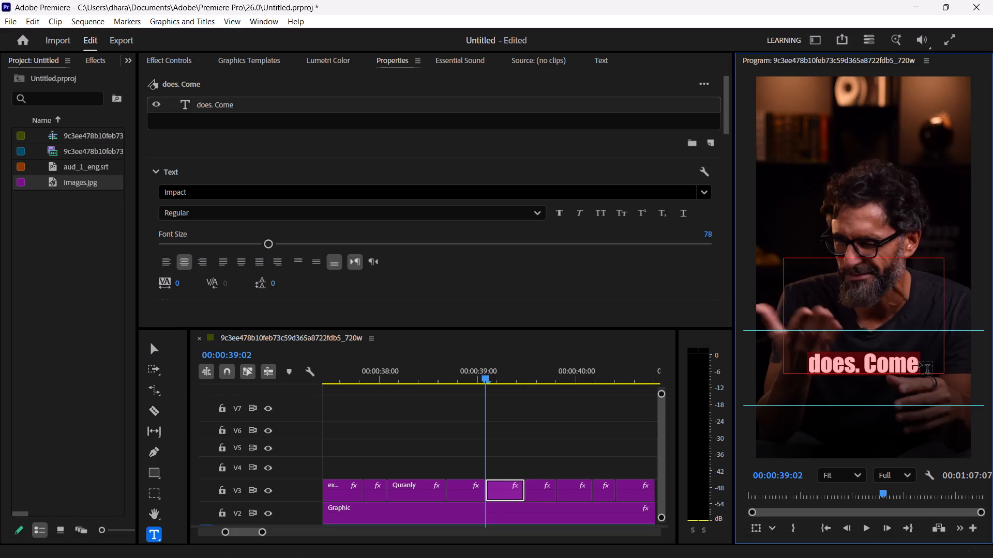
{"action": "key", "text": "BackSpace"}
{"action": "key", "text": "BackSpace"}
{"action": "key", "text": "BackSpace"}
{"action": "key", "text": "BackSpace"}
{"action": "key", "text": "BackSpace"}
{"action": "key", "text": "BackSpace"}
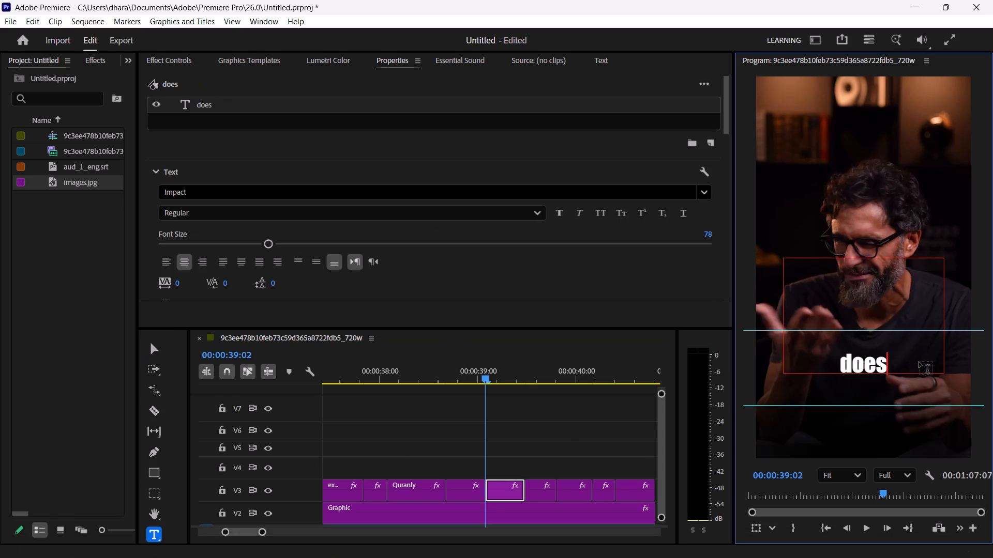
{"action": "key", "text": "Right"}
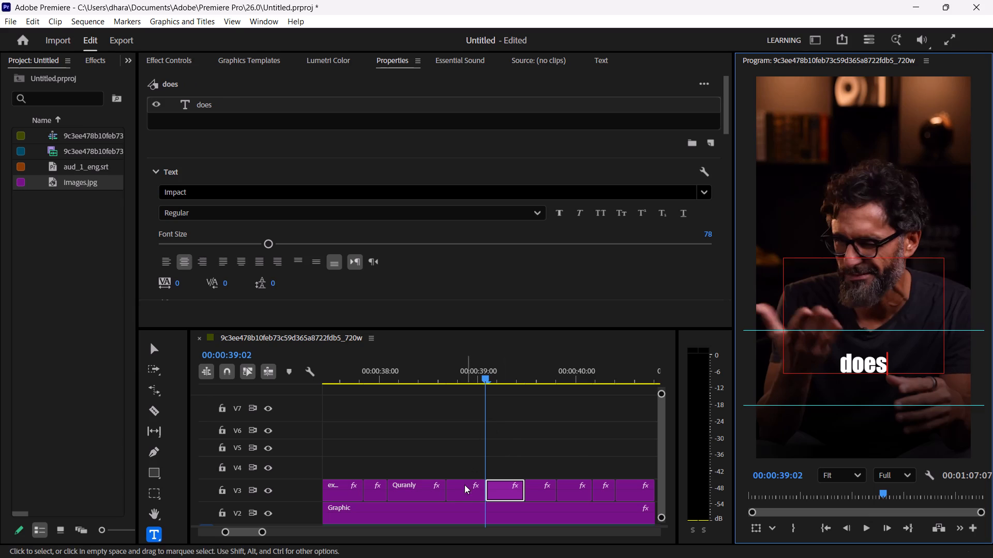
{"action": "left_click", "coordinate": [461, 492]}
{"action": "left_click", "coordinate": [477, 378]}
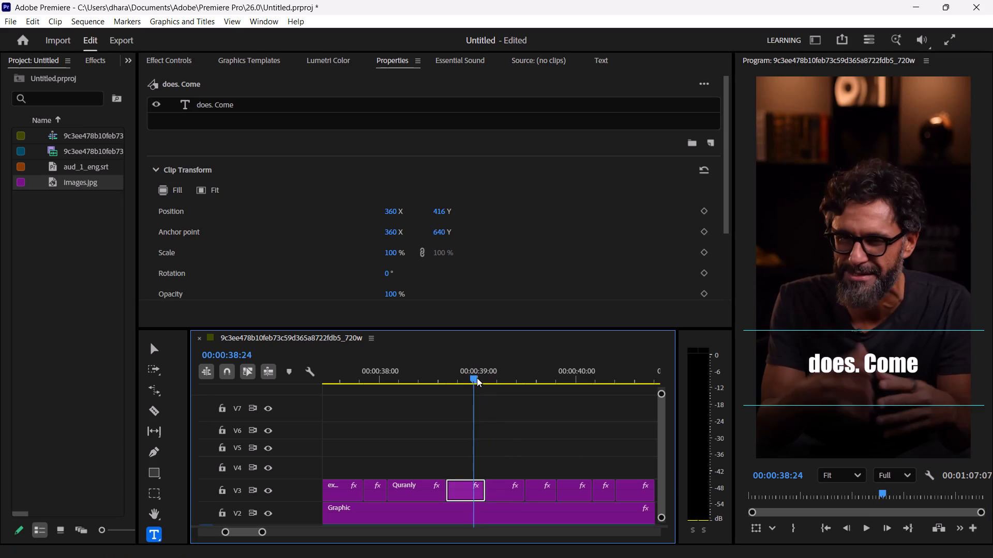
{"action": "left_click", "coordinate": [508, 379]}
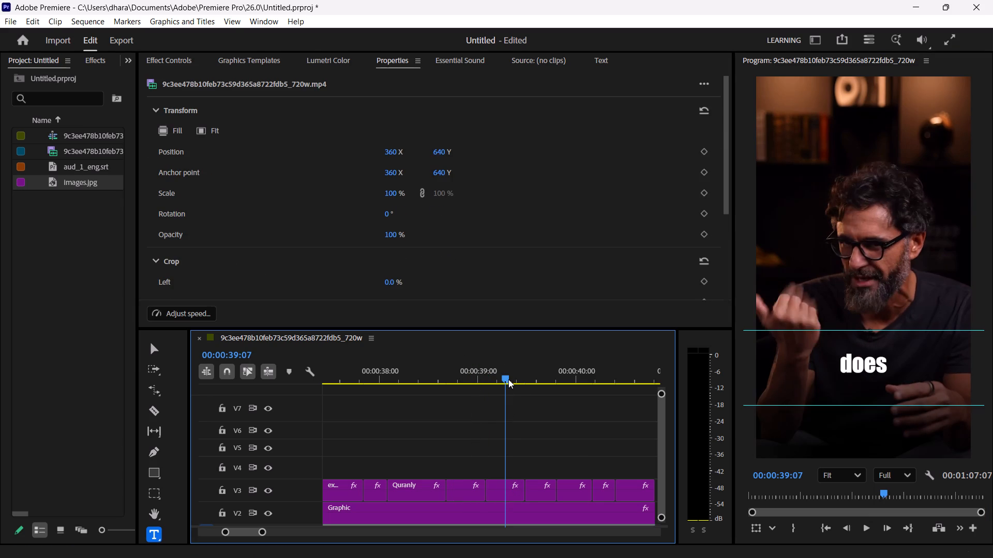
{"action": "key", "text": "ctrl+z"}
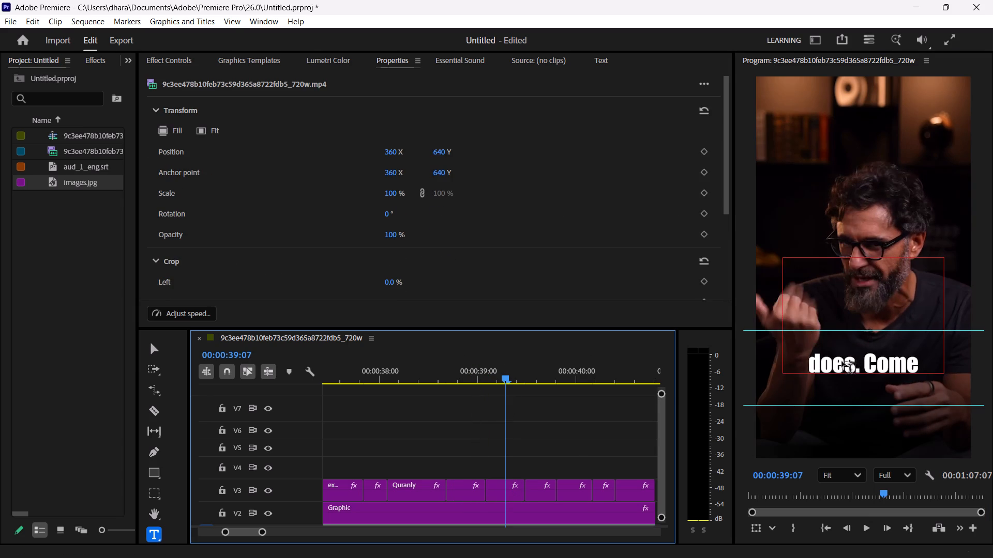
Remove "does." from the second half of the split title so its text reads only "Come".
{"action": "left_click", "coordinate": [849, 367]}
{"action": "left_click", "coordinate": [868, 367]}
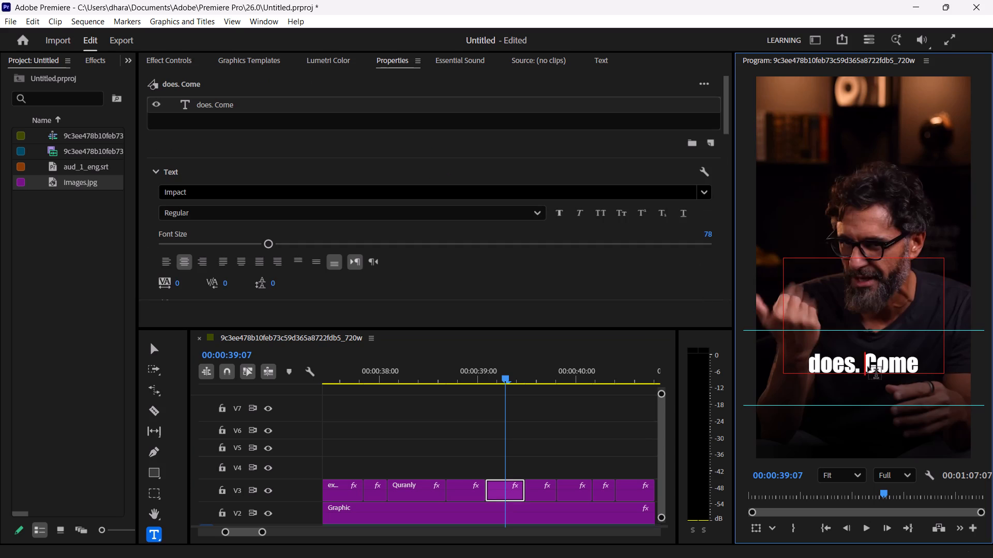
{"action": "key", "text": "BackSpace"}
{"action": "key", "text": "BackSpace"}
{"action": "key", "text": "BackSpace"}
{"action": "key", "text": "BackSpace"}
{"action": "key", "text": "BackSpace"}
{"action": "key", "text": "BackSpace"}
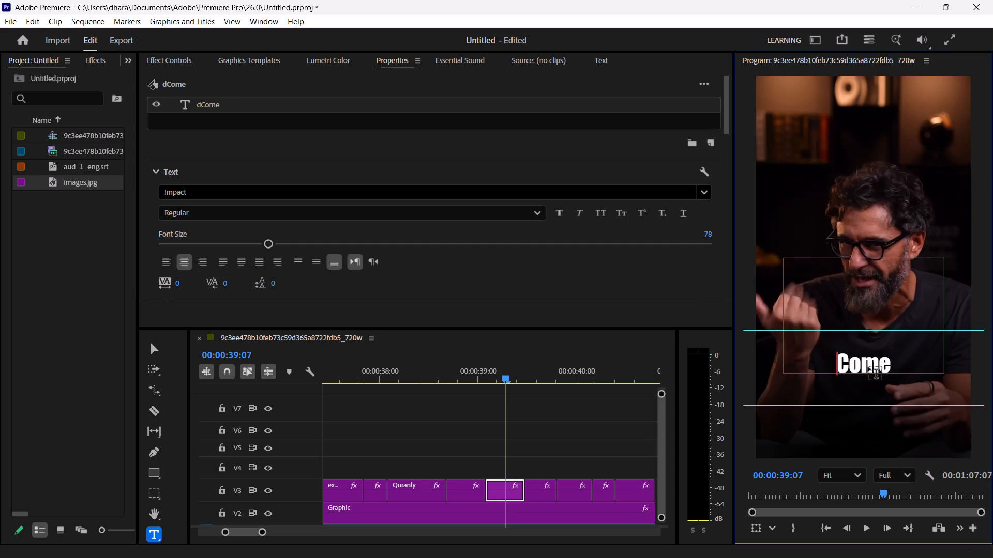
Remove "Come" and the period from the first half of the split title so its text reads only "does".
{"action": "left_click", "coordinate": [464, 492]}
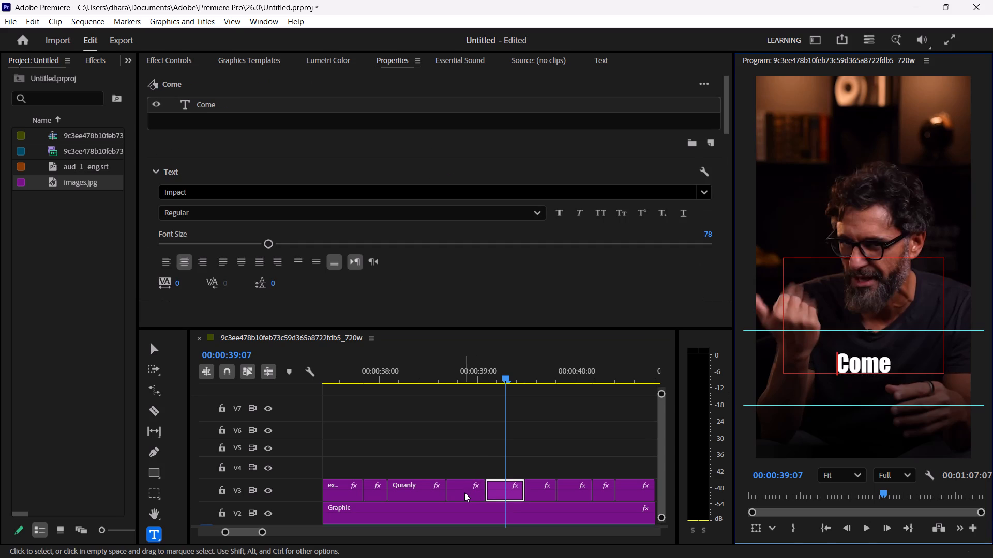
{"action": "left_click", "coordinate": [472, 378]}
{"action": "left_click", "coordinate": [896, 364]}
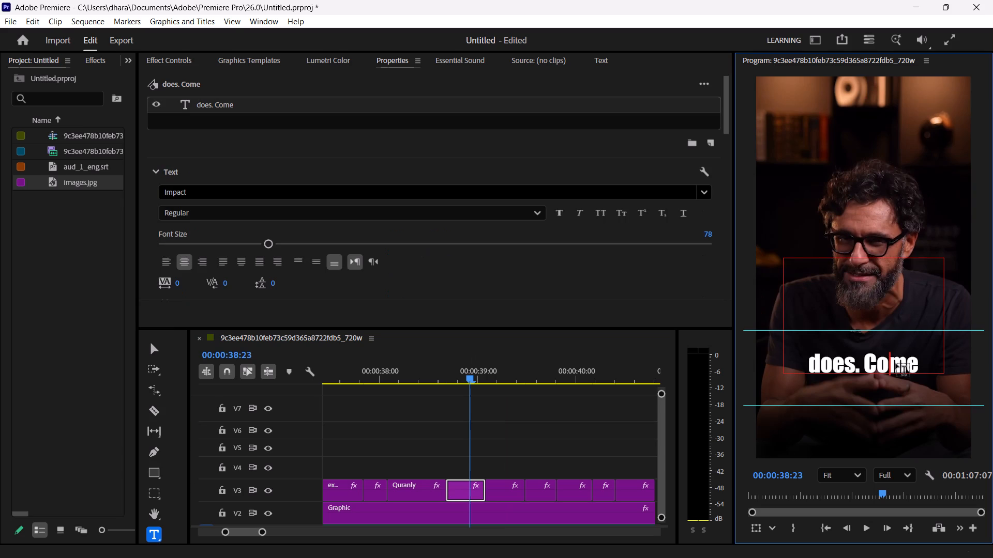
{"action": "key", "text": "Right"}
{"action": "key", "text": "Right"}
{"action": "key", "text": "BackSpace"}
{"action": "key", "text": "BackSpace"}
{"action": "key", "text": "BackSpace"}
{"action": "key", "text": "BackSpace"}
{"action": "key", "text": "BackSpace"}
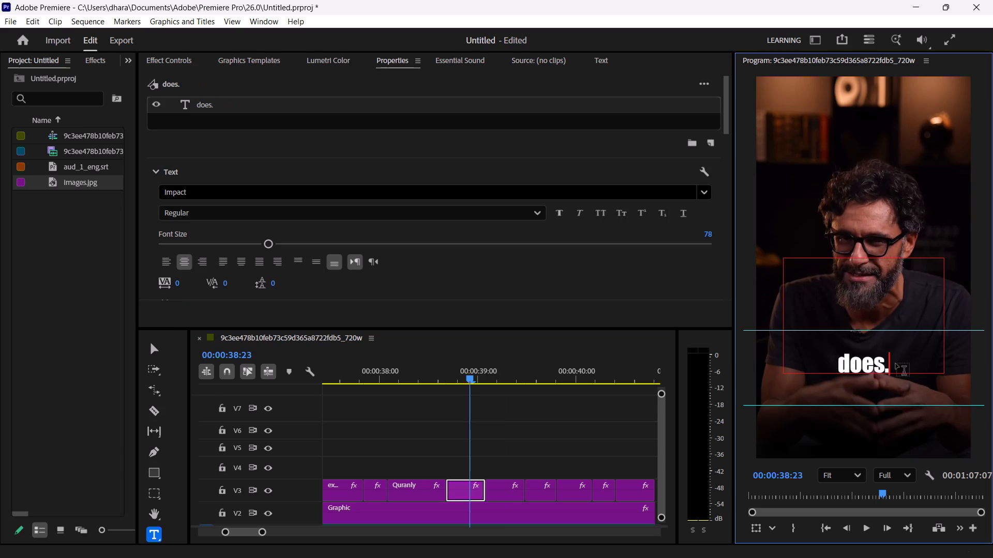
{"action": "key", "text": "BackSpace"}
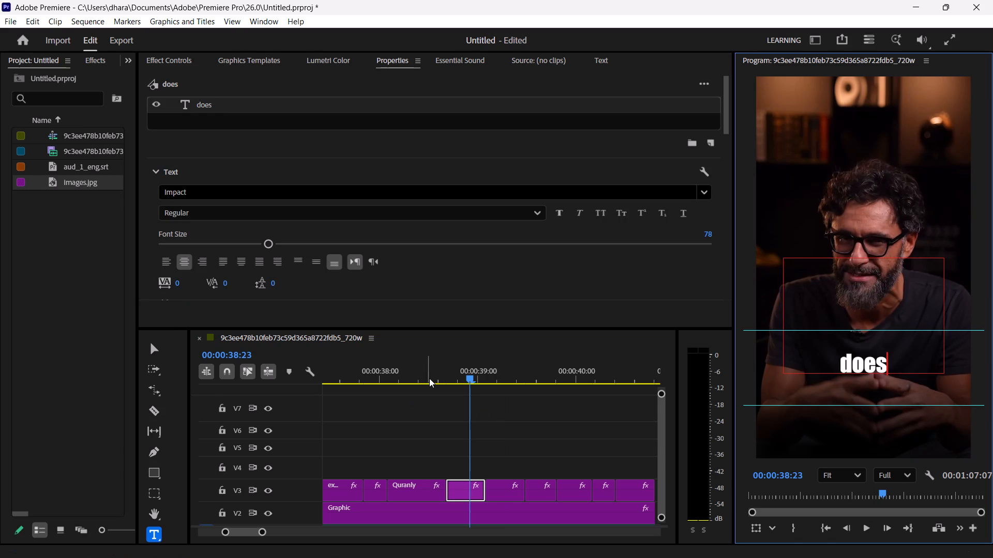
Replay the captions from before "does" through "out. And" to check that each word appears in time with the speech.
{"action": "left_click", "coordinate": [429, 378]}
{"action": "key", "text": "space"}
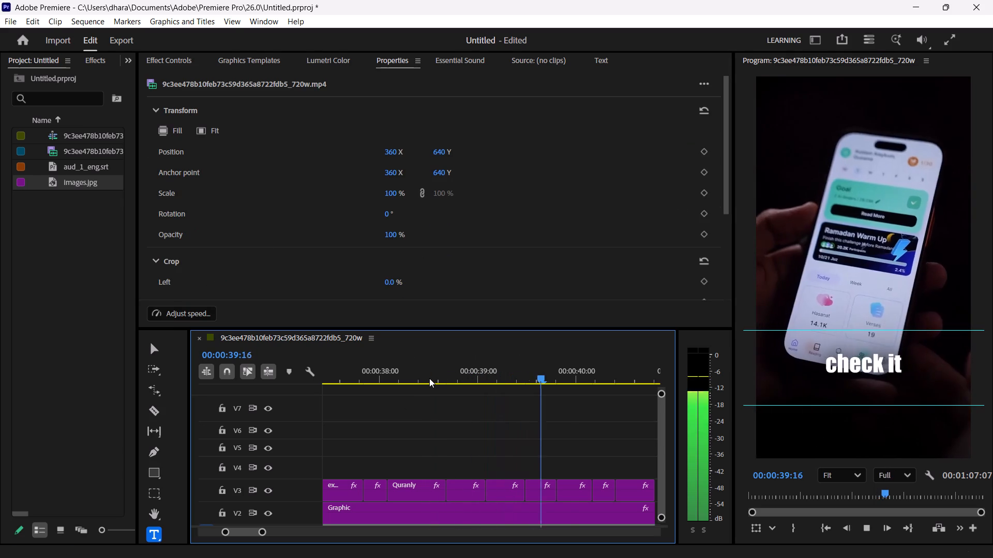
{"action": "key", "text": "space"}
{"action": "key", "text": "Left"}
{"action": "key", "text": "Left"}
{"action": "key", "text": "Left"}
{"action": "key", "text": "Left"}
{"action": "key", "text": "Left"}
{"action": "key", "text": "Left"}
{"action": "key", "text": "Left"}
{"action": "key", "text": "Left"}
{"action": "key", "text": "Left"}
{"action": "key", "text": "Left"}
{"action": "key", "text": "Left"}
{"action": "key", "text": "Left"}
{"action": "key", "text": "Left"}
{"action": "key", "text": "Left"}
{"action": "key", "text": "Left"}
{"action": "key", "text": "Left"}
{"action": "key", "text": "Left"}
{"action": "key", "text": "Left"}
{"action": "key", "text": "Left"}
{"action": "key", "text": "Left"}
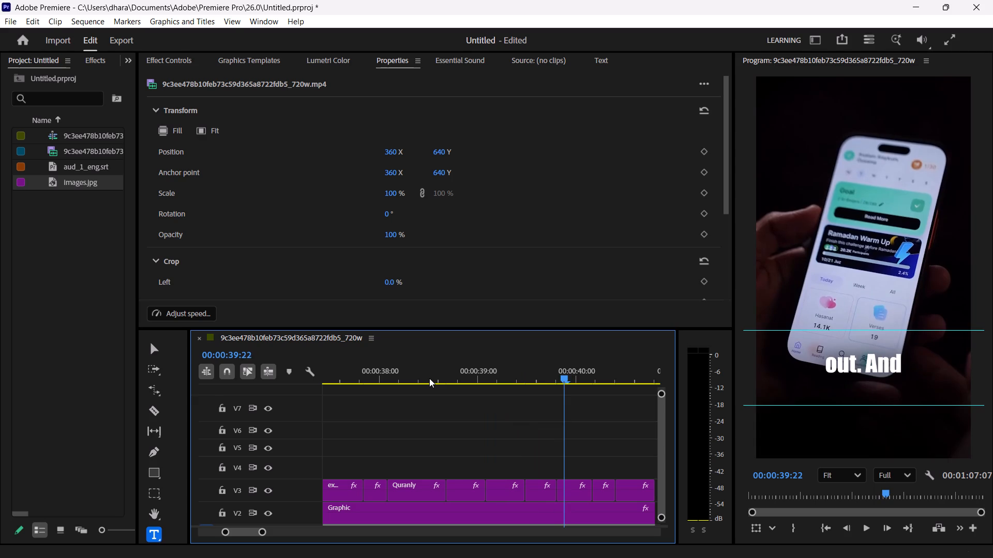
{"action": "key", "text": "space"}
{"action": "key", "text": "space"}
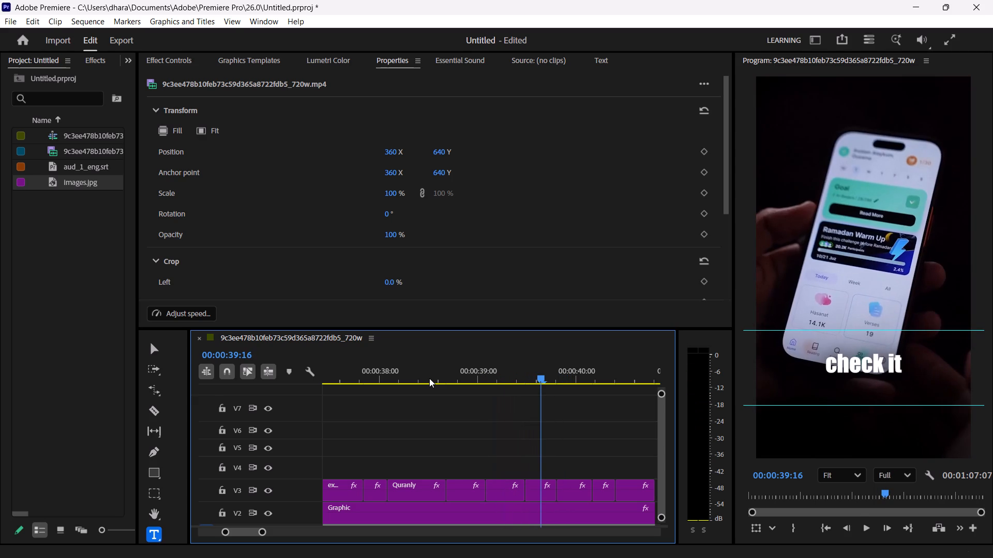
{"action": "key", "text": "space"}
{"action": "key", "text": "space"}
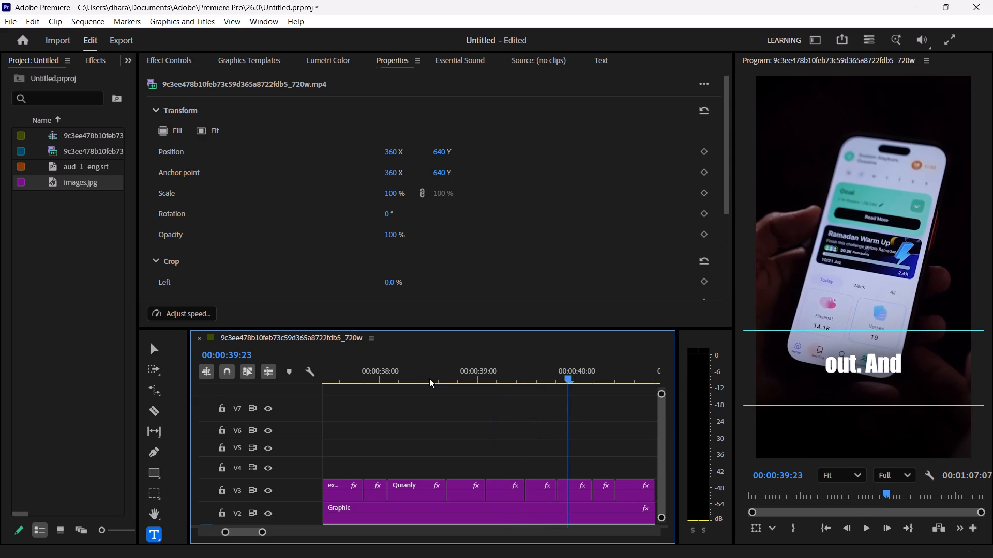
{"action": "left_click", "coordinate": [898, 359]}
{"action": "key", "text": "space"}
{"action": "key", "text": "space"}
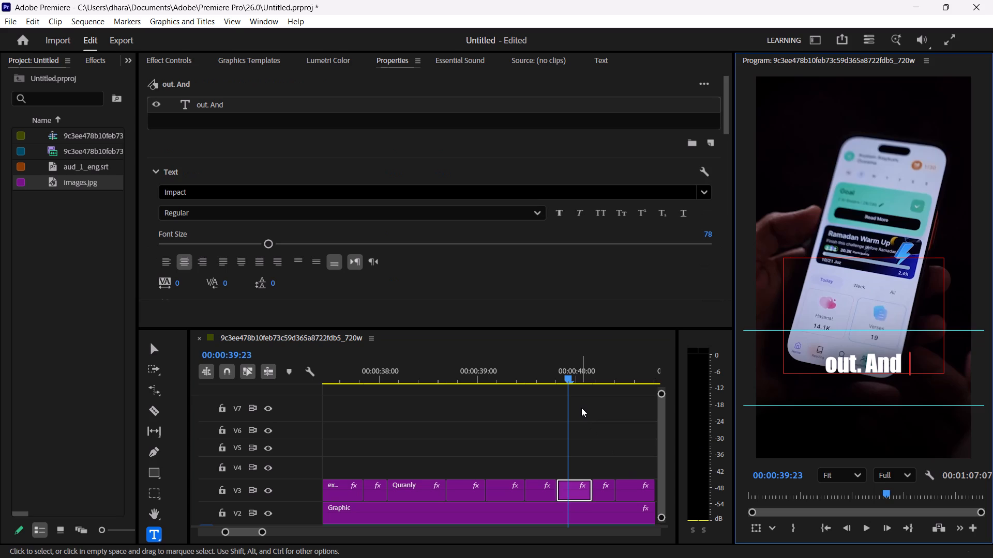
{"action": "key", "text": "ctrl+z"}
Replay and step frame by frame through the "out. And" title around 00:00:40:00 to find where "And" is spoken.
{"action": "left_click", "coordinate": [526, 408]}
{"action": "key", "text": "space"}
{"action": "key", "text": "space"}
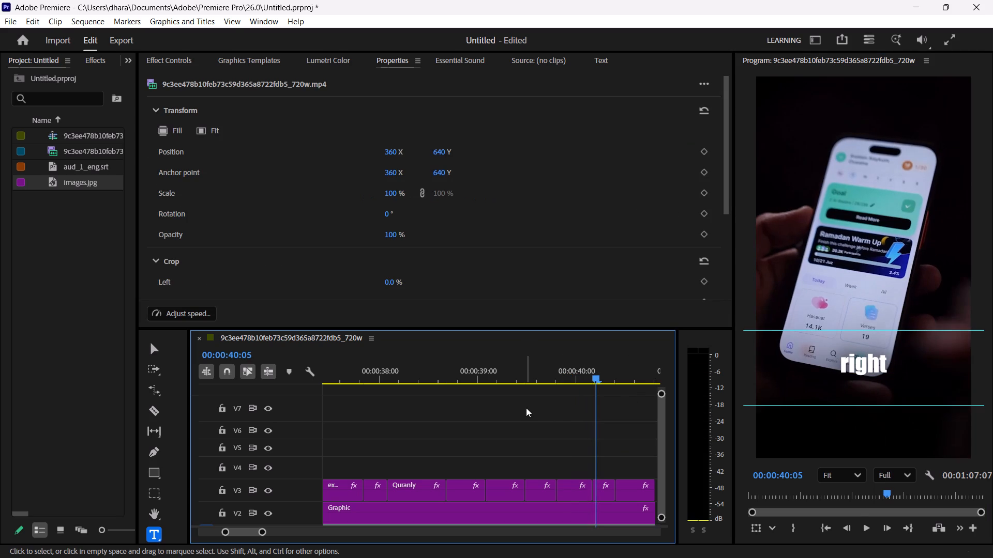
{"action": "left_click", "coordinate": [547, 369]}
{"action": "key", "text": "space"}
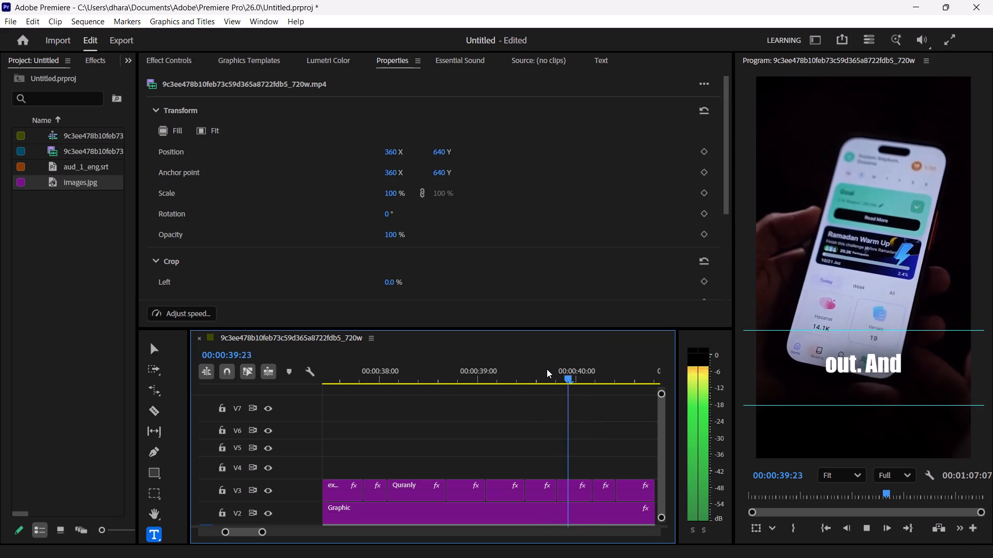
{"action": "key", "text": "space"}
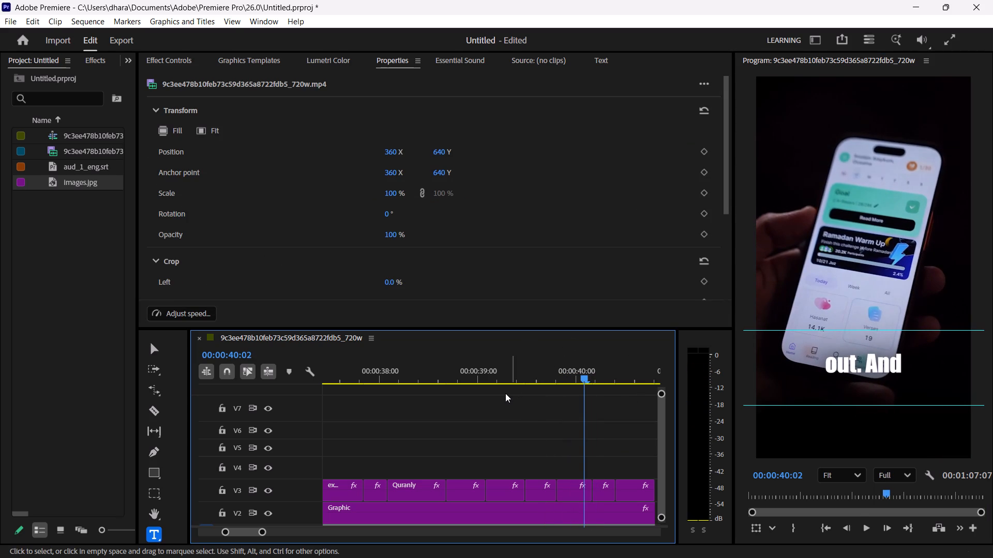
{"action": "key", "text": "Left"}
{"action": "key", "text": "Left"}
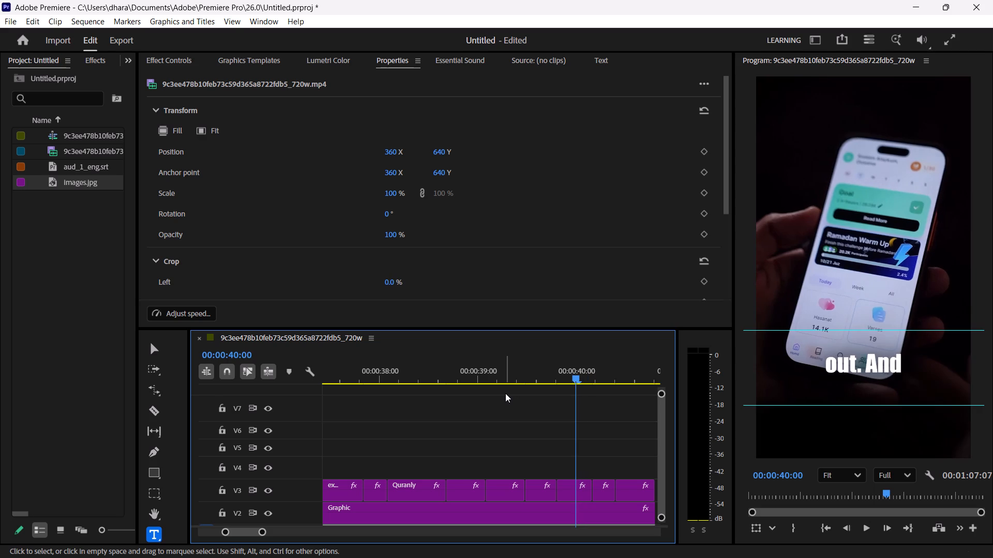
{"action": "key", "text": "Right"}
{"action": "key", "text": "Right"}
{"action": "key", "text": "Right"}
{"action": "key", "text": "Right"}
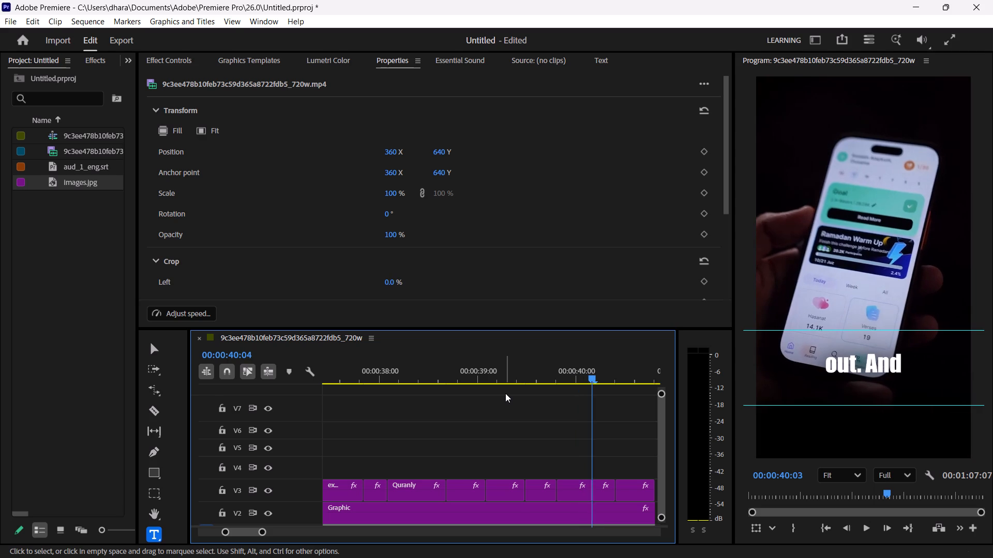
{"action": "key", "text": "Right"}
{"action": "key", "text": "Left"}
{"action": "key", "text": "Left"}
{"action": "key", "text": "Left"}
{"action": "key", "text": "Left"}
{"action": "key", "text": "Left"}
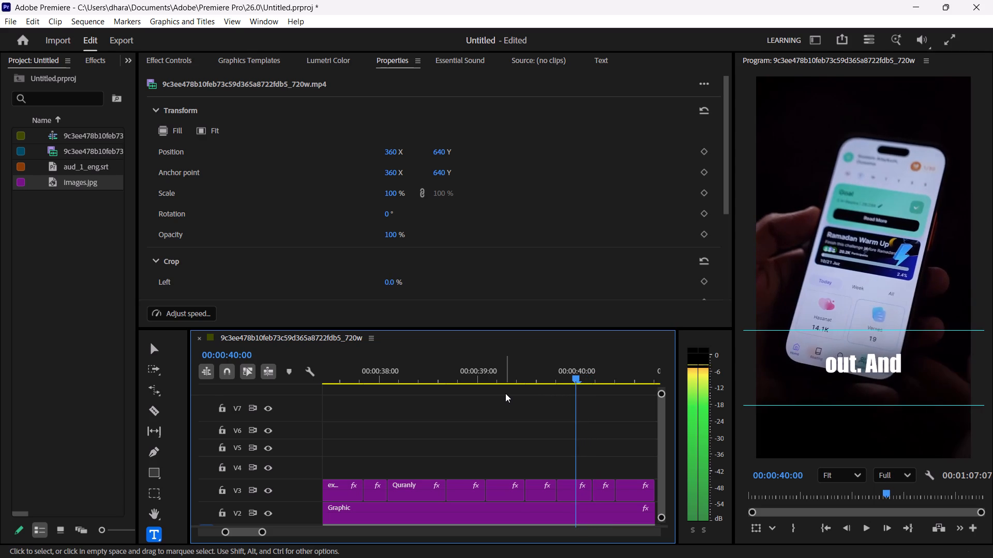
{"action": "key", "text": "Left"}
{"action": "key", "text": "Left"}
{"action": "key", "text": "Left"}
{"action": "key", "text": "Left"}
{"action": "key", "text": "space"}
{"action": "key", "text": "space"}
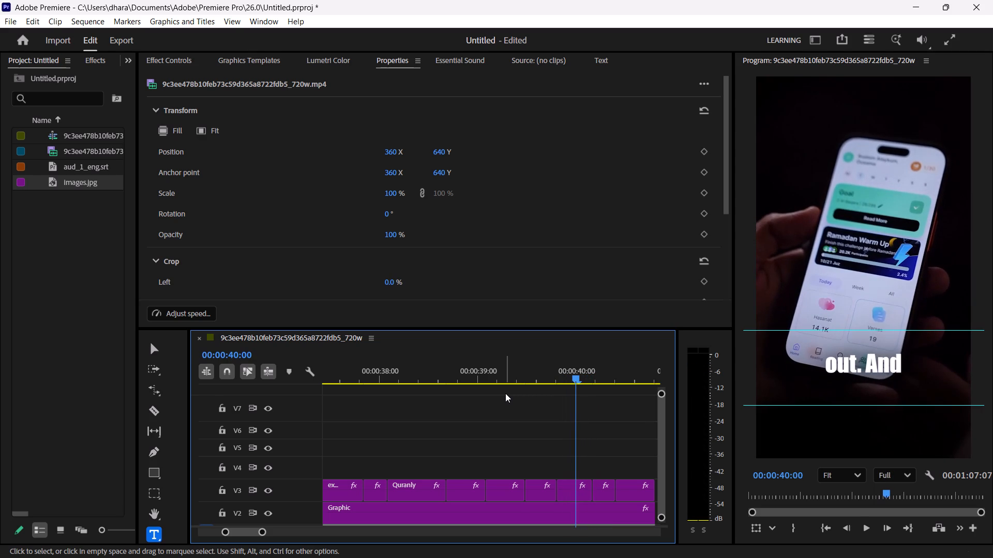
{"action": "key", "text": "space"}
{"action": "key", "text": "space"}
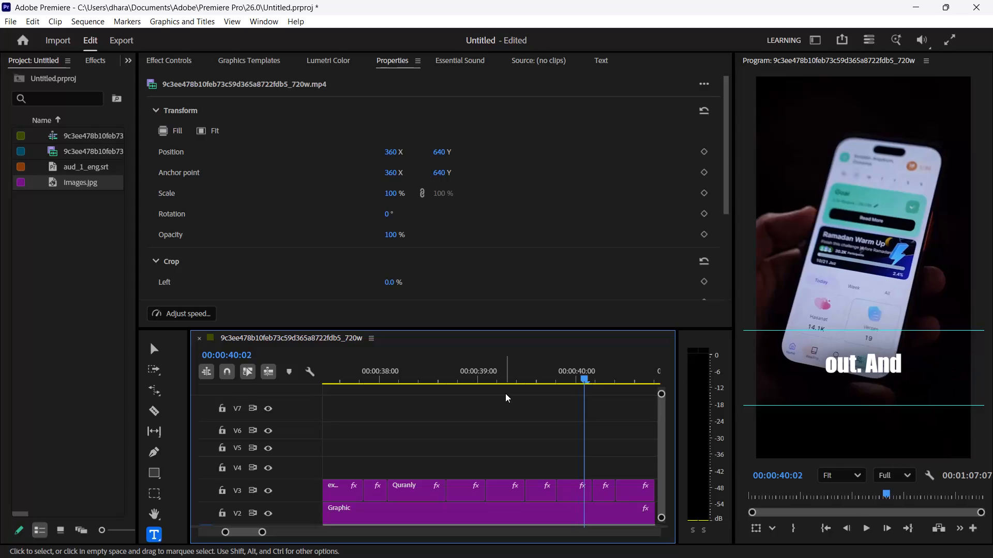
{"action": "key", "text": "Left"}
{"action": "key", "text": "Left"}
{"action": "key", "text": "space"}
{"action": "key", "text": "space"}
{"action": "key", "text": "Left"}
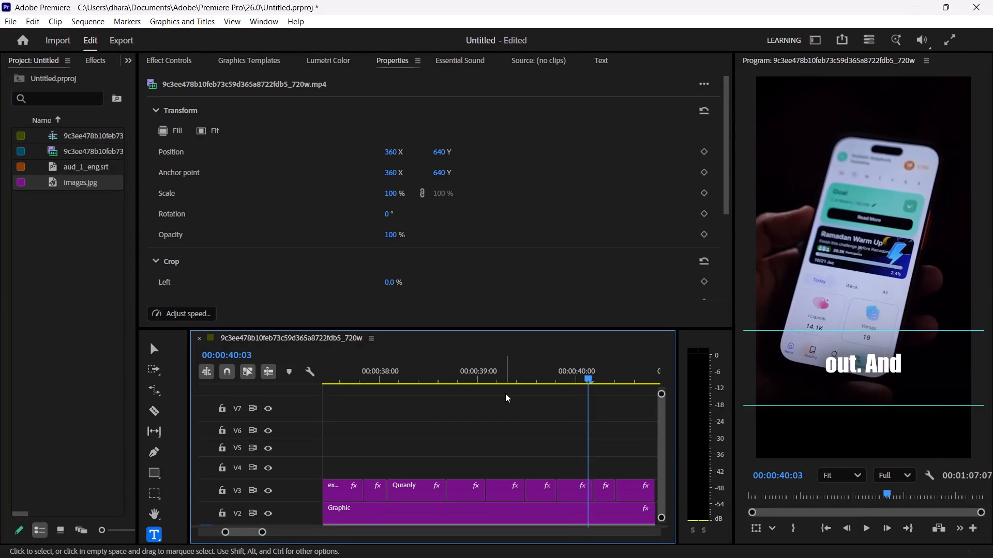
{"action": "key", "text": "Left"}
{"action": "key", "text": "Left"}
{"action": "key", "text": "Left"}
{"action": "key", "text": "Left"}
{"action": "key", "text": "Left"}
{"action": "key", "text": "Left"}
{"action": "key", "text": "space"}
{"action": "key", "text": "space"}
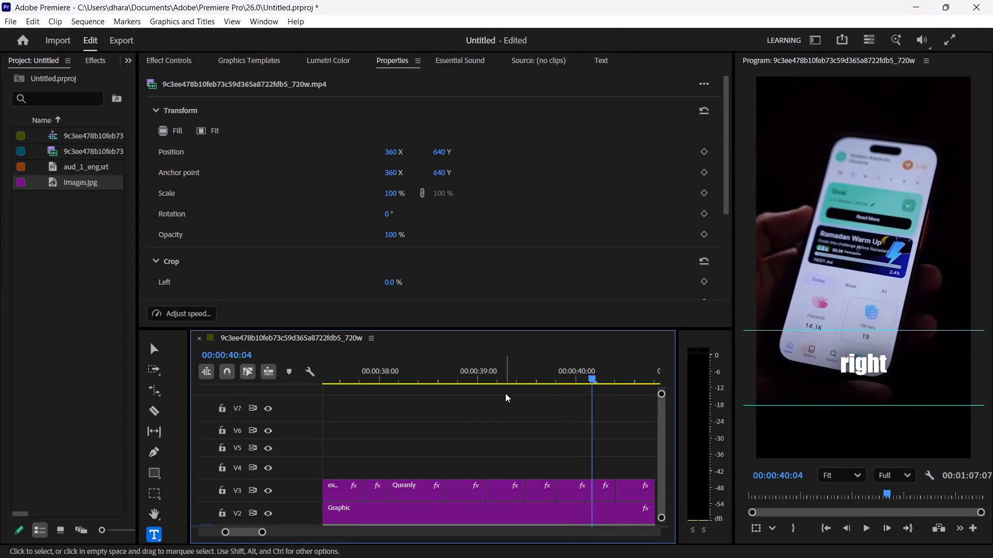
{"action": "key", "text": "Left"}
{"action": "key", "text": "Left"}
{"action": "key", "text": "Left"}
{"action": "key", "text": "Left"}
{"action": "key", "text": "Left"}
{"action": "key", "text": "Left"}
{"action": "key", "text": "Left"}
{"action": "key", "text": "Left"}
{"action": "key", "text": "space"}
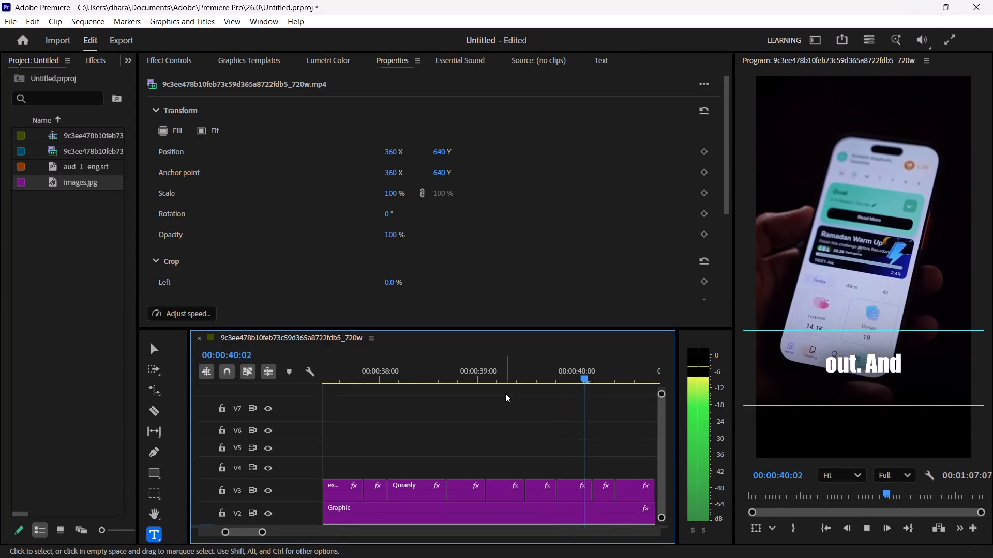
{"action": "key", "text": "space"}
{"action": "key", "text": "Left"}
{"action": "key", "text": "Left"}
{"action": "key", "text": "Left"}
{"action": "key", "text": "Left"}
{"action": "key", "text": "Left"}
{"action": "key", "text": "Left"}
{"action": "key", "text": "Left"}
{"action": "key", "text": "space"}
{"action": "key", "text": "space"}
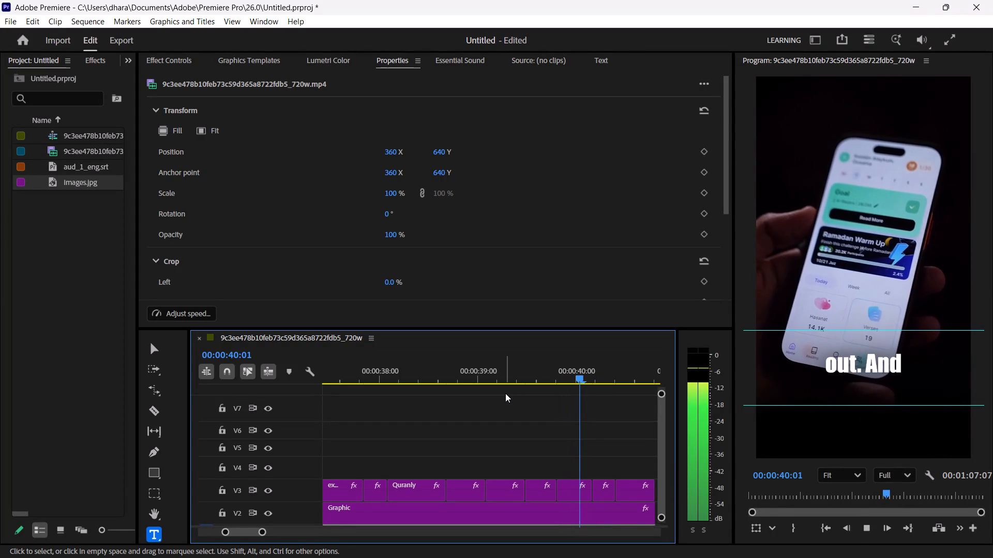
{"action": "key", "text": "Left"}
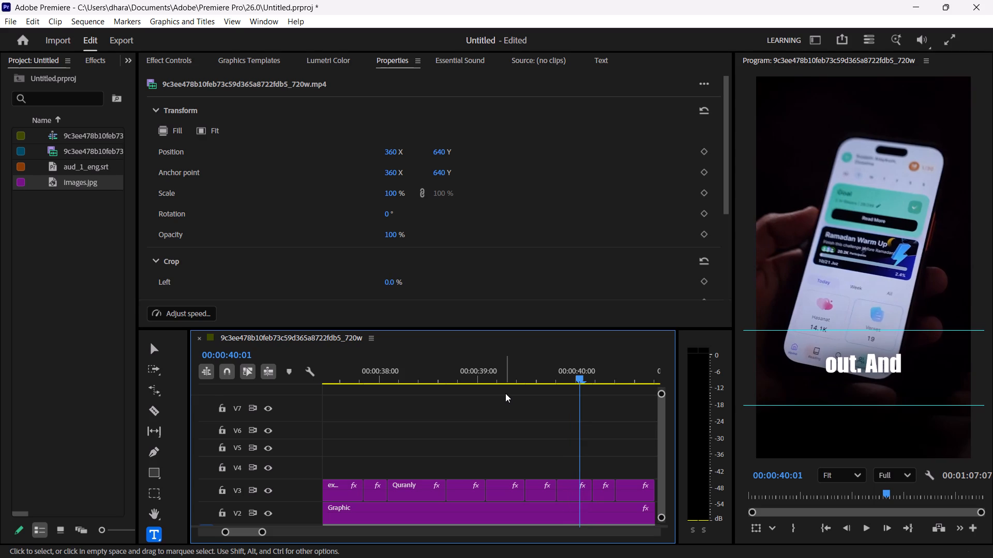
Split the "out. And" title on V3 at 00:00:40:01 with the Razor tool.
{"action": "left_click", "coordinate": [153, 409]}
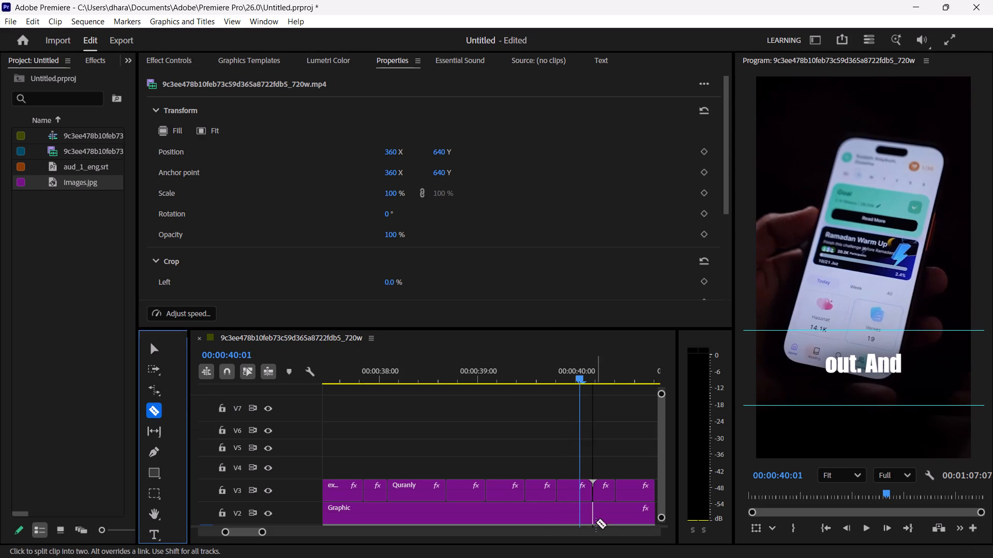
{"action": "left_click", "coordinate": [580, 495]}
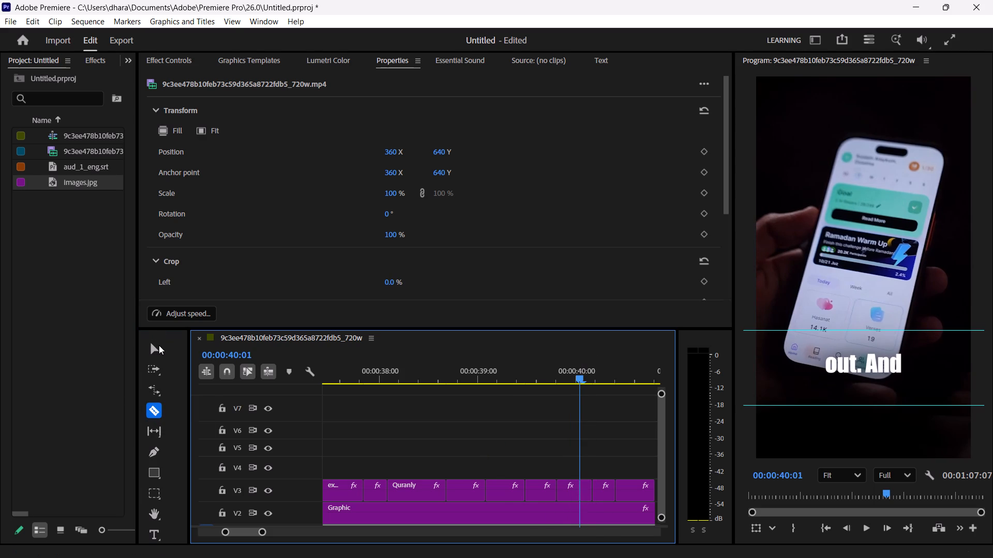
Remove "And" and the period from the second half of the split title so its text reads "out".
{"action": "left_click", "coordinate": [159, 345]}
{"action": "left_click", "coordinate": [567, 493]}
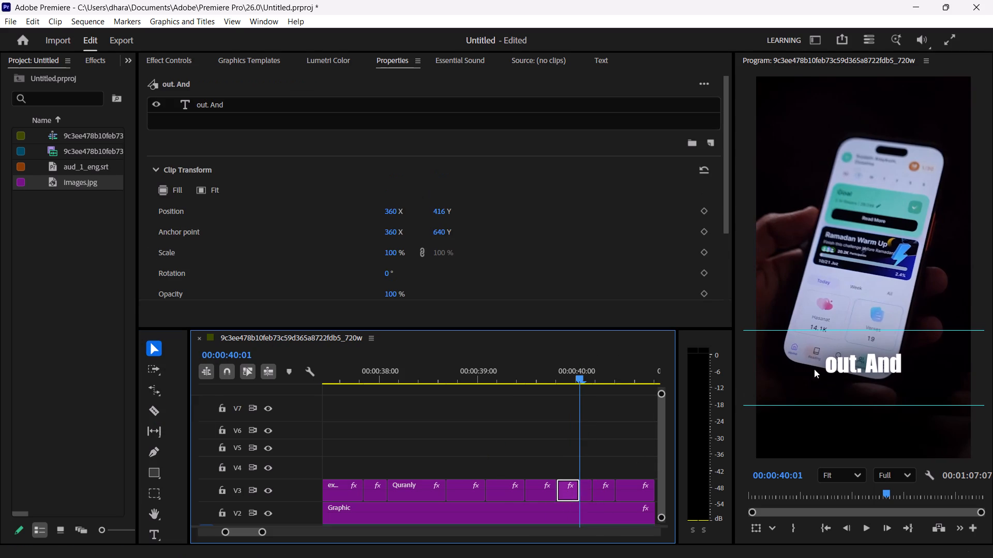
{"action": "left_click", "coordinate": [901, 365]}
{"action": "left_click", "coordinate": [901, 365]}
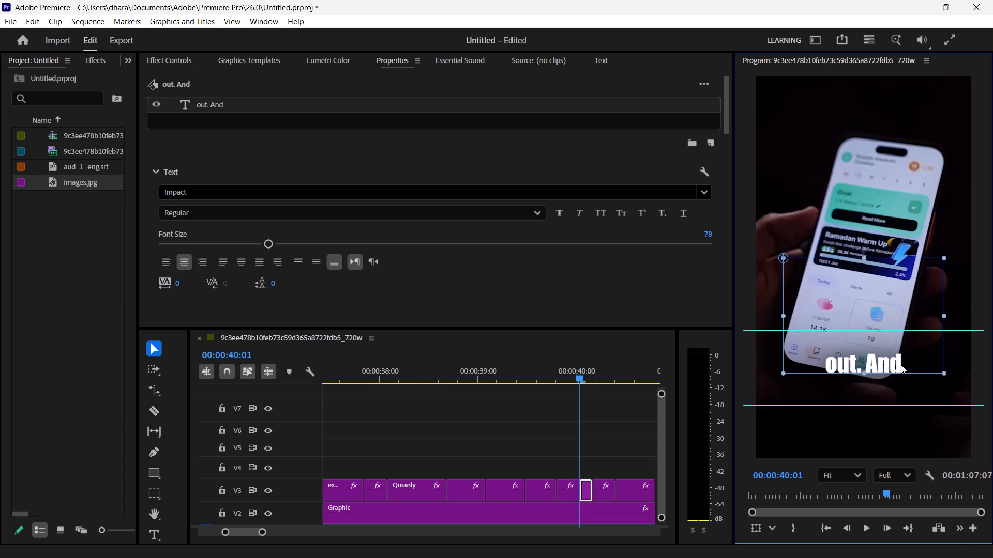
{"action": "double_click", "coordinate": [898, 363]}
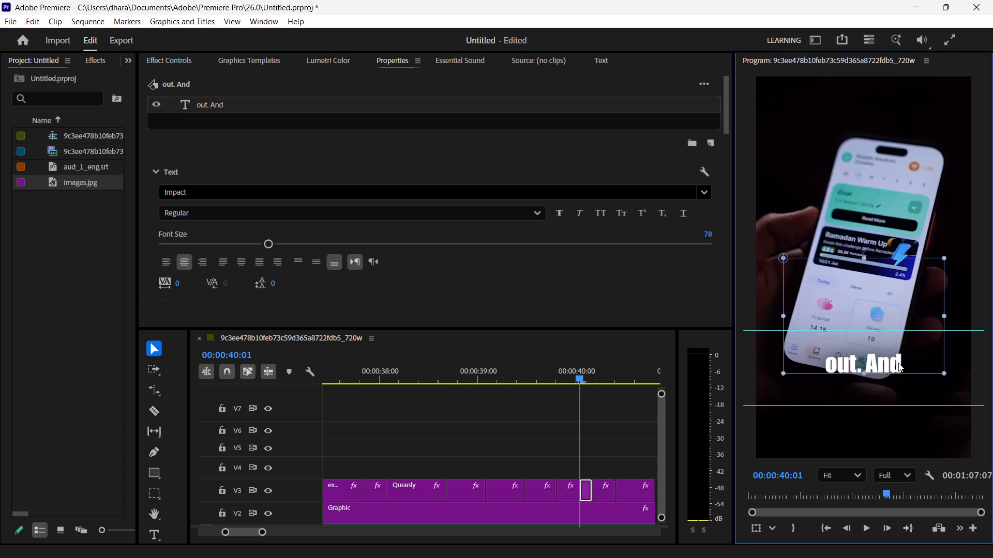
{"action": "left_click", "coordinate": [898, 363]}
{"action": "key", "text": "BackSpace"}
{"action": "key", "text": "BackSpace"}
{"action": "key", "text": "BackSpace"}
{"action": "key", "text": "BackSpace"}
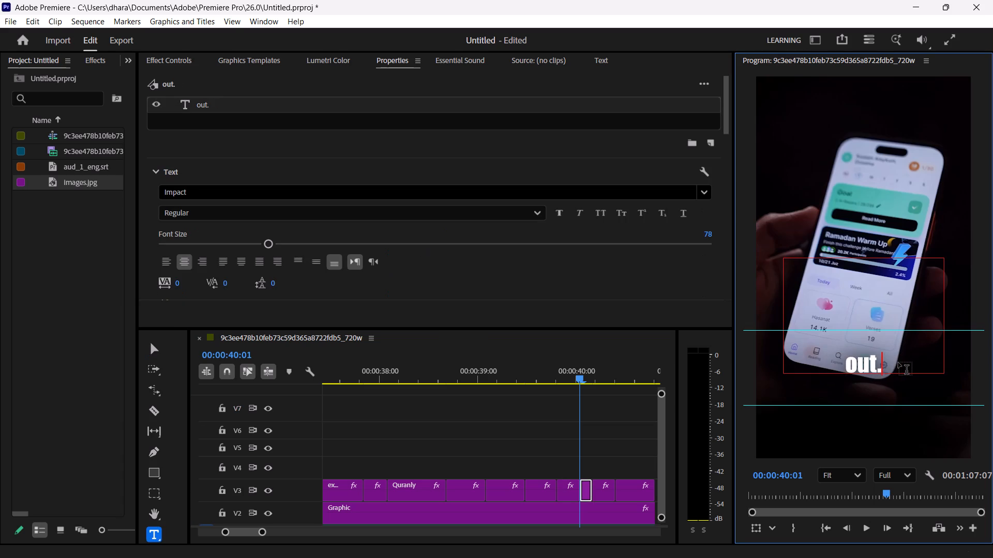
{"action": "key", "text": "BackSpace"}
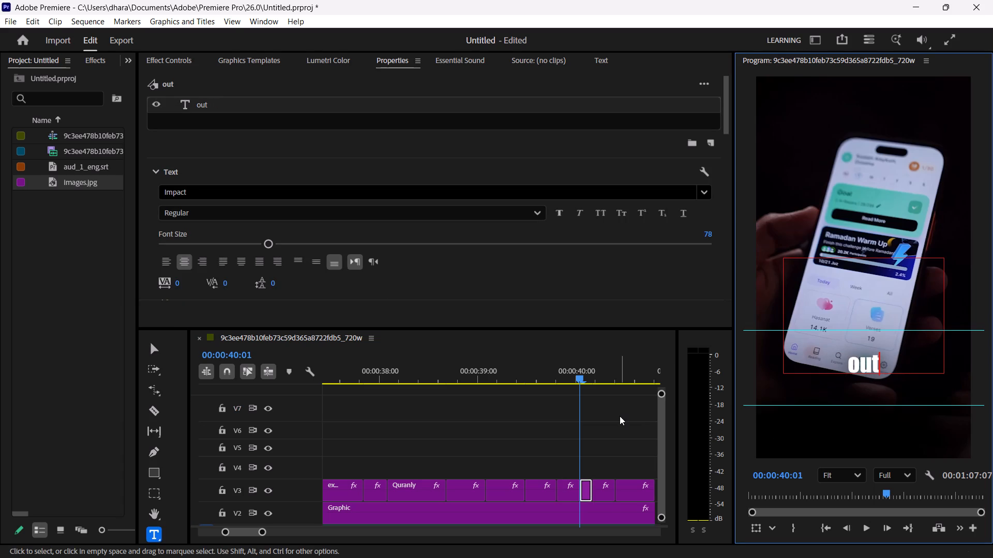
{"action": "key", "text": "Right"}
Remove the period and "And" from the first half of the split title so its text reads only "out".
{"action": "left_click", "coordinate": [566, 492]}
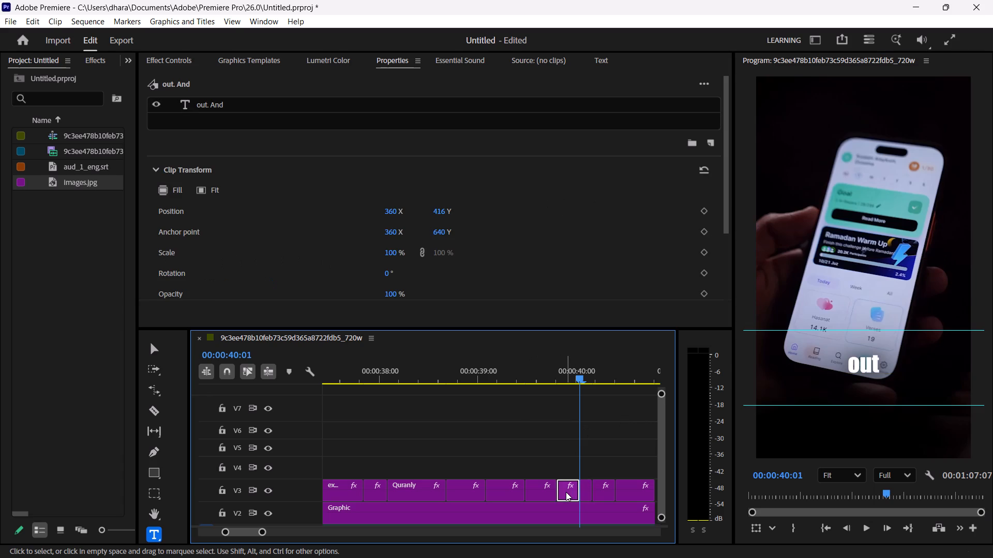
{"action": "key", "text": "Left"}
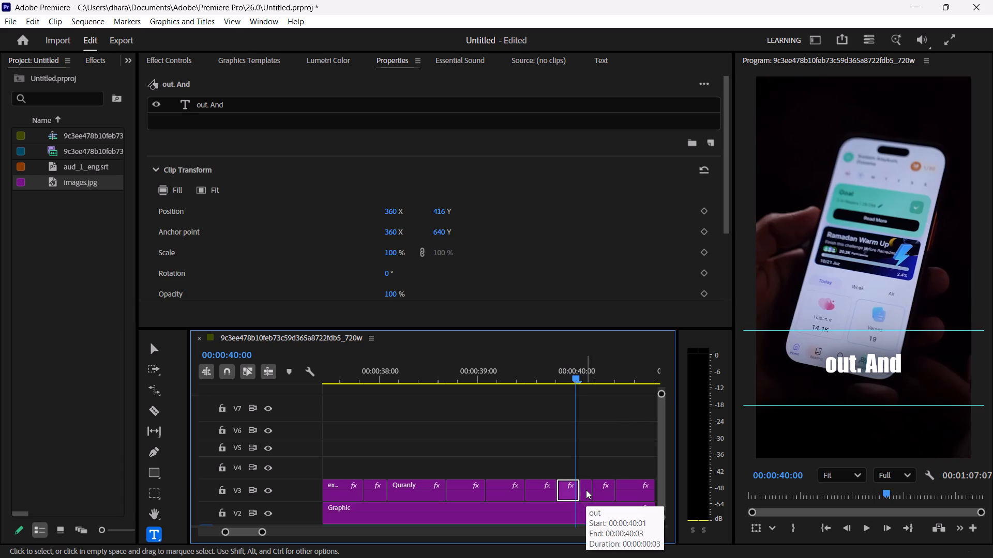
{"action": "key", "text": "Right"}
{"action": "key", "text": "Left"}
{"action": "key", "text": "Left"}
{"action": "key", "text": "Right"}
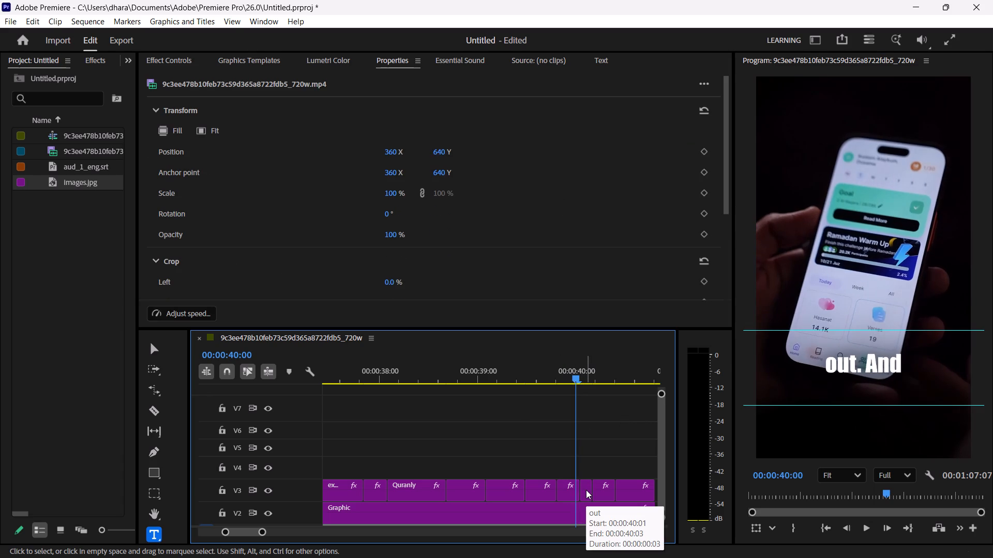
{"action": "key", "text": "Left"}
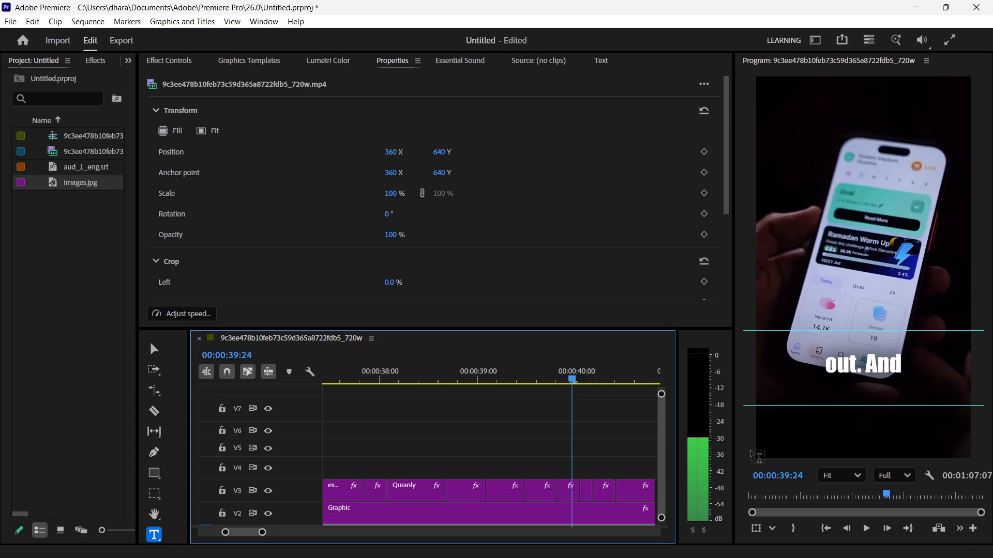
{"action": "left_click", "coordinate": [853, 365]}
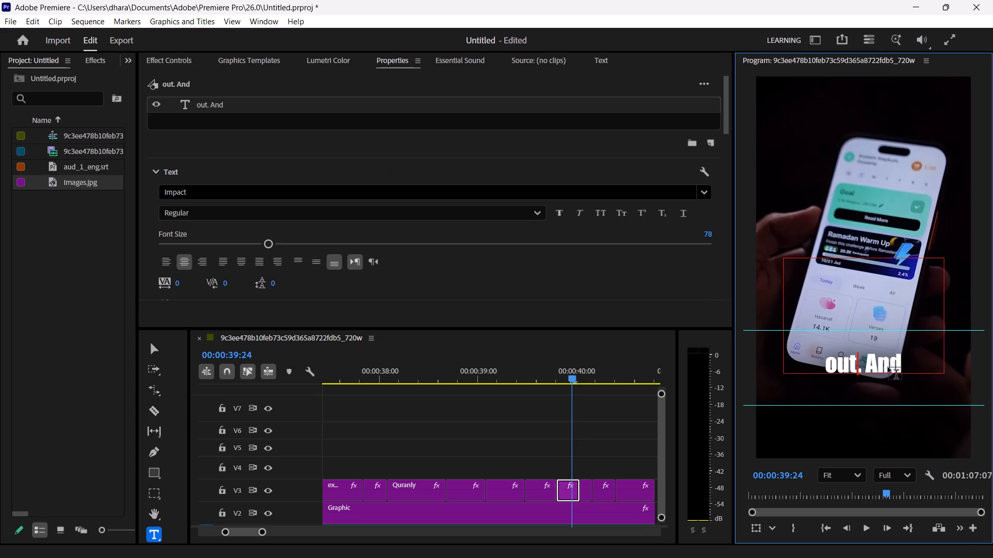
{"action": "key", "text": "Right"}
{"action": "key", "text": "Right"}
{"action": "key", "text": "BackSpace"}
{"action": "key", "text": "BackSpace"}
{"action": "key", "text": "BackSpace"}
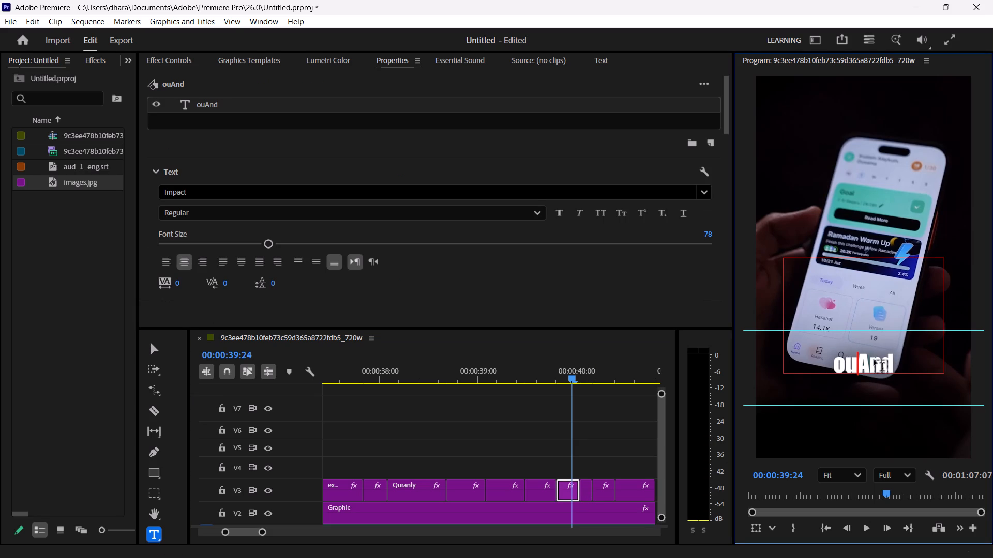
{"action": "key", "text": "t"}
{"action": "key", "text": "Delete"}
{"action": "key", "text": "Delete"}
{"action": "key", "text": "Delete"}
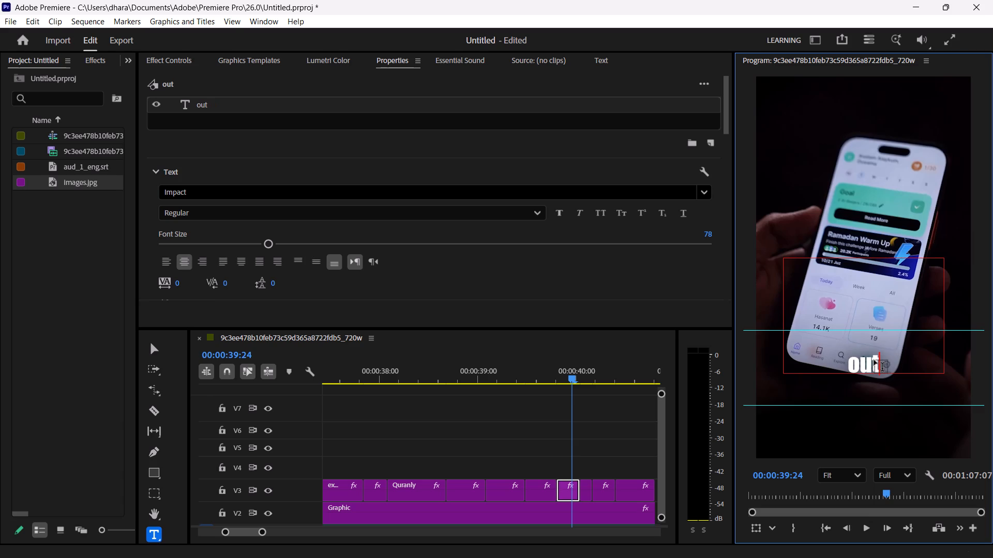
Replace the text of the short second half of the split title with "and".
{"action": "left_click", "coordinate": [584, 492]}
{"action": "key", "text": "Right"}
{"action": "key", "text": "Right"}
{"action": "key", "text": "Right"}
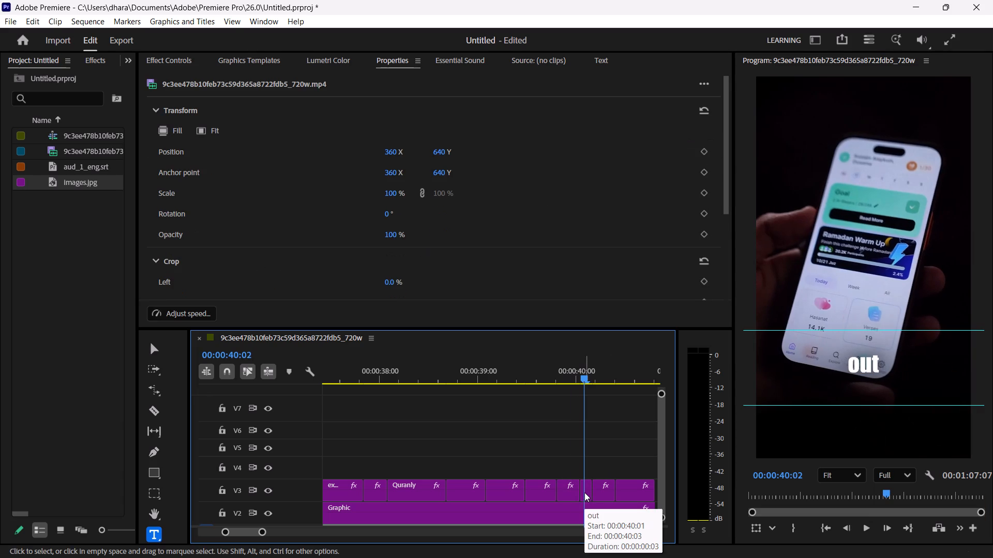
{"action": "key", "text": "Right"}
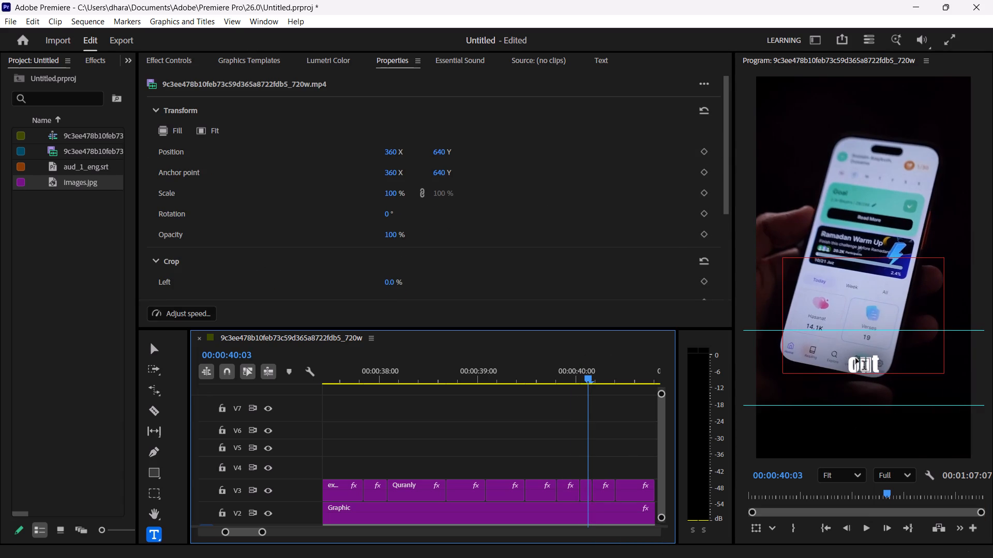
{"action": "left_click", "coordinate": [856, 359]}
{"action": "left_click", "coordinate": [874, 361]}
{"action": "key", "text": "Right"}
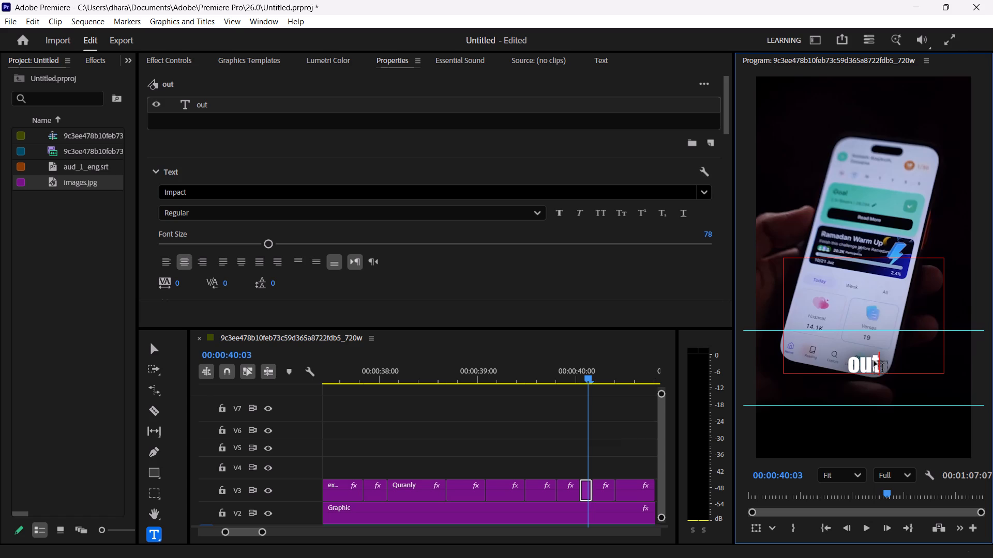
{"action": "key", "text": "BackSpace"}
{"action": "key", "text": "BackSpace"}
{"action": "key", "text": "BackSpace"}
{"action": "type", "text": "and"}
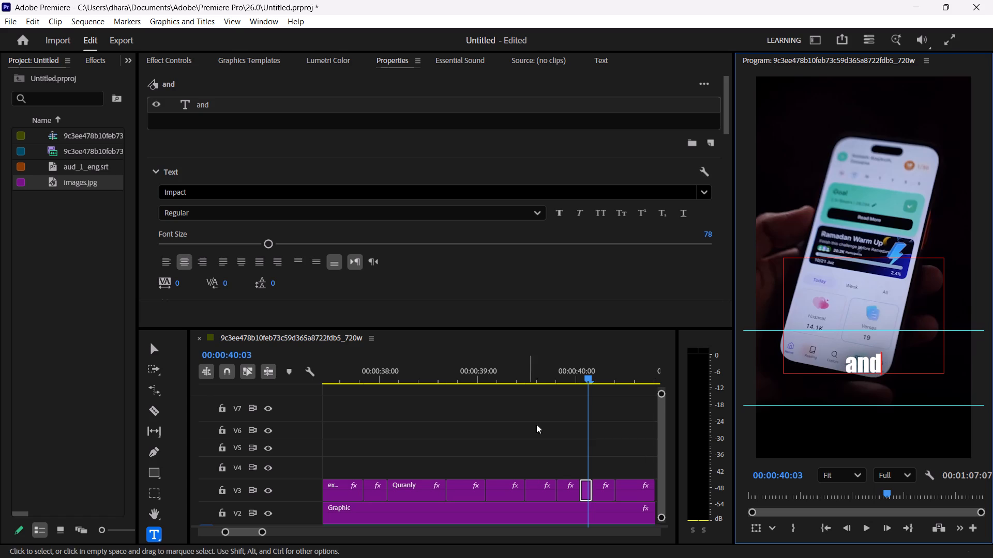
Step through the captions between 00:00:39:08 and 00:00:40:07 to check their timing against the speech.
{"action": "left_click", "coordinate": [574, 379]}
{"action": "key", "text": "Right"}
{"action": "key", "text": "Right"}
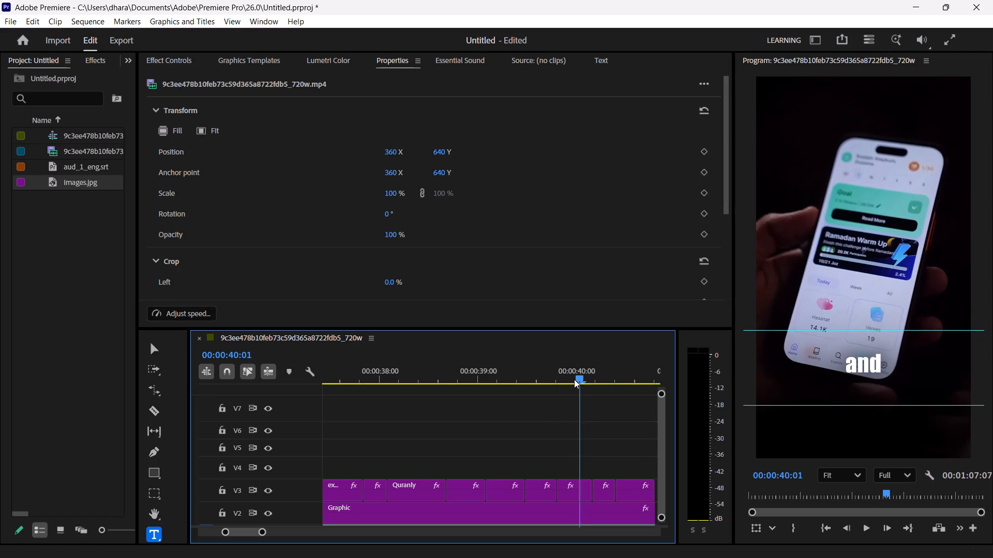
{"action": "key", "text": "Right"}
{"action": "key", "text": "Right"}
{"action": "key", "text": "Right"}
{"action": "key", "text": "Right"}
{"action": "key", "text": "Right"}
{"action": "key", "text": "Right"}
{"action": "key", "text": "Right"}
{"action": "key", "text": "Right"}
{"action": "key", "text": "Right"}
{"action": "key", "text": "Right"}
{"action": "key", "text": "Right"}
{"action": "key", "text": "Right"}
{"action": "key", "text": "Right"}
{"action": "key", "text": "Right"}
{"action": "key", "text": "Right"}
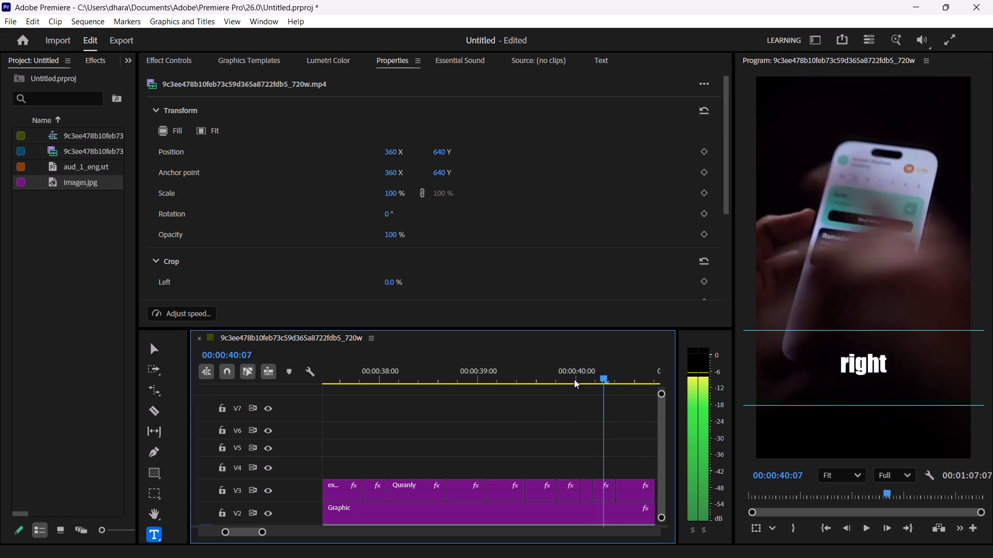
{"action": "key", "text": "Left"}
{"action": "key", "text": "Left"}
{"action": "key", "text": "Left"}
{"action": "key", "text": "Left"}
{"action": "key", "text": "Left"}
{"action": "key", "text": "Left"}
{"action": "key", "text": "Left"}
{"action": "key", "text": "Left"}
{"action": "key", "text": "Left"}
{"action": "key", "text": "Left"}
{"action": "key", "text": "Left"}
{"action": "key", "text": "Left"}
{"action": "key", "text": "Left"}
{"action": "key", "text": "Left"}
{"action": "key", "text": "Left"}
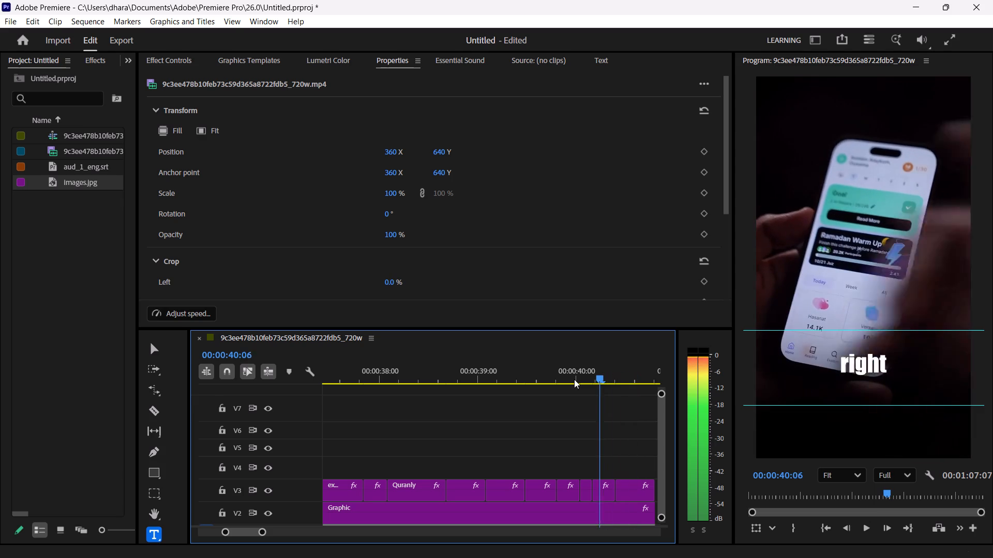
{"action": "key", "text": "Left"}
{"action": "key", "text": "Left"}
{"action": "key", "text": "Left"}
{"action": "key", "text": "Left"}
{"action": "key", "text": "Left"}
{"action": "key", "text": "Left"}
{"action": "key", "text": "Left"}
{"action": "key", "text": "Left"}
{"action": "key", "text": "Left"}
{"action": "key", "text": "Left"}
{"action": "key", "text": "Left"}
{"action": "key", "text": "Left"}
{"action": "key", "text": "Left"}
{"action": "key", "text": "Left"}
{"action": "key", "text": "Left"}
{"action": "key", "text": "Left"}
{"action": "key", "text": "Left"}
{"action": "key", "text": "Left"}
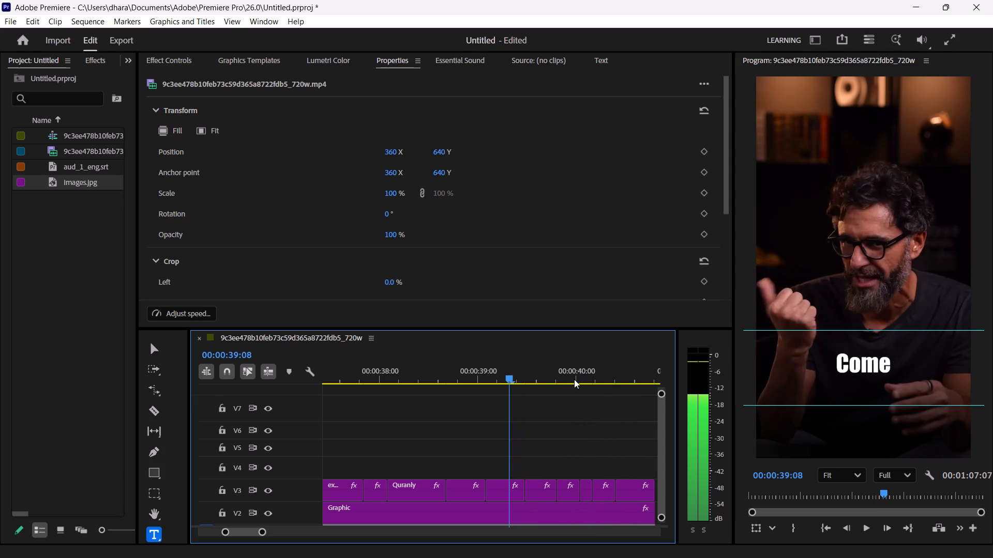
Examine the frames around the "Come" title to find where the shot changes from the man to the phone.
{"action": "key", "text": "Right"}
{"action": "key", "text": "Right"}
{"action": "key", "text": "Right"}
{"action": "key", "text": "Right"}
{"action": "key", "text": "Right"}
{"action": "key", "text": "Right"}
{"action": "key", "text": "Right"}
{"action": "key", "text": "Right"}
{"action": "key", "text": "Right"}
{"action": "key", "text": "Left"}
{"action": "key", "text": "Left"}
{"action": "key", "text": "Left"}
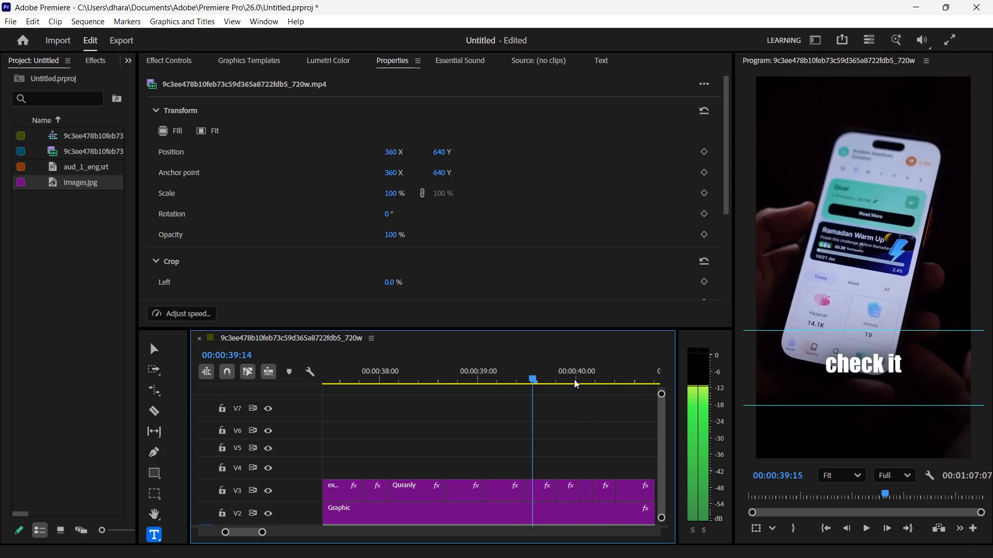
{"action": "key", "text": "Left"}
{"action": "key", "text": "Left"}
{"action": "key", "text": "Left"}
{"action": "key", "text": "Left"}
{"action": "key", "text": "Left"}
{"action": "key", "text": "Right"}
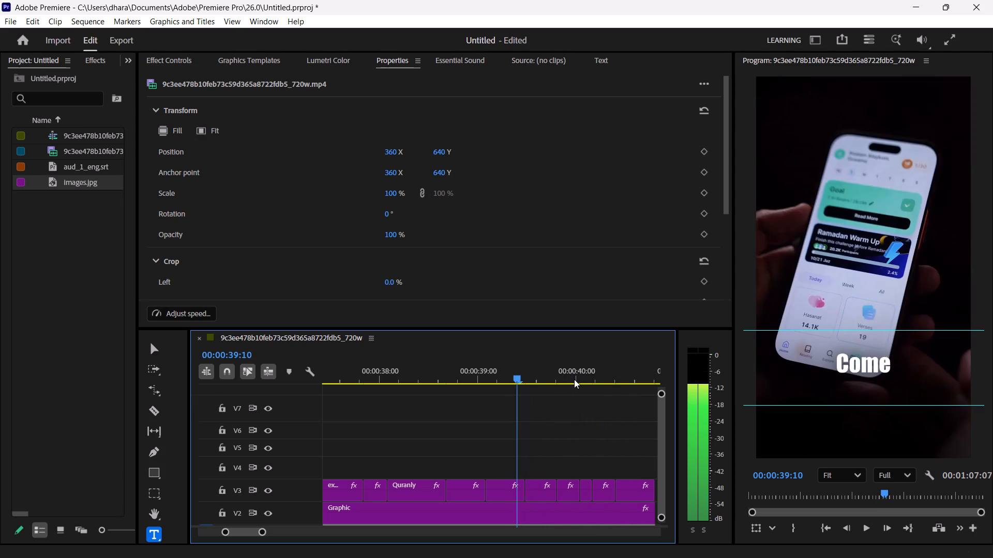
{"action": "key", "text": "Left"}
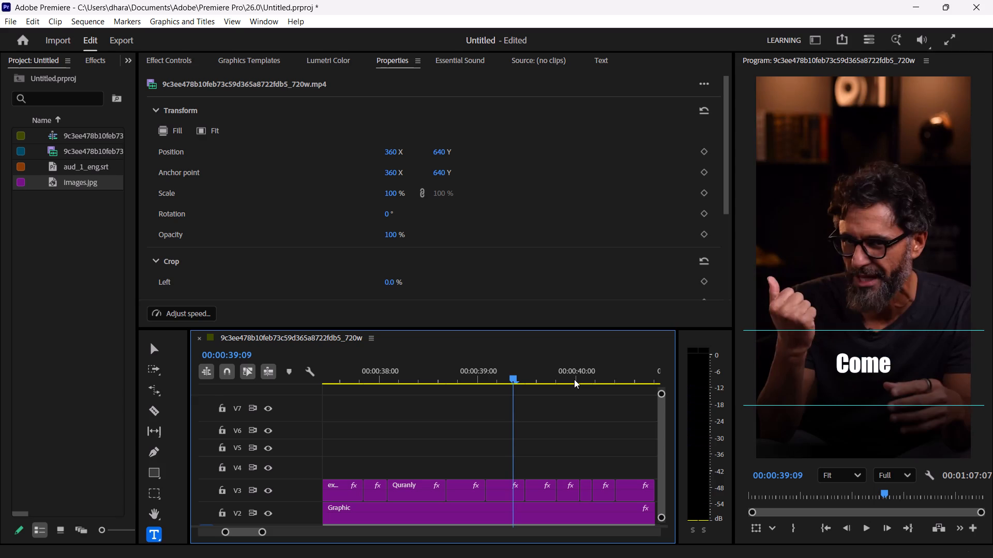
{"action": "key", "text": "Right"}
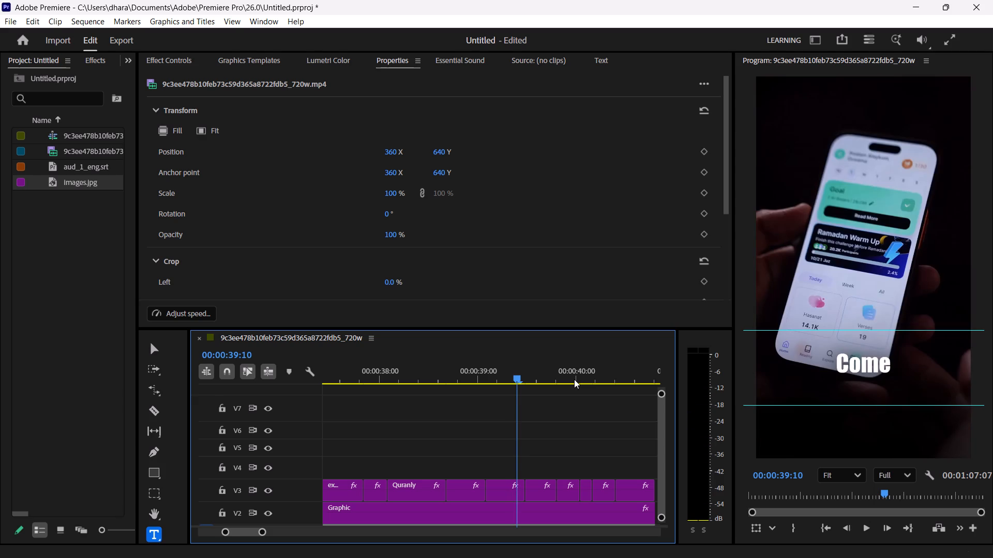
{"action": "key", "text": "Right"}
{"action": "key", "text": "Left"}
{"action": "key", "text": "Left"}
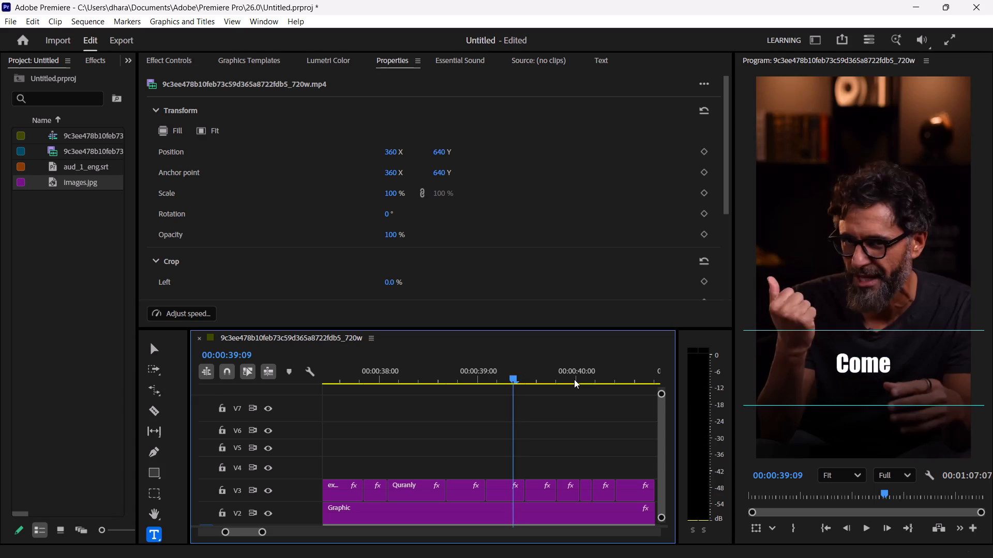
{"action": "key", "text": "Right"}
{"action": "key", "text": "Left"}
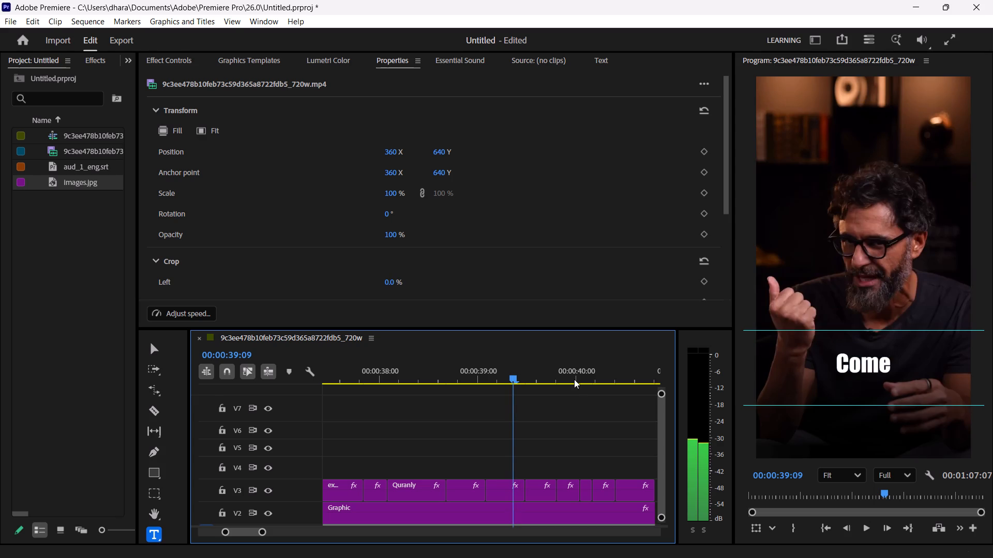
{"action": "key", "text": "Left"}
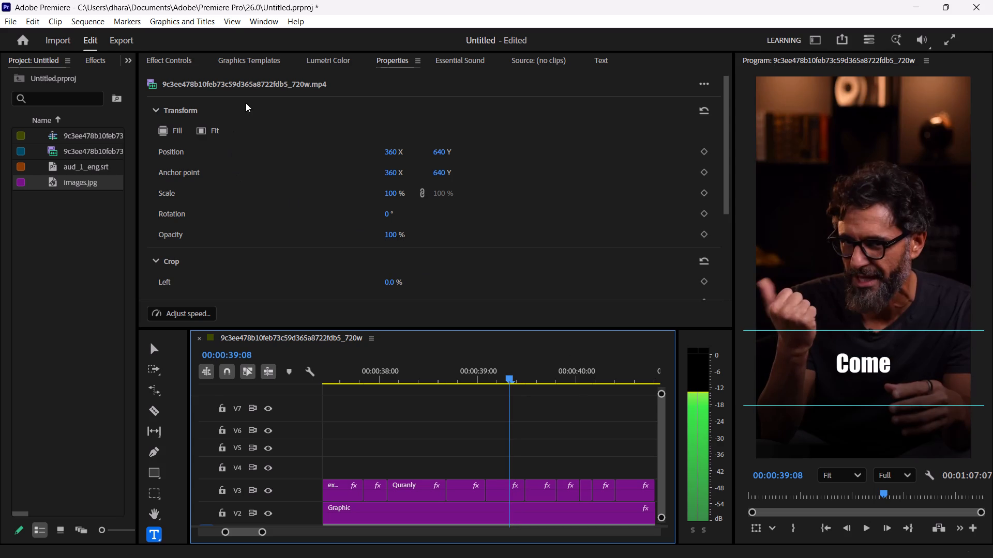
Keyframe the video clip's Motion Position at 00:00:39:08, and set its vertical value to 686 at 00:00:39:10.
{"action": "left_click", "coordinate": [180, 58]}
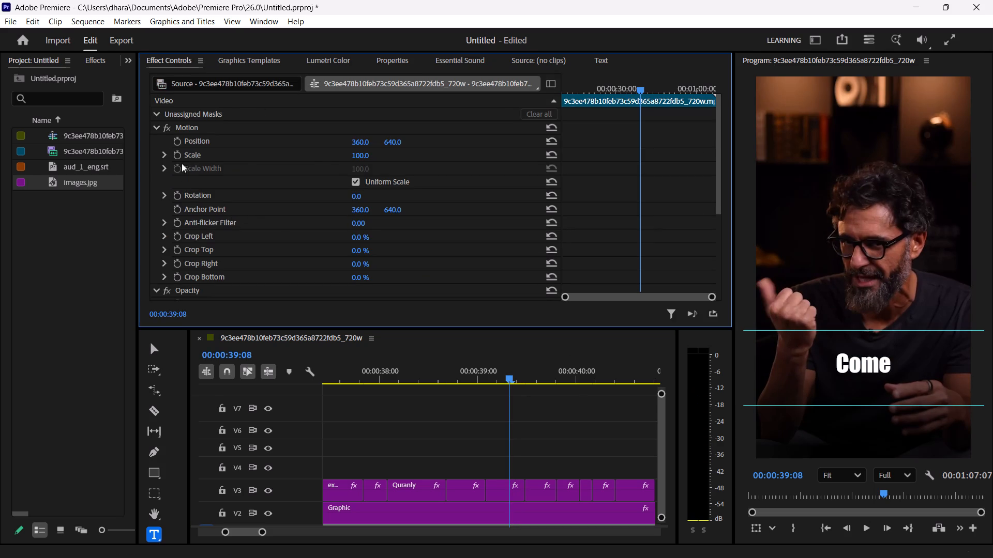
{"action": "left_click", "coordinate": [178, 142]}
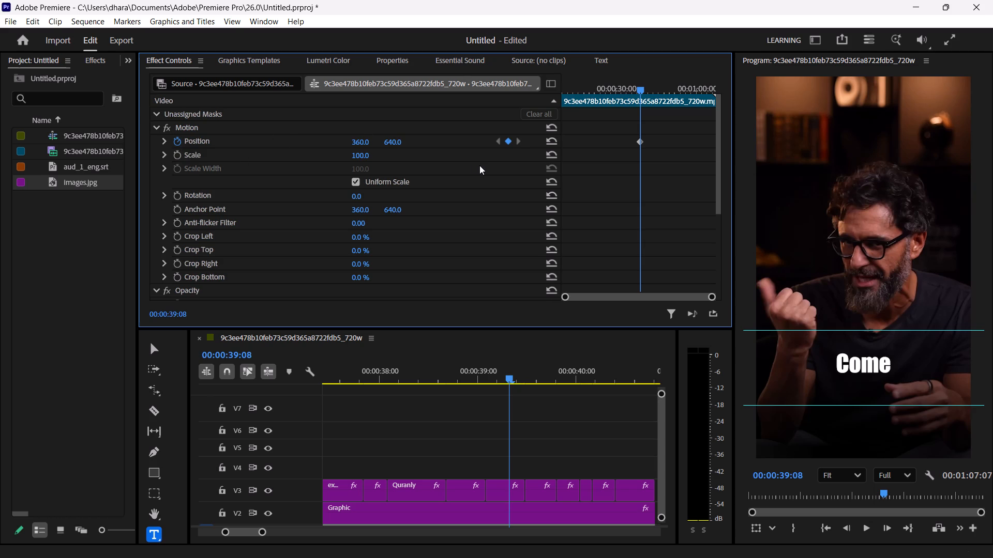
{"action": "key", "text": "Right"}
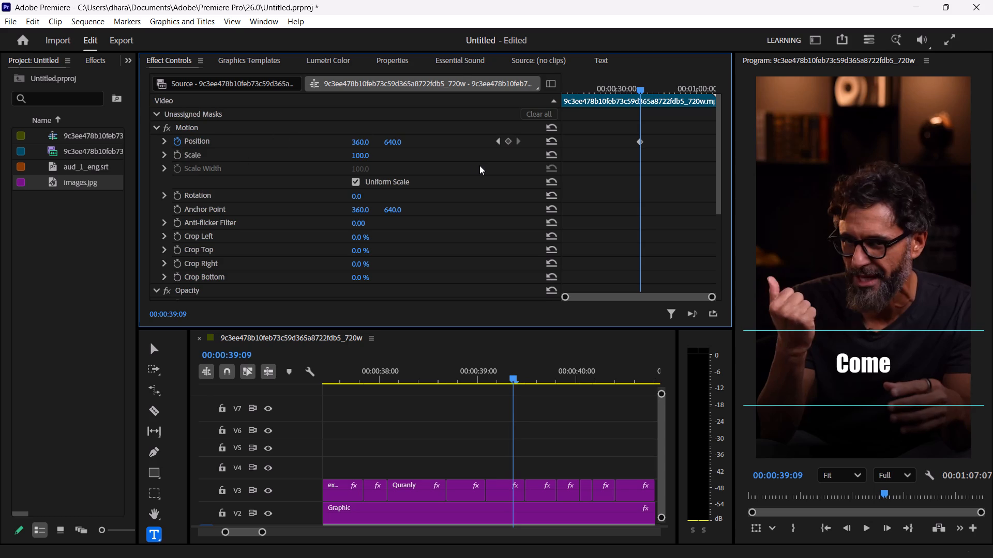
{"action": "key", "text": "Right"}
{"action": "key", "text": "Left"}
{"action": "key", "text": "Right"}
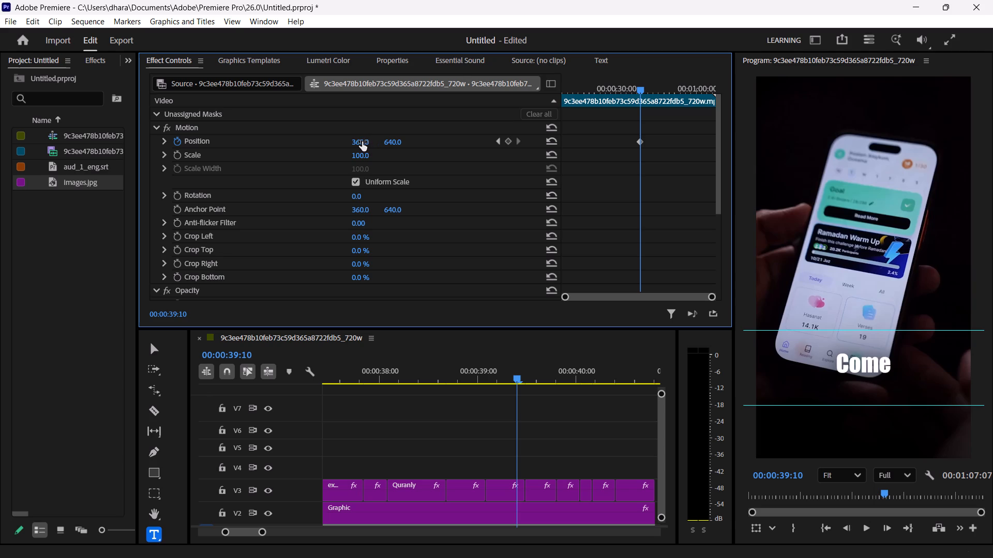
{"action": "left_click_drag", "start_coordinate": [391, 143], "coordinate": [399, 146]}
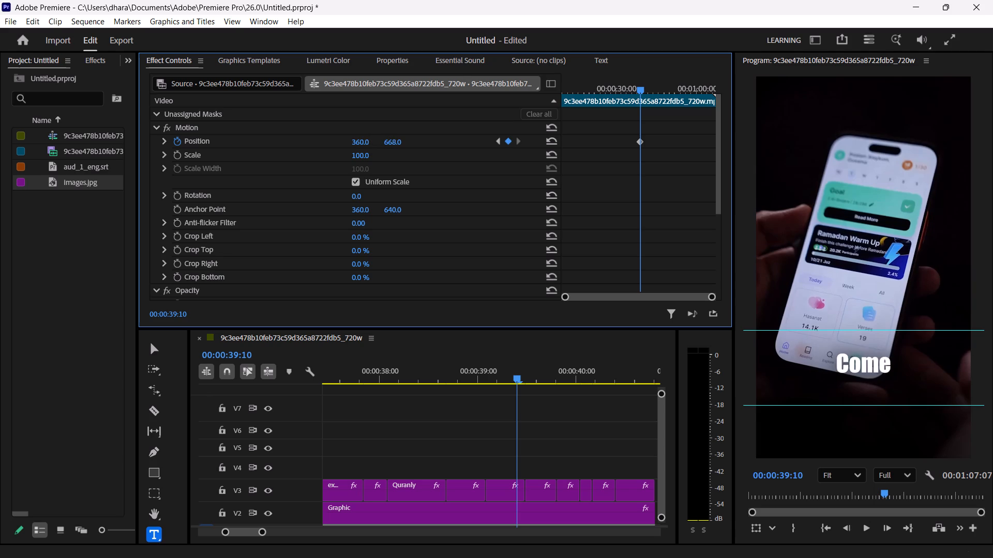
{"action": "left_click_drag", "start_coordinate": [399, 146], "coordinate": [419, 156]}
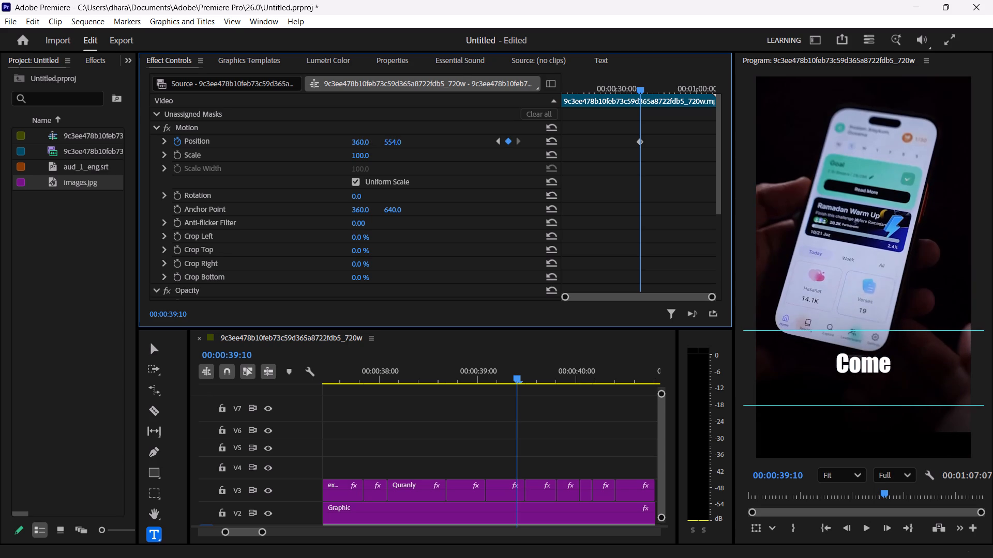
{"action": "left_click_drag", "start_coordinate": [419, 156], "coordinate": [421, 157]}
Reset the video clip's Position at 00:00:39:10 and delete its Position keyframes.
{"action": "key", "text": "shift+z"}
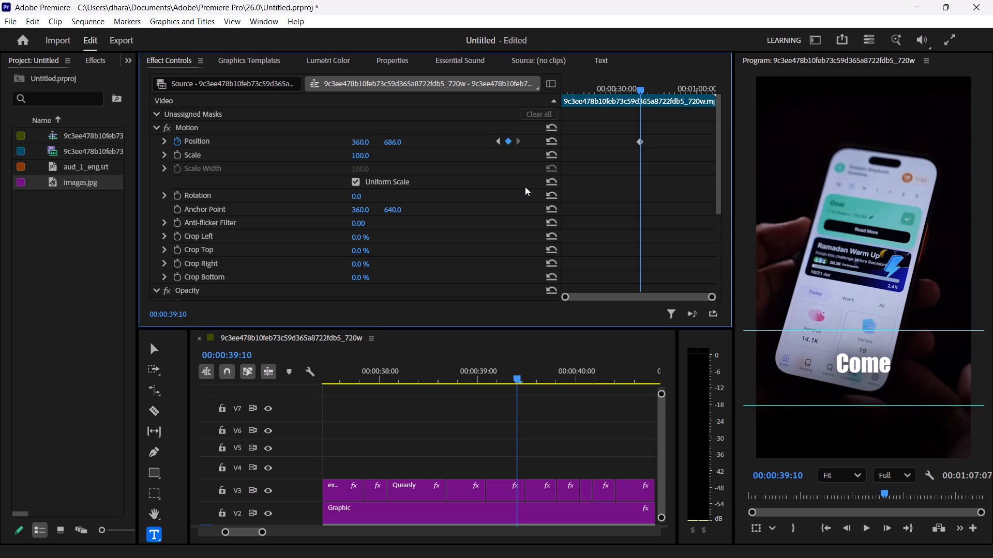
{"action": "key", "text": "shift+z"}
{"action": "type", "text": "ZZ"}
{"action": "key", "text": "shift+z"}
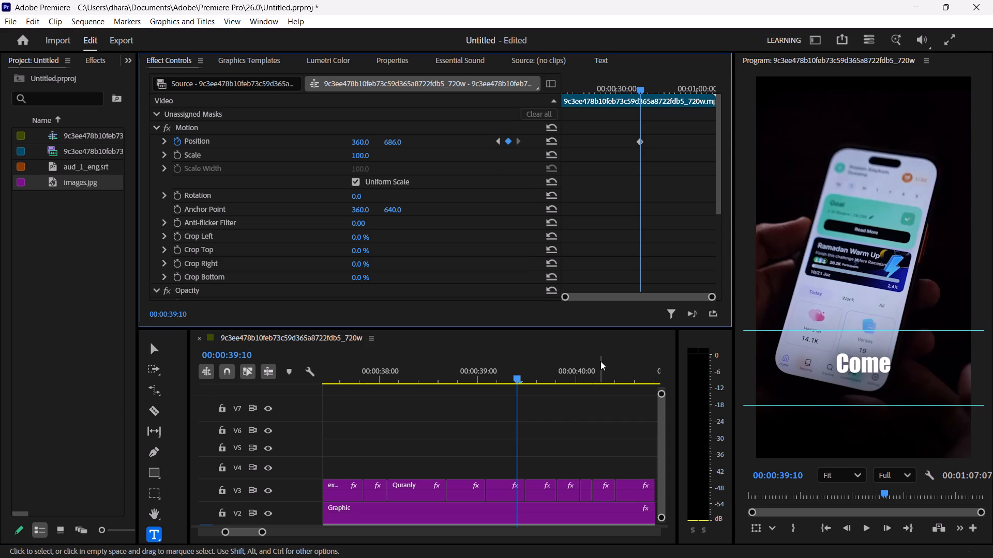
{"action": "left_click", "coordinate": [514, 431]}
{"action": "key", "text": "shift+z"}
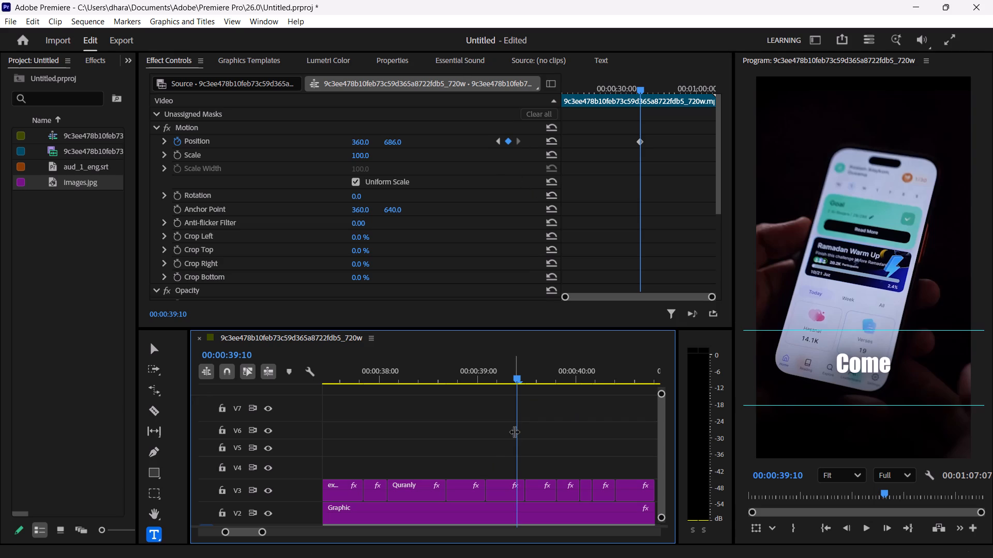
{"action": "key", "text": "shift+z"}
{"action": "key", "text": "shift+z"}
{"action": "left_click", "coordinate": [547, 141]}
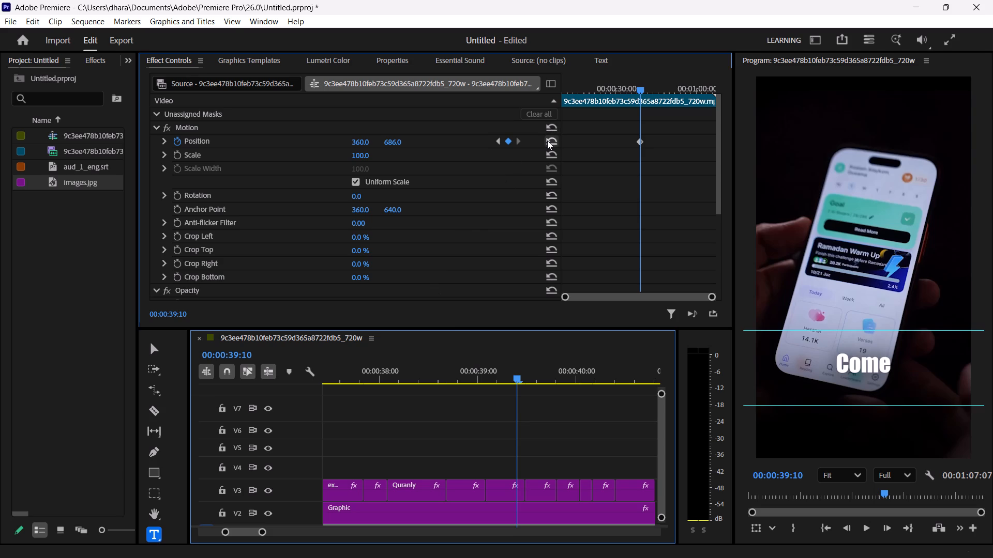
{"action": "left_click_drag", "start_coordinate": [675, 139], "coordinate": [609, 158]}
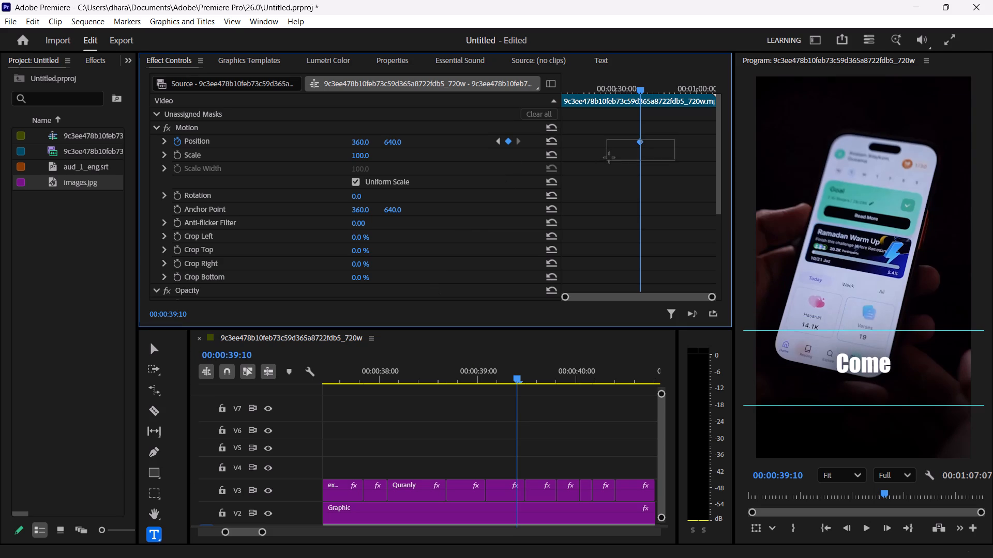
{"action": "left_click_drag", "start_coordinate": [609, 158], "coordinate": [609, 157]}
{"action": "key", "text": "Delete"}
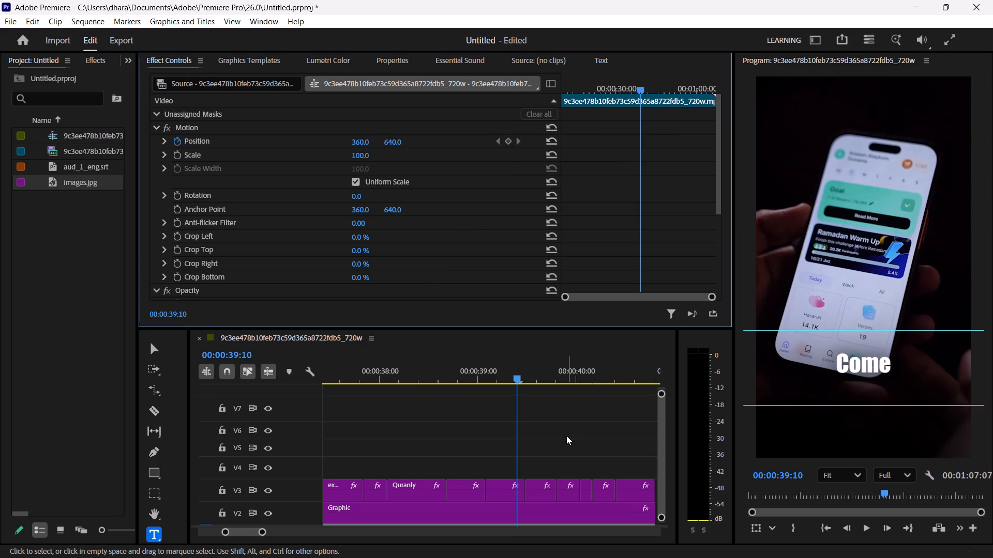
Add a Vector Motion Position keyframe to the "Come" title on V3 at 00:00:39:08.
{"action": "left_click", "coordinate": [500, 490]}
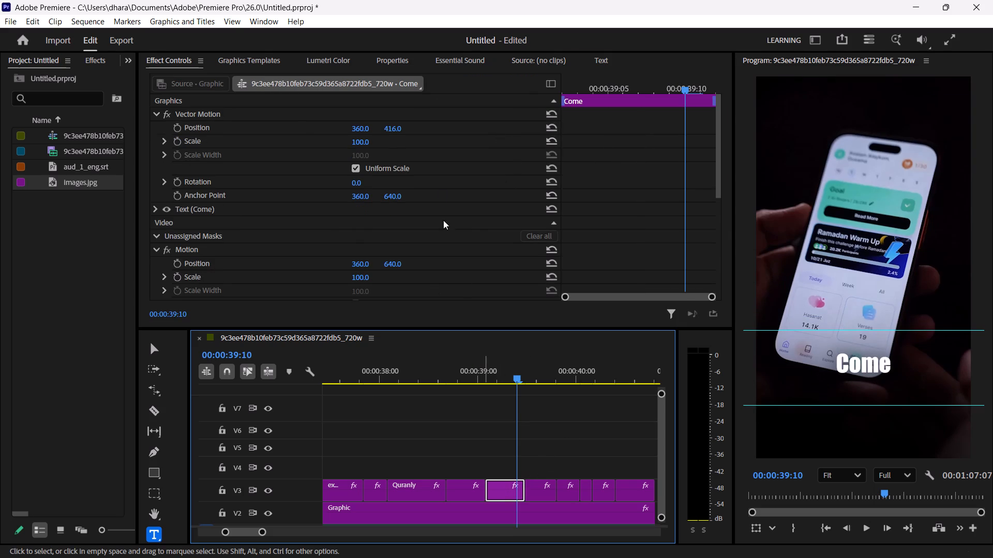
{"action": "key", "text": "Left"}
{"action": "key", "text": "Left"}
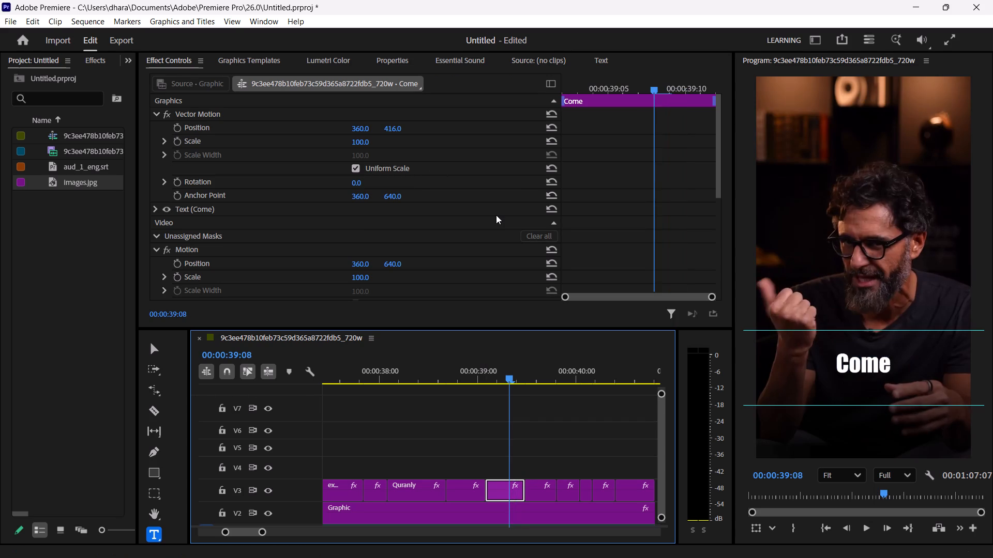
{"action": "key", "text": "Left"}
{"action": "key", "text": "Left"}
{"action": "key", "text": "Right"}
{"action": "key", "text": "Right"}
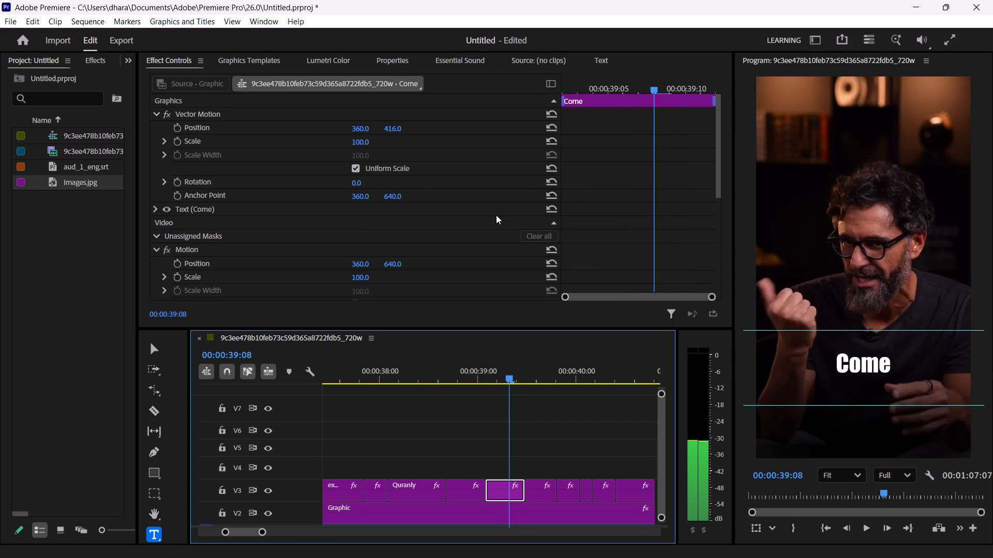
{"action": "key", "text": "Right"}
{"action": "key", "text": "Right"}
{"action": "key", "text": "Left"}
{"action": "key", "text": "Left"}
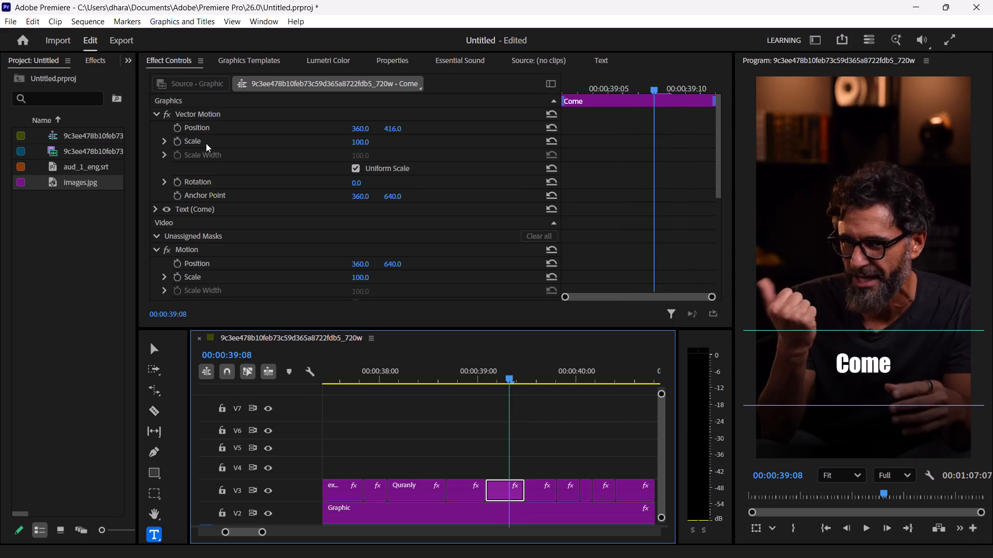
{"action": "left_click", "coordinate": [179, 127]}
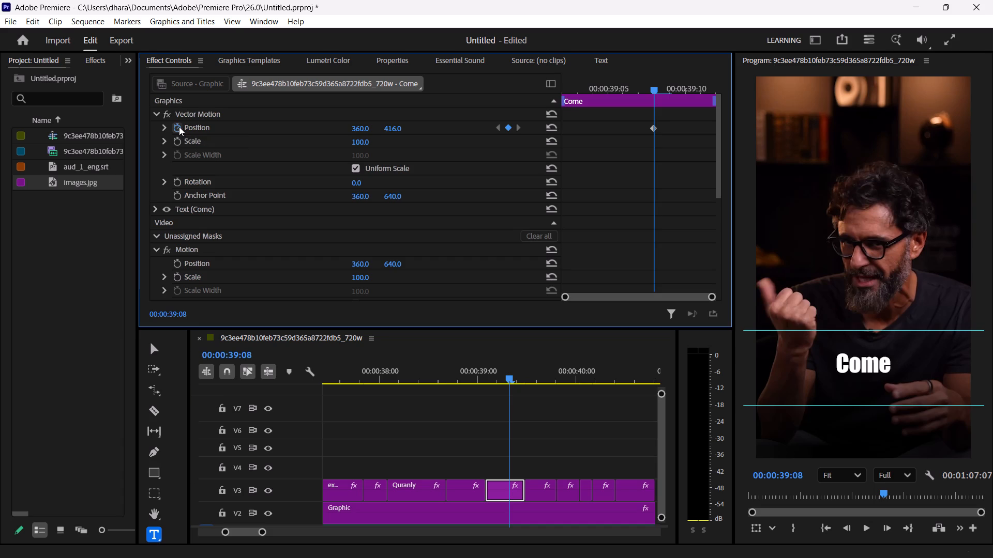
Set the "Come" title's vertical Vector Motion Position to 514 at 00:00:39:10.
{"action": "key", "text": "Right"}
{"action": "key", "text": "Right"}
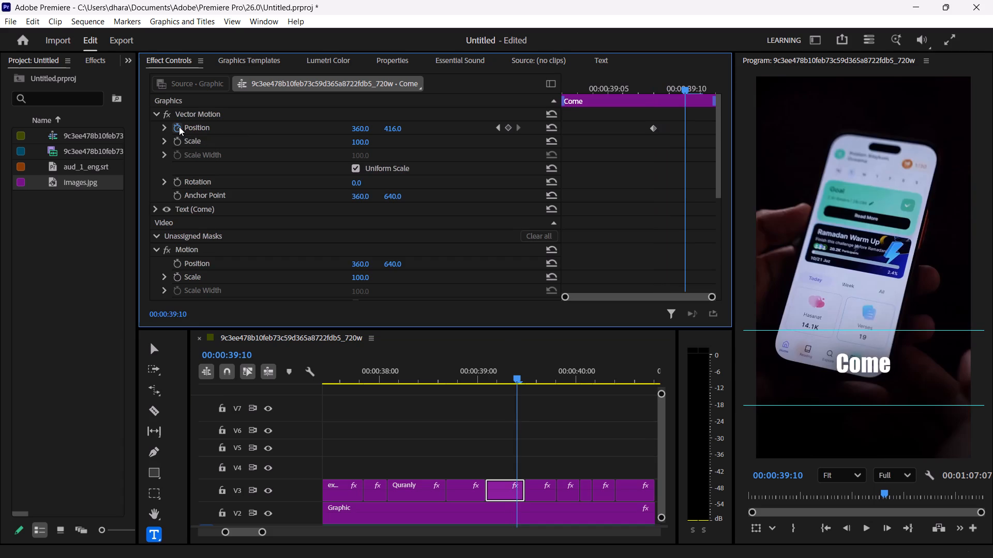
{"action": "left_click_drag", "start_coordinate": [389, 128], "coordinate": [455, 132]}
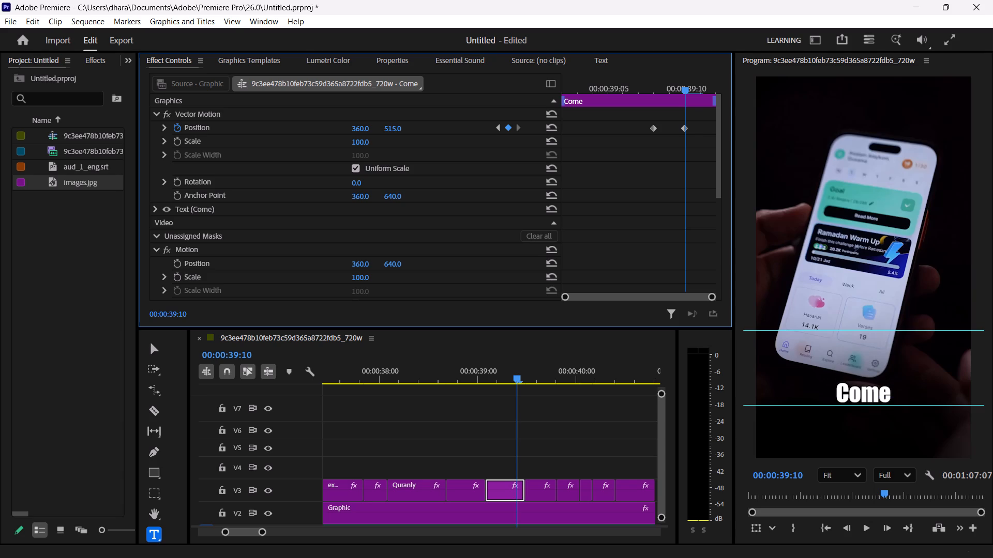
{"action": "left_click_drag", "start_coordinate": [455, 132], "coordinate": [455, 132]}
Set both Vector Motion Position keyframes of the "Come" title to Auto Bezier temporal interpolation.
{"action": "left_click_drag", "start_coordinate": [699, 141], "coordinate": [646, 120]}
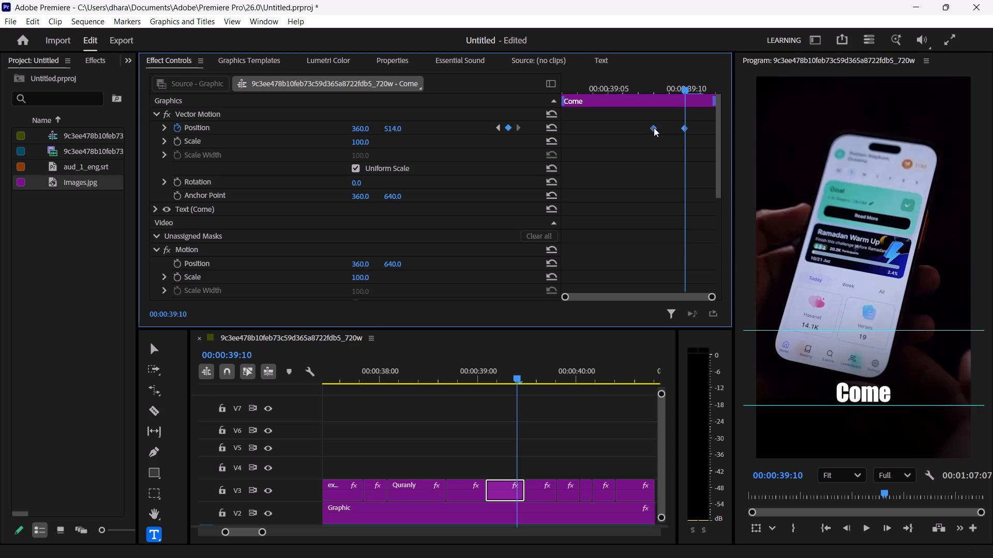
{"action": "right_click", "coordinate": [654, 128]}
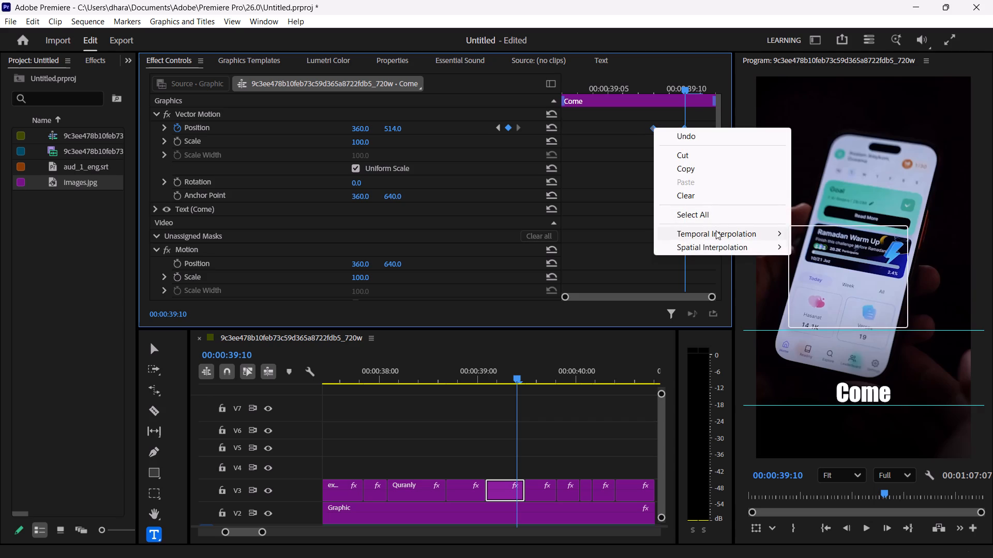
{"action": "left_click", "coordinate": [829, 260]}
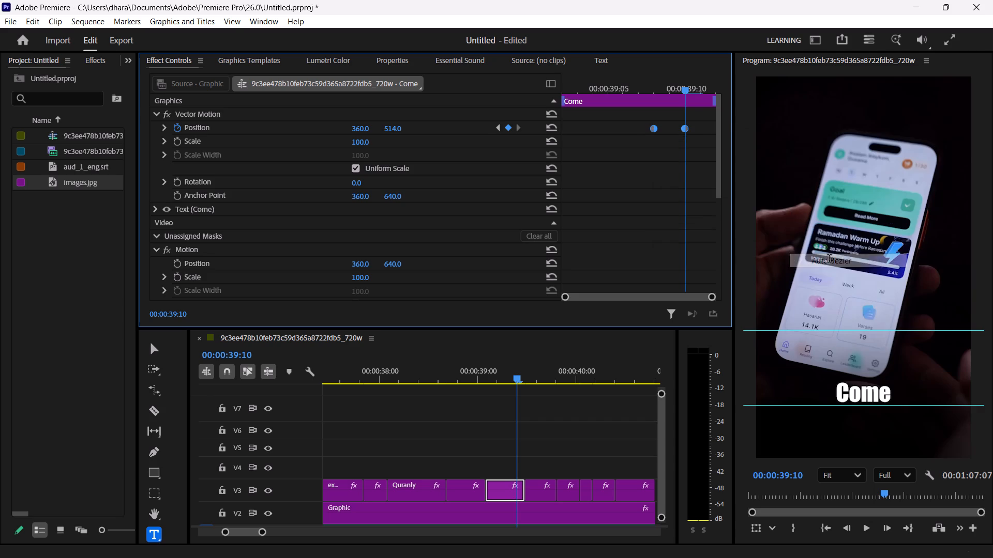
Play back the section around 00:00:39:00, from "Quranly" to "check it", to examine the "Come" title's movement at the shot change.
{"action": "left_click", "coordinate": [482, 375]}
{"action": "key", "text": "space"}
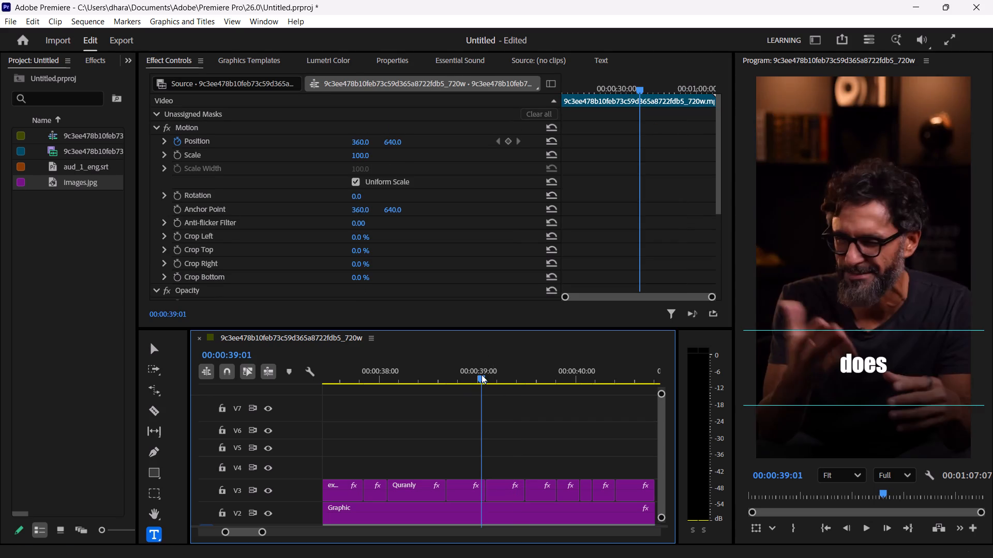
{"action": "key", "text": "space"}
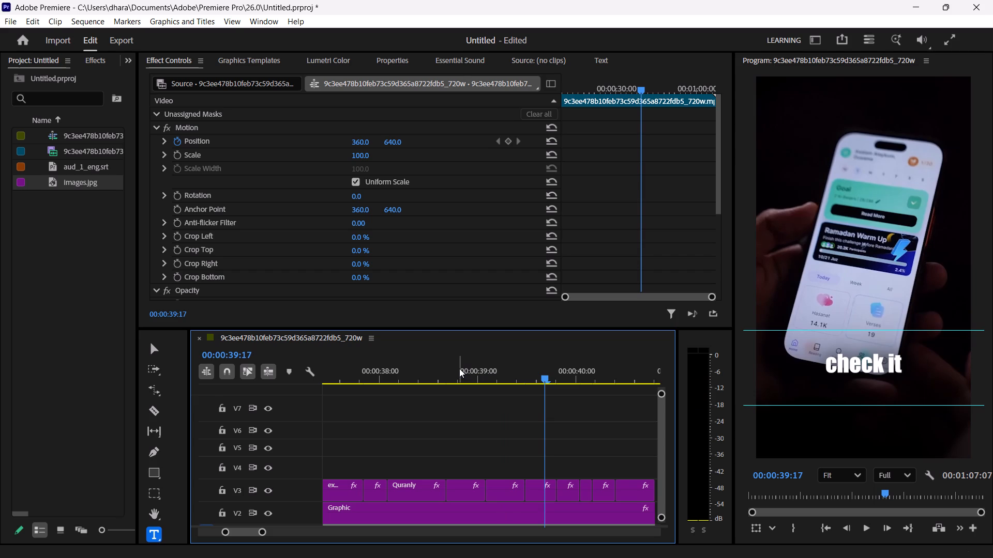
{"action": "left_click", "coordinate": [396, 364]}
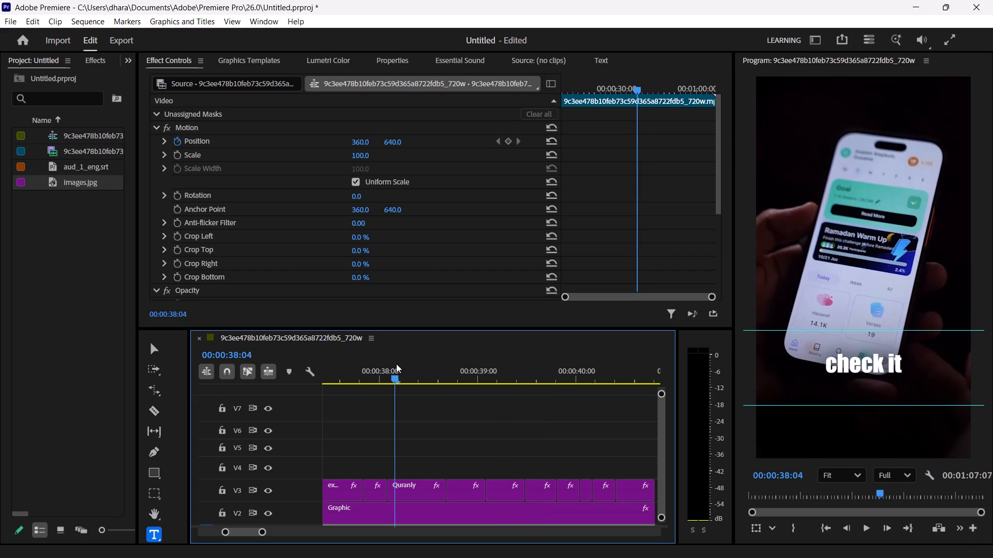
{"action": "key", "text": "space"}
{"action": "key", "text": "space"}
{"action": "key", "text": "space"}
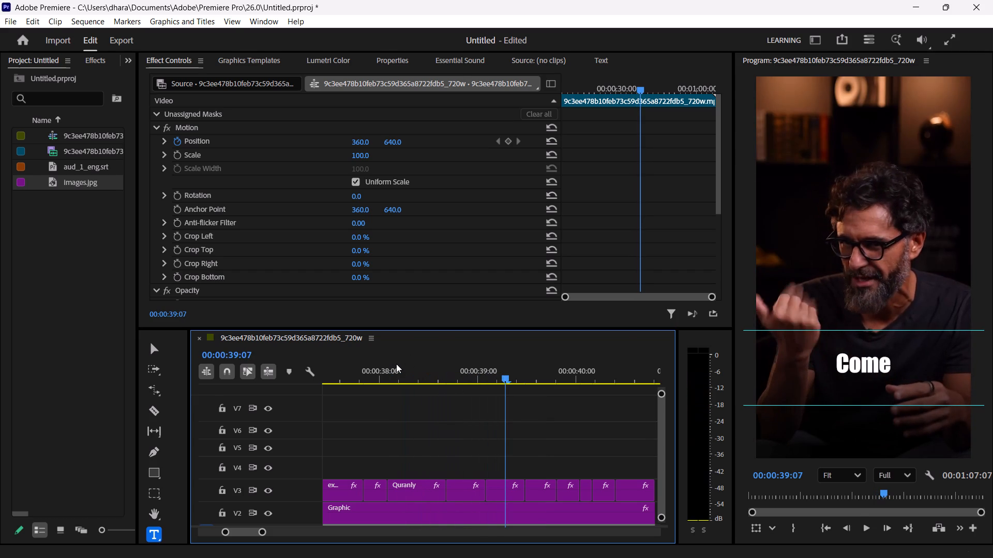
{"action": "key", "text": "space"}
{"action": "key", "text": "space"}
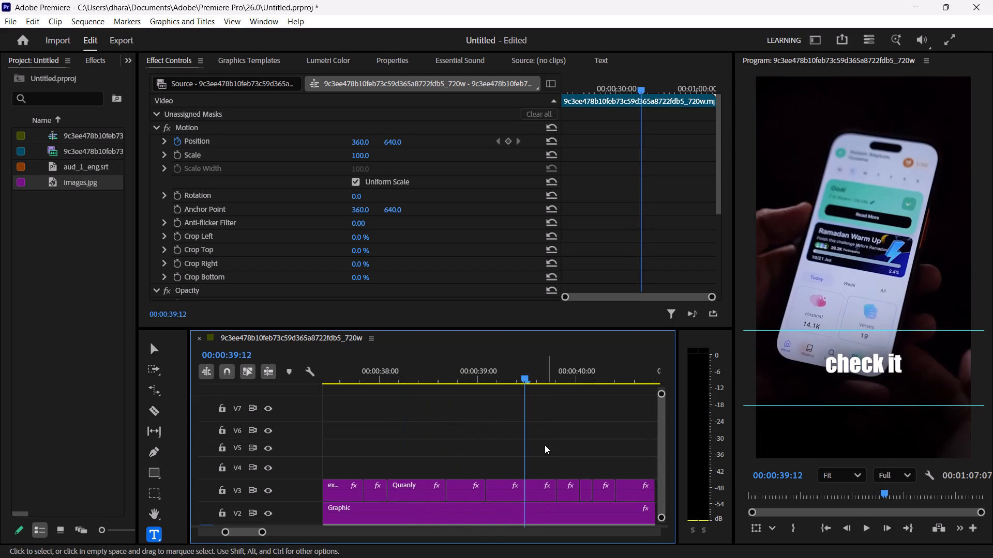
{"action": "key", "text": "space"}
{"action": "key", "text": "space"}
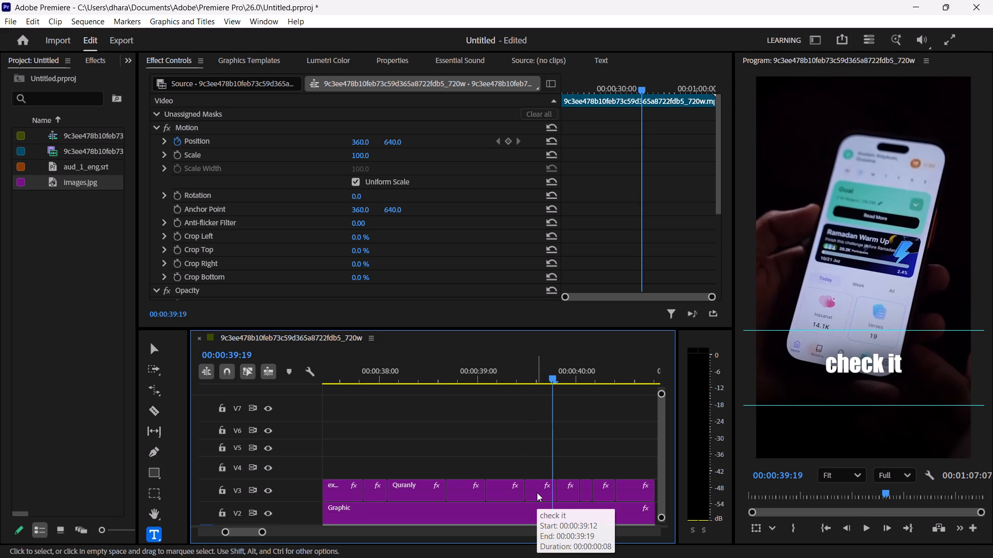
Play the sequence from 00:00:39:19 through its end and again from the beginning to review the captions against the speech.
{"action": "key", "text": "space"}
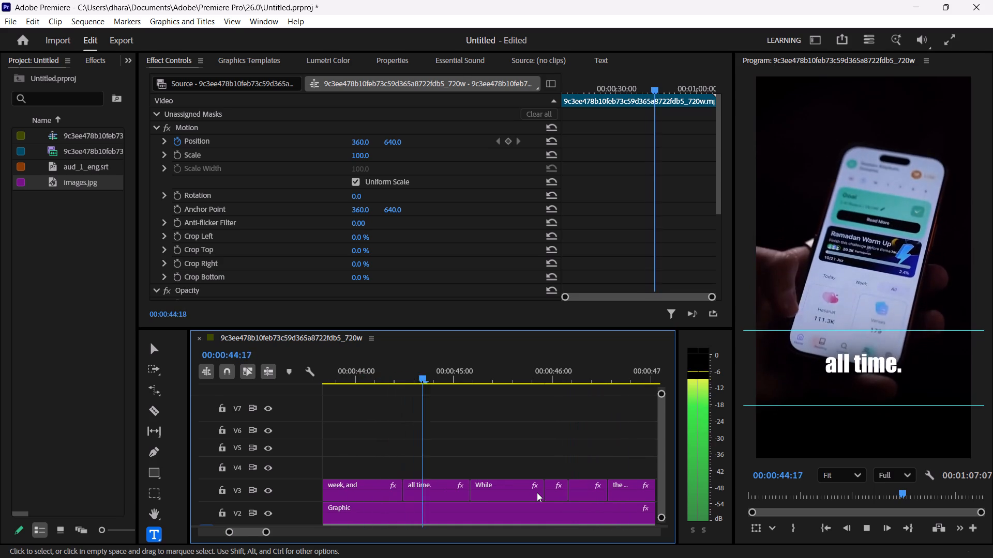
{"action": "key", "text": "space"}
{"action": "key", "text": "space"}
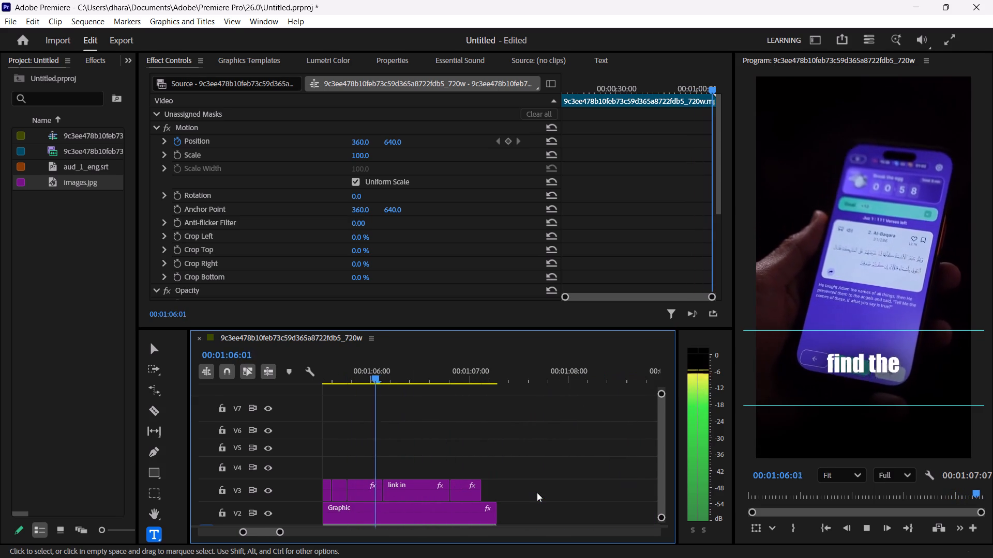
{"action": "key", "text": "space"}
{"action": "key", "text": "space"}
{"action": "key", "text": "space"}
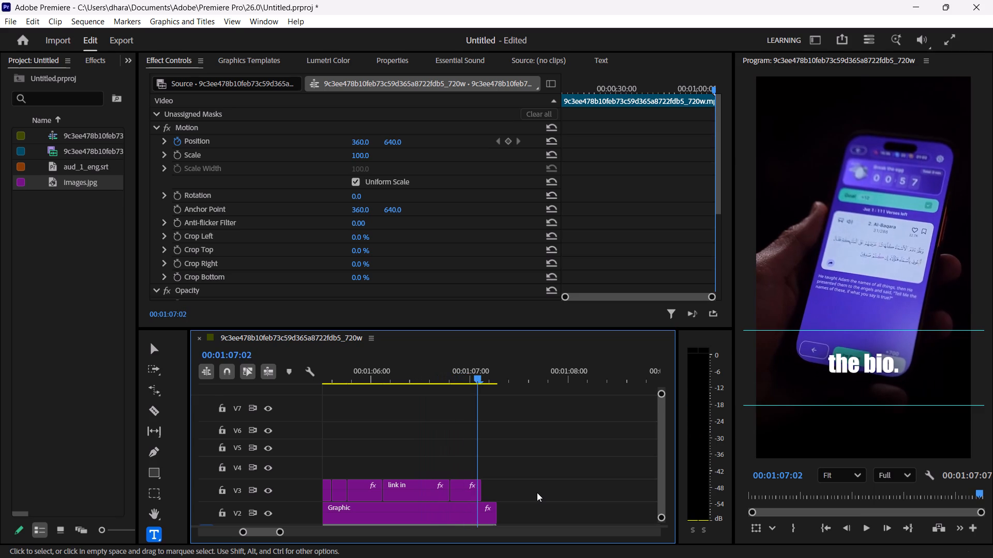
{"action": "key", "text": "space"}
{"action": "key", "text": "space"}
{"action": "key", "text": "space"}
{"action": "key", "text": "space"}
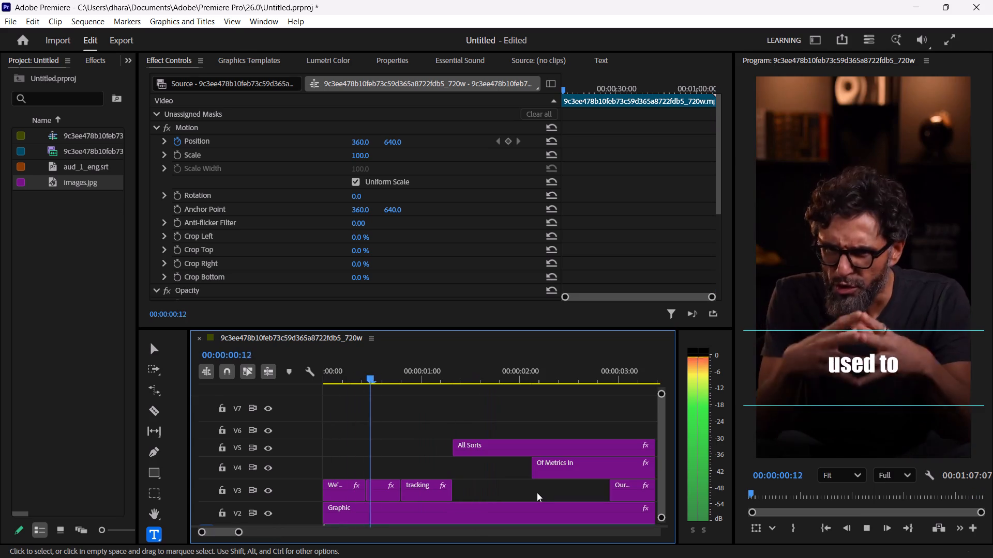
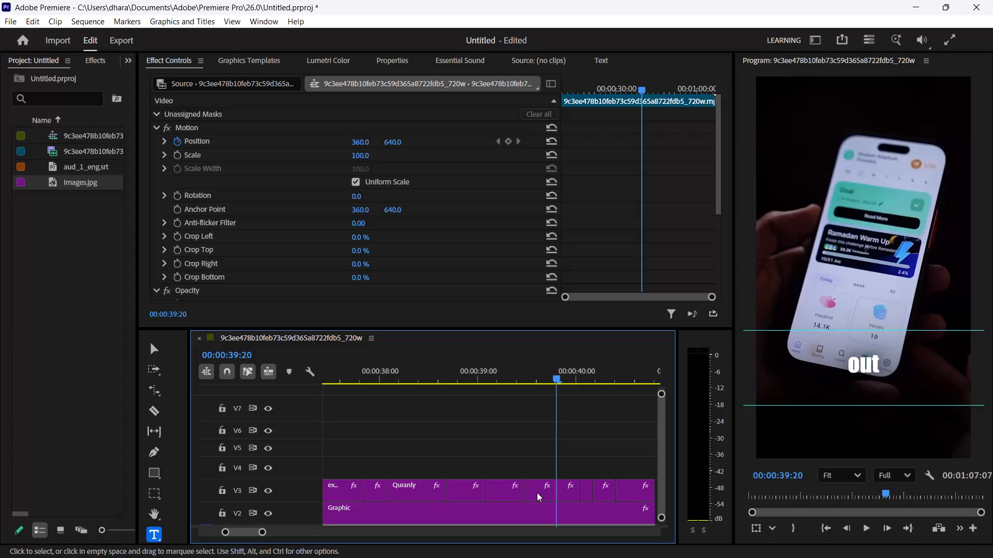
Set the vertical Clip Transform Position to 510 for every V3 title from "check it" at 00:00:39:12 onward.
{"action": "key", "text": "Left"}
{"action": "key", "text": "Left"}
{"action": "key", "text": "Left"}
{"action": "key", "text": "Left"}
{"action": "key", "text": "Left"}
{"action": "key", "text": "Left"}
{"action": "key", "text": "Left"}
{"action": "key", "text": "Left"}
{"action": "key", "text": "Left"}
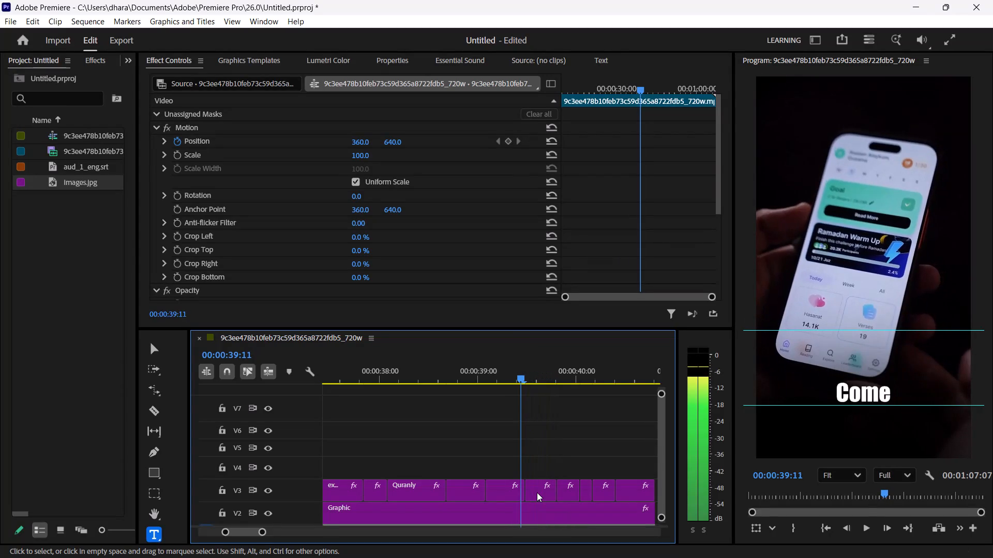
{"action": "key", "text": "Left"}
{"action": "key", "text": "Right"}
{"action": "key", "text": "Right"}
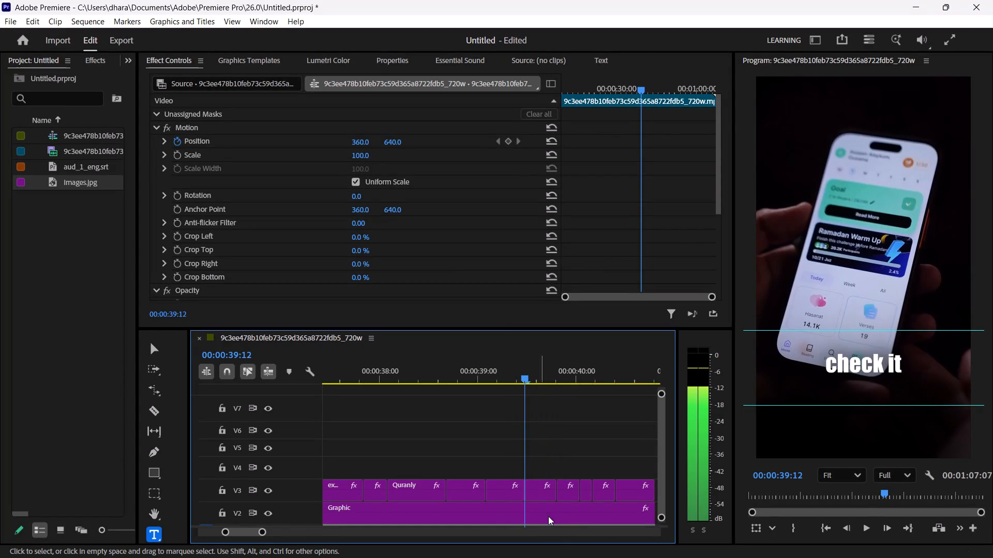
{"action": "key", "text": "a"}
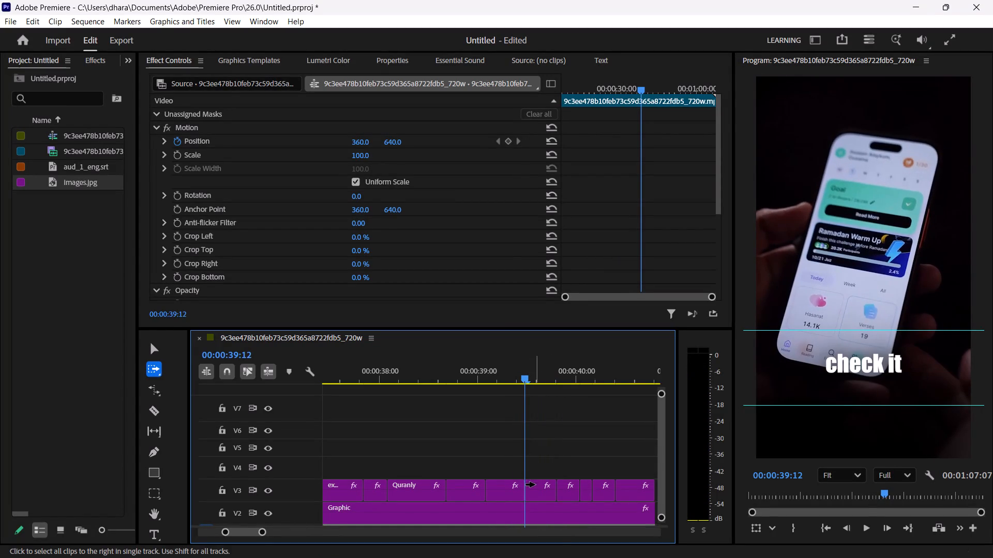
{"action": "left_click", "coordinate": [538, 489], "text": "shift"}
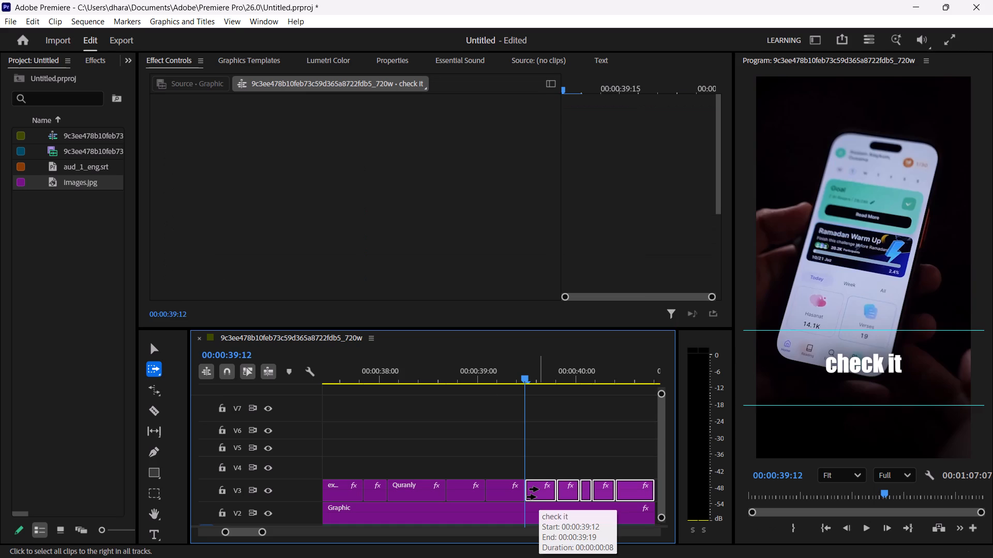
{"action": "left_click", "coordinate": [253, 61]}
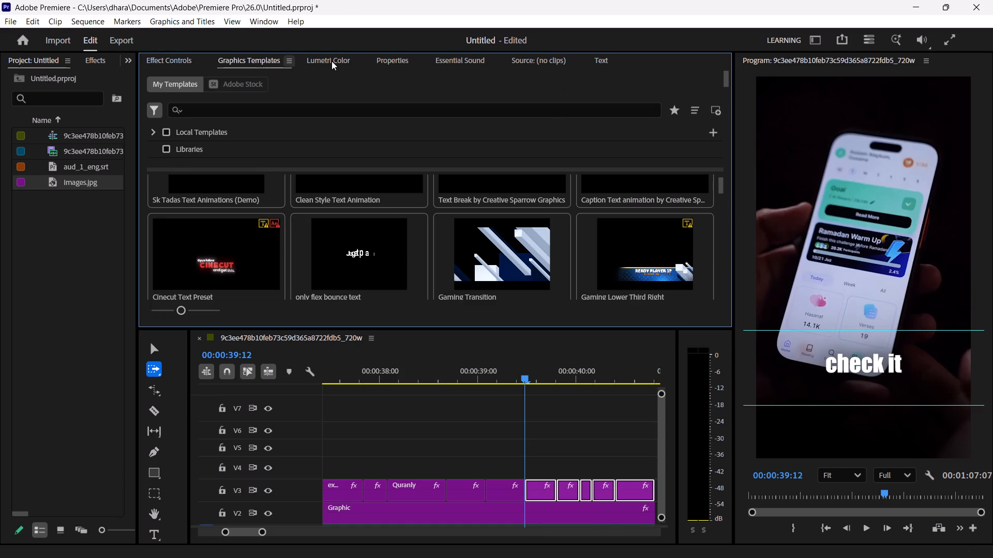
{"action": "left_click", "coordinate": [332, 61]}
{"action": "left_click", "coordinate": [389, 57]}
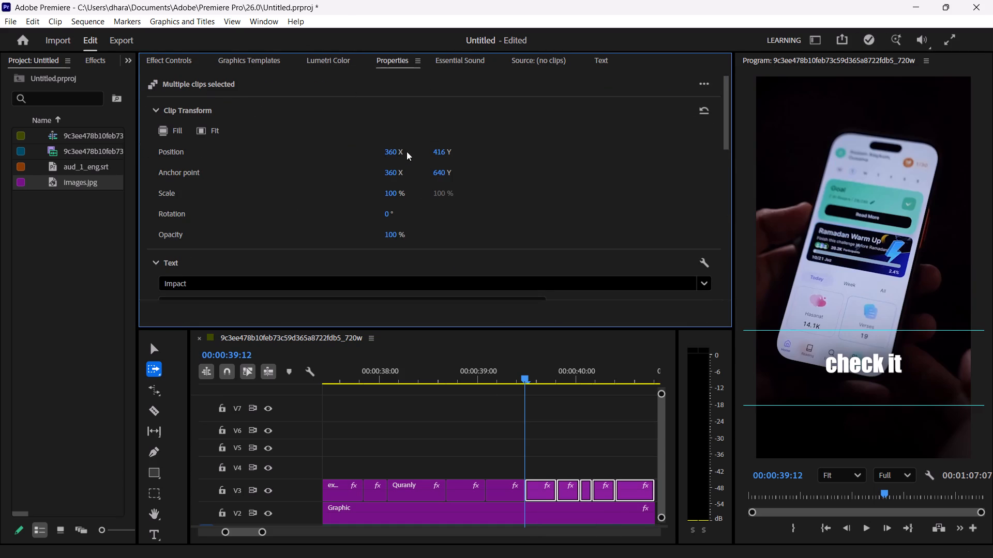
{"action": "left_click_drag", "start_coordinate": [439, 151], "coordinate": [486, 140]}
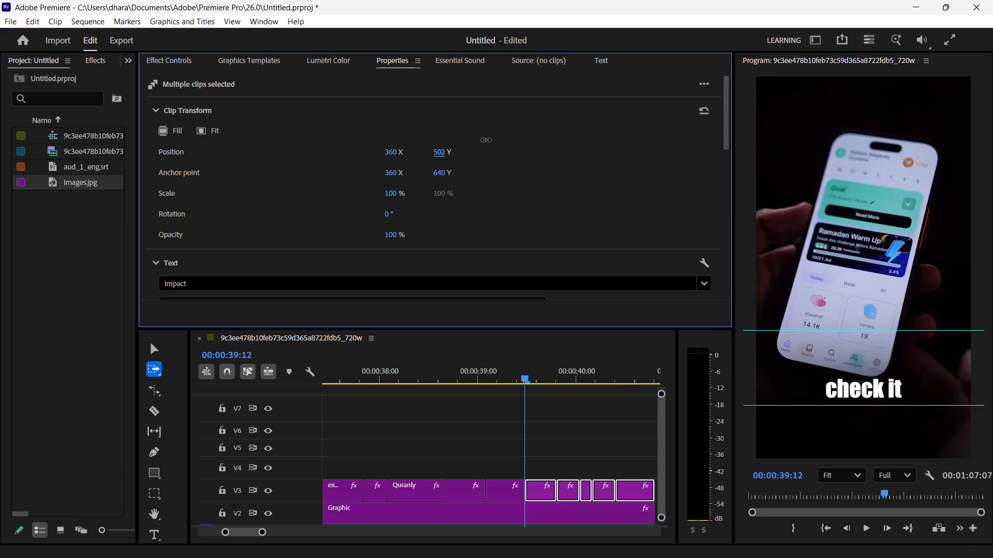
{"action": "left_click_drag", "start_coordinate": [486, 140], "coordinate": [489, 138]}
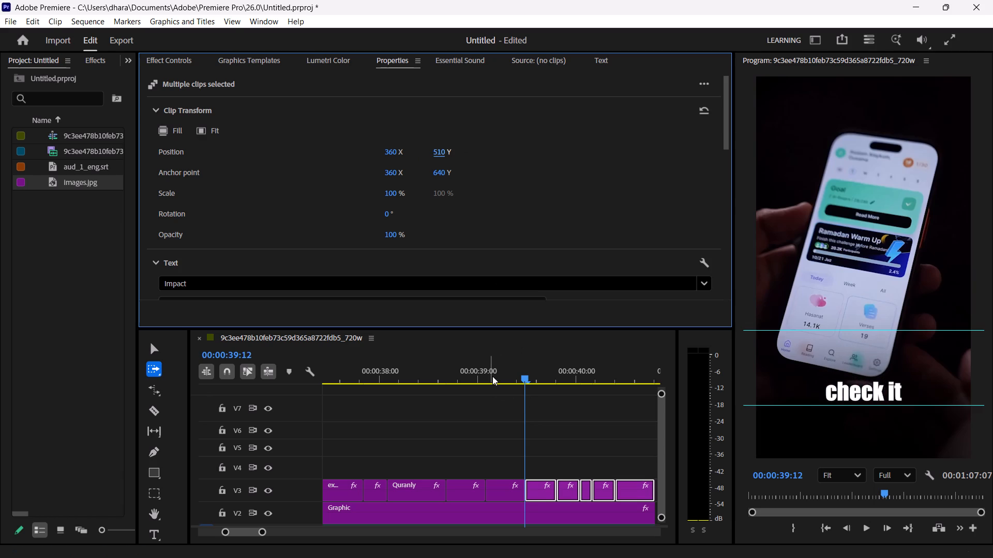
Play back from just after 00:00:39:00 to 00:00:42:00 to examine the repositioned titles following "Come".
{"action": "left_click", "coordinate": [491, 377]}
{"action": "key", "text": "space"}
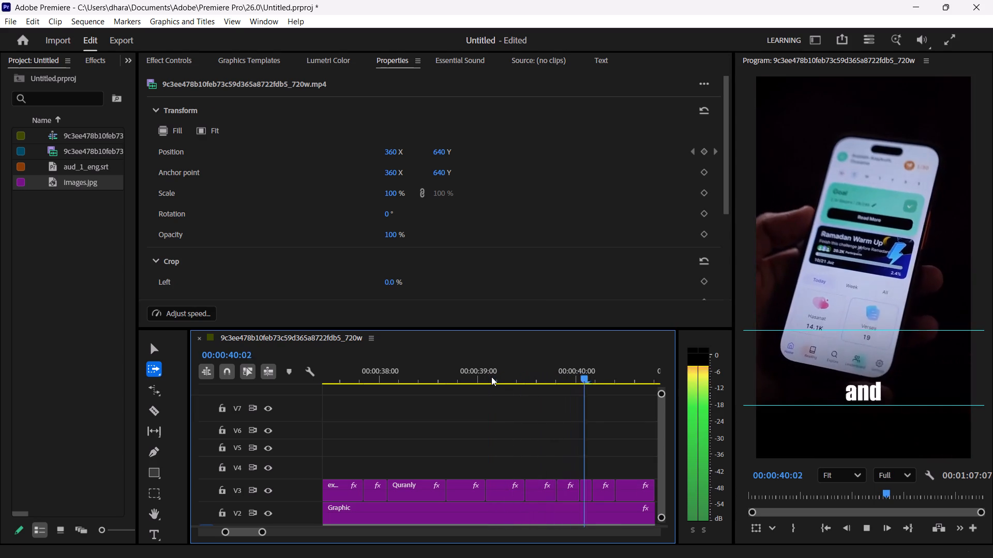
{"action": "key", "text": "space"}
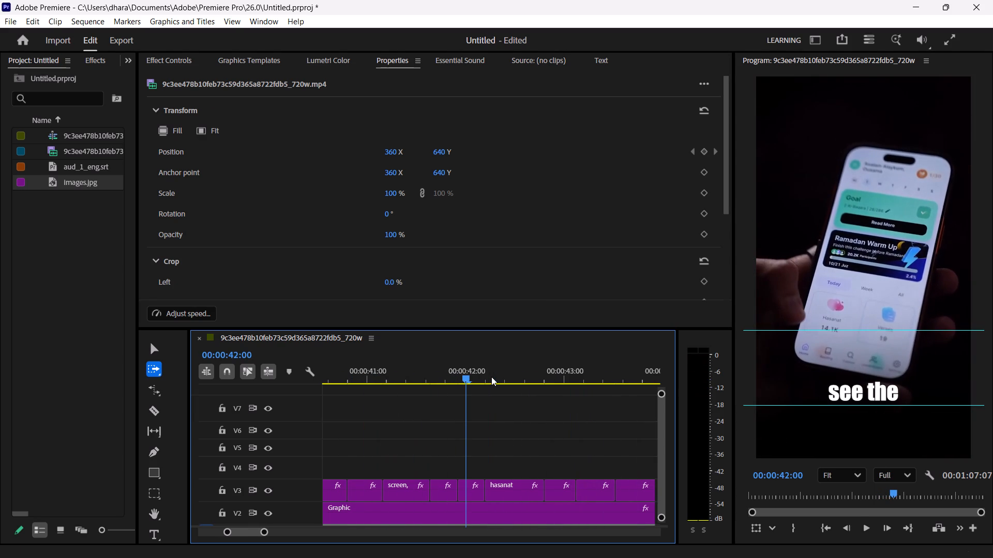
Delete the trailing comma from the "screen," title at 00:00:41:10.
{"action": "left_click", "coordinate": [408, 367]}
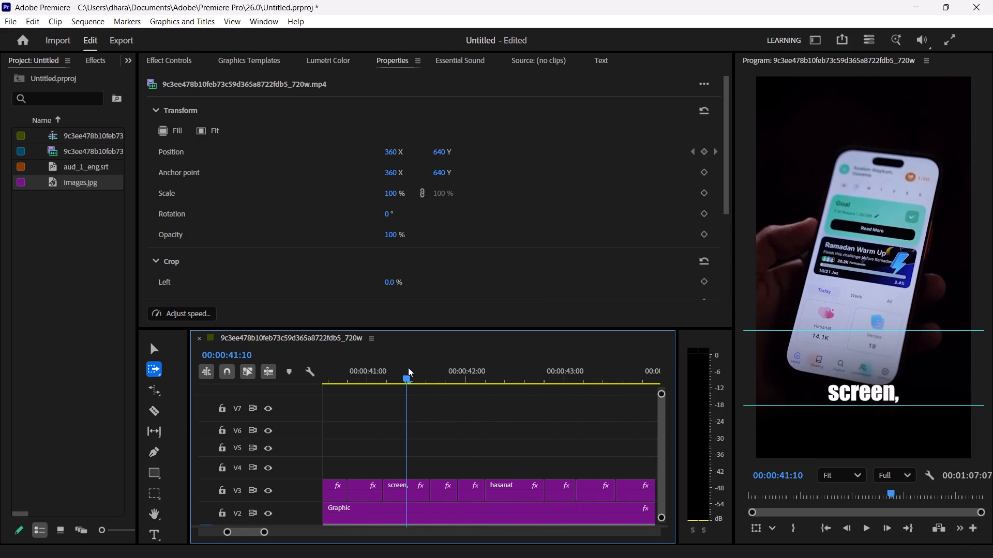
{"action": "left_click", "coordinate": [896, 395]}
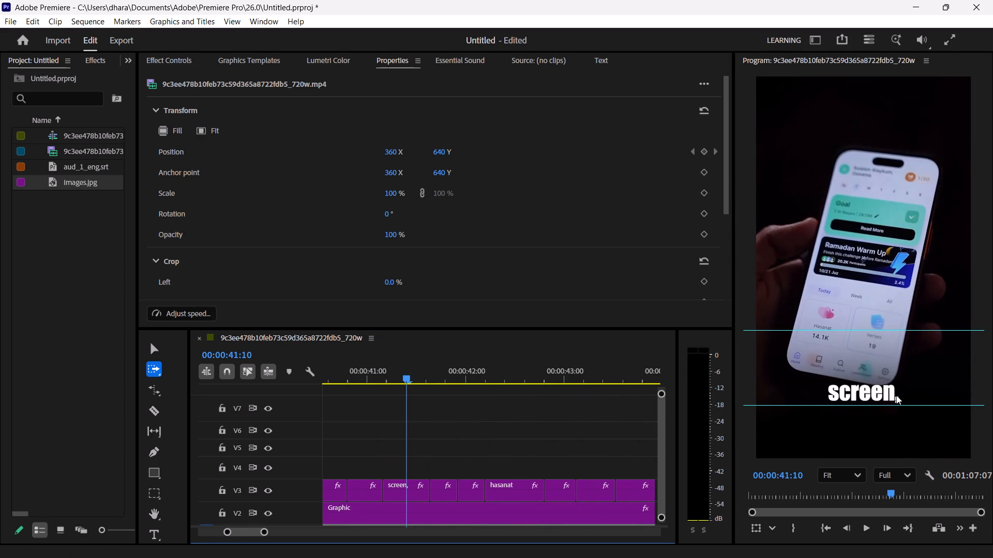
{"action": "double_click", "coordinate": [900, 396]}
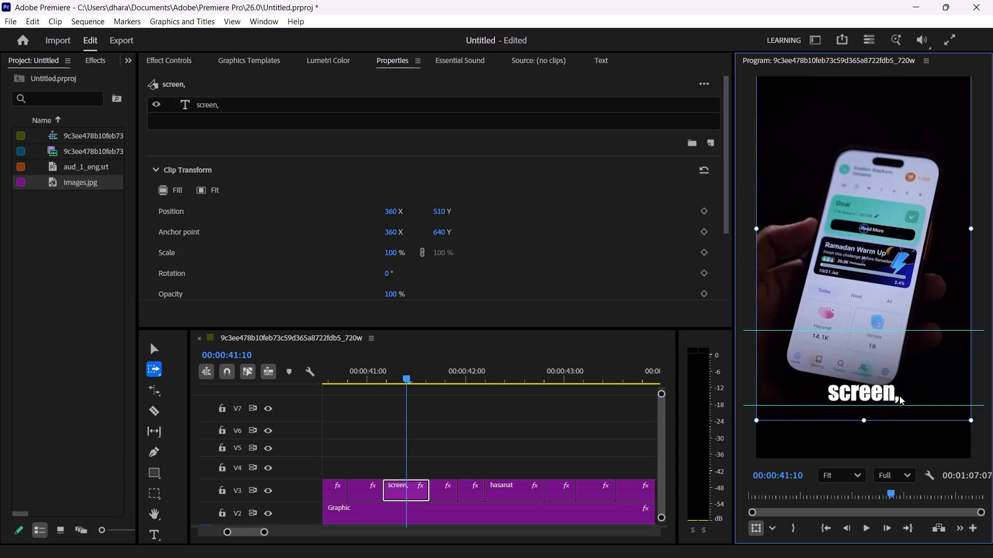
{"action": "left_click", "coordinate": [899, 396]}
{"action": "left_click", "coordinate": [898, 396]}
{"action": "left_click", "coordinate": [148, 343]}
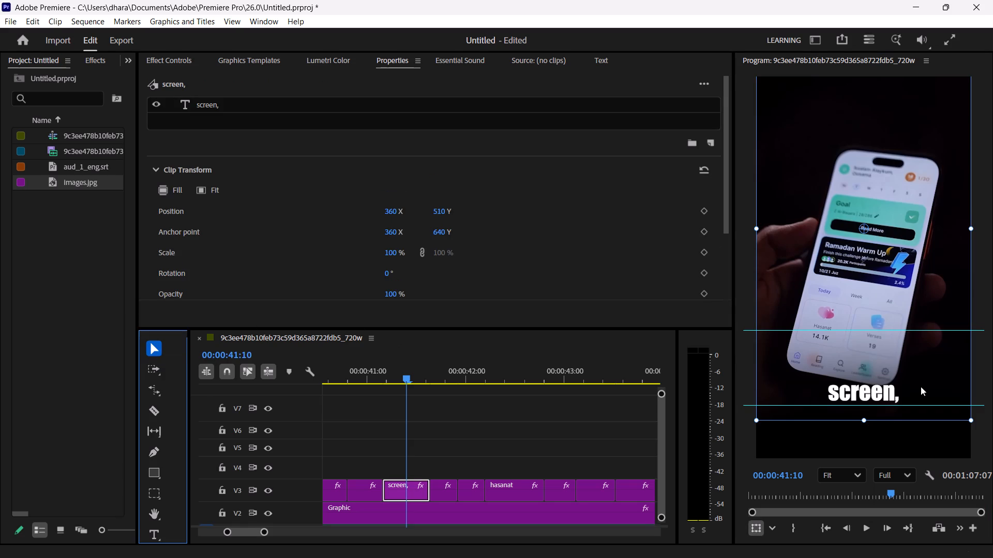
{"action": "left_click", "coordinate": [898, 397]}
{"action": "double_click", "coordinate": [898, 397]}
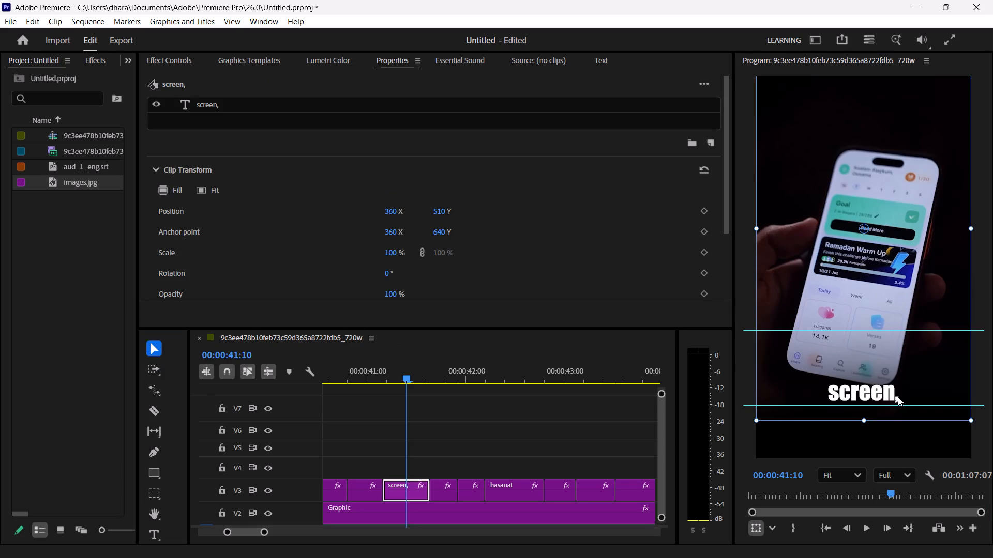
{"action": "double_click", "coordinate": [876, 394]}
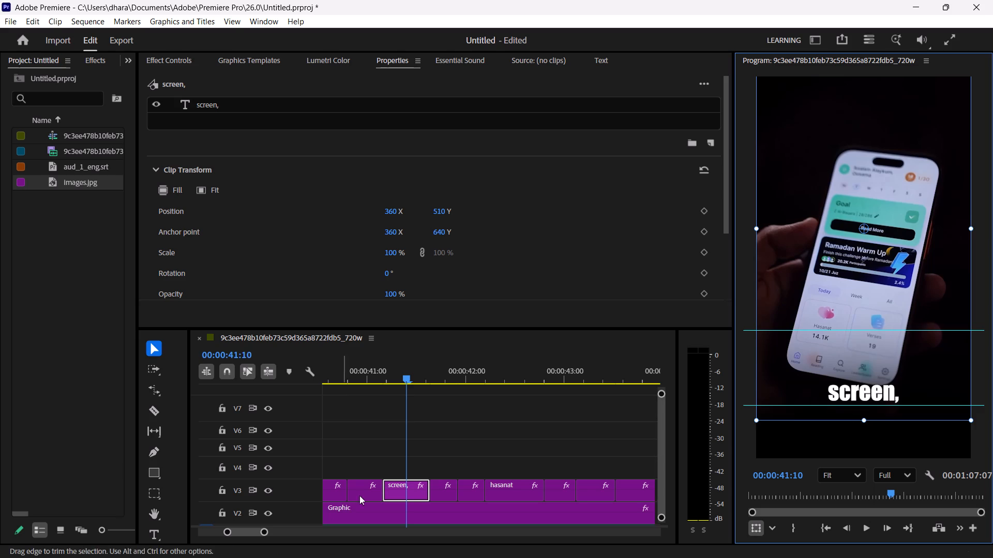
{"action": "left_click", "coordinate": [399, 488]}
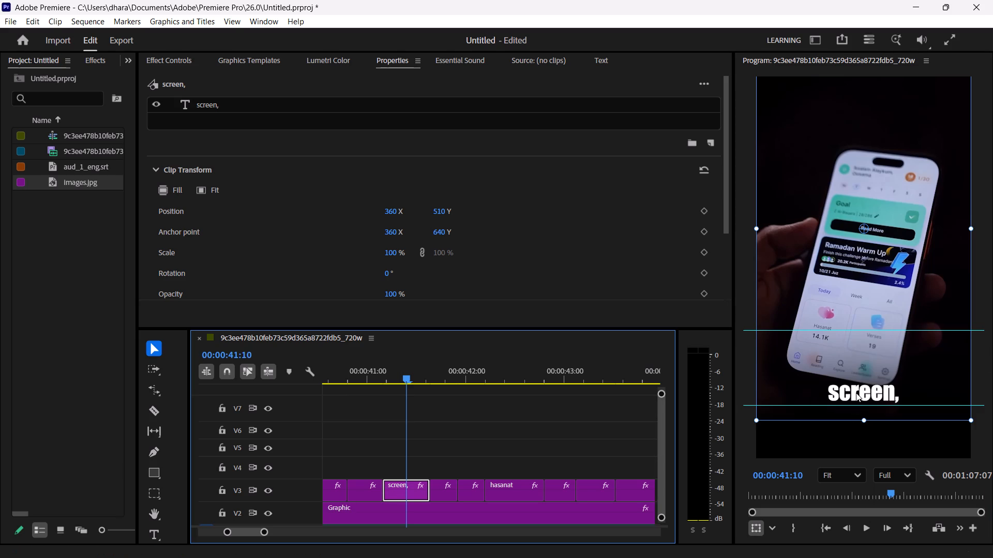
{"action": "double_click", "coordinate": [856, 393]}
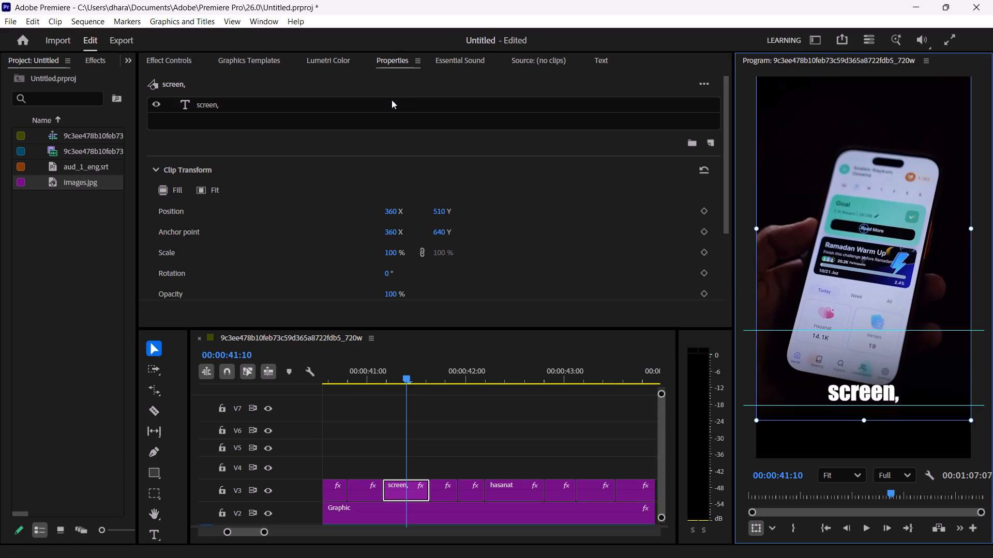
{"action": "left_click", "coordinate": [392, 100]}
{"action": "left_click", "coordinate": [392, 100]}
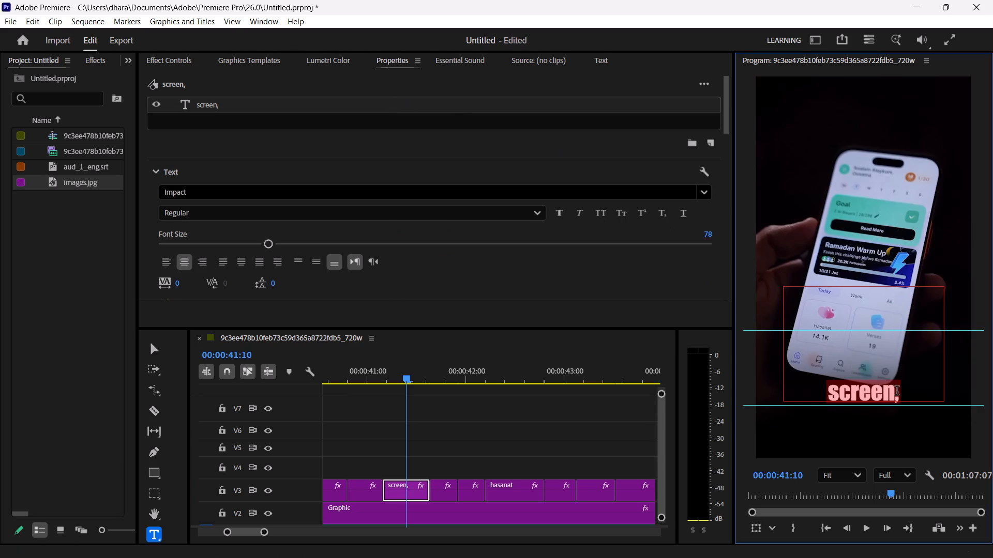
{"action": "left_click", "coordinate": [897, 392]}
{"action": "key", "text": "BackSpace"}
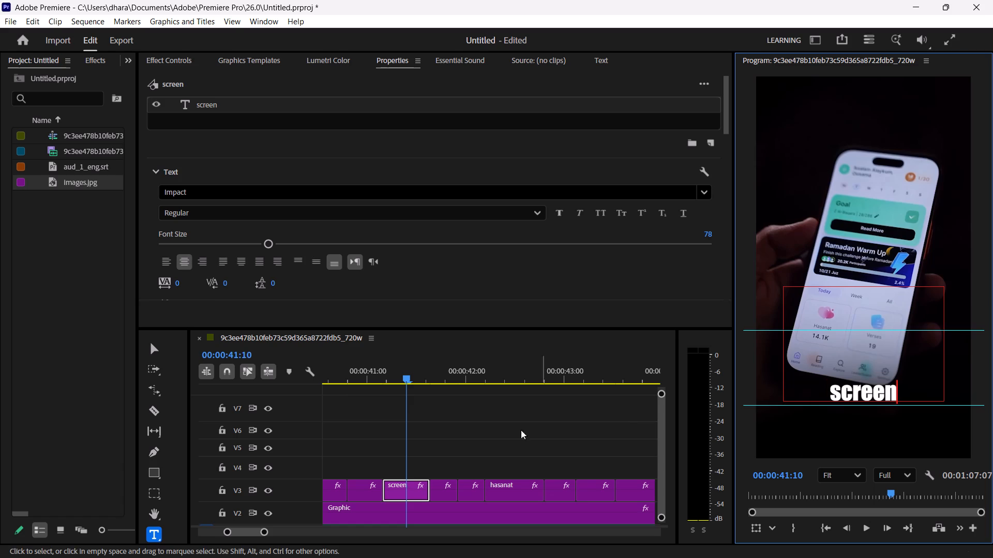
Play back in short bursts from 00:00:41:01 to 00:00:42:07 to compare the captions from "the home" to "hasanat" with the speech.
{"action": "left_click", "coordinate": [370, 368]}
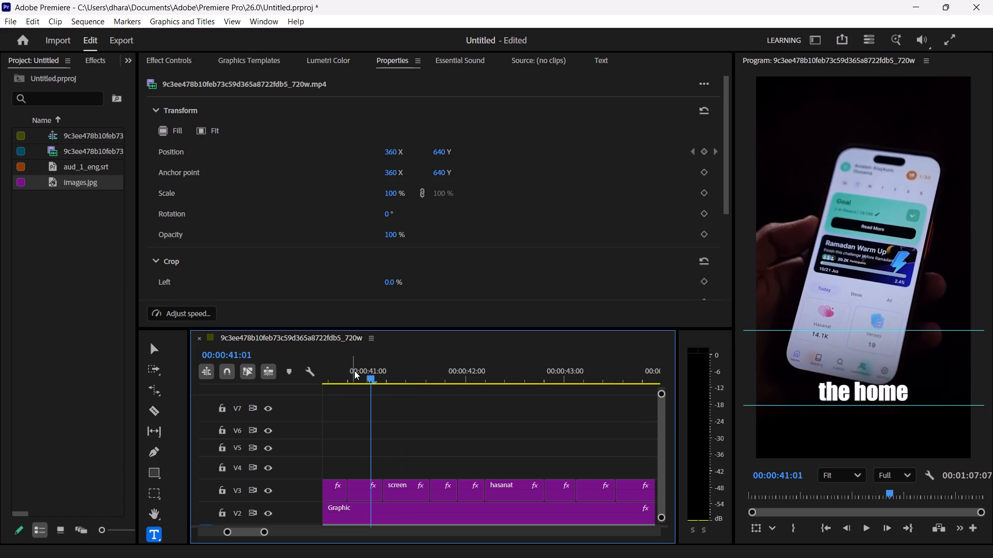
{"action": "key", "text": "space"}
{"action": "key", "text": "space"}
{"action": "key", "text": "space"}
{"action": "key", "text": "space"}
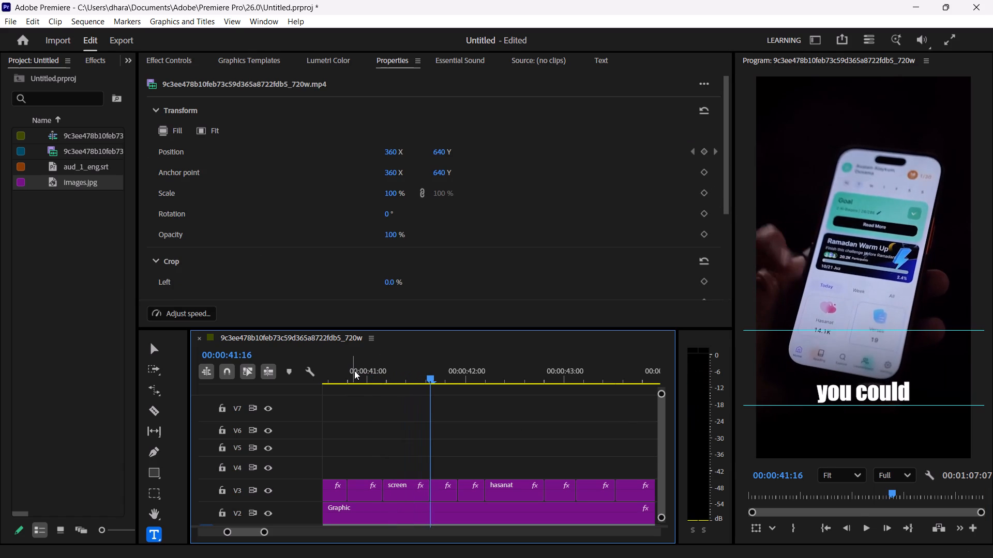
{"action": "key", "text": "space"}
{"action": "key", "text": "space"}
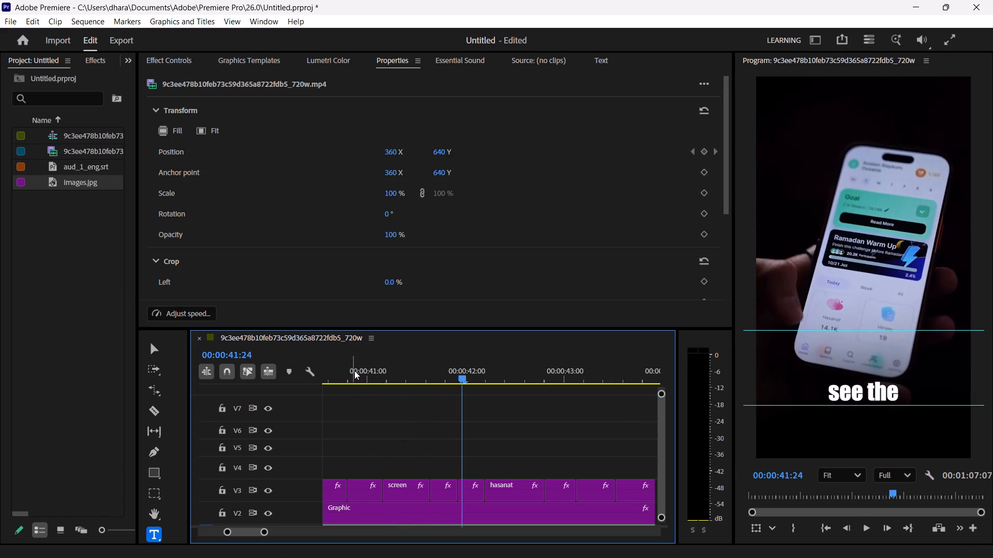
{"action": "key", "text": "space"}
{"action": "key", "text": "space"}
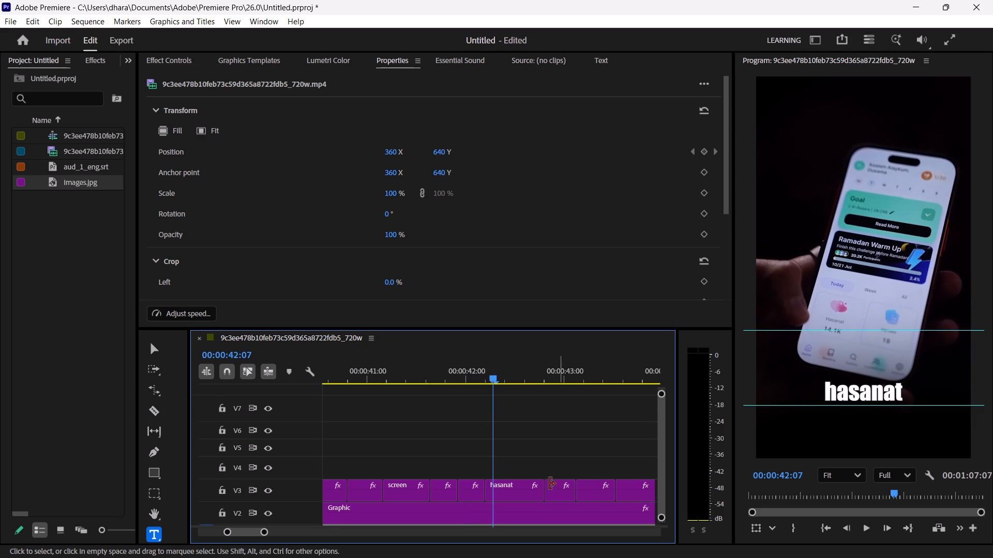
Set the "hasanat" title's Vector Motion Scale to 131 and enable Scale keyframing at its first frame, 00:00:42:05.
{"action": "left_click", "coordinate": [504, 494]}
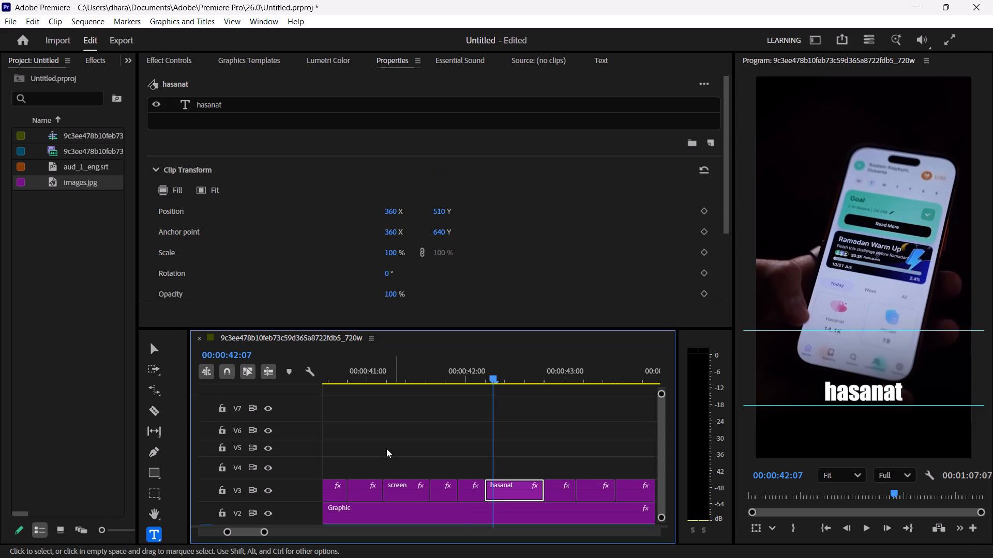
{"action": "key", "text": "Left"}
{"action": "key", "text": "Left"}
{"action": "key", "text": "Right"}
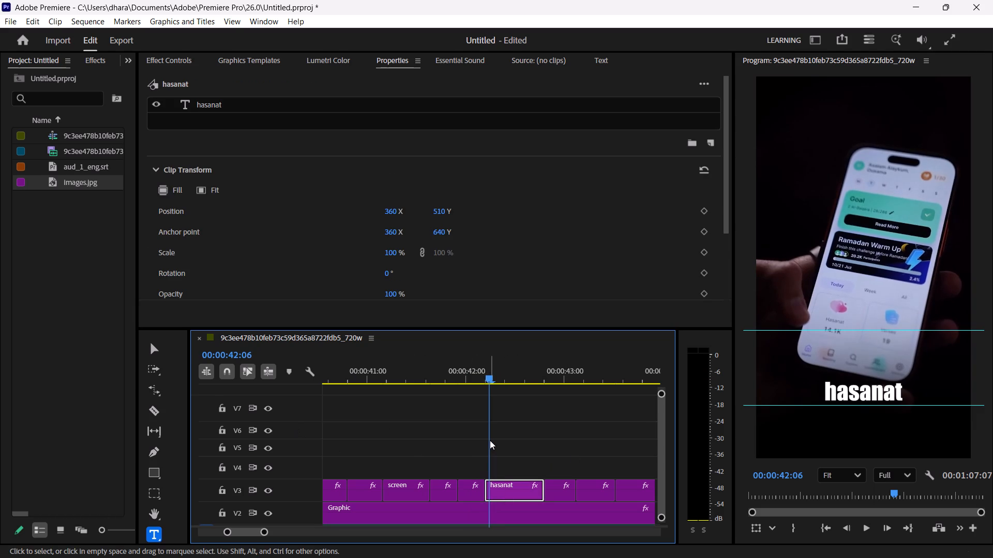
{"action": "key", "text": "Left"}
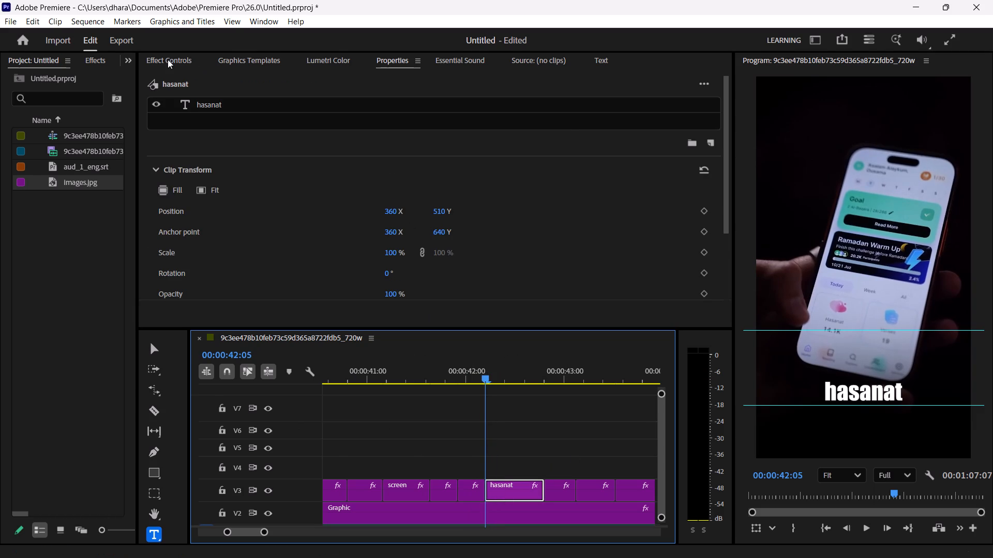
{"action": "left_click", "coordinate": [168, 59]}
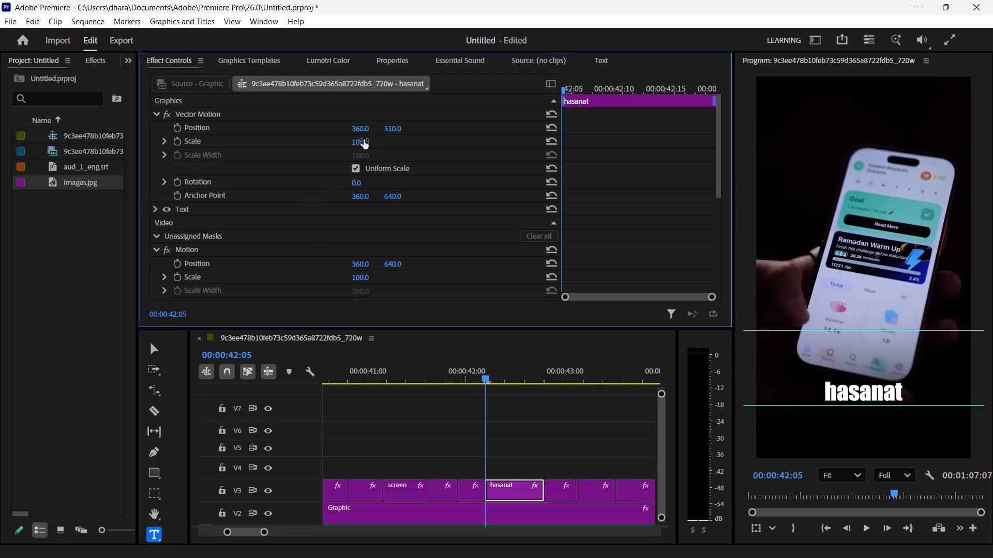
{"action": "left_click_drag", "start_coordinate": [364, 139], "coordinate": [359, 139]}
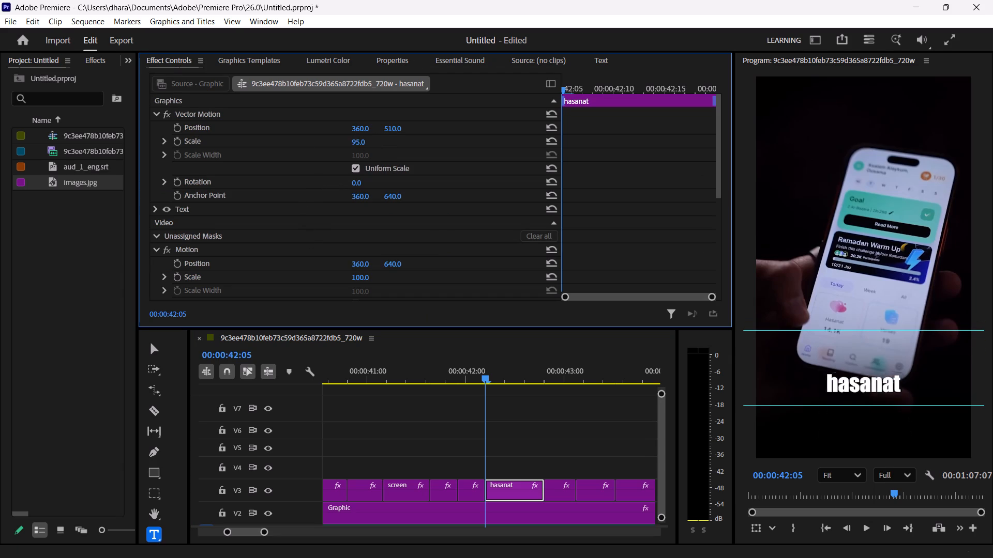
{"action": "left_click_drag", "start_coordinate": [359, 139], "coordinate": [380, 139]}
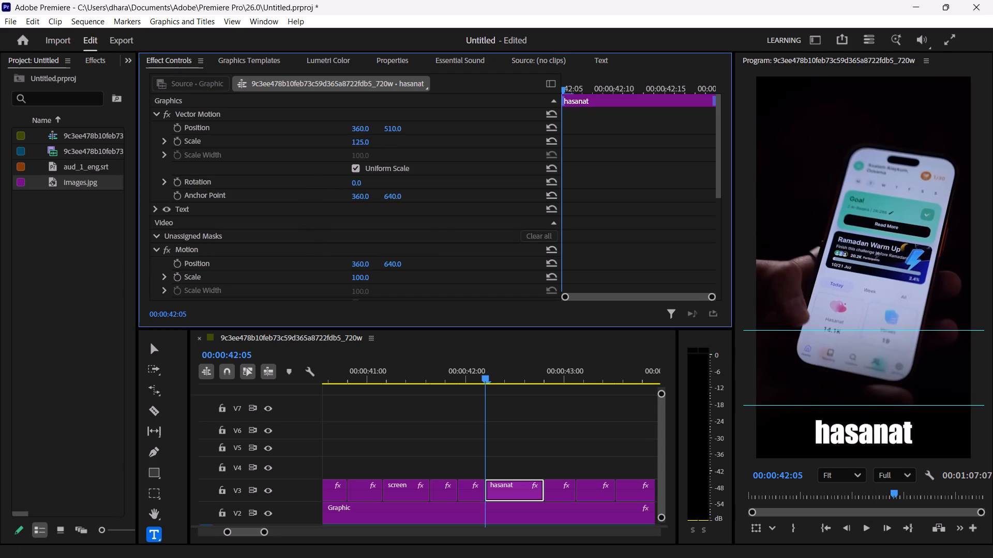
{"action": "left_click_drag", "start_coordinate": [380, 139], "coordinate": [383, 138]}
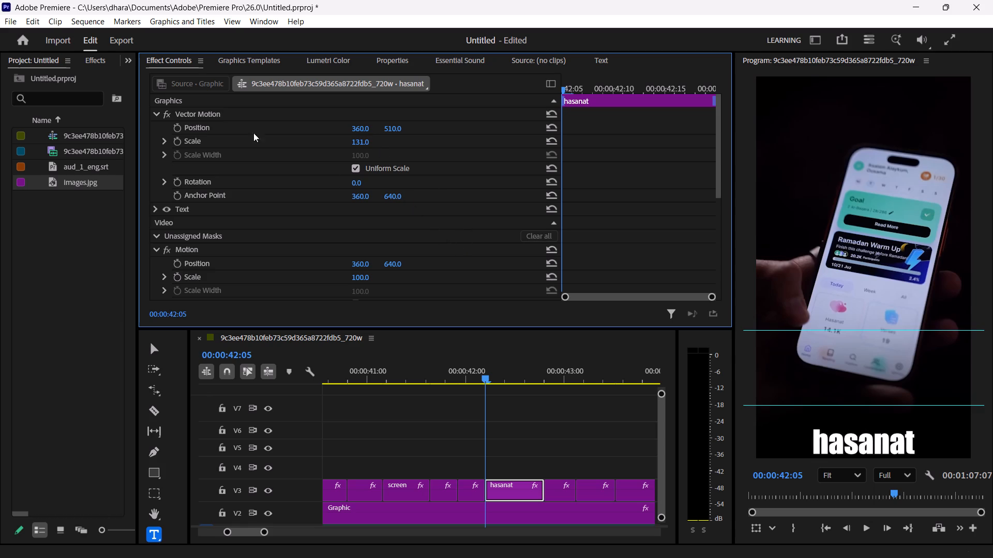
{"action": "left_click", "coordinate": [177, 140]}
Set the "hasanat" title's Vector Motion Scale to 27 at 00:00:42:08, adding a second Scale keyframe.
{"action": "key", "text": "space"}
{"action": "key", "text": "space"}
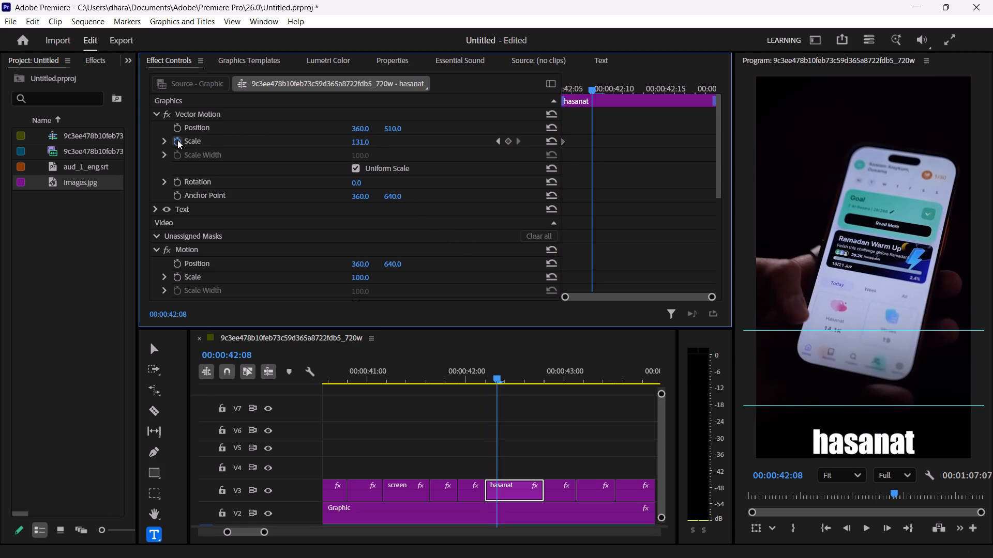
{"action": "left_click_drag", "start_coordinate": [360, 144], "coordinate": [293, 154]}
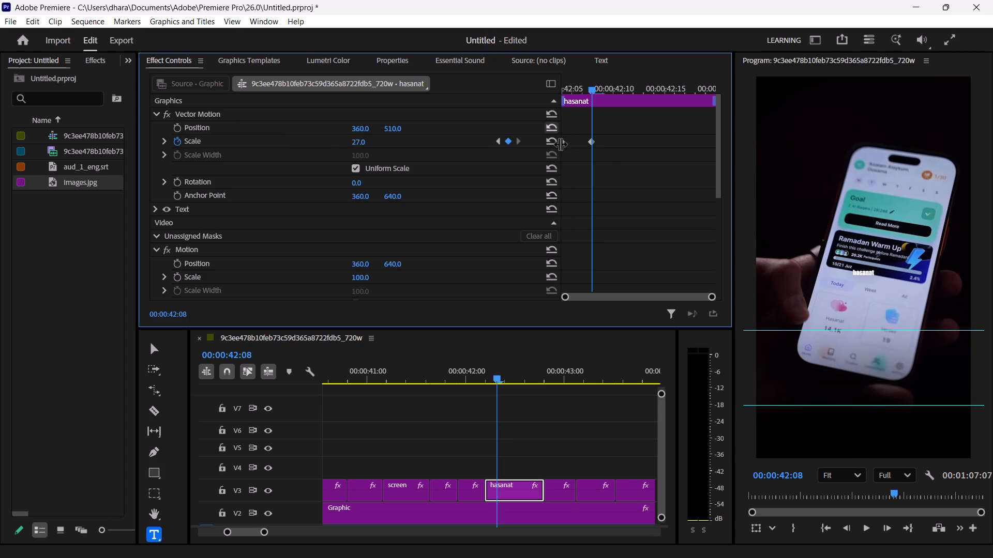
Reset the "hasanat" title's Vector Motion Scale to 100 at the 00:00:42:08 keyframe.
{"action": "left_click", "coordinate": [549, 141]}
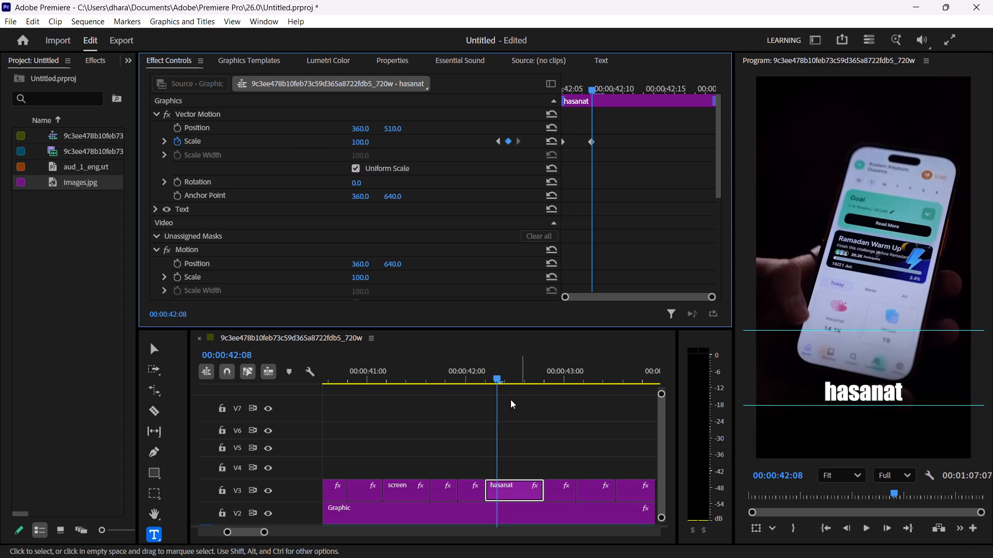
Replay the start of the "hasanat" title, up to about 00:00:42:12, to check its scale animation.
{"action": "left_click_drag", "start_coordinate": [496, 378], "coordinate": [488, 378]}
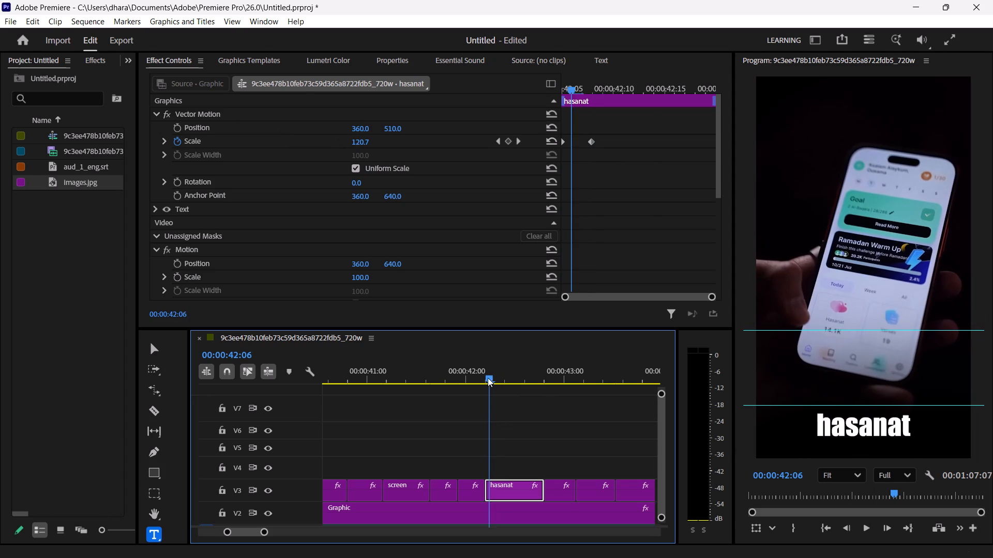
{"action": "left_click_drag", "start_coordinate": [488, 378], "coordinate": [483, 377]}
{"action": "key", "text": "space"}
{"action": "key", "text": "space"}
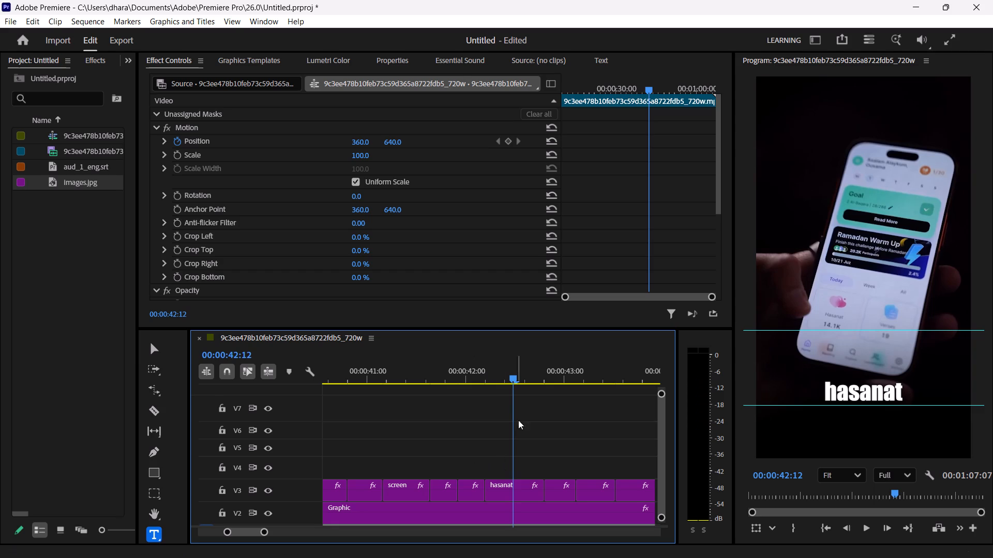
{"action": "left_click_drag", "start_coordinate": [513, 379], "coordinate": [507, 379]}
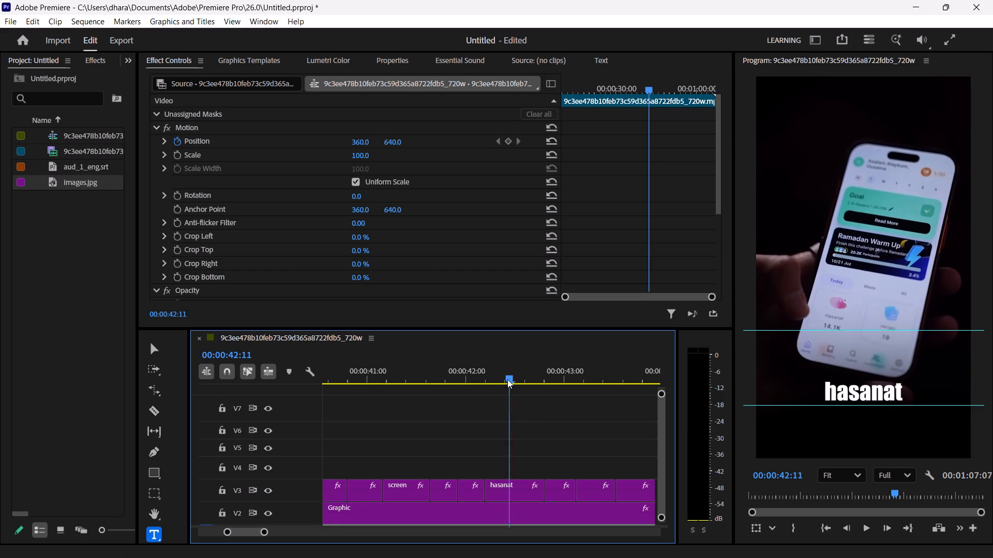
{"action": "left_click_drag", "start_coordinate": [507, 379], "coordinate": [484, 381]}
{"action": "key", "text": "space"}
{"action": "key", "text": "space"}
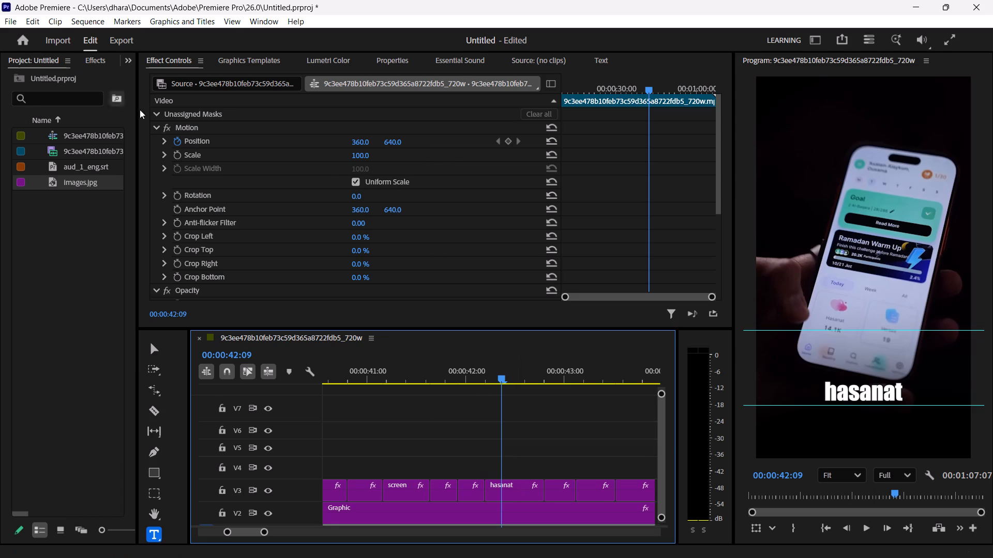
Turn off Position keyframing in the main video clip's Motion effect.
{"action": "left_click", "coordinate": [177, 139]}
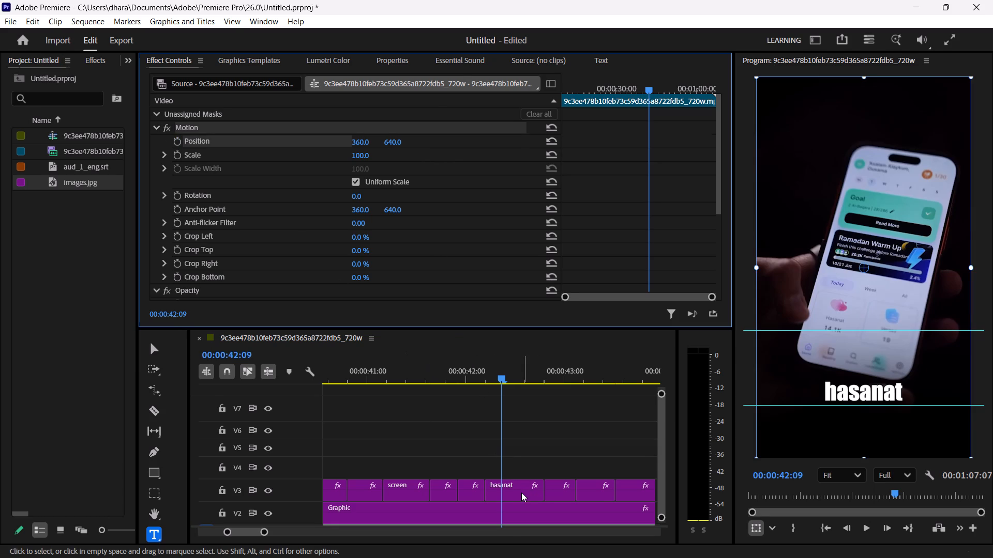
Set both Scale keyframes of the "hasanat" title to Auto Bezier interpolation.
{"action": "left_click", "coordinate": [520, 491]}
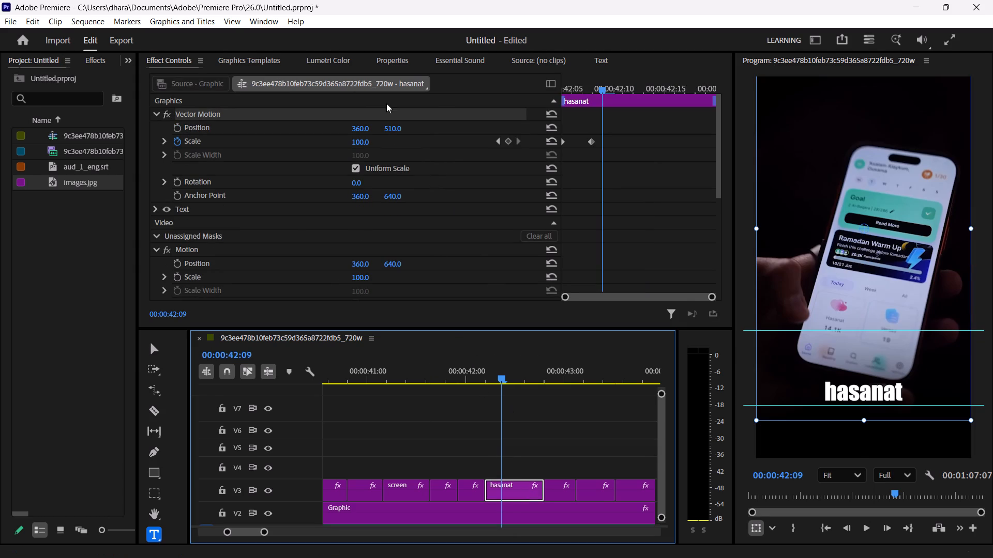
{"action": "left_click_drag", "start_coordinate": [623, 130], "coordinate": [521, 164]}
{"action": "right_click", "coordinate": [591, 144]}
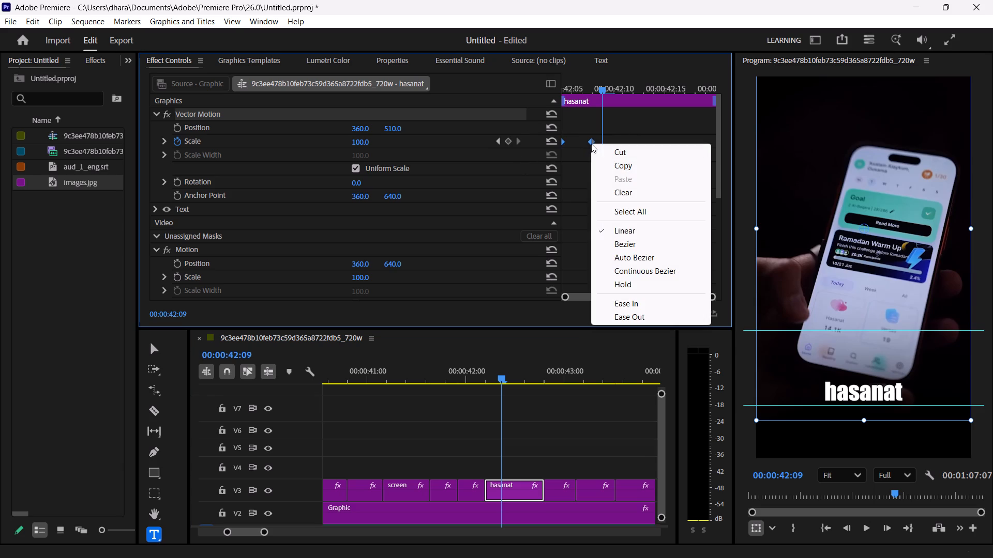
{"action": "left_click", "coordinate": [626, 257]}
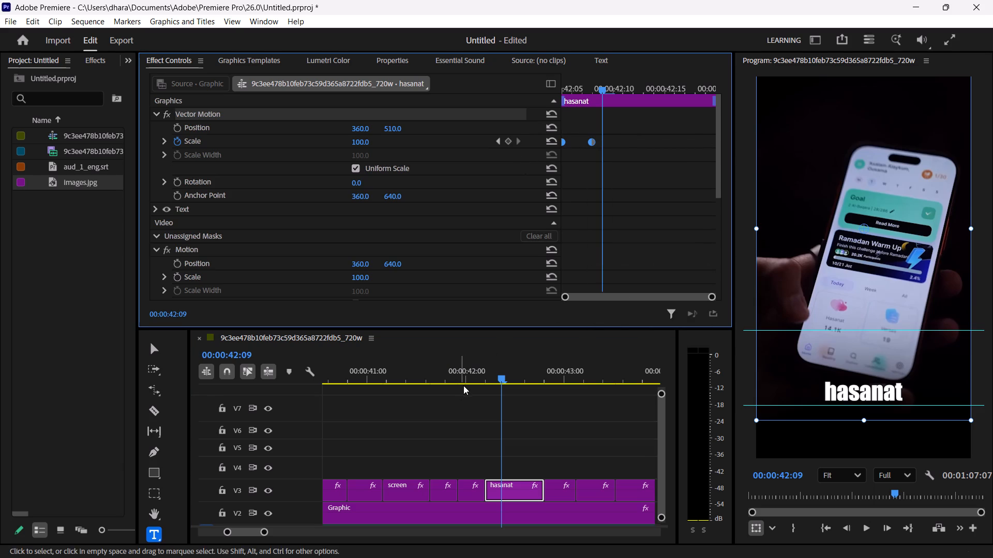
Play back in short bursts from the start of "hasanat" to 00:00:43:03 to check its animation and the following captions.
{"action": "left_click", "coordinate": [479, 376]}
{"action": "key", "text": "space"}
{"action": "key", "text": "space"}
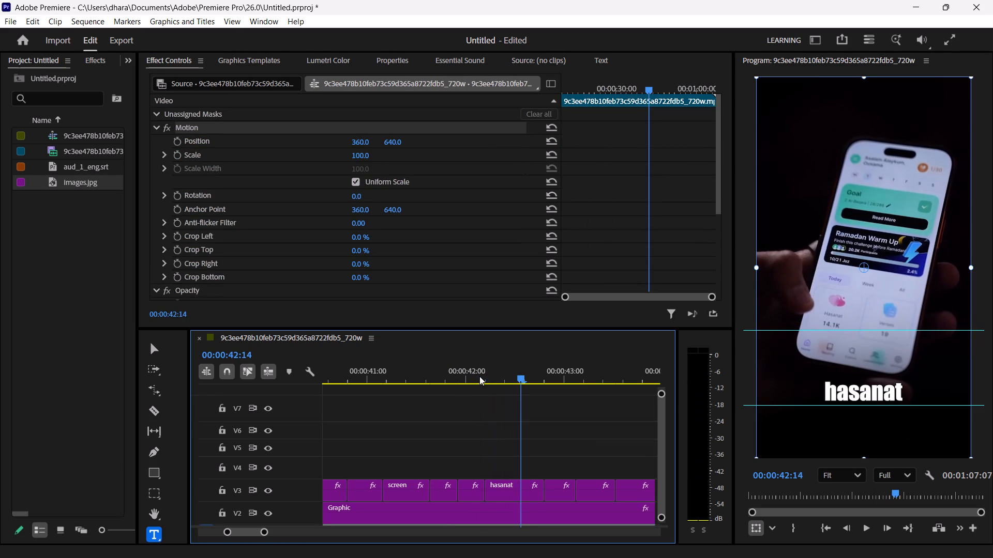
{"action": "key", "text": "space"}
{"action": "key", "text": "space"}
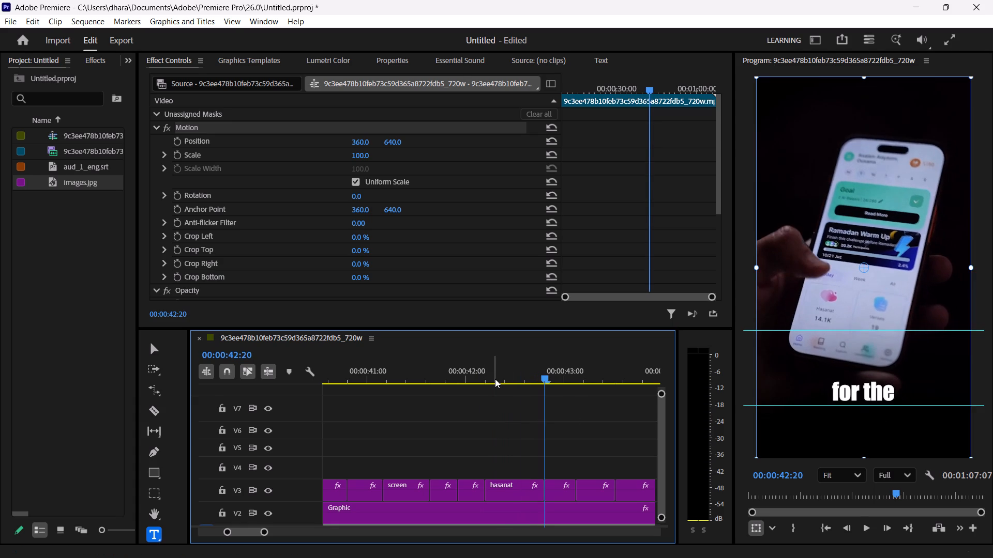
{"action": "key", "text": "space"}
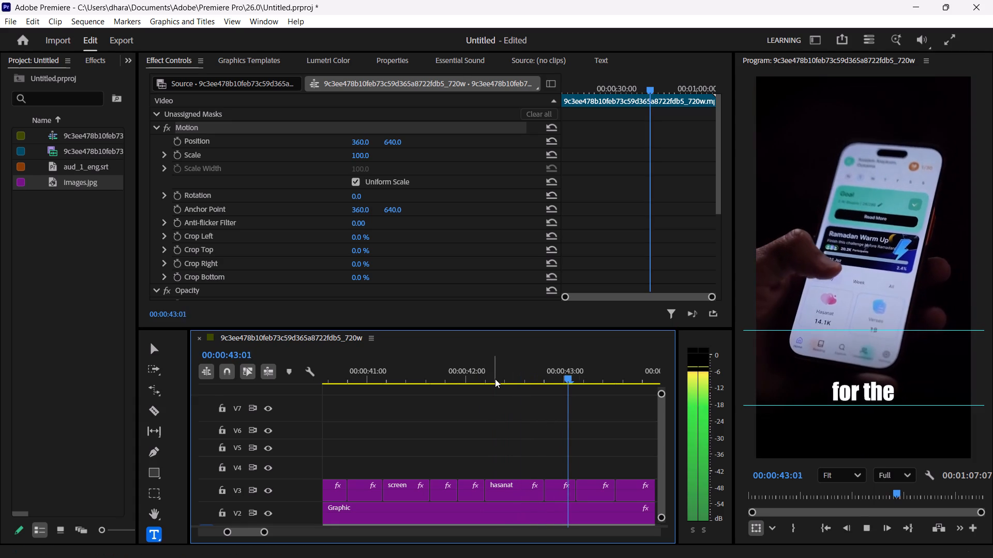
{"action": "key", "text": "space"}
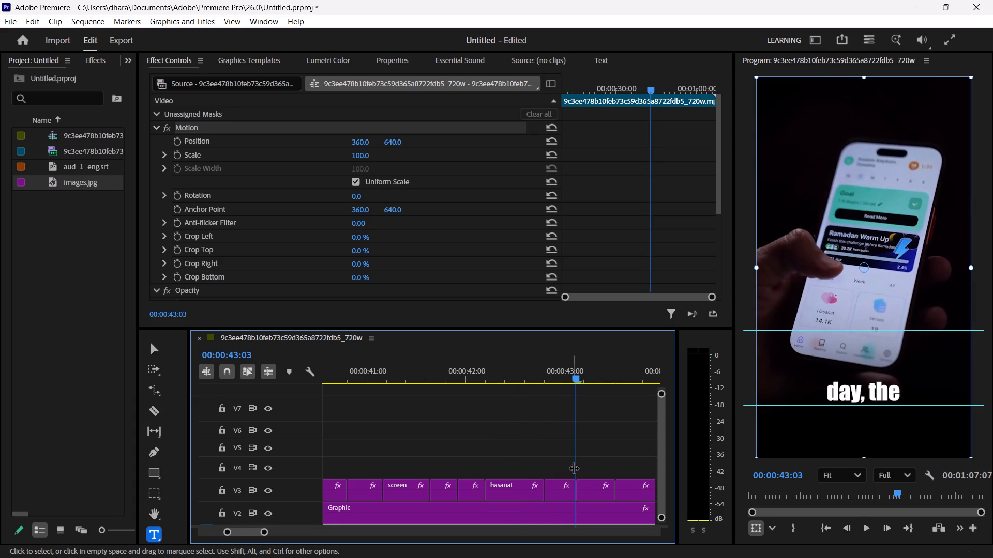
Shorten the text of the "day, the" title at 00:00:43:03 to "day".
{"action": "left_click", "coordinate": [580, 495]}
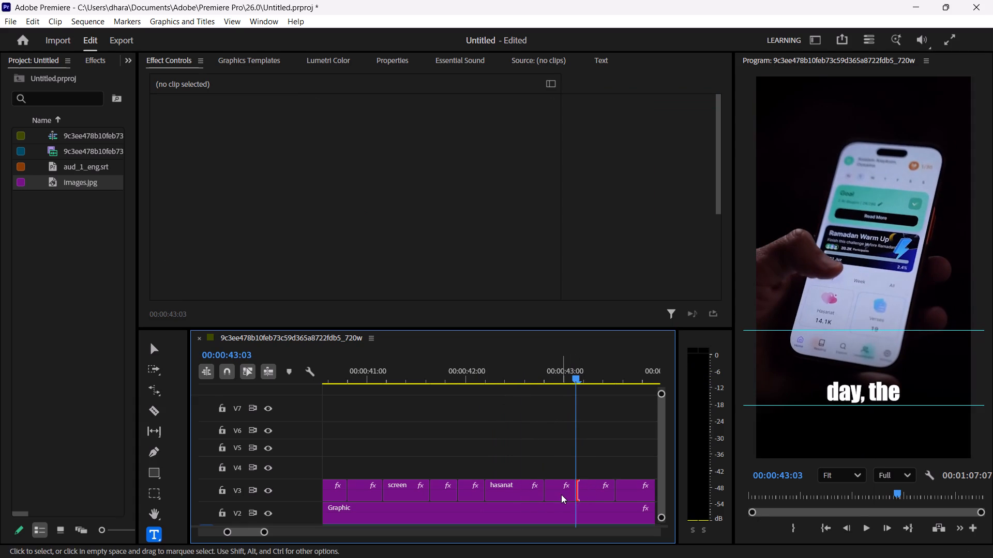
{"action": "left_click", "coordinate": [561, 494]}
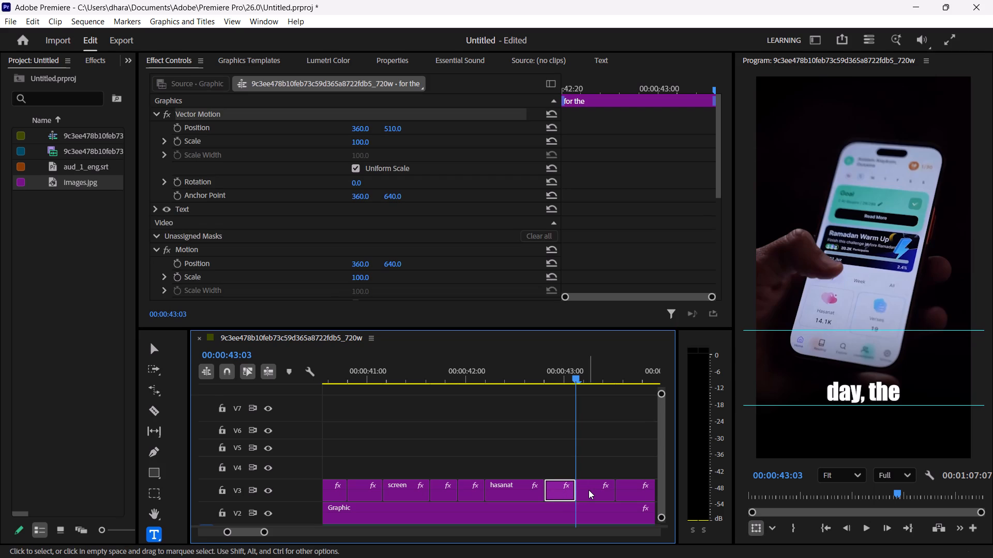
{"action": "left_click", "coordinate": [589, 490]}
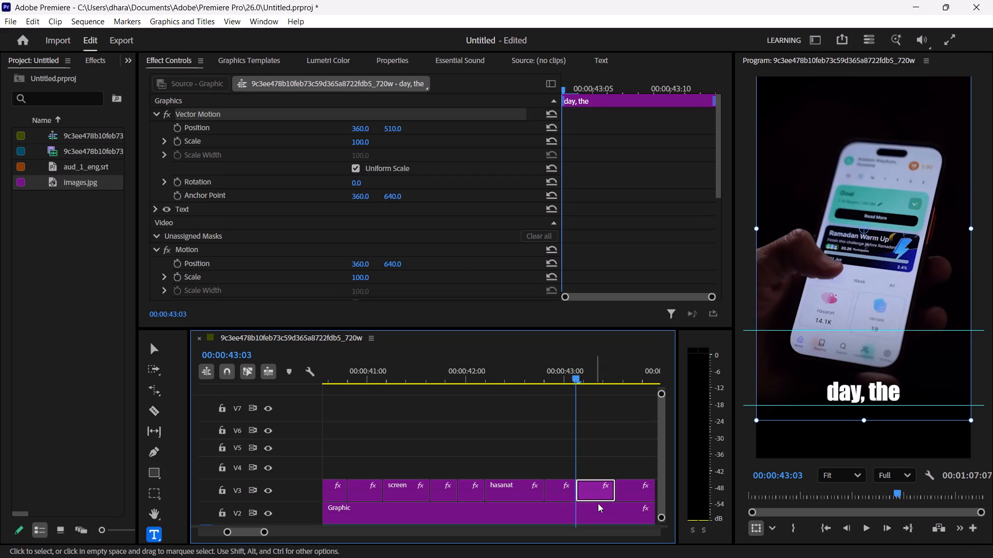
{"action": "double_click", "coordinate": [593, 488]}
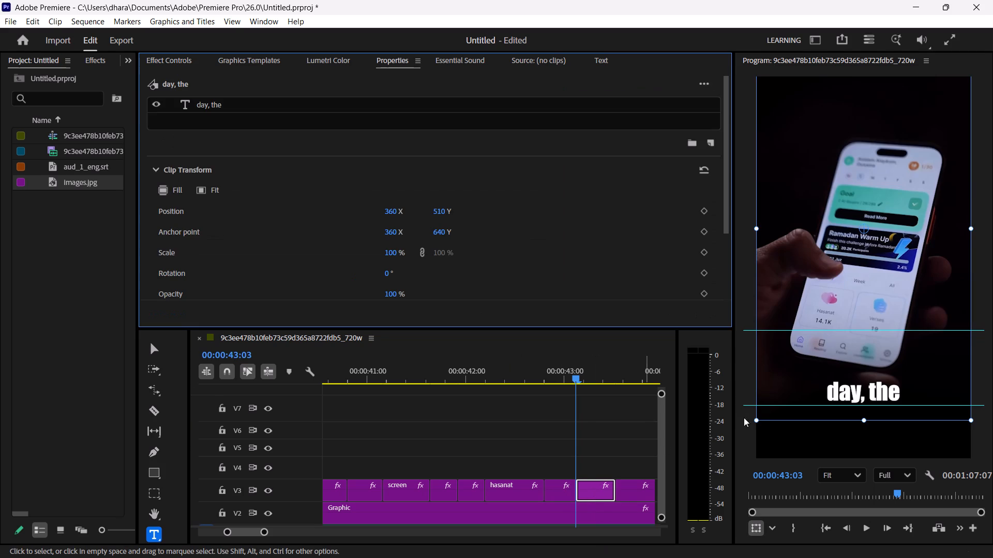
{"action": "left_click", "coordinate": [861, 394]}
{"action": "double_click", "coordinate": [861, 394]}
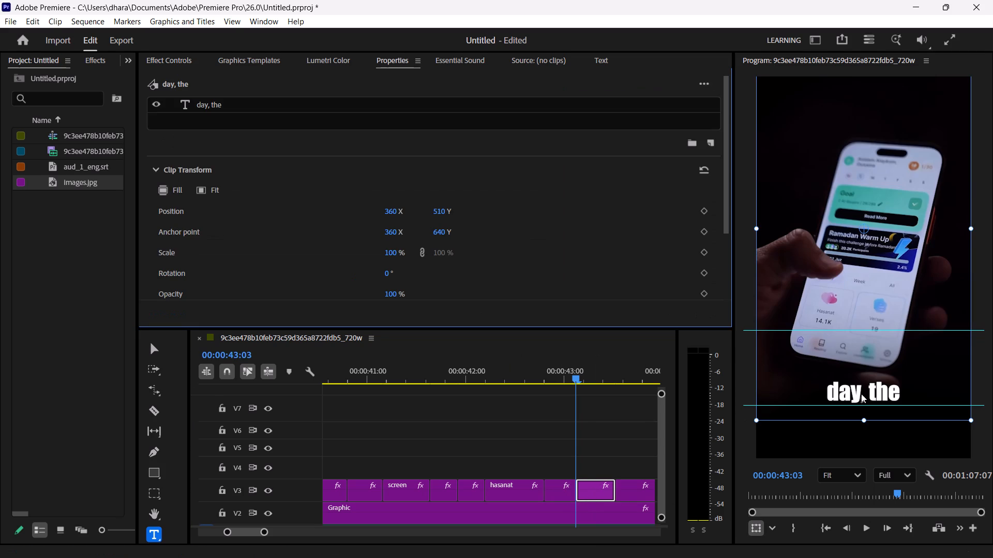
{"action": "left_click_drag", "start_coordinate": [861, 394], "coordinate": [854, 393]}
{"action": "left_click", "coordinate": [854, 393]}
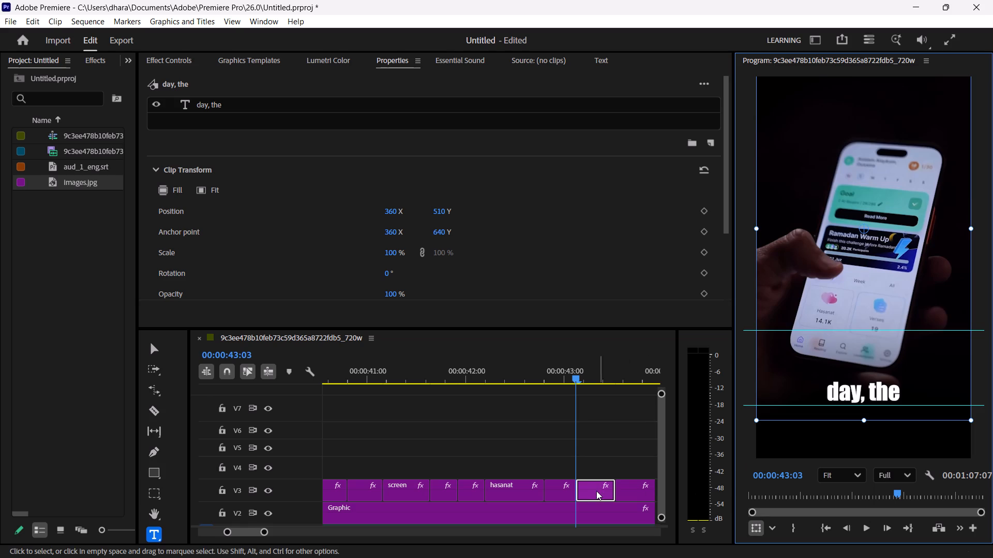
{"action": "left_click", "coordinate": [592, 491]}
{"action": "triple_click", "coordinate": [876, 385]}
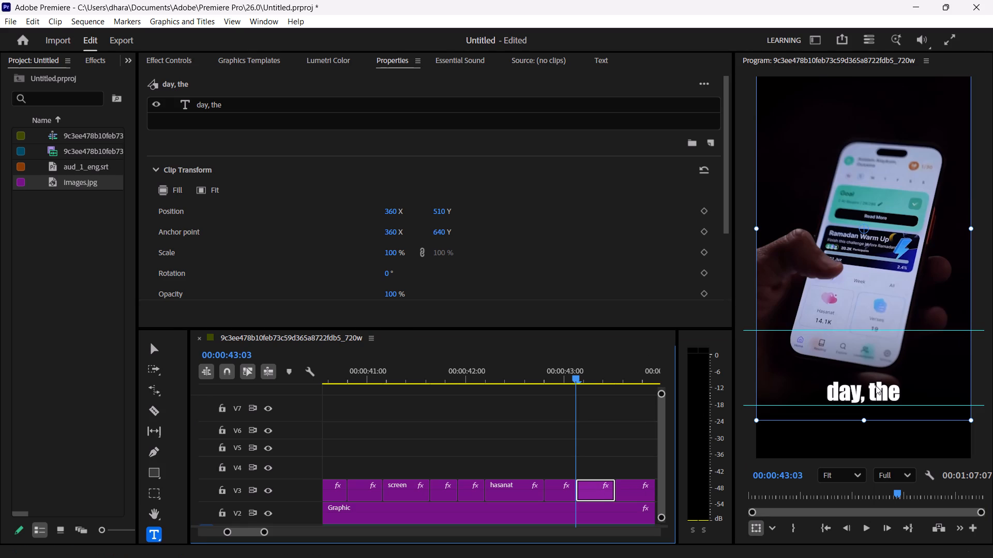
{"action": "left_click", "coordinate": [876, 385]}
{"action": "left_click", "coordinate": [490, 212]}
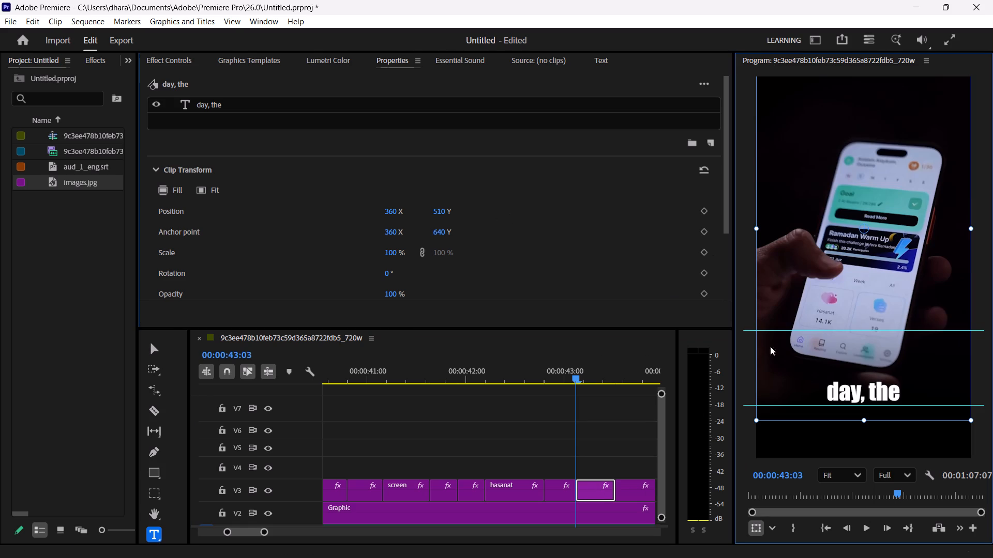
{"action": "left_click", "coordinate": [539, 151]}
{"action": "left_click", "coordinate": [482, 102]}
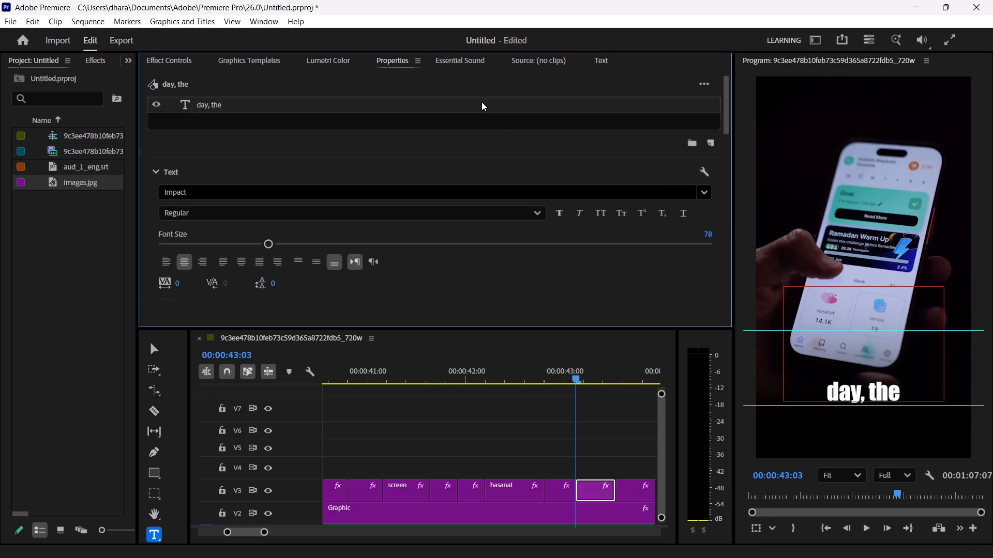
{"action": "left_click", "coordinate": [876, 382]}
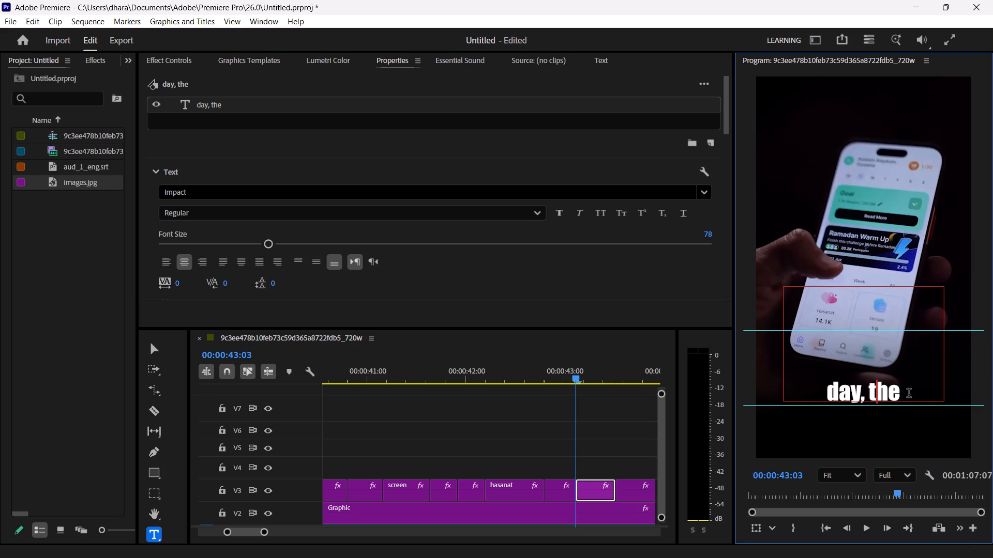
{"action": "key", "text": "Right"}
{"action": "key", "text": "Right"}
{"action": "key", "text": "BackSpace"}
{"action": "key", "text": "BackSpace"}
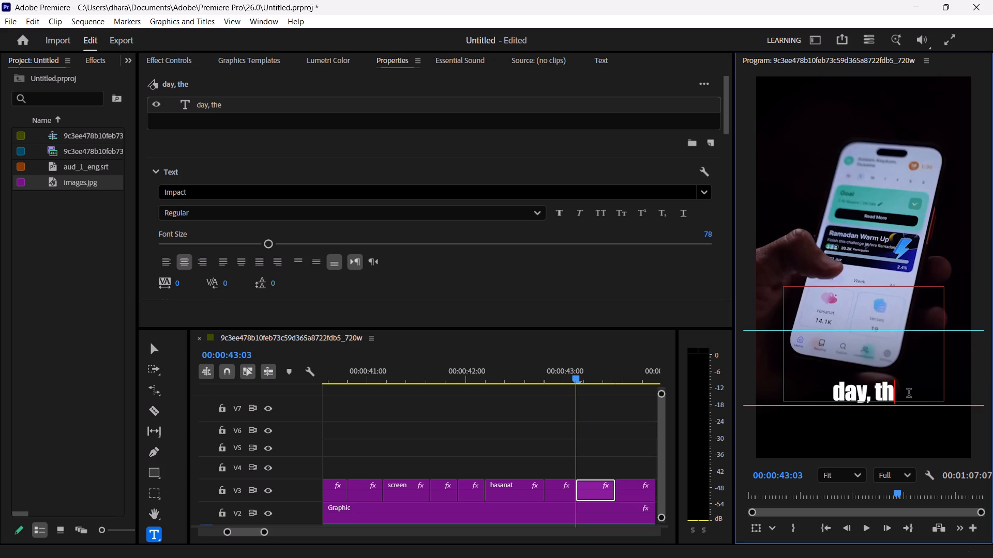
{"action": "key", "text": "BackSpace"}
{"action": "key", "text": "BackSpace"}
{"action": "key", "text": "BackSpace"}
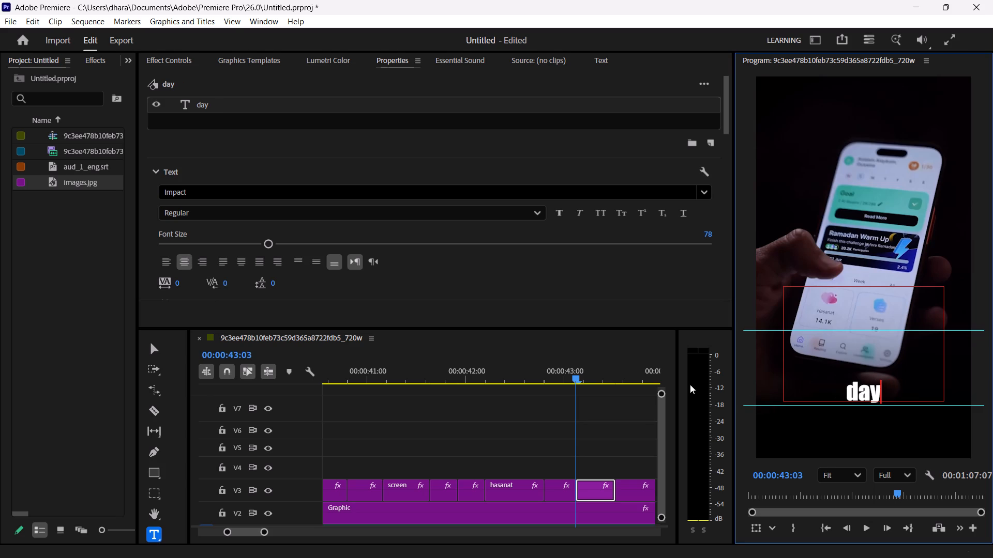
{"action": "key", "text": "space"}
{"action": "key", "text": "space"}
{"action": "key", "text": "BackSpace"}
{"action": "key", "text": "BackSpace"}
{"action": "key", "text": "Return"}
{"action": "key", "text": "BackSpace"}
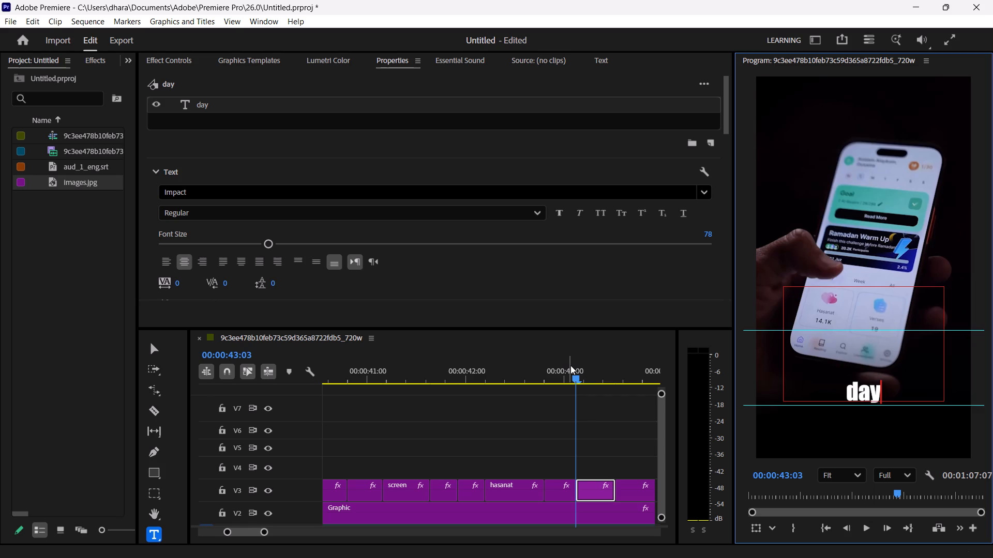
Play back in short bursts from 00:00:43:01 to 00:00:43:17 to compare the "day" and "week, and" captions with the speech.
{"action": "left_click", "coordinate": [570, 377]}
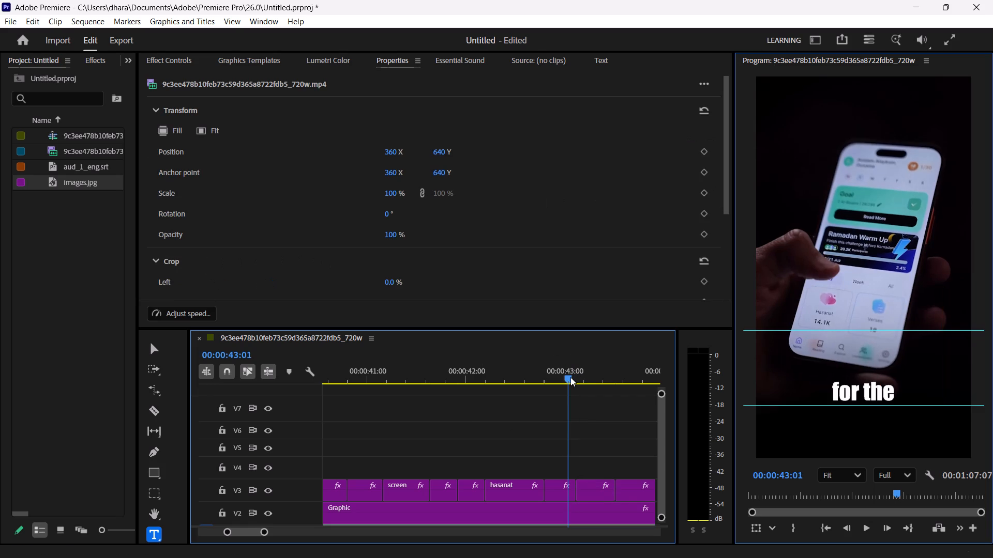
{"action": "key", "text": "space"}
{"action": "key", "text": "space"}
{"action": "key", "text": "space"}
{"action": "key", "text": "space"}
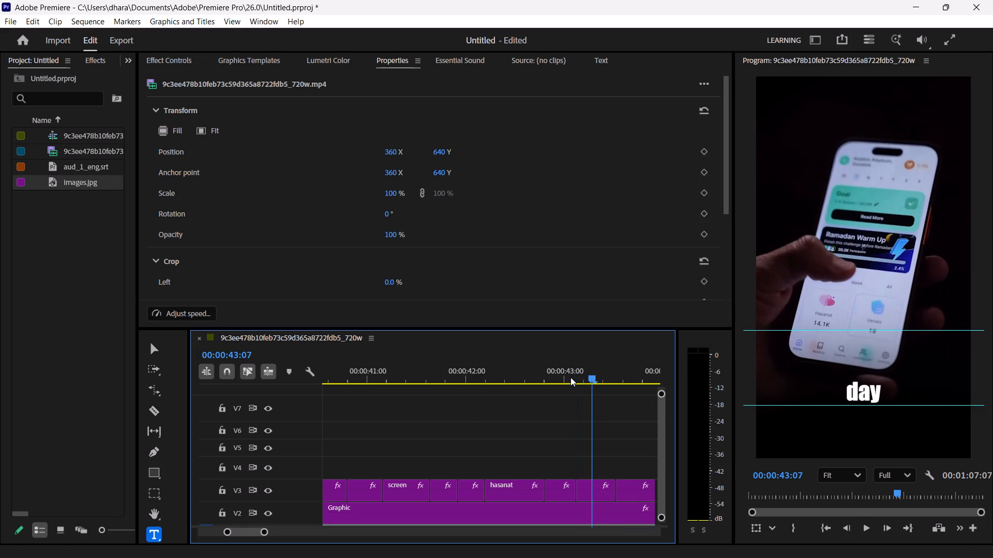
{"action": "key", "text": "space"}
{"action": "key", "text": "space"}
{"action": "key", "text": "space"}
{"action": "key", "text": "space"}
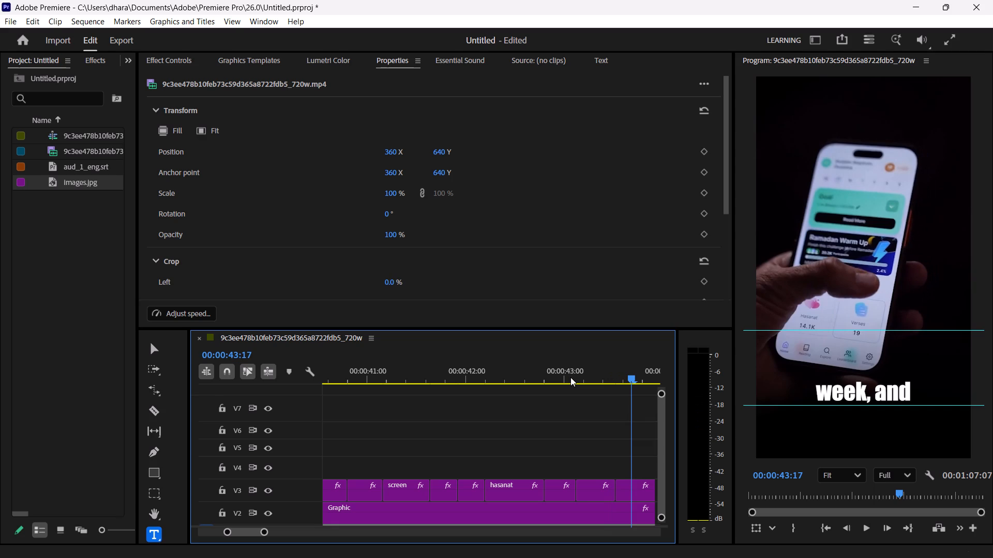
{"action": "left_click_drag", "start_coordinate": [632, 380], "coordinate": [581, 379]}
{"action": "key", "text": "space"}
{"action": "key", "text": "space"}
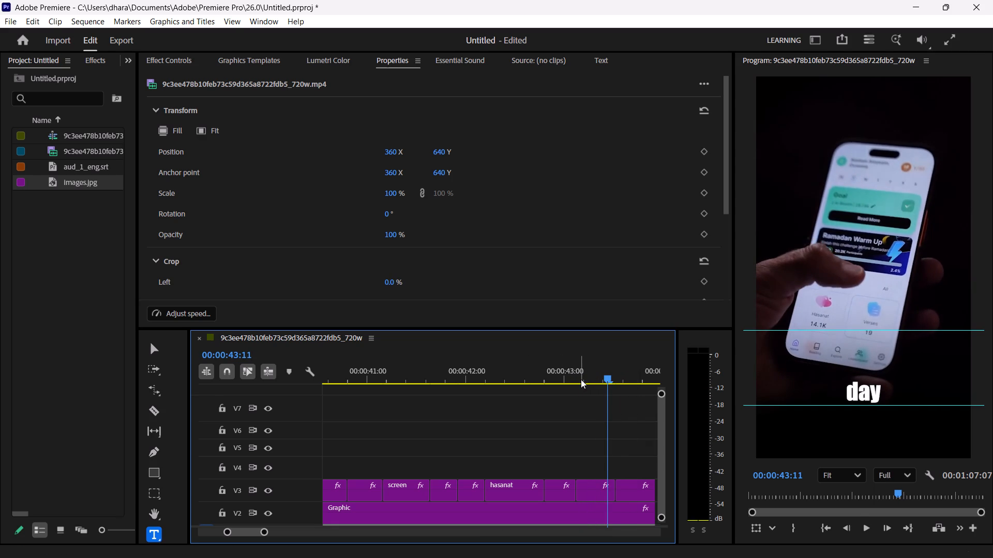
{"action": "key", "text": "space"}
{"action": "key", "text": "space"}
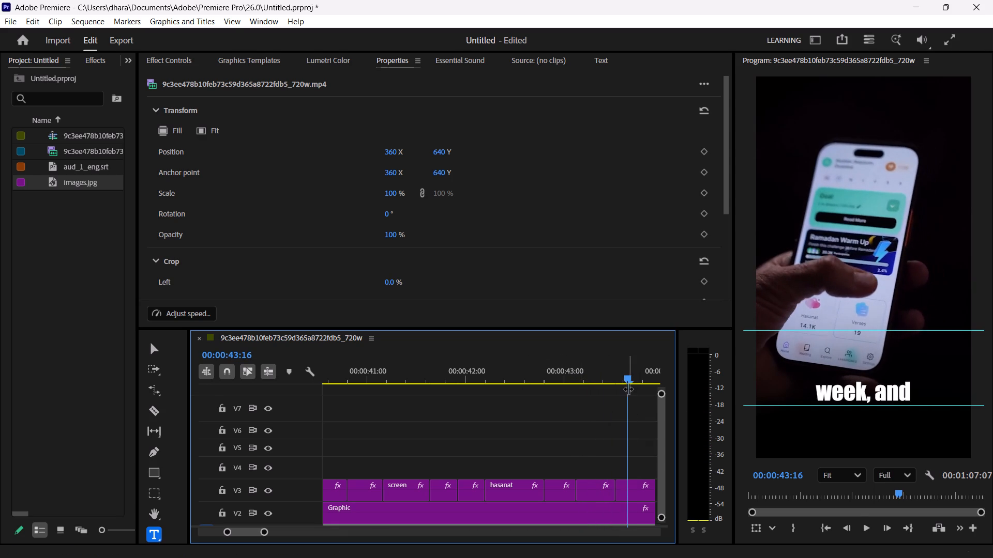
Change the text of the "week, and" title at 00:00:43:14 to "The week".
{"action": "left_click_drag", "start_coordinate": [627, 379], "coordinate": [619, 378]}
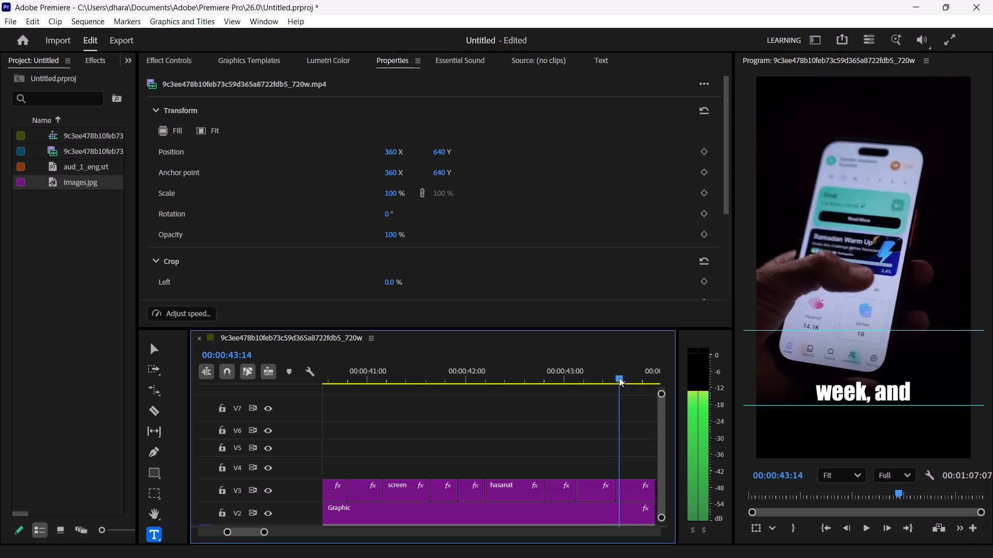
{"action": "left_click", "coordinate": [629, 494]}
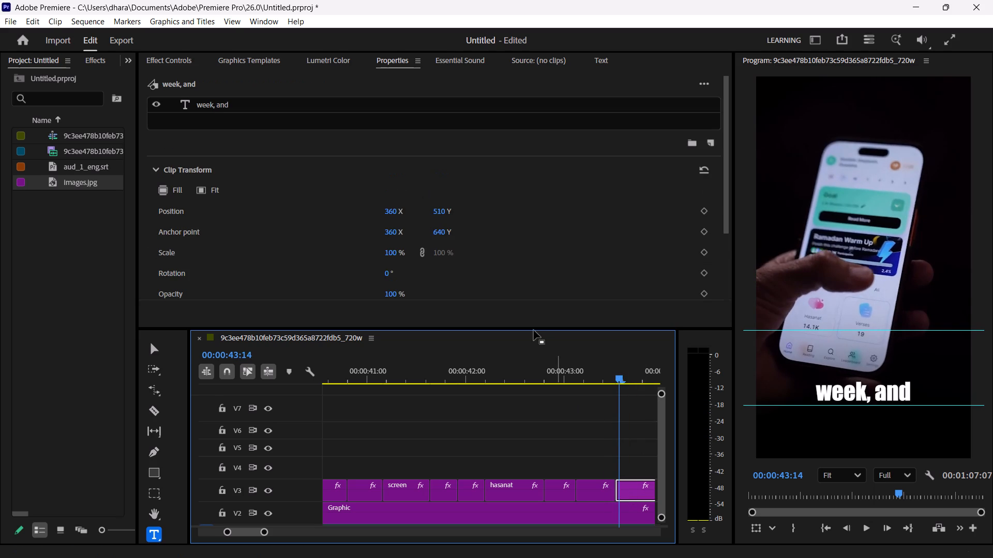
{"action": "left_click", "coordinate": [825, 396]}
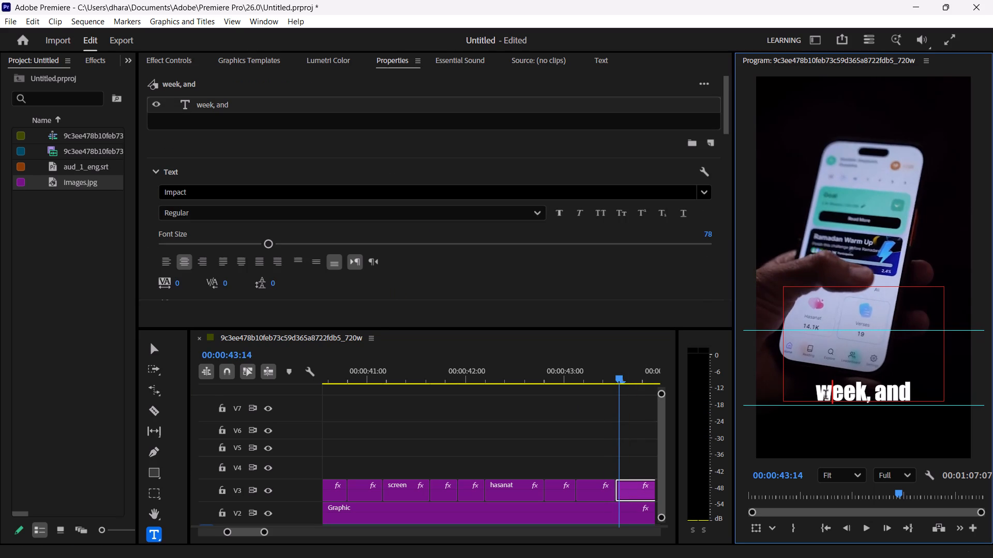
{"action": "key", "text": "Left"}
{"action": "type", "text": "The"}
{"action": "key", "text": "space"}
{"action": "key", "text": "Right"}
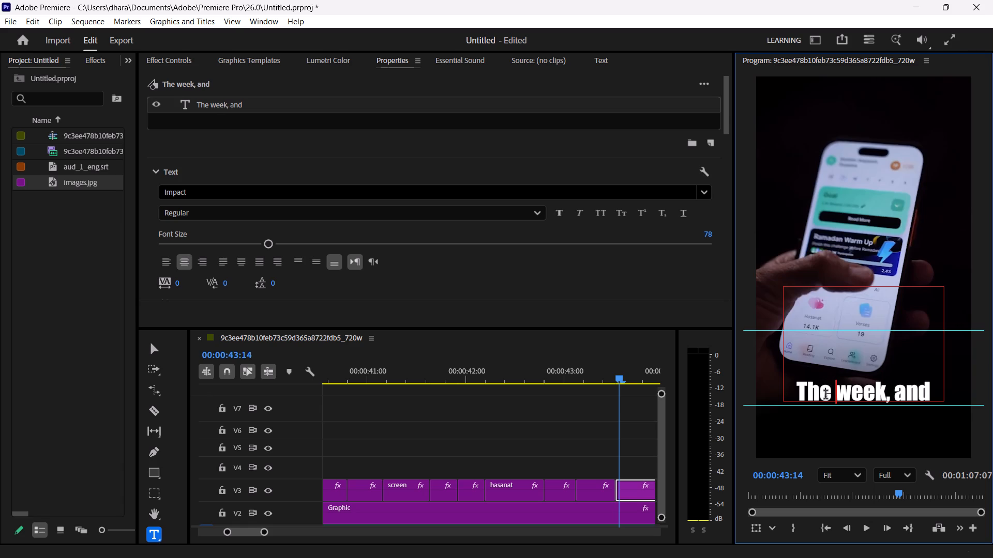
{"action": "key", "text": "Right"}
{"action": "key", "text": "Right"}
{"action": "key", "text": "Right"}
{"action": "key", "text": "Delete"}
{"action": "key", "text": "Delete"}
{"action": "key", "text": "Delete"}
{"action": "key", "text": "Delete"}
{"action": "key", "text": "Delete"}
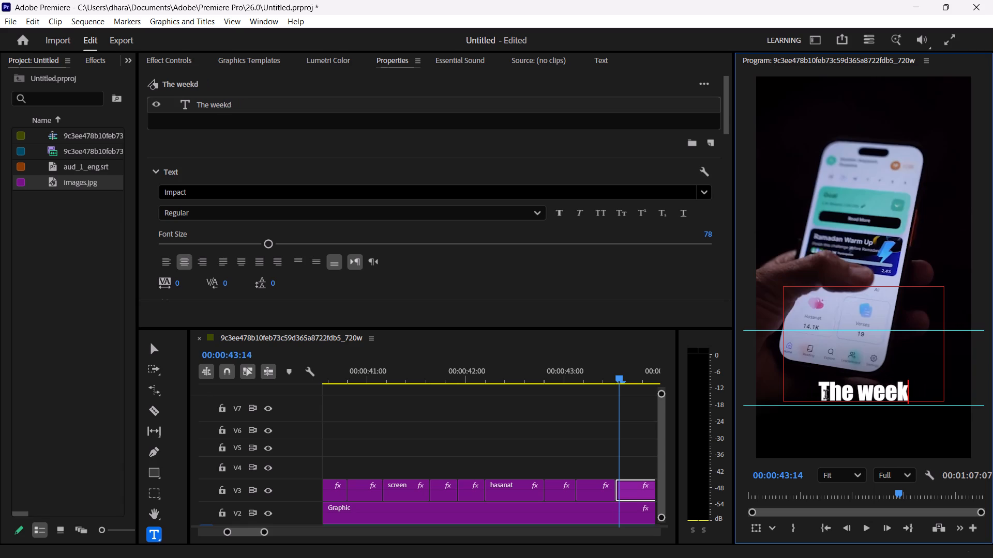
Play back in short bursts from 00:00:42:24 to 00:00:44:11 to compare the "The week" caption with the speech.
{"action": "left_click", "coordinate": [562, 379]}
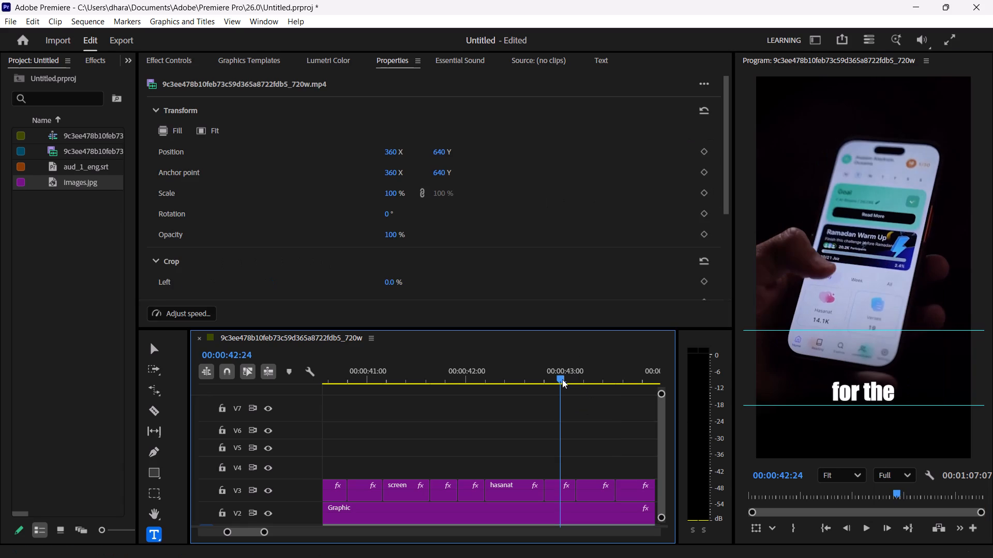
{"action": "key", "text": "space"}
{"action": "key", "text": "space"}
{"action": "key", "text": "space"}
{"action": "key", "text": "space"}
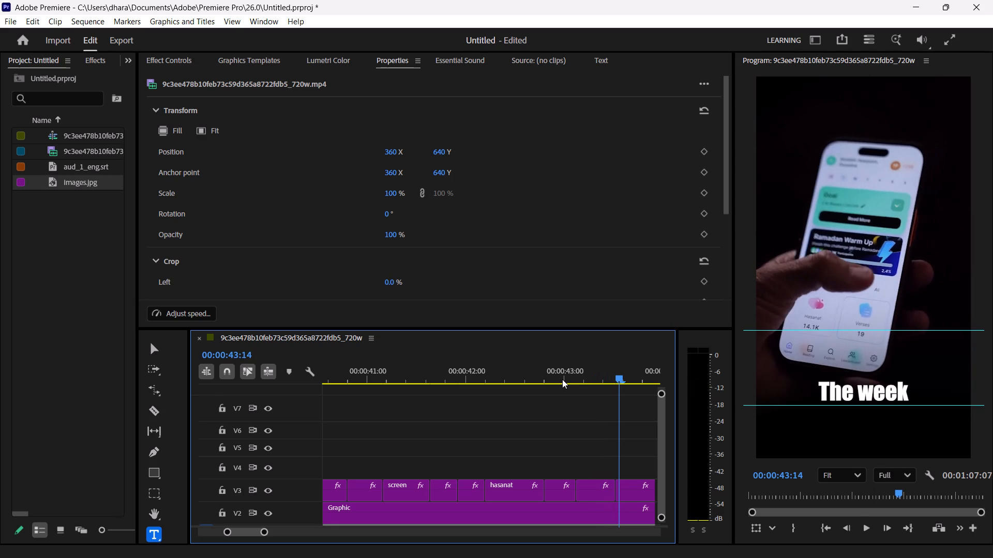
{"action": "key", "text": "space"}
{"action": "key", "text": "space"}
{"action": "key", "text": "space"}
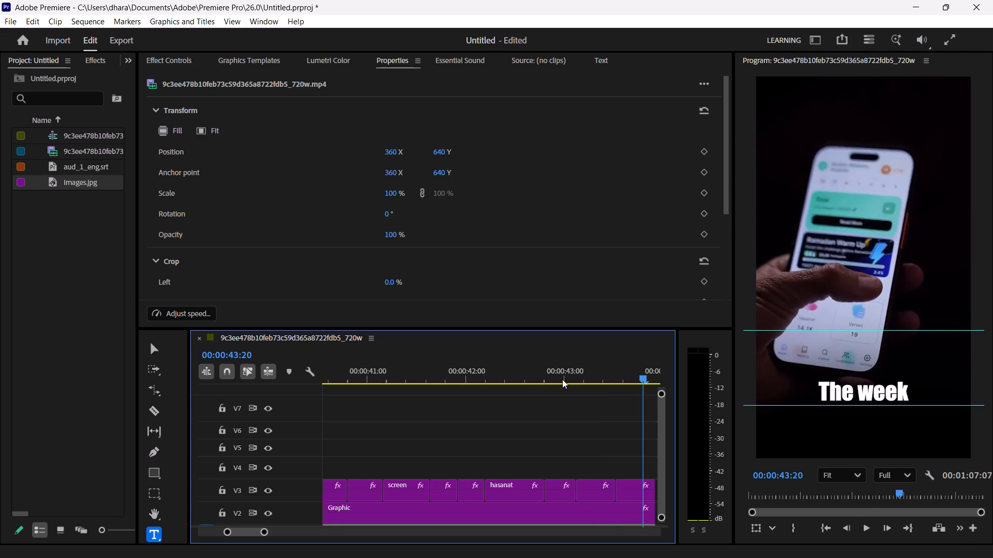
{"action": "key", "text": "space"}
{"action": "key", "text": "space"}
{"action": "key", "text": "space"}
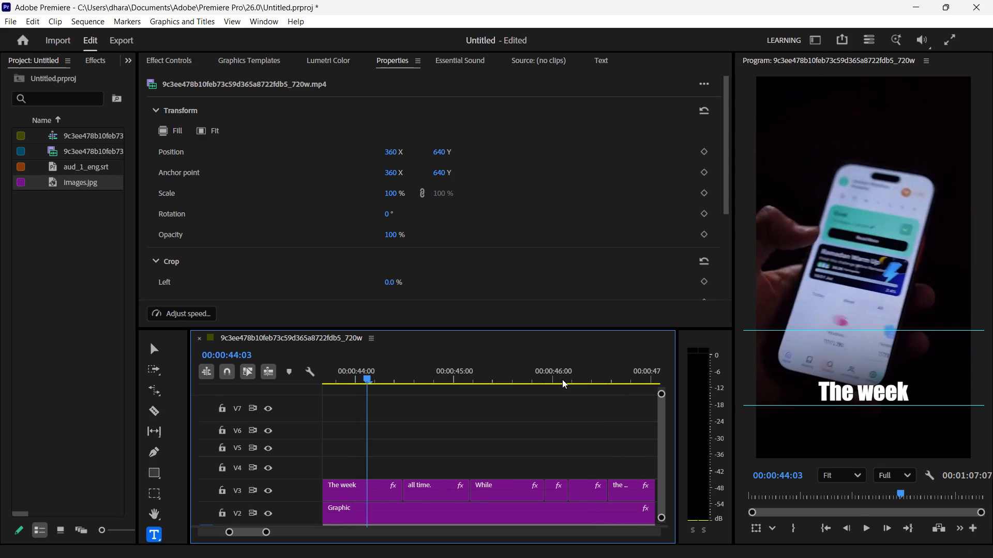
{"action": "key", "text": "space"}
{"action": "key", "text": "space"}
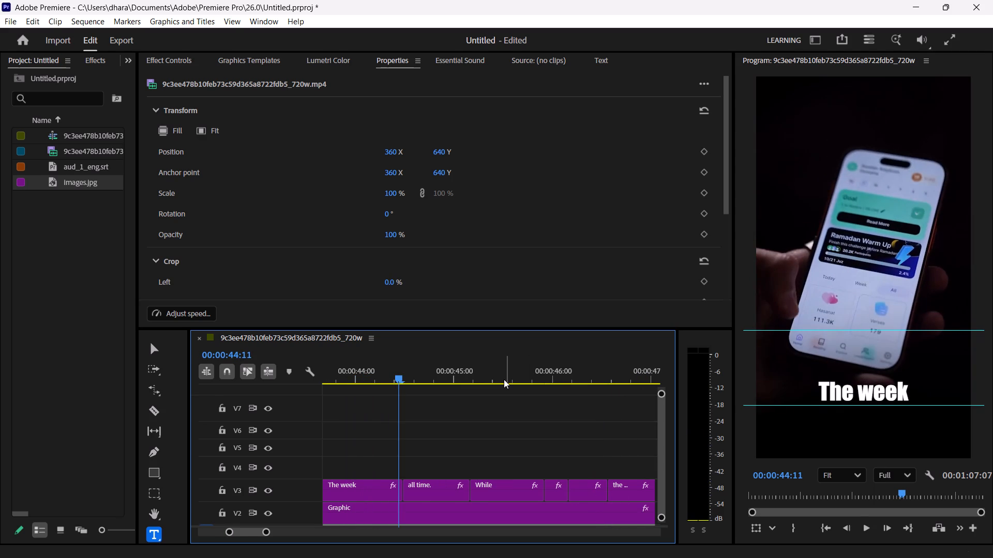
Find where "and" is spoken and split the "The week" title on V3 at 00:00:44:07.
{"action": "key", "text": "Left"}
{"action": "key", "text": "Left"}
{"action": "key", "text": "Left"}
{"action": "key", "text": "Left"}
{"action": "key", "text": "Left"}
{"action": "key", "text": "Left"}
{"action": "key", "text": "Left"}
{"action": "key", "text": "Left"}
{"action": "key", "text": "Left"}
{"action": "key", "text": "Right"}
{"action": "key", "text": "Right"}
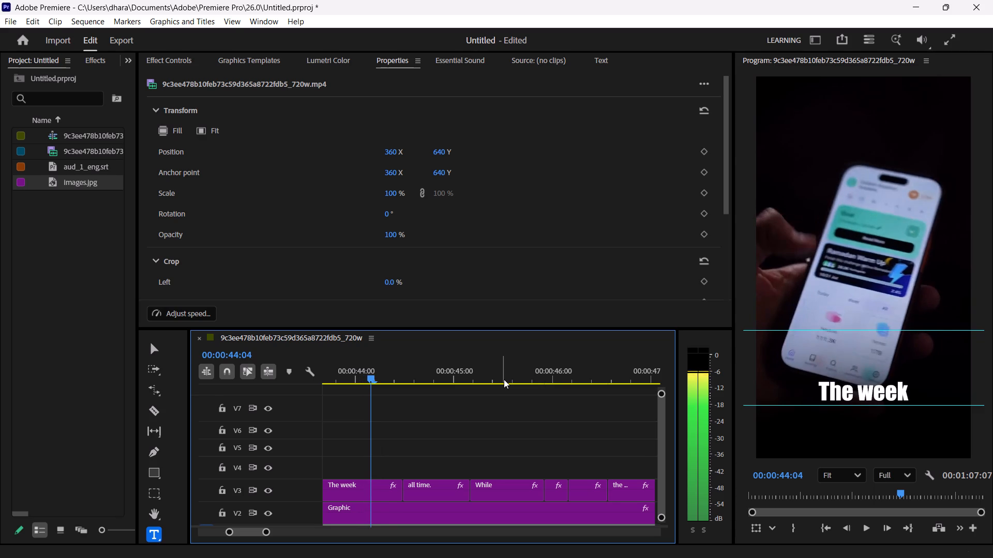
{"action": "key", "text": "space"}
{"action": "key", "text": "space"}
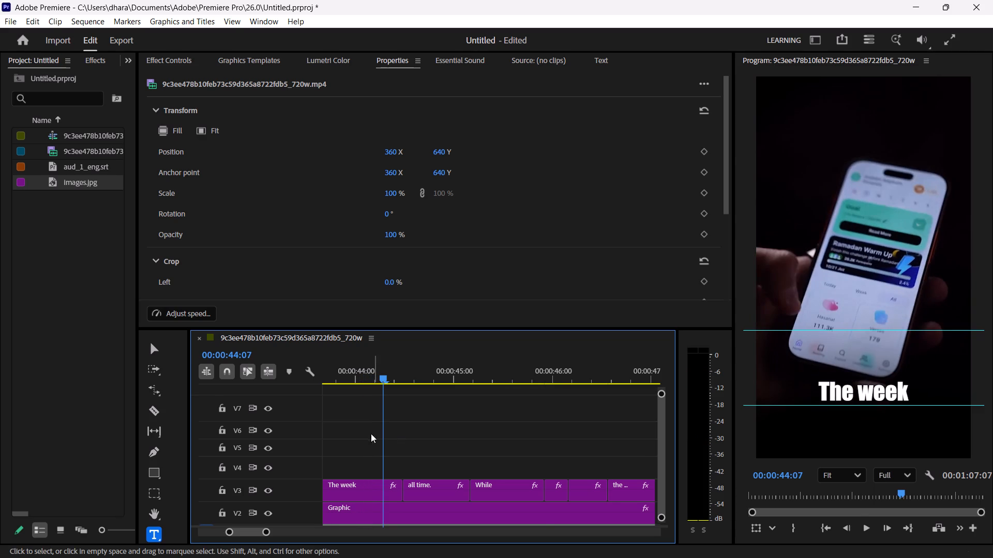
{"action": "left_click", "coordinate": [149, 410]}
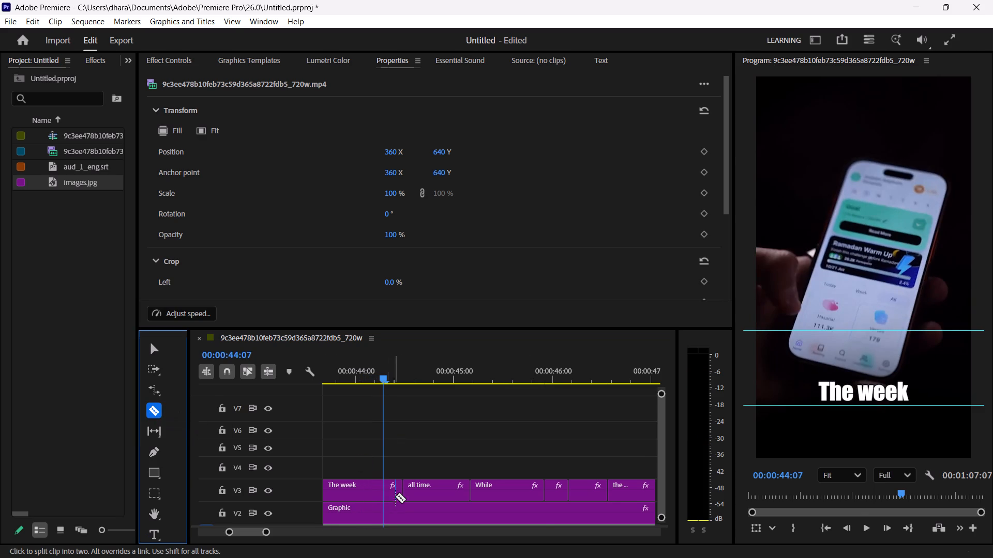
{"action": "left_click", "coordinate": [383, 495]}
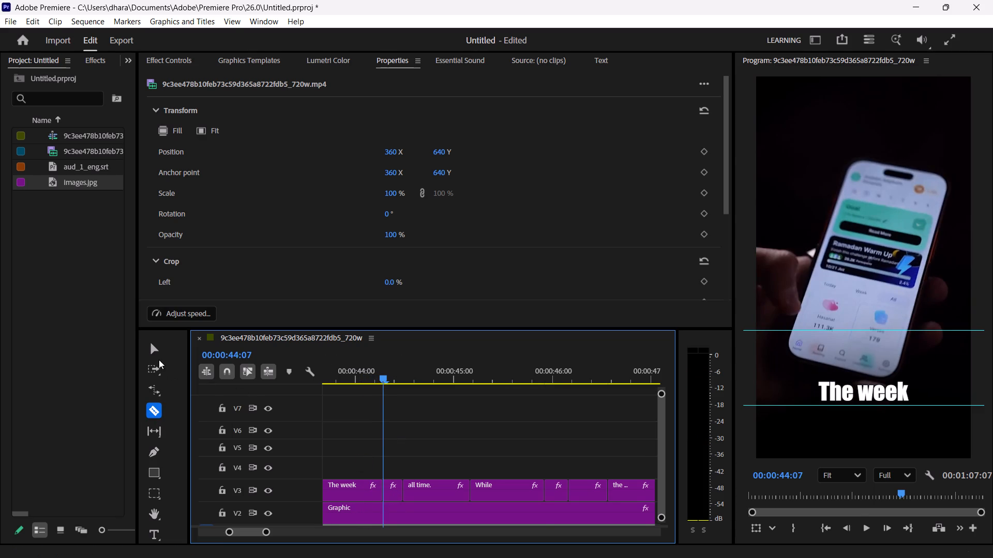
Replace the text of the short title segment after the 00:00:44:07 cut with "and".
{"action": "left_click", "coordinate": [157, 357]}
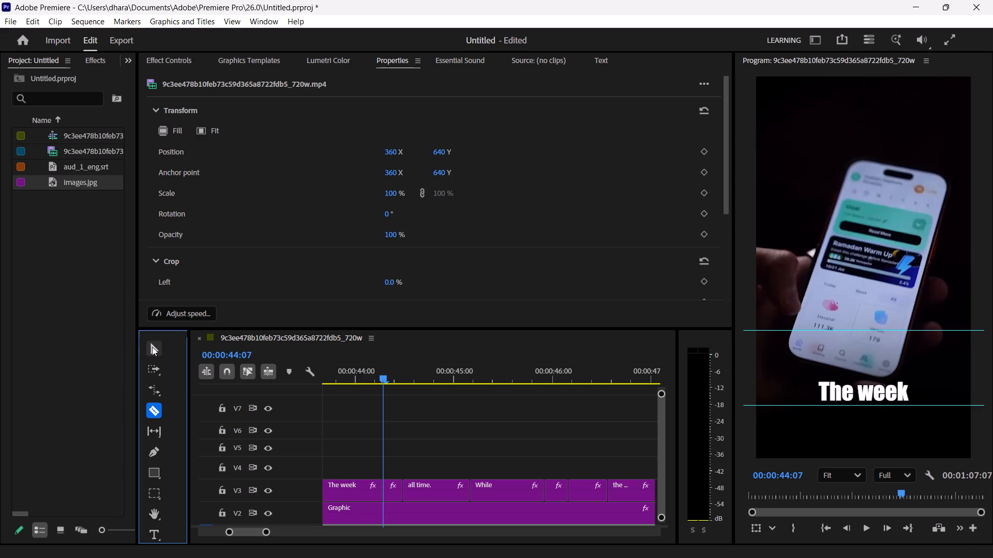
{"action": "left_click", "coordinate": [152, 347]}
{"action": "left_click", "coordinate": [392, 492]}
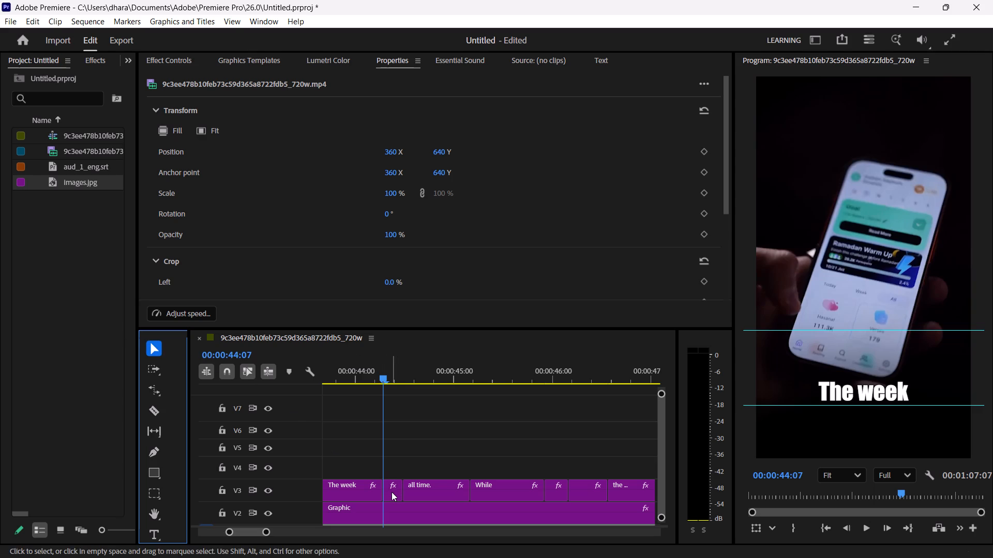
{"action": "key", "text": "Right"}
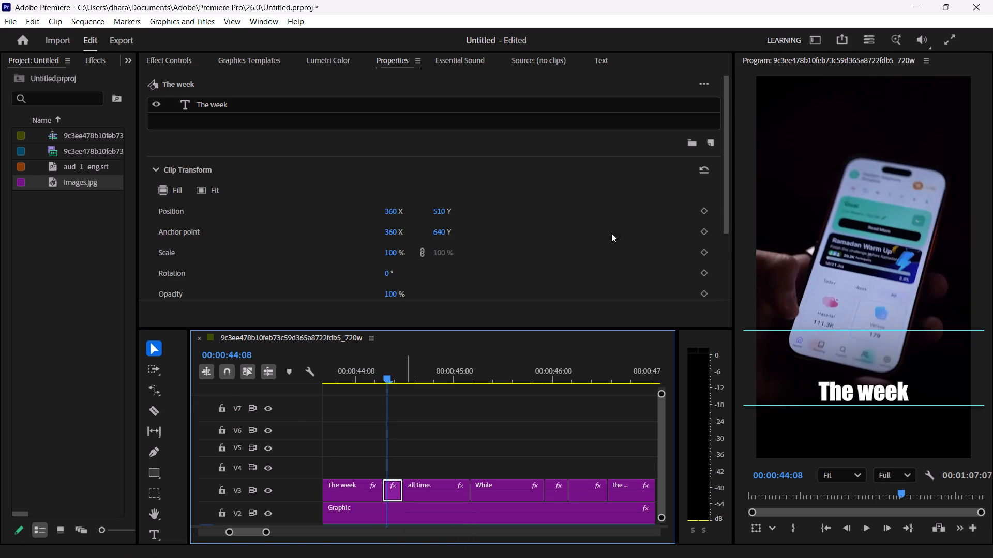
{"action": "left_click", "coordinate": [870, 393]}
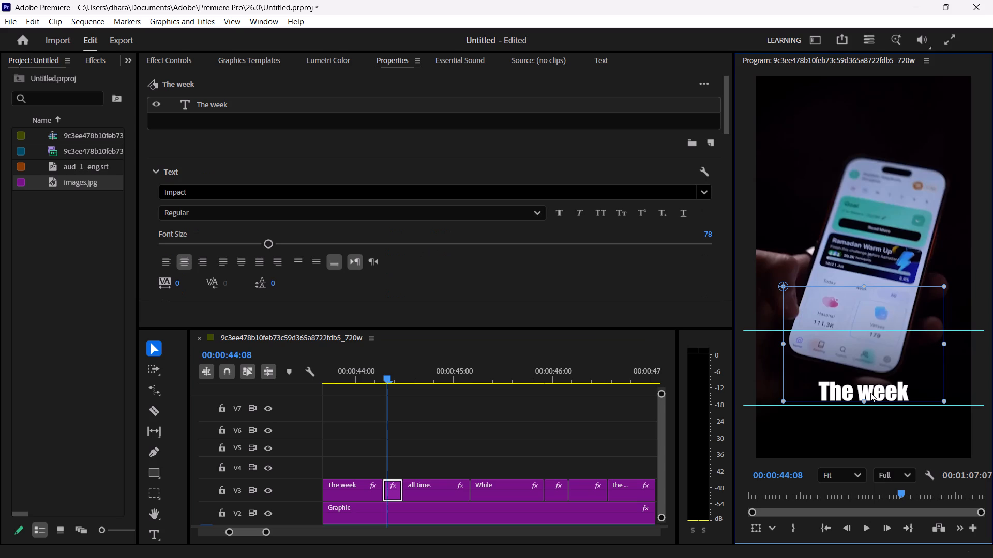
{"action": "double_click", "coordinate": [870, 393]}
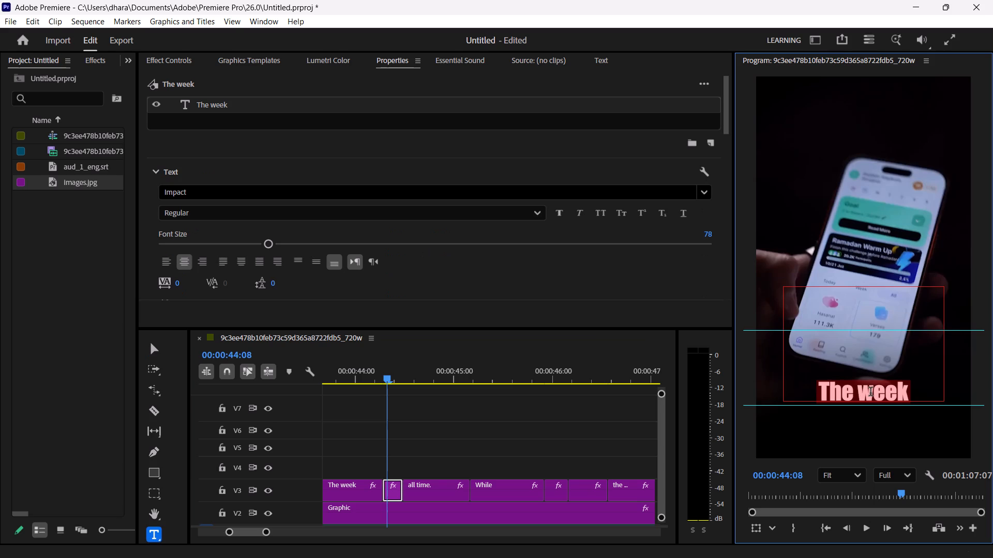
{"action": "type", "text": "and"}
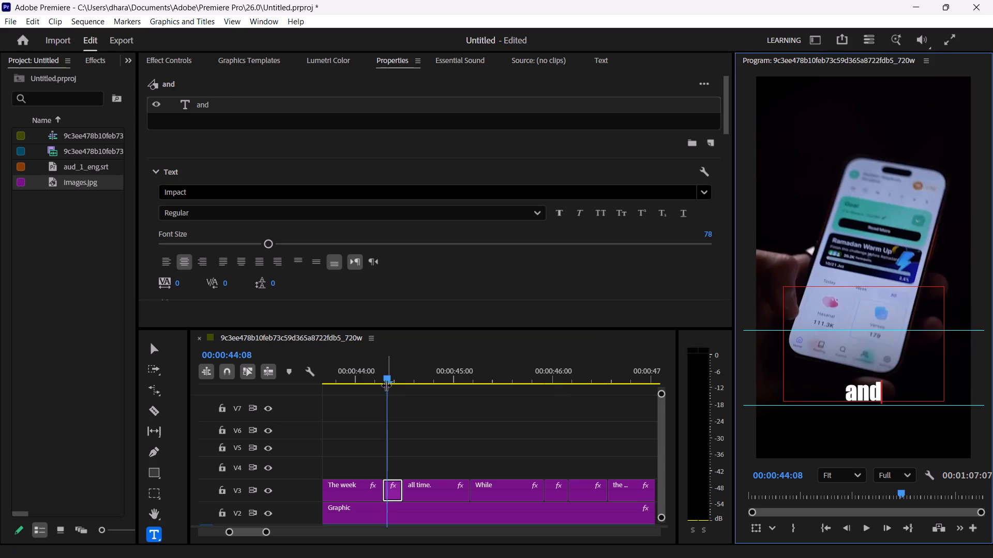
Play back from the "The week" title to 00:00:45:01 to check the "and" and "all time." captions against the speech.
{"action": "left_click_drag", "start_coordinate": [387, 377], "coordinate": [338, 375]}
{"action": "key", "text": "space"}
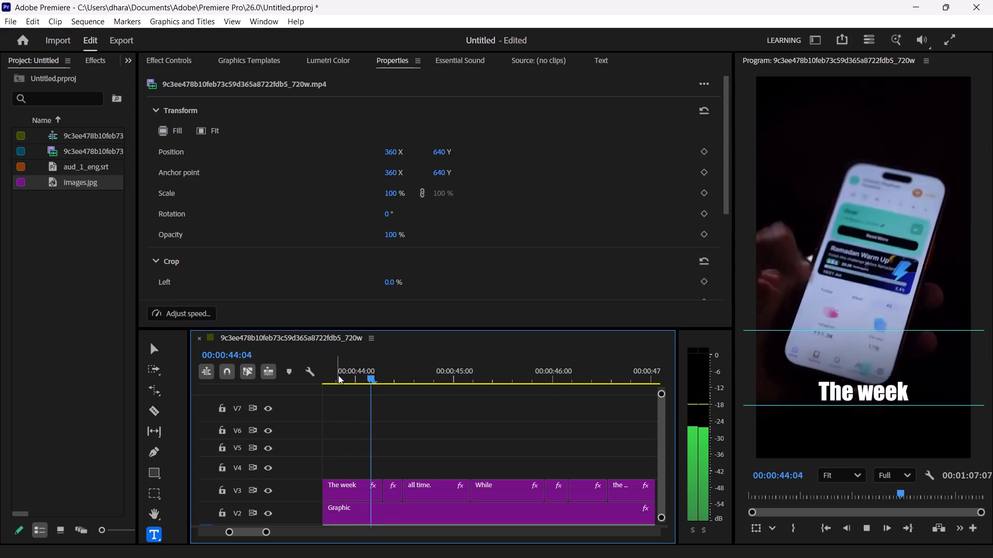
{"action": "key", "text": "space"}
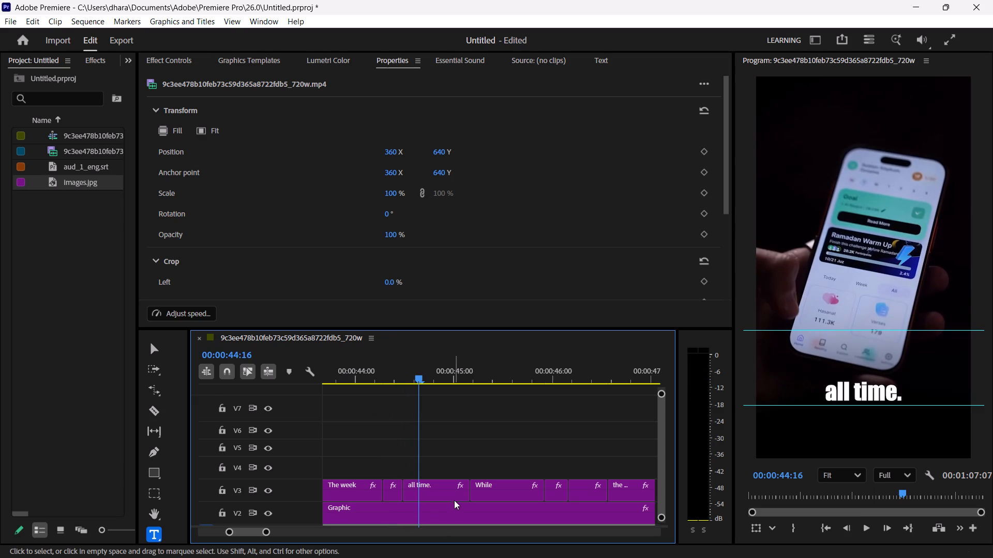
{"action": "left_click", "coordinate": [450, 494]}
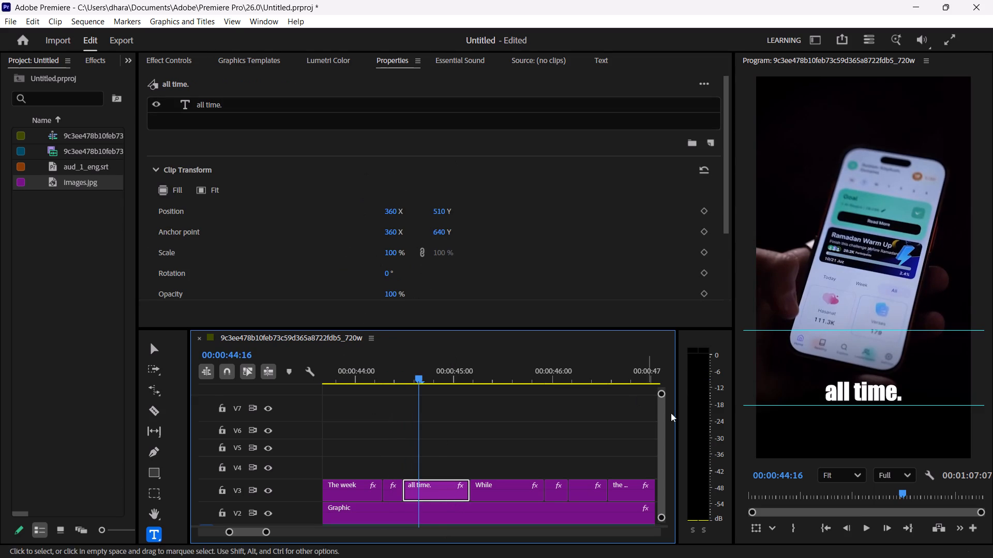
{"action": "key", "text": "space"}
{"action": "key", "text": "space"}
{"action": "key", "text": "space"}
{"action": "key", "text": "space"}
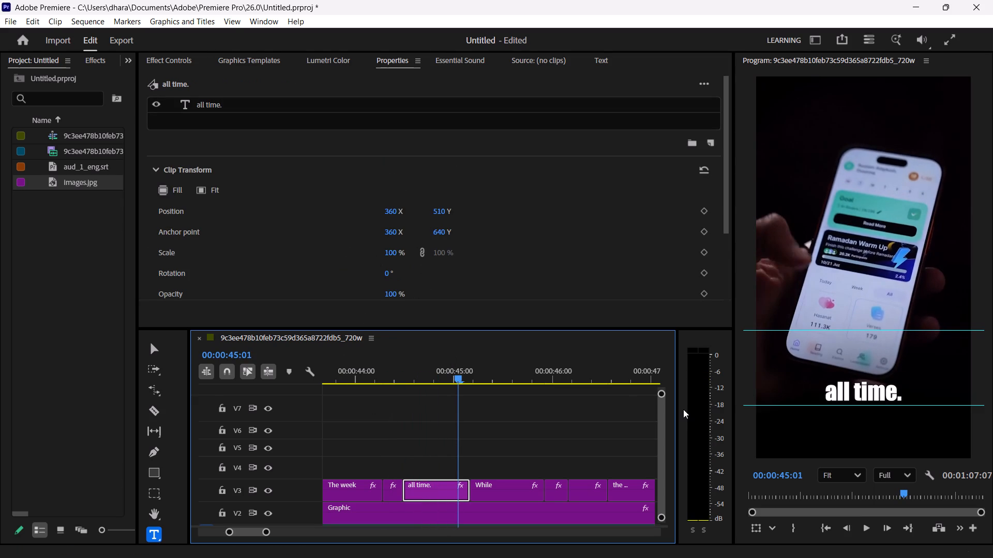
Replay the speech from 00:00:44:09 and split the "all time." title on V3 at 00:00:44:21.
{"action": "key", "text": "Left"}
{"action": "key", "text": "Left"}
{"action": "key", "text": "Left"}
{"action": "key", "text": "Left"}
{"action": "key", "text": "Left"}
{"action": "key", "text": "Left"}
{"action": "key", "text": "Left"}
{"action": "key", "text": "Left"}
{"action": "key", "text": "Left"}
{"action": "key", "text": "Left"}
{"action": "key", "text": "Left"}
{"action": "key", "text": "Left"}
{"action": "key", "text": "Left"}
{"action": "key", "text": "Left"}
{"action": "key", "text": "Left"}
{"action": "key", "text": "Left"}
{"action": "key", "text": "Left"}
{"action": "key", "text": "Left"}
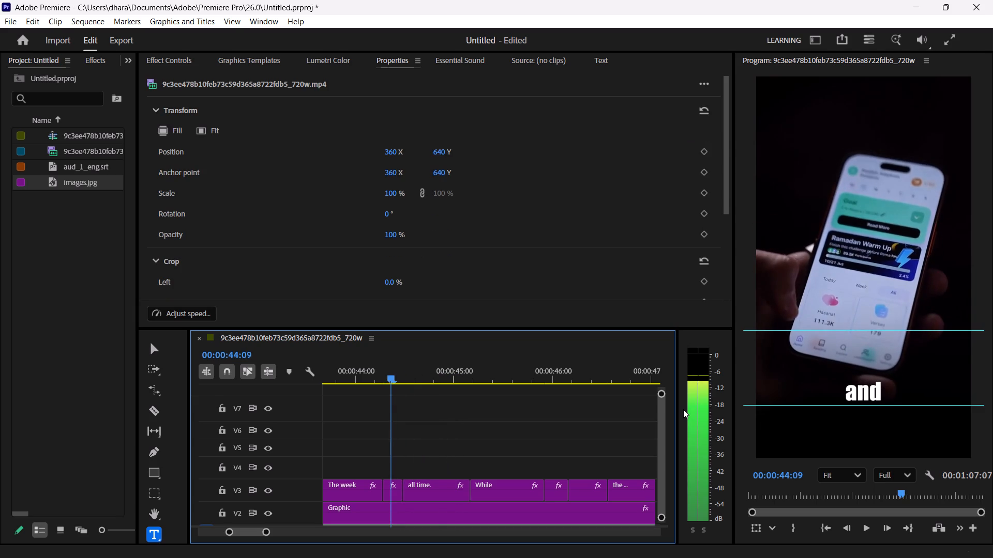
{"action": "key", "text": "space"}
{"action": "key", "text": "space"}
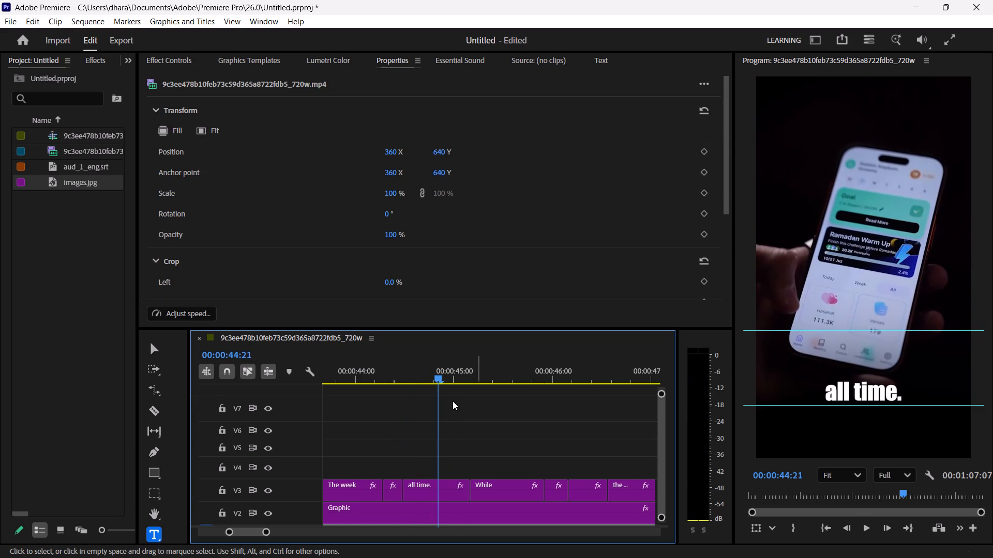
{"action": "left_click", "coordinate": [148, 415]}
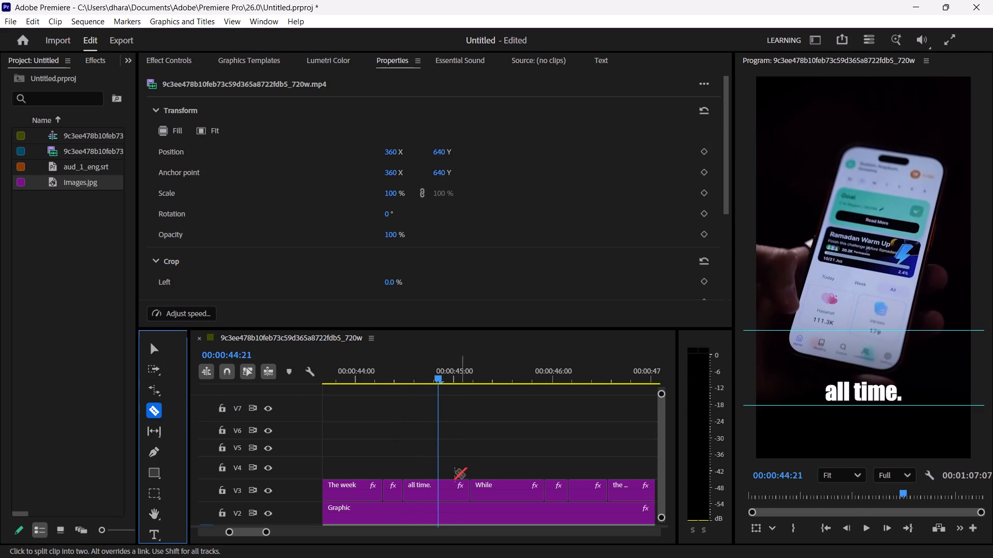
{"action": "left_click", "coordinate": [438, 490]}
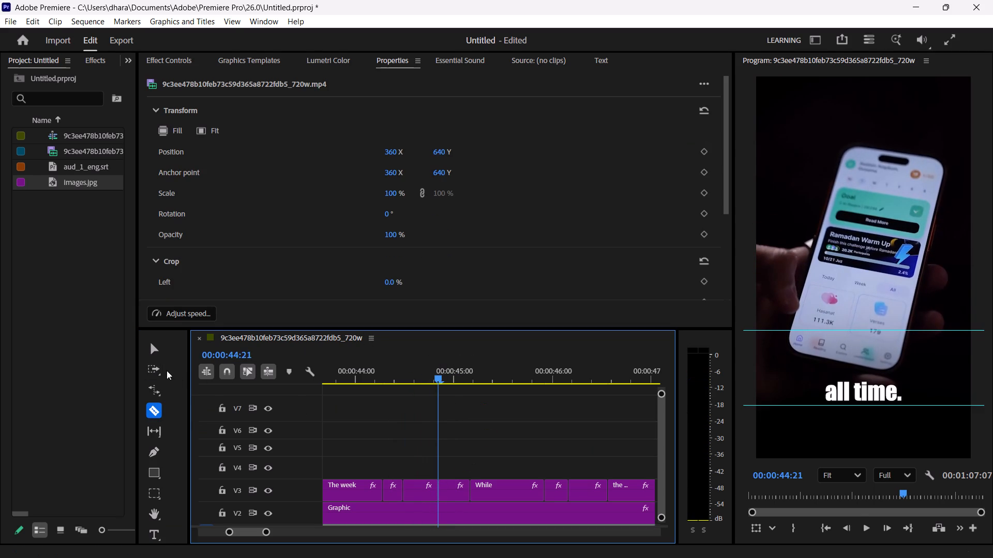
Shorten the text of the first "all time." segment, before the 00:00:44:21 cut, to "all".
{"action": "left_click", "coordinate": [155, 348]}
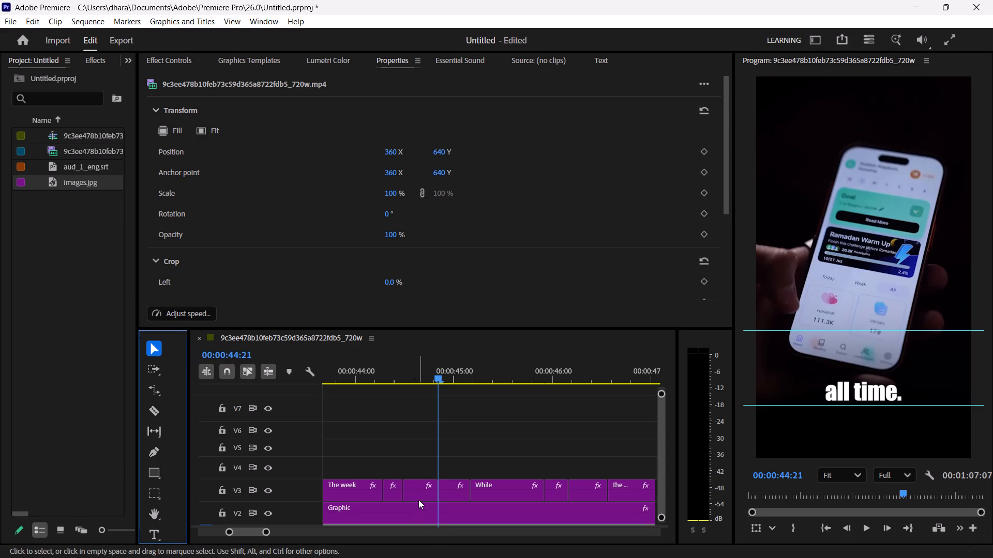
{"action": "left_click", "coordinate": [421, 492]}
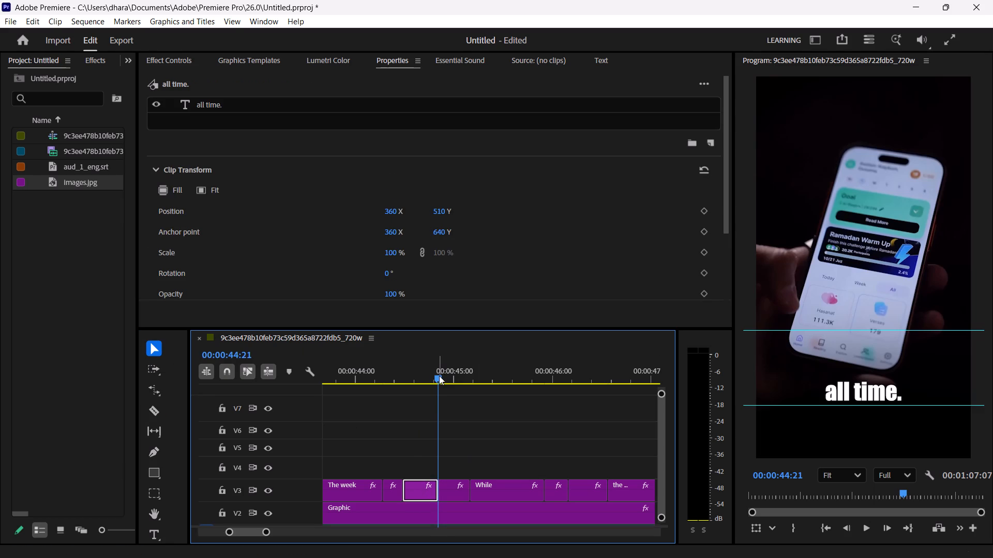
{"action": "left_click_drag", "start_coordinate": [438, 377], "coordinate": [426, 375]}
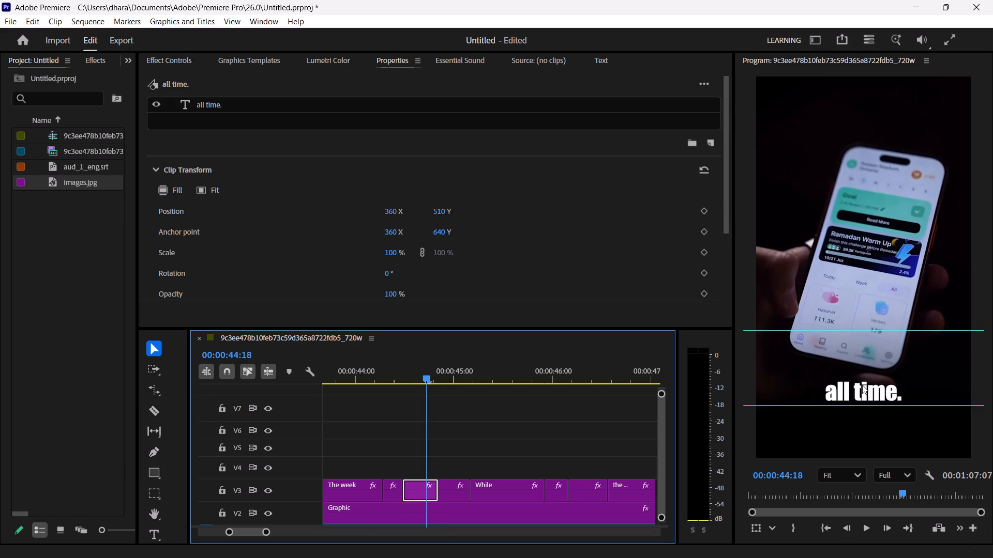
{"action": "double_click", "coordinate": [862, 385]}
{"action": "left_click", "coordinate": [862, 385]}
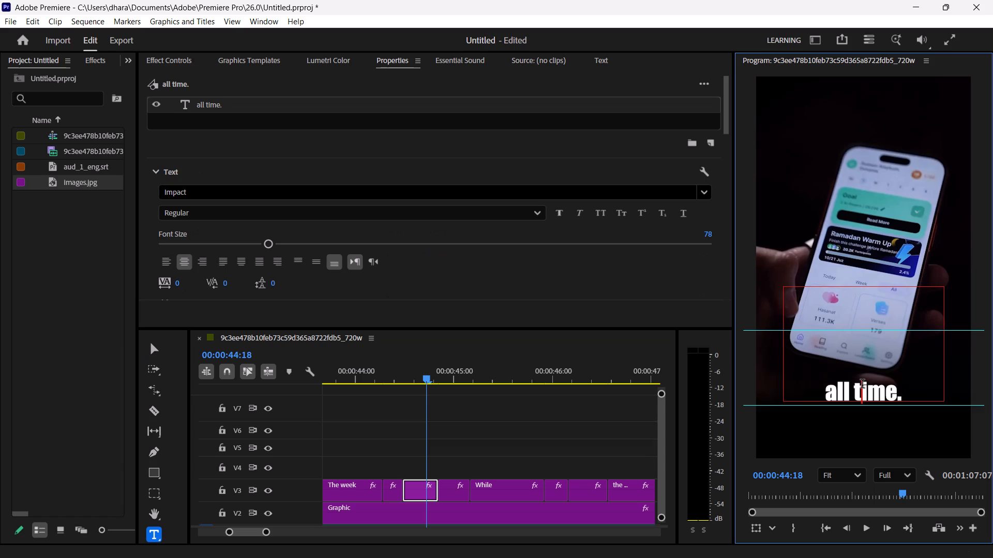
{"action": "key", "text": "Right"}
{"action": "key", "text": "Right"}
{"action": "key", "text": "Right"}
{"action": "key", "text": "Right"}
{"action": "key", "text": "BackSpace"}
{"action": "key", "text": "BackSpace"}
{"action": "key", "text": "BackSpace"}
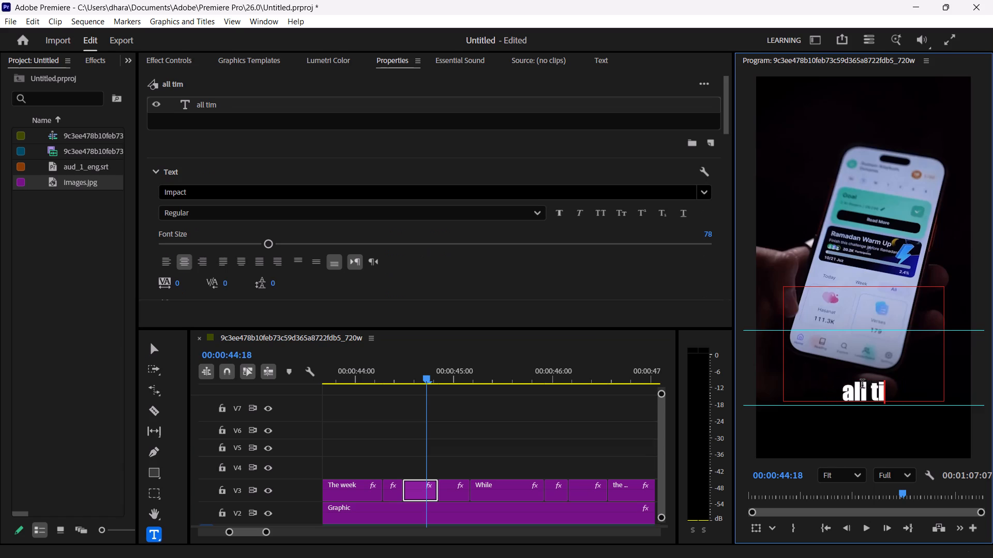
{"action": "key", "text": "BackSpace"}
{"action": "key", "text": "BackSpace"}
{"action": "key", "text": "BackSpace"}
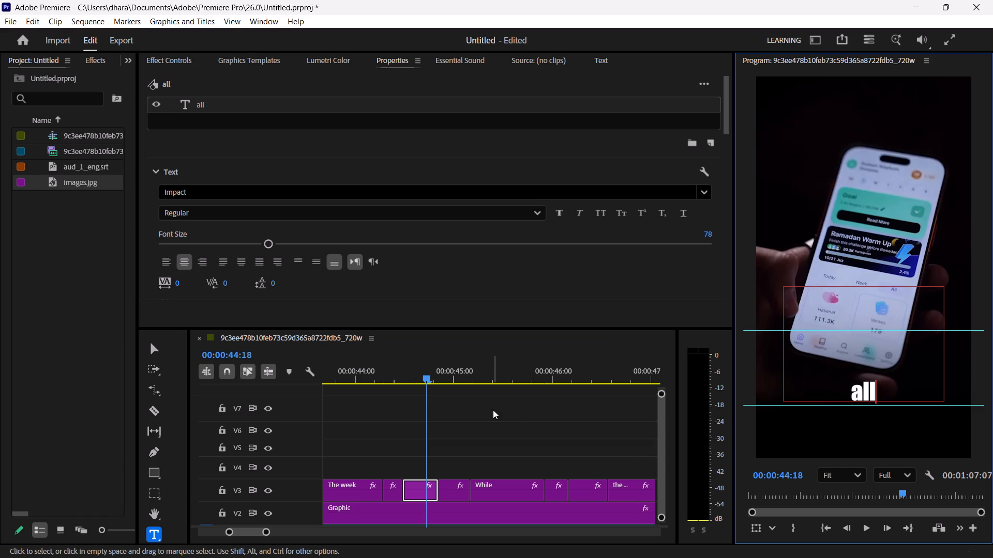
Replace the text of the second "all time." segment, after the 00:00:44:21 cut, with "Time".
{"action": "left_click", "coordinate": [454, 494]}
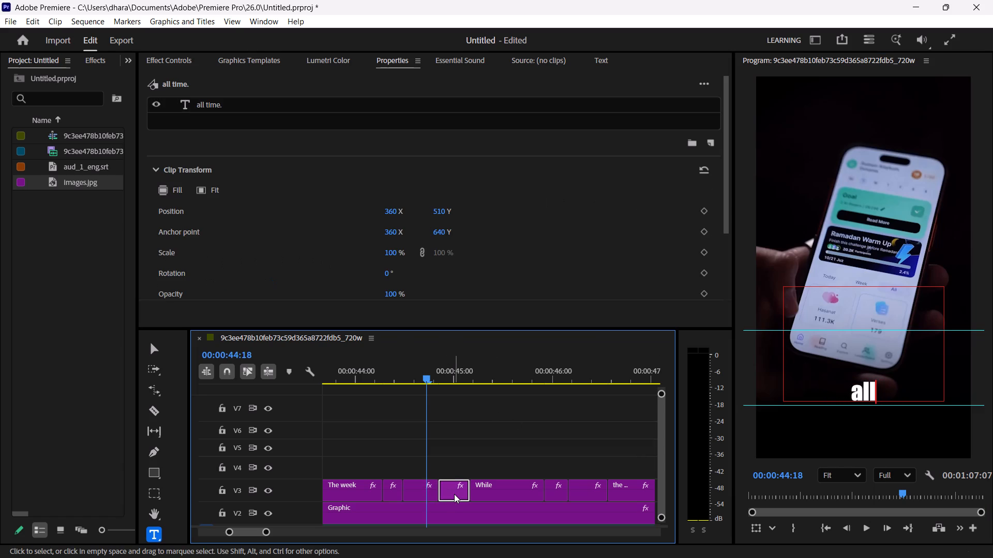
{"action": "key", "text": "Right"}
{"action": "key", "text": "Right"}
{"action": "key", "text": "Right"}
{"action": "key", "text": "Right"}
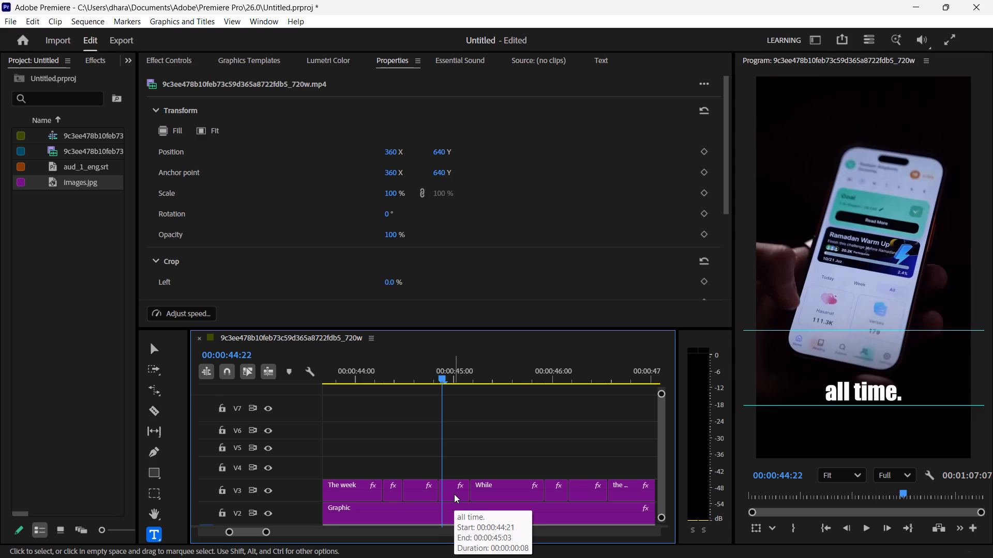
{"action": "left_click", "coordinate": [898, 394]}
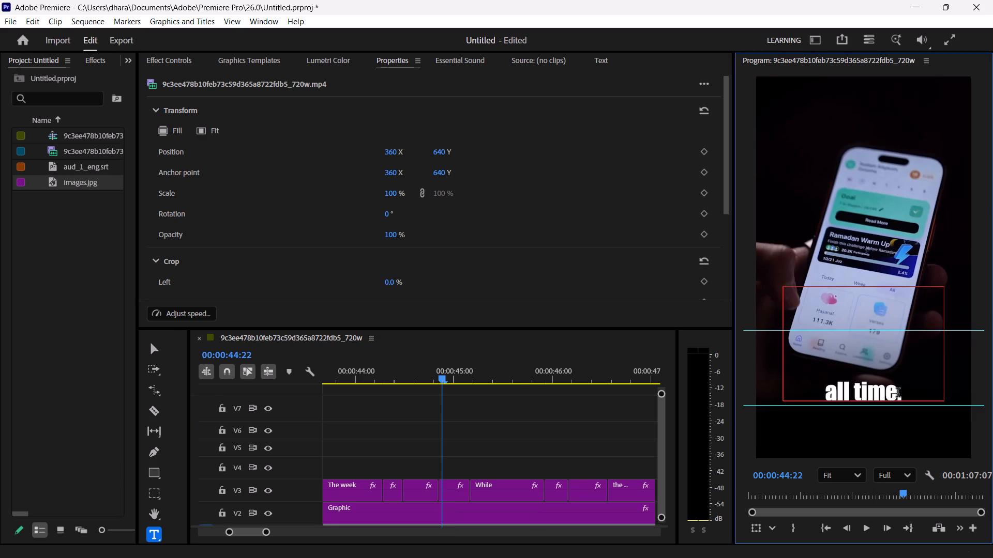
{"action": "key", "text": "Right"}
{"action": "key", "text": "BackSpace"}
{"action": "key", "text": "BackSpace"}
{"action": "key", "text": "BackSpace"}
{"action": "key", "text": "BackSpace"}
{"action": "key", "text": "BackSpace"}
{"action": "key", "text": "BackSpace"}
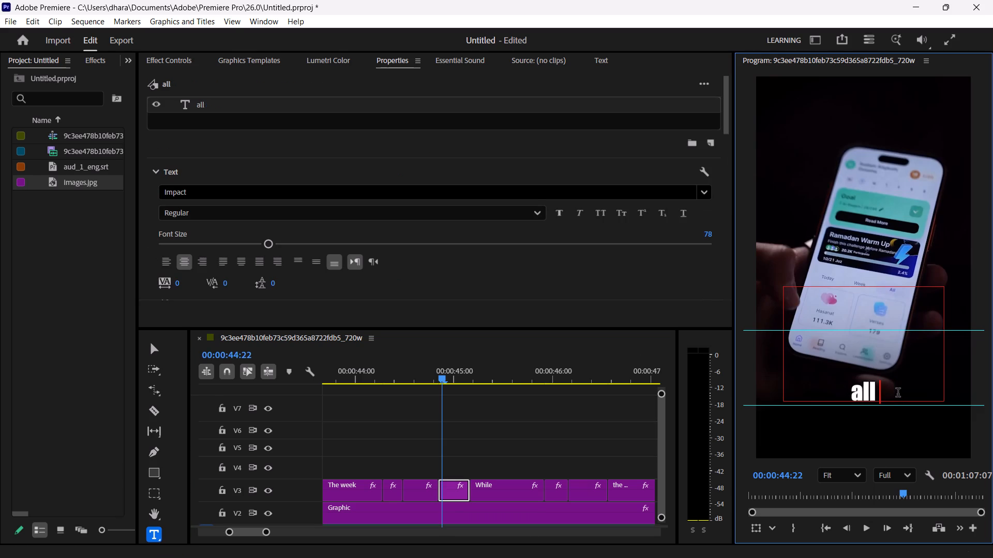
{"action": "key", "text": "BackSpace"}
{"action": "key", "text": "BackSpace"}
{"action": "key", "text": "BackSpace"}
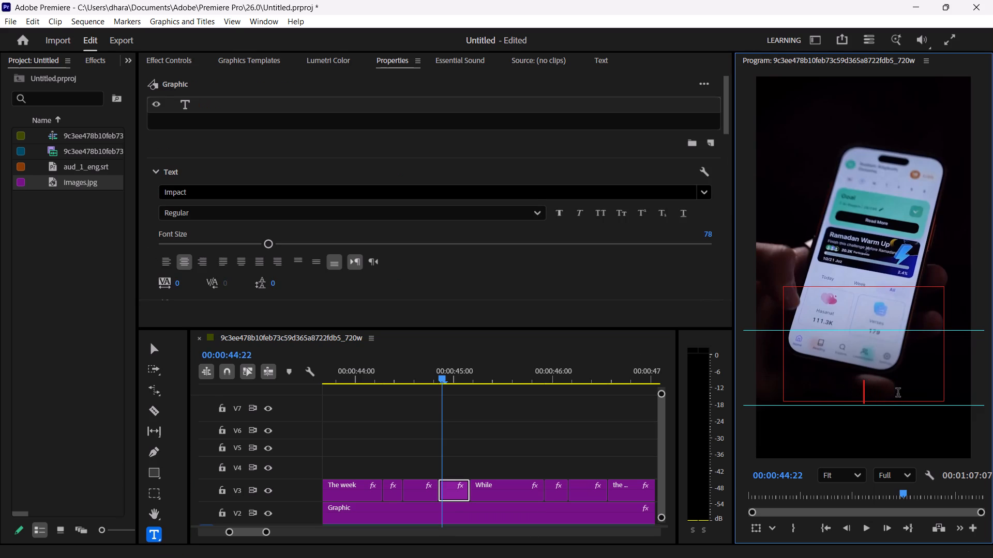
{"action": "key", "text": "shift+t"}
{"action": "type", "text": "ime"}
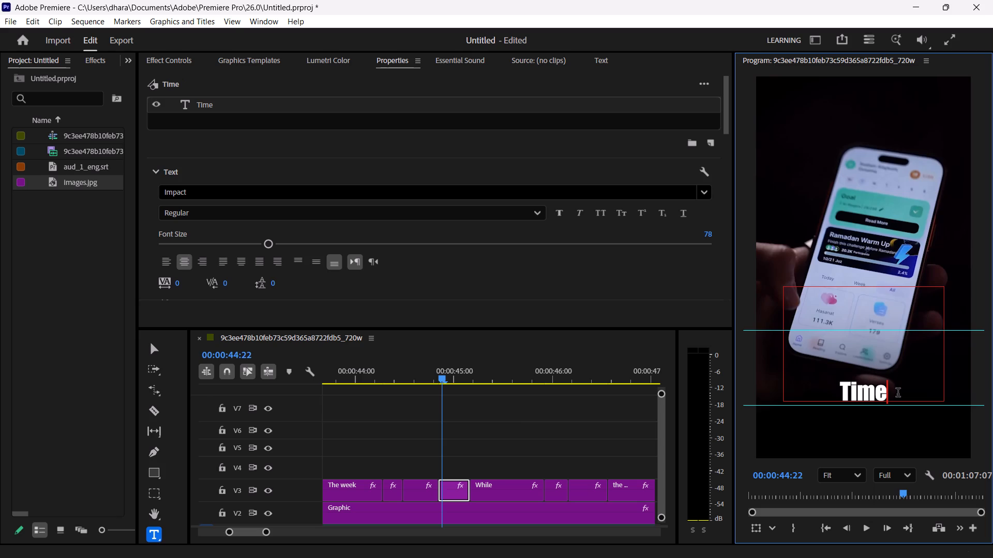
Replay the speech from 00:00:44:09 and trim the end of the "all" title on V3 back to 00:00:44:20.
{"action": "left_click", "coordinate": [391, 376]}
{"action": "key", "text": "space"}
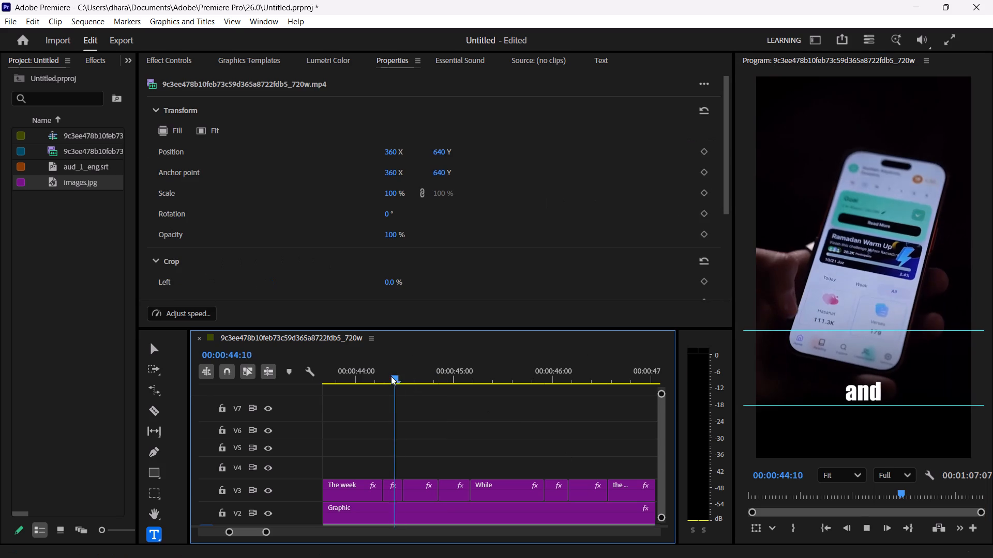
{"action": "key", "text": "space"}
{"action": "key", "text": "space"}
{"action": "key", "text": "space"}
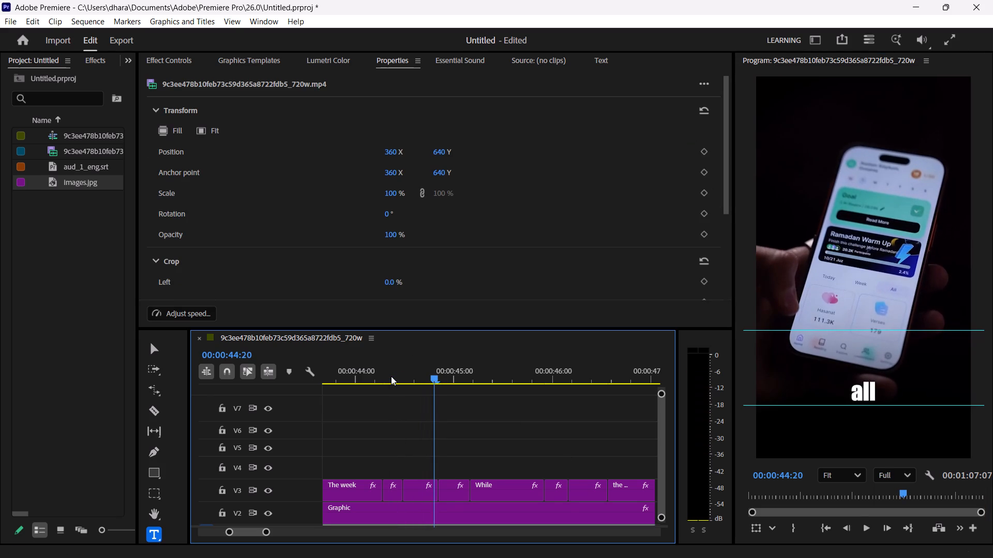
{"action": "key", "text": "Left"}
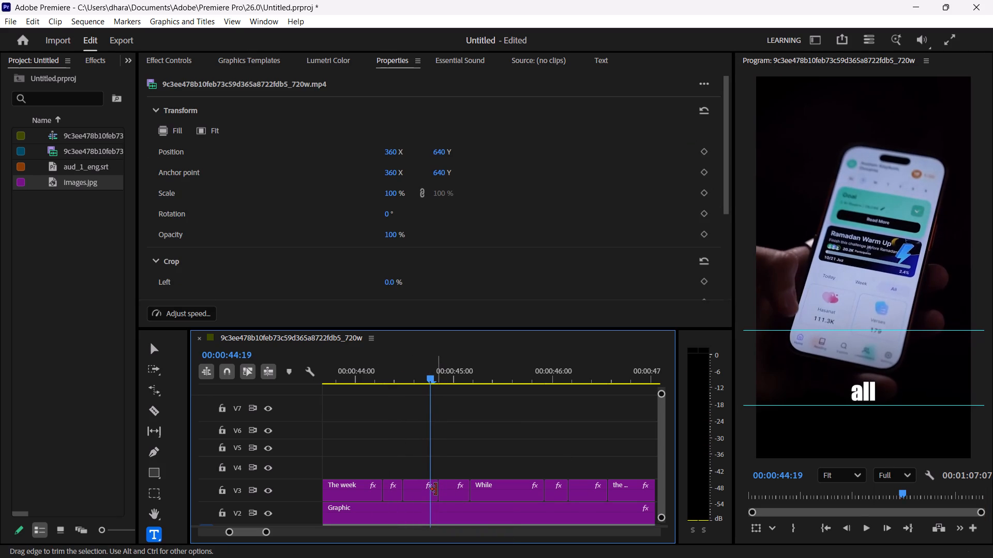
{"action": "key", "text": "Right"}
{"action": "key", "text": "Right"}
{"action": "key", "text": "Left"}
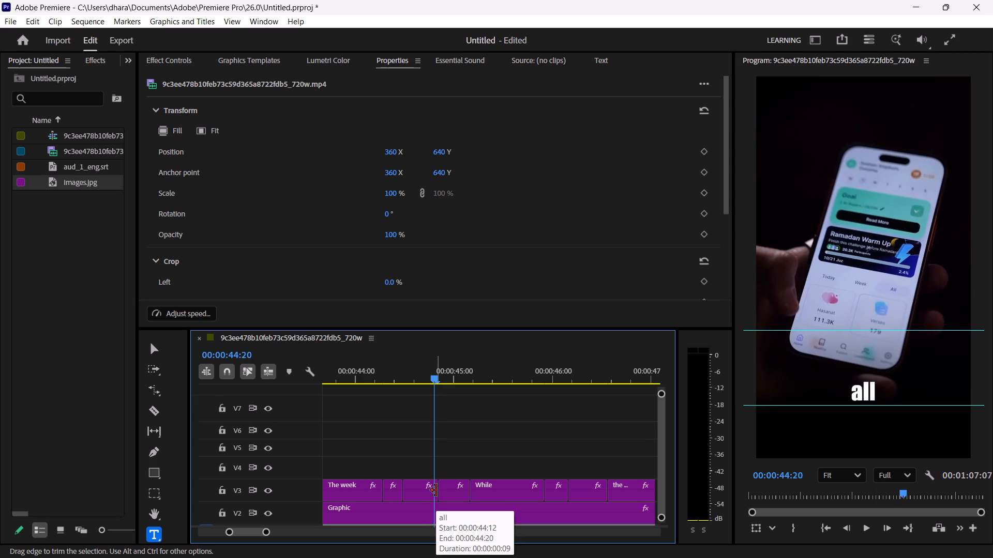
{"action": "left_click", "coordinate": [438, 490]}
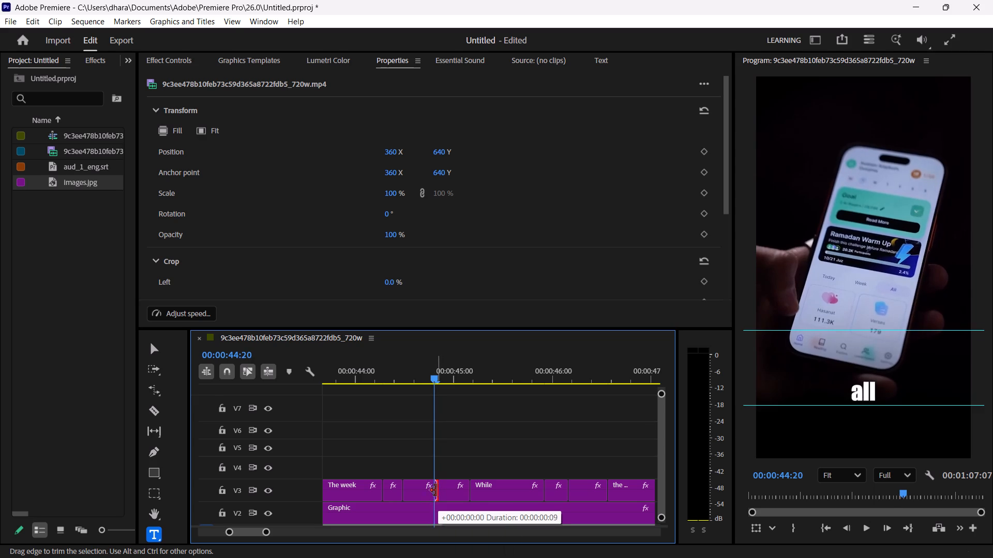
Play back the captions from "The week" through "the Quran," to check their timing and wording against the speech.
{"action": "left_click", "coordinate": [410, 376]}
{"action": "key", "text": "space"}
{"action": "key", "text": "space"}
{"action": "key", "text": "space"}
{"action": "key", "text": "space"}
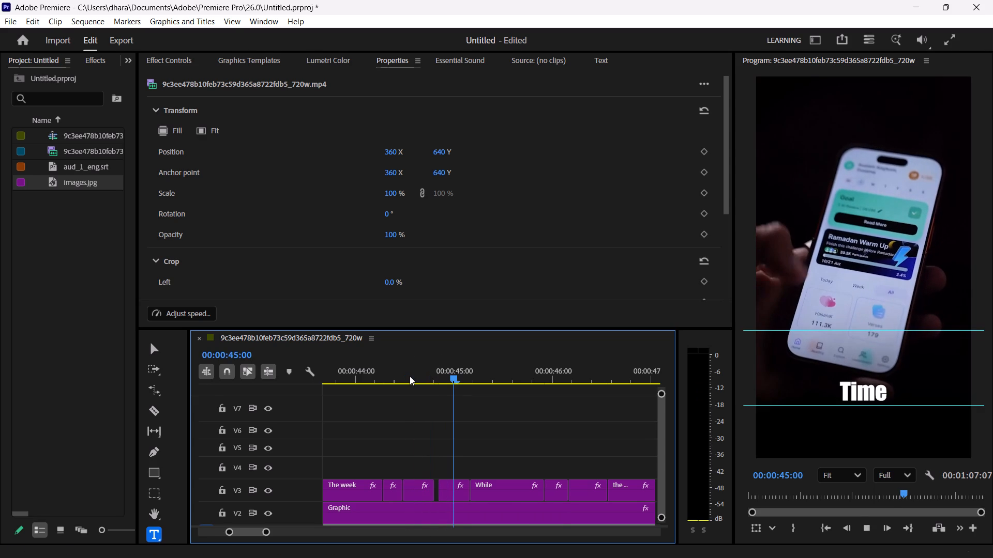
{"action": "left_click", "coordinate": [355, 376]}
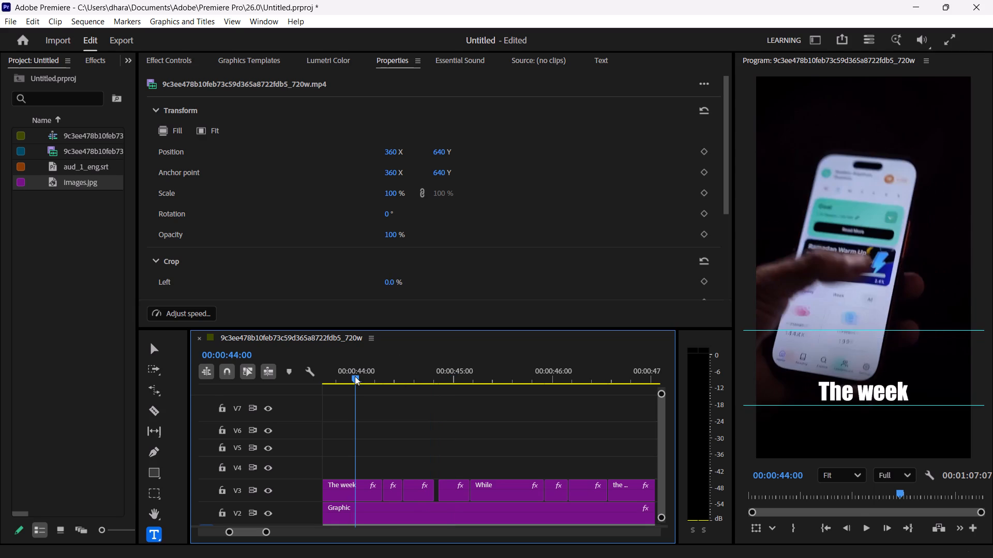
{"action": "key", "text": "space"}
{"action": "key", "text": "space"}
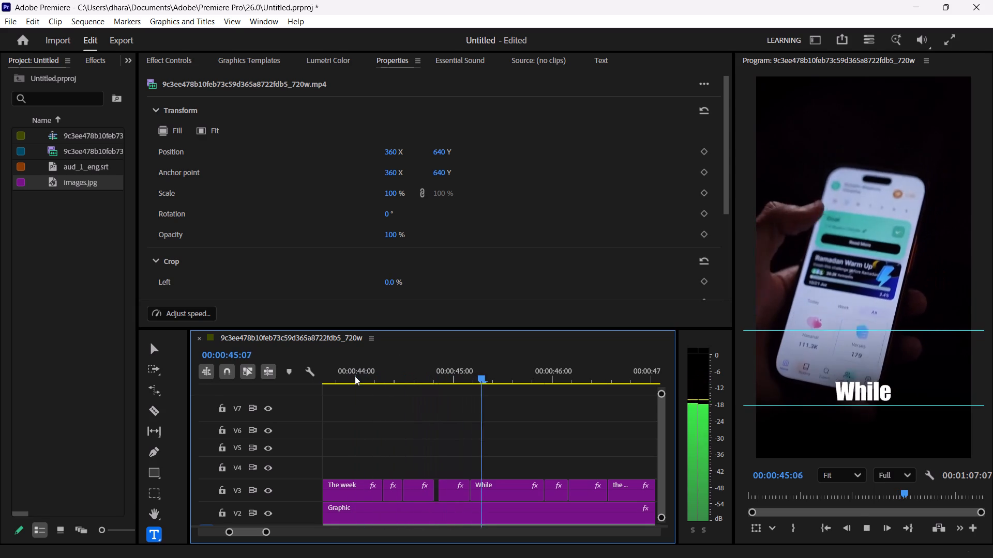
{"action": "key", "text": "space"}
{"action": "key", "text": "space"}
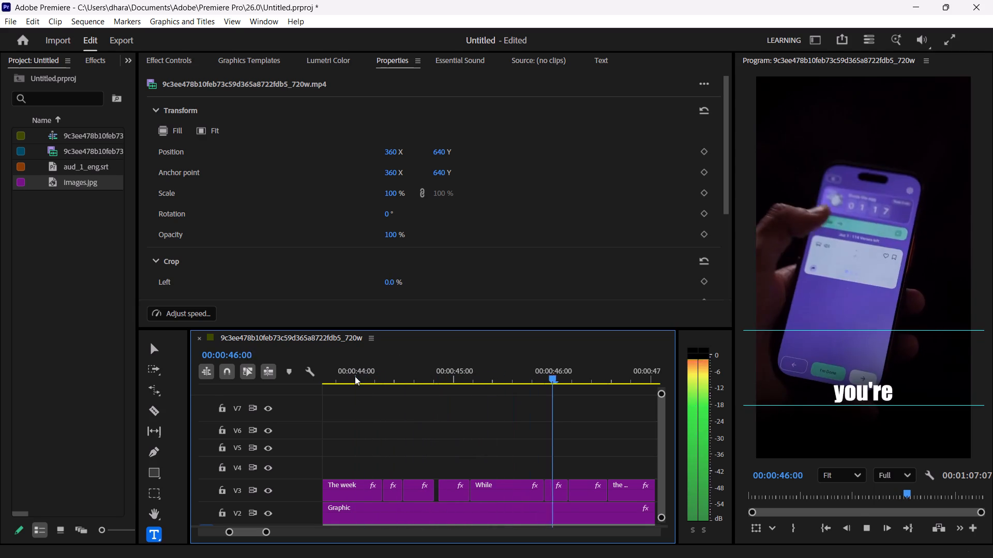
{"action": "key", "text": "space"}
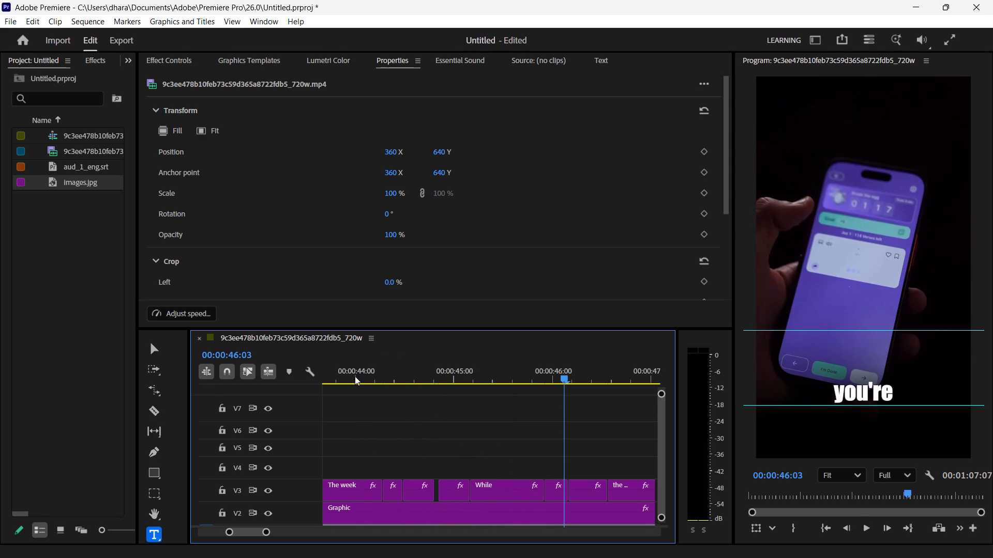
{"action": "key", "text": "space"}
{"action": "key", "text": "space"}
{"action": "key", "text": "space"}
{"action": "key", "text": "space"}
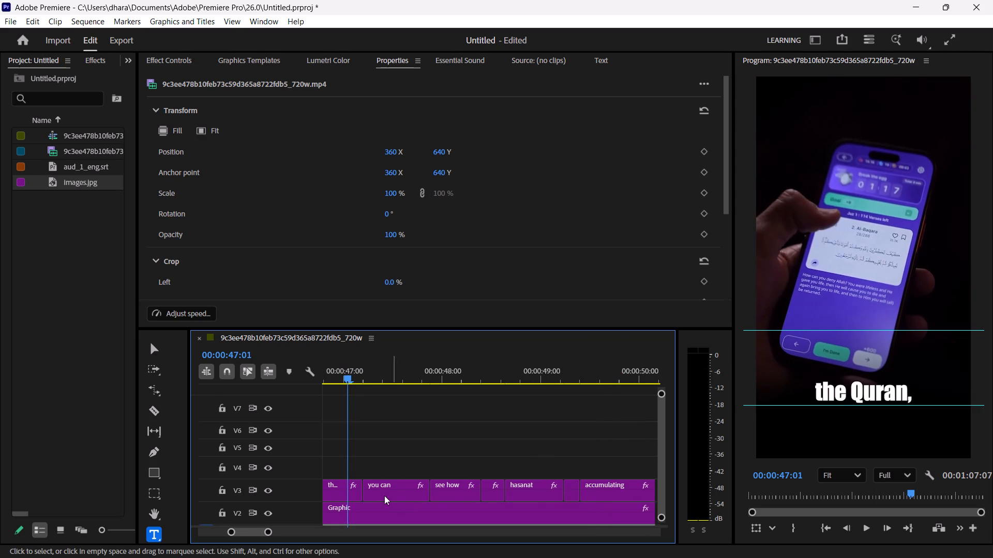
Change the "the Quran," title's text to "The Quran", removing the comma and capitalising the first letter.
{"action": "key", "text": "Left"}
{"action": "key", "text": "Left"}
{"action": "key", "text": "Left"}
{"action": "key", "text": "Left"}
{"action": "key", "text": "Left"}
{"action": "key", "text": "Left"}
{"action": "key", "text": "Left"}
{"action": "key", "text": "Left"}
{"action": "key", "text": "Left"}
{"action": "key", "text": "Left"}
{"action": "key", "text": "Left"}
{"action": "key", "text": "Left"}
{"action": "key", "text": "Left"}
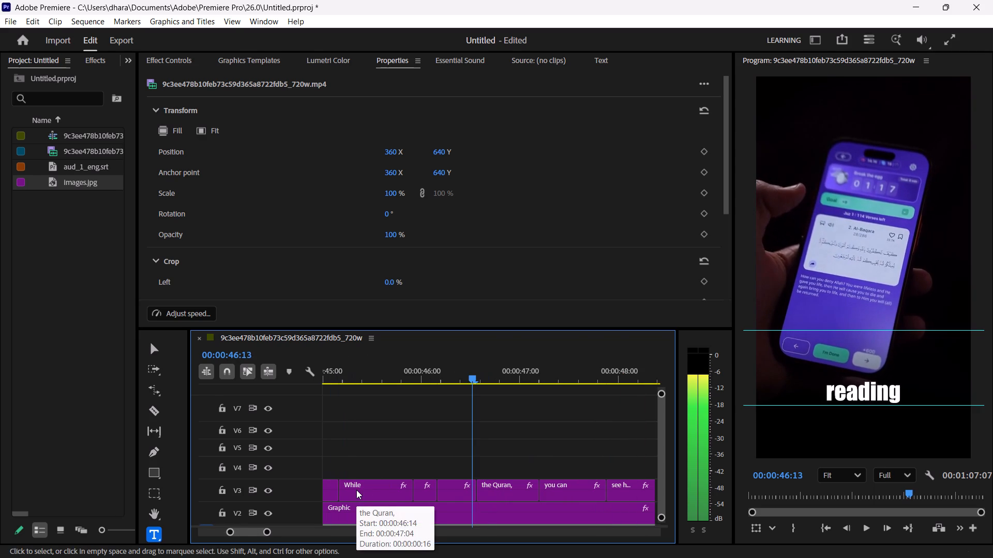
{"action": "key", "text": "Right"}
{"action": "key", "text": "Right"}
{"action": "key", "text": "Right"}
{"action": "key", "text": "Right"}
{"action": "key", "text": "Right"}
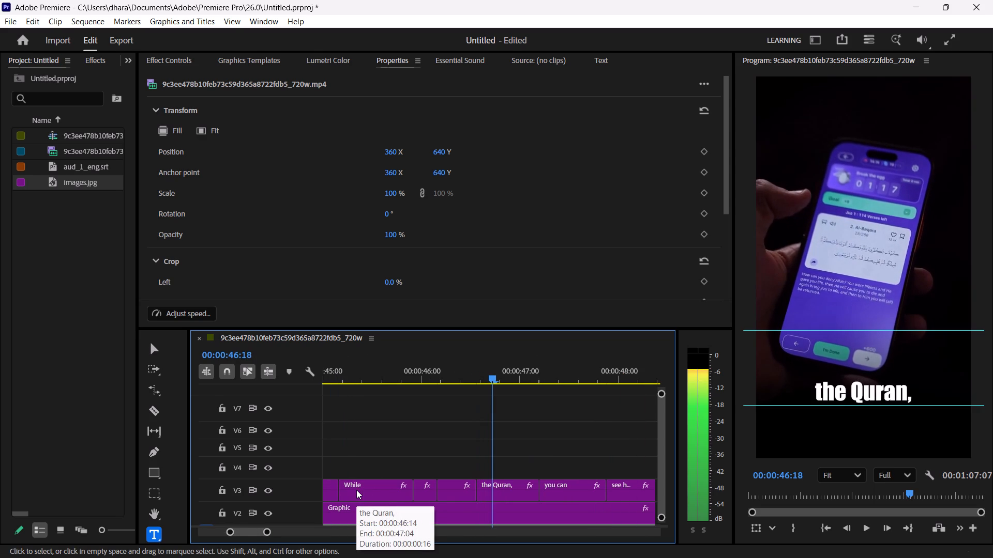
{"action": "left_click", "coordinate": [915, 394]}
{"action": "key", "text": "BackSpace"}
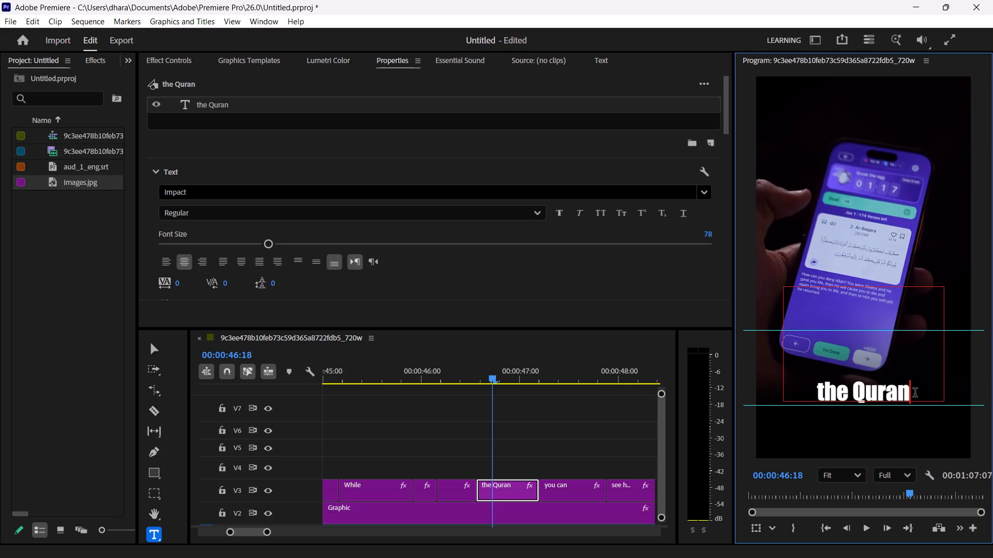
{"action": "left_click", "coordinate": [518, 487]}
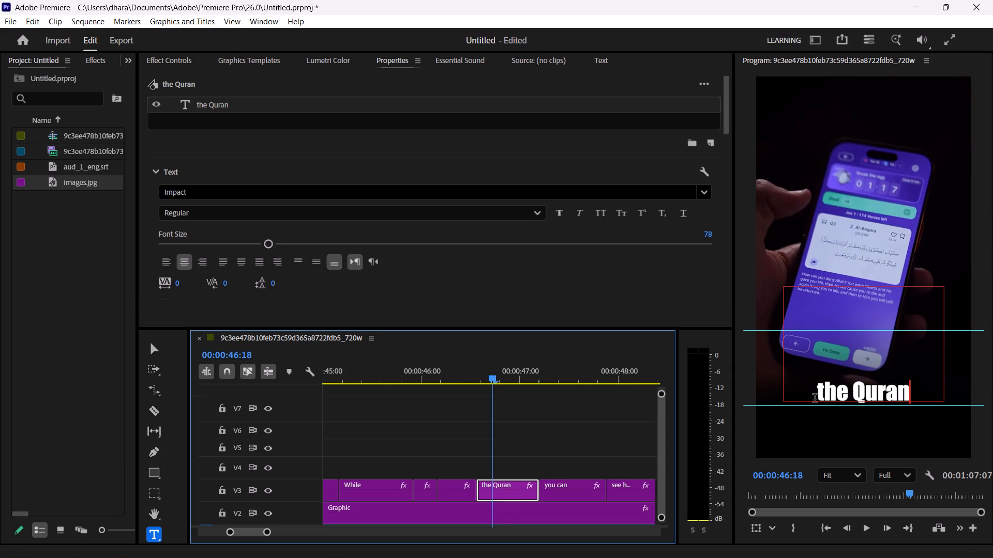
{"action": "left_click", "coordinate": [824, 390]}
{"action": "key", "text": "BackSpace"}
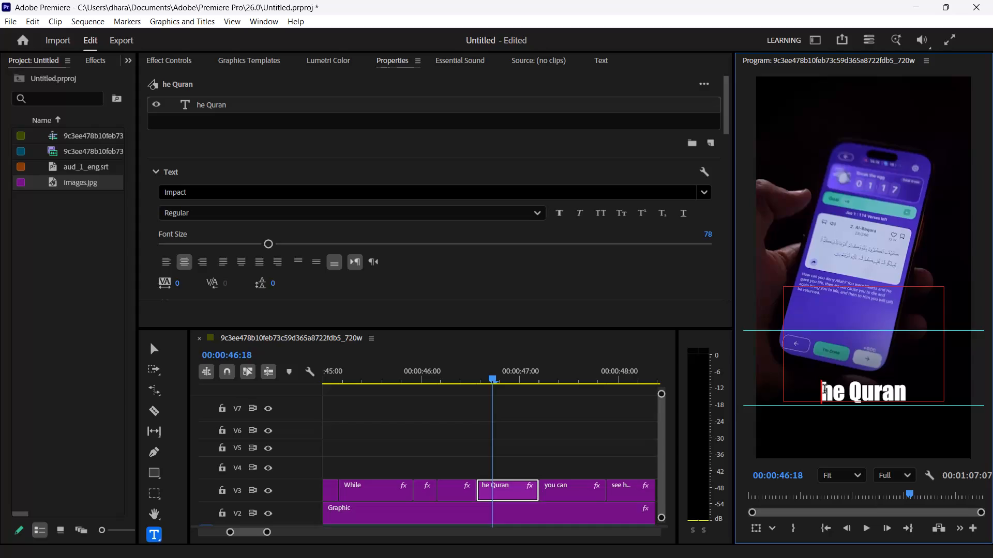
{"action": "key", "text": "shift+t"}
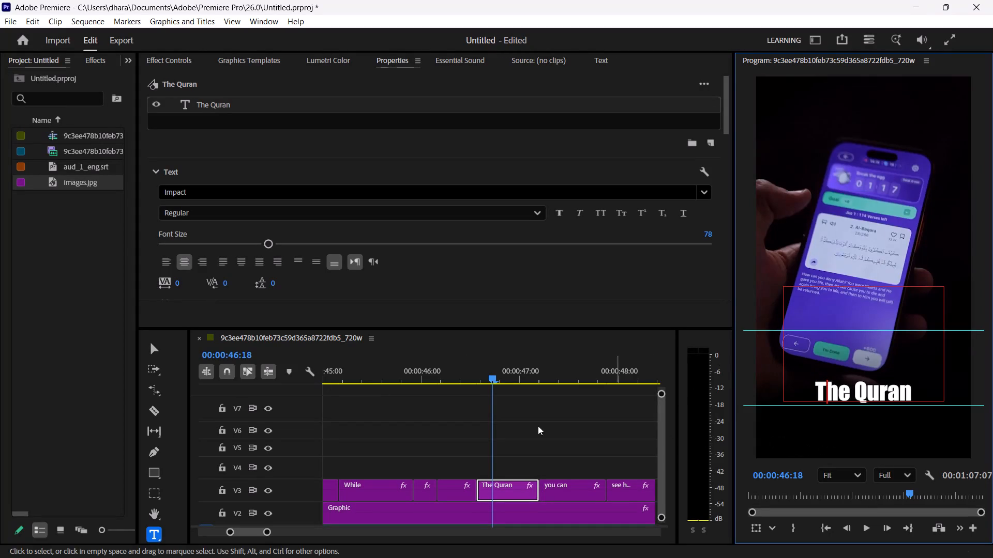
{"action": "key", "text": "Left"}
{"action": "key", "text": "Left"}
{"action": "key", "text": "Left"}
{"action": "key", "text": "Left"}
{"action": "key", "text": "Left"}
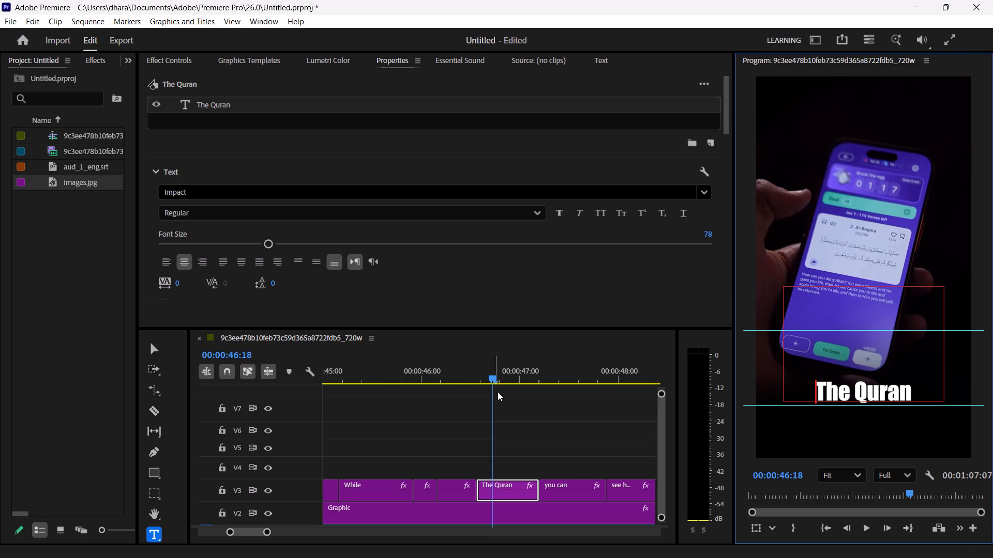
Place the playhead at the start of the "The Quran" title, 00:00:46:14, and open the title's transform properties.
{"action": "left_click_drag", "start_coordinate": [493, 380], "coordinate": [461, 384]}
{"action": "key", "text": "space"}
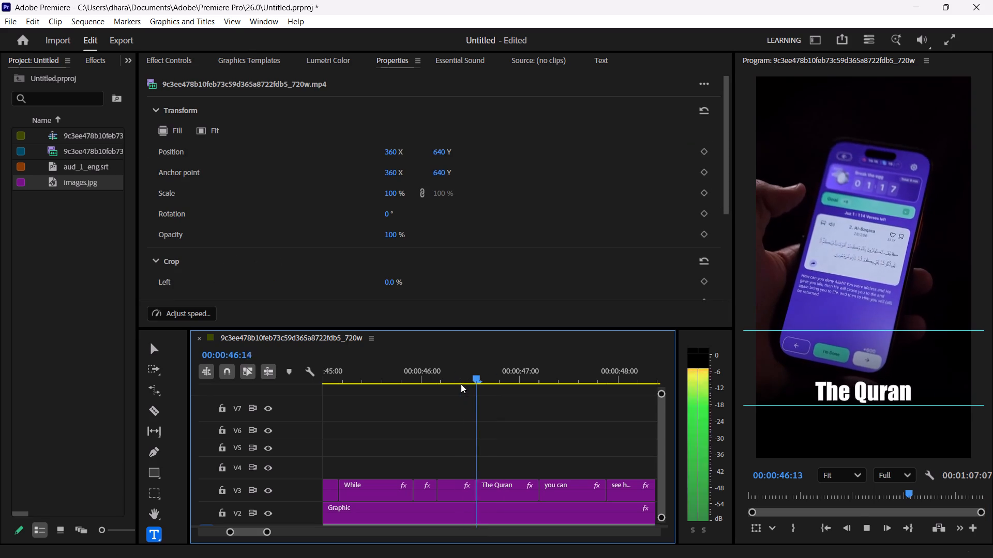
{"action": "key", "text": "space"}
{"action": "key", "text": "Left"}
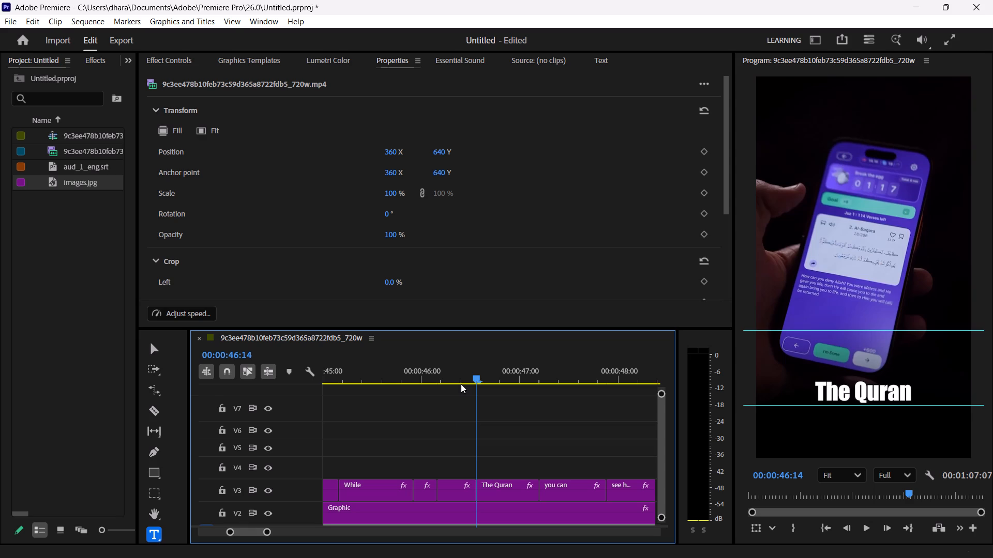
{"action": "scroll", "coordinate": [356, 124], "scroll_direction": "down", "scroll_amount": 1}
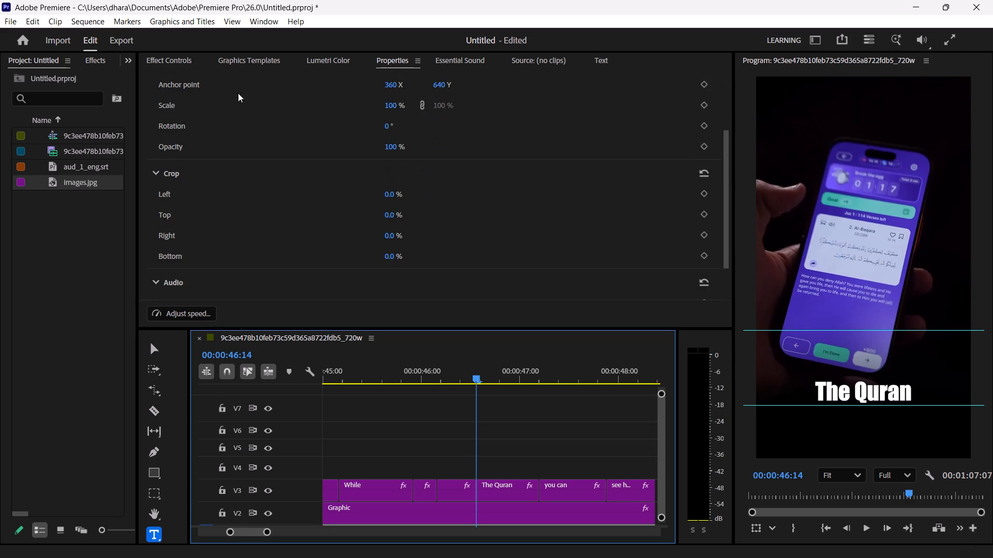
{"action": "left_click", "coordinate": [175, 59]}
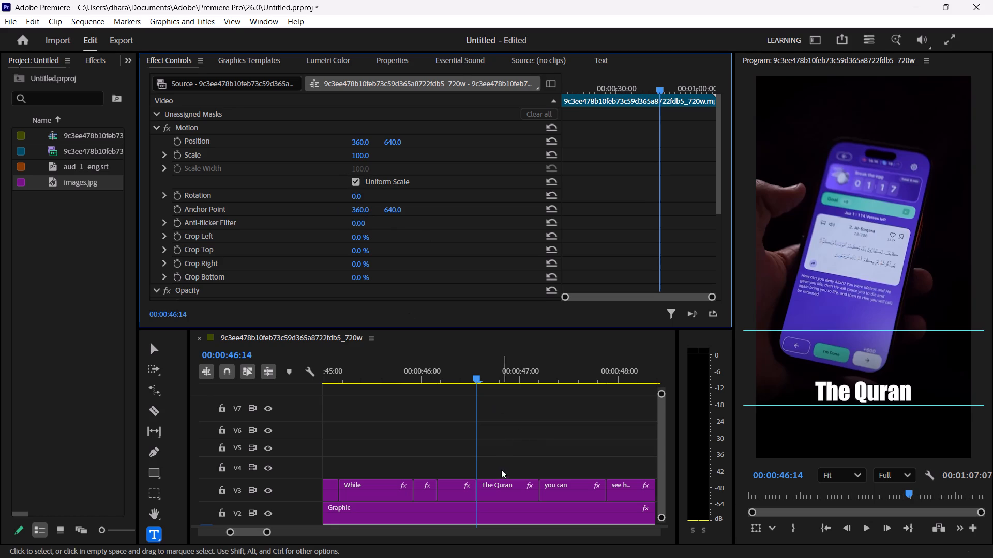
{"action": "left_click", "coordinate": [491, 490]}
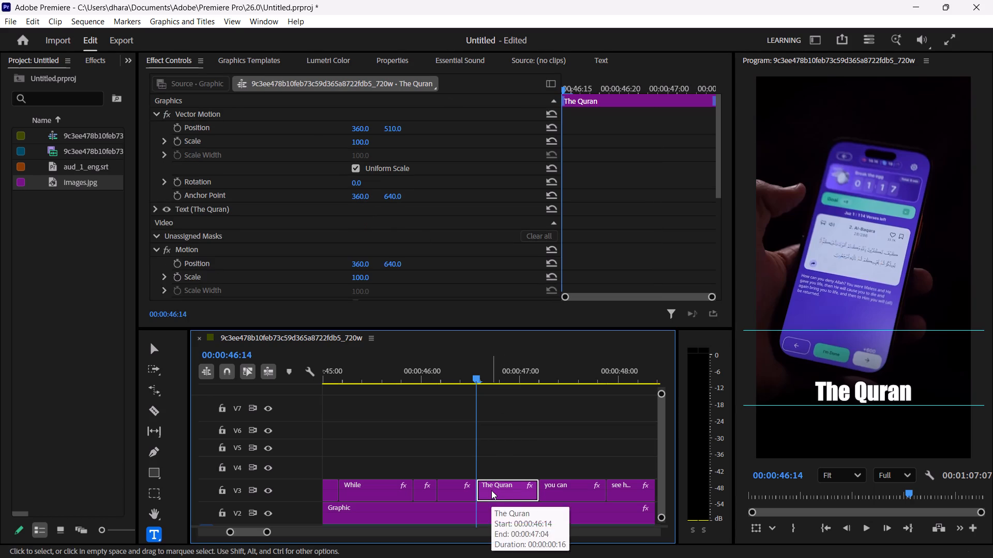
{"action": "double_click", "coordinate": [491, 490]}
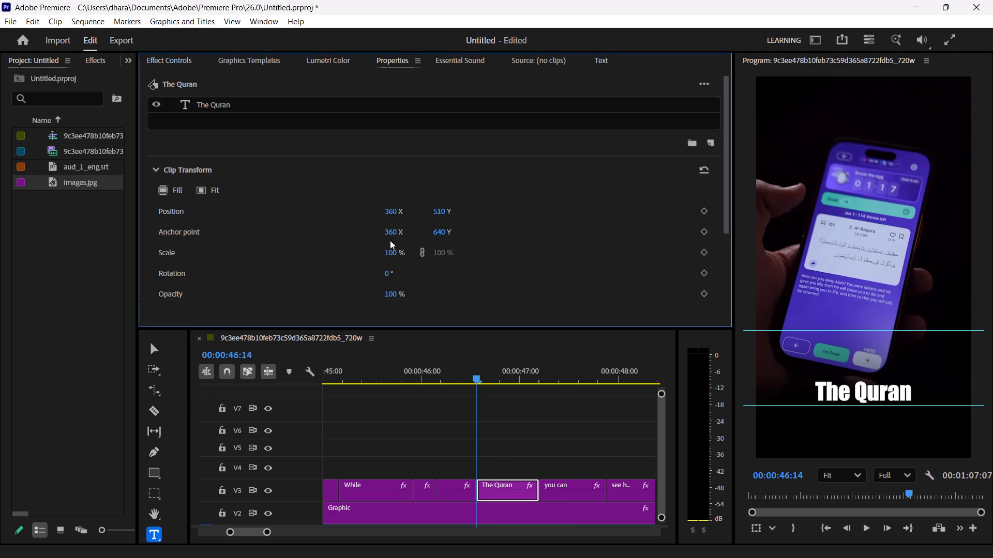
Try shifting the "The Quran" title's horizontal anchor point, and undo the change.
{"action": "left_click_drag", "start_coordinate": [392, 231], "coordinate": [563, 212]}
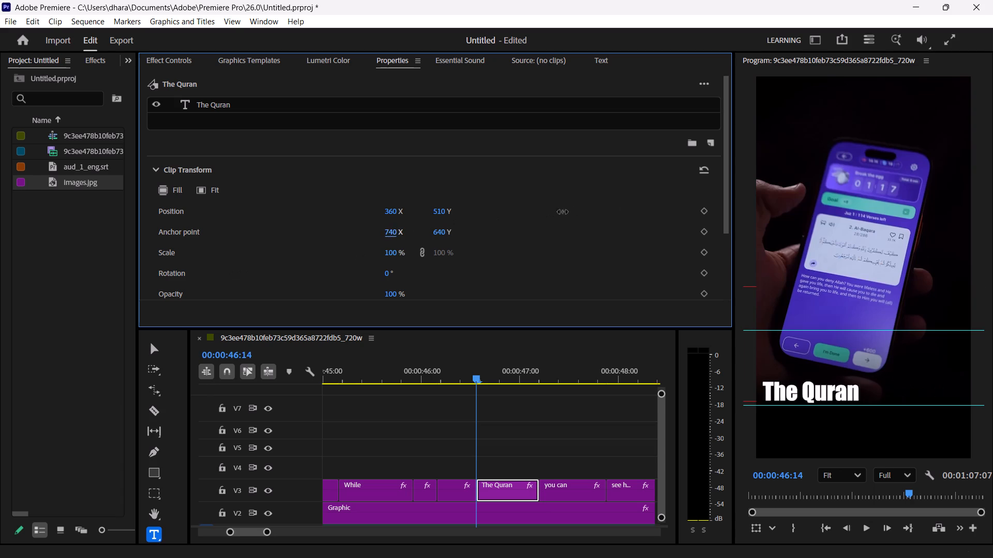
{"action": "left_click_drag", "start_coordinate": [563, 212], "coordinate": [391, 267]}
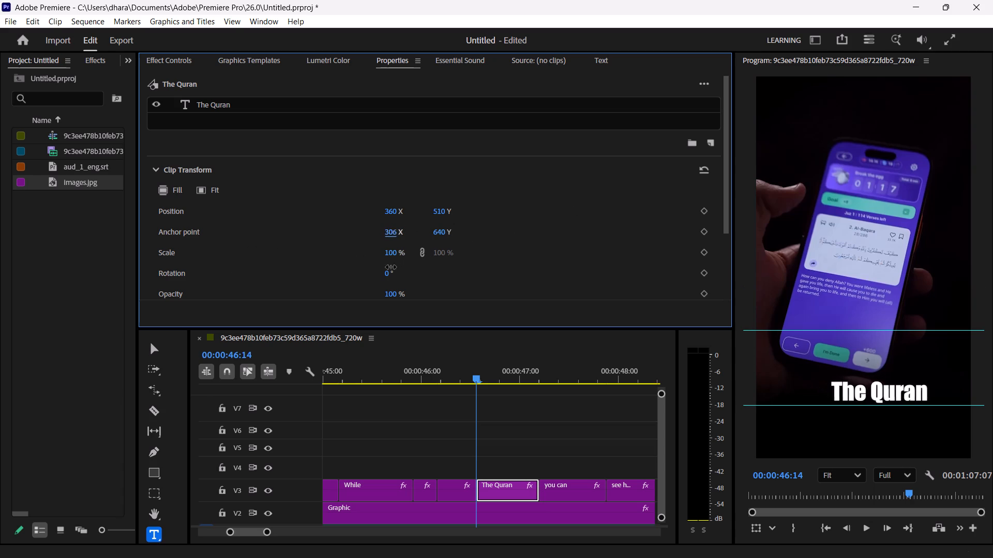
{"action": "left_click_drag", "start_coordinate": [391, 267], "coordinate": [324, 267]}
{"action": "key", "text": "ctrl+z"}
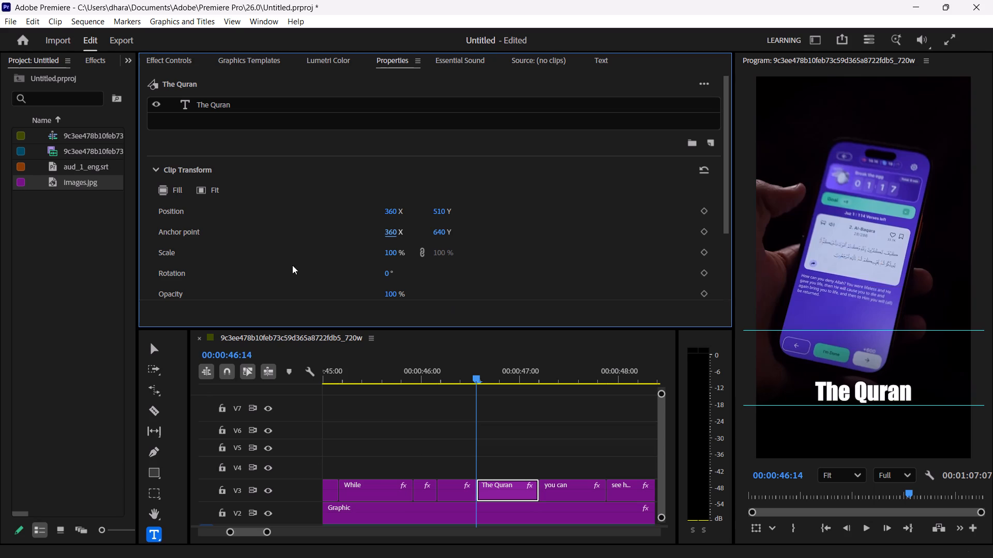
Select the "The Quran" text layer in the preview and move its anchor point onto the centre of the words.
{"action": "left_click", "coordinate": [148, 350]}
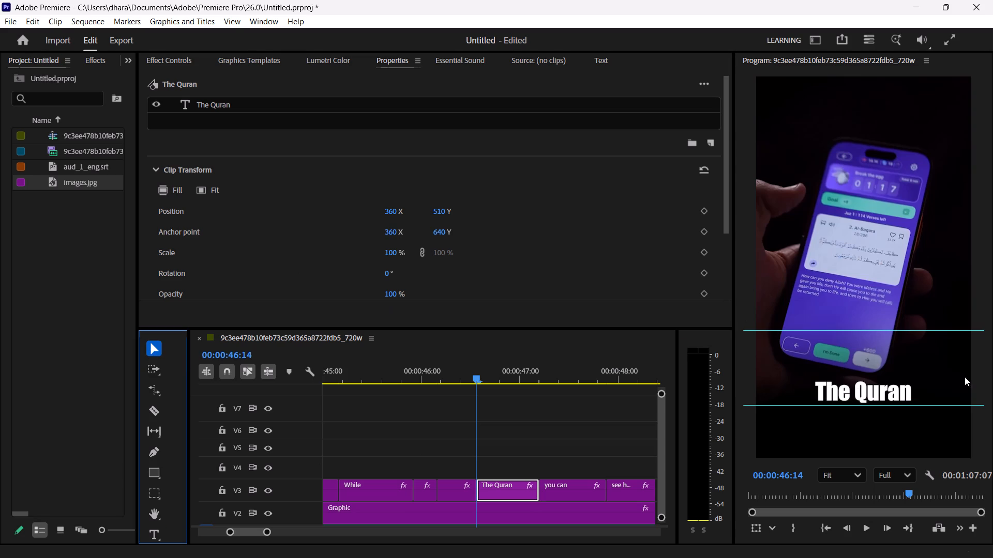
{"action": "left_click", "coordinate": [878, 395]}
{"action": "left_click", "coordinate": [878, 395]}
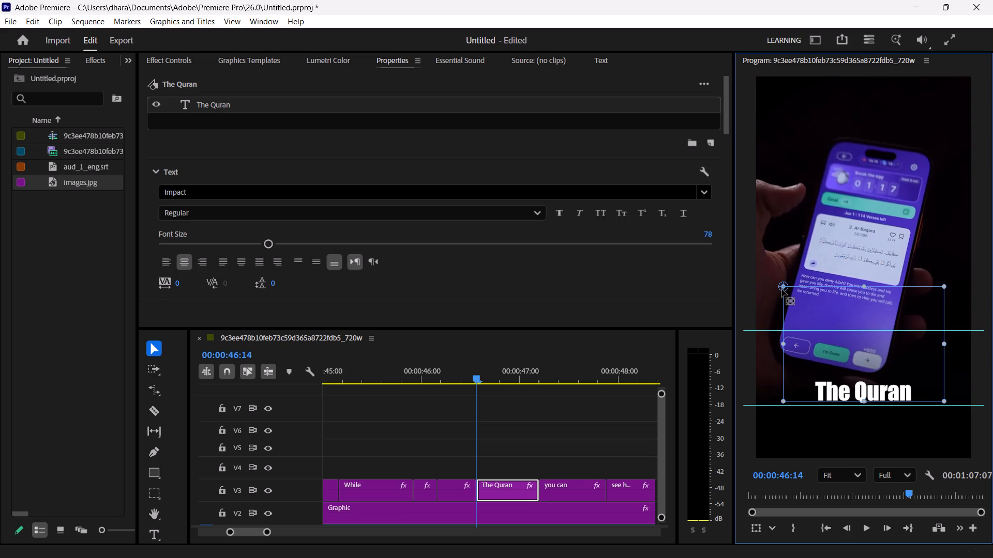
{"action": "left_click_drag", "start_coordinate": [781, 289], "coordinate": [869, 394]}
{"action": "left_click_drag", "start_coordinate": [869, 394], "coordinate": [866, 394]}
{"action": "left_click_drag", "start_coordinate": [866, 394], "coordinate": [865, 394]}
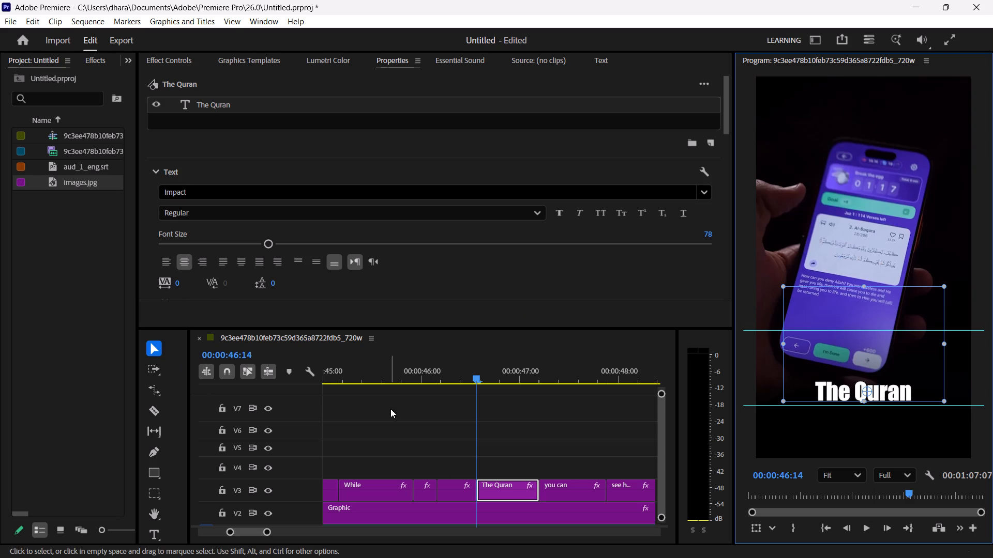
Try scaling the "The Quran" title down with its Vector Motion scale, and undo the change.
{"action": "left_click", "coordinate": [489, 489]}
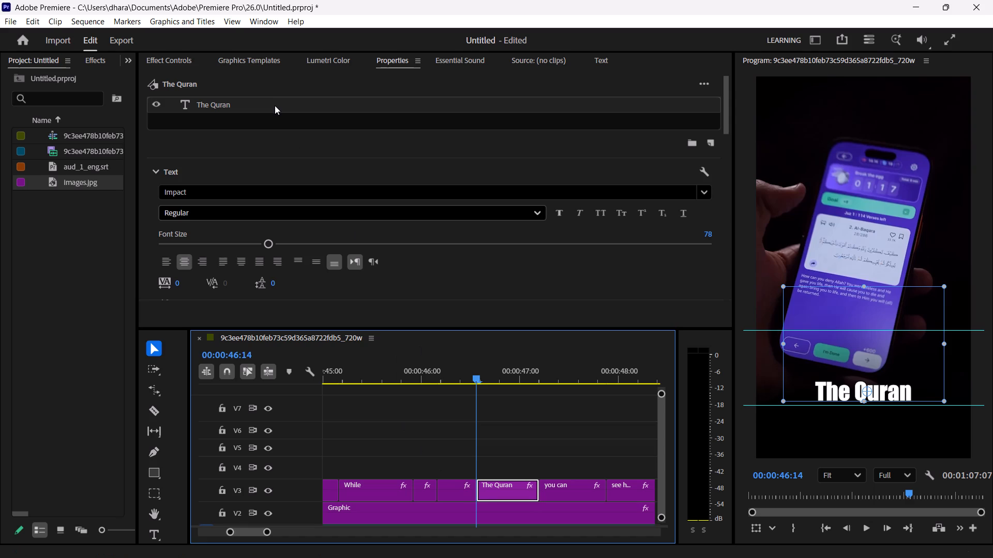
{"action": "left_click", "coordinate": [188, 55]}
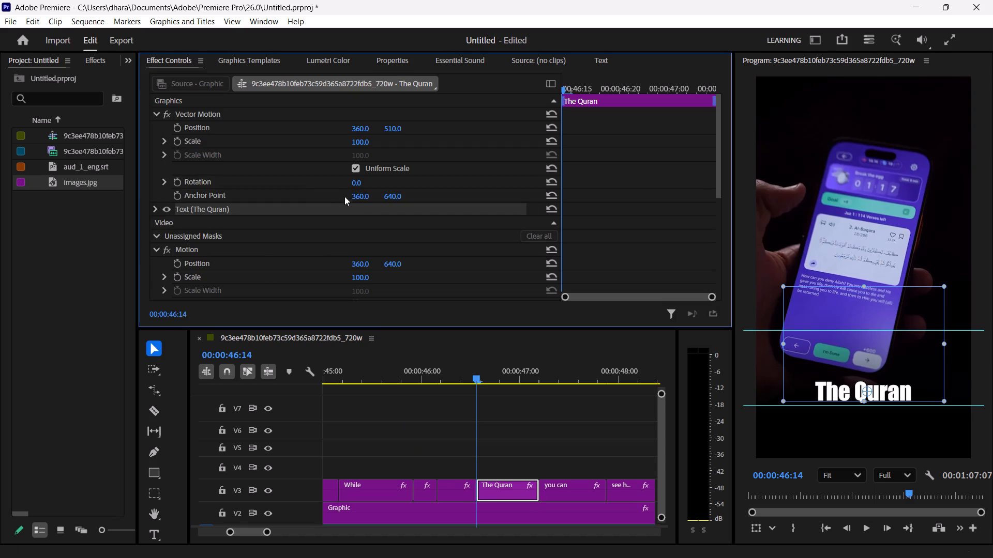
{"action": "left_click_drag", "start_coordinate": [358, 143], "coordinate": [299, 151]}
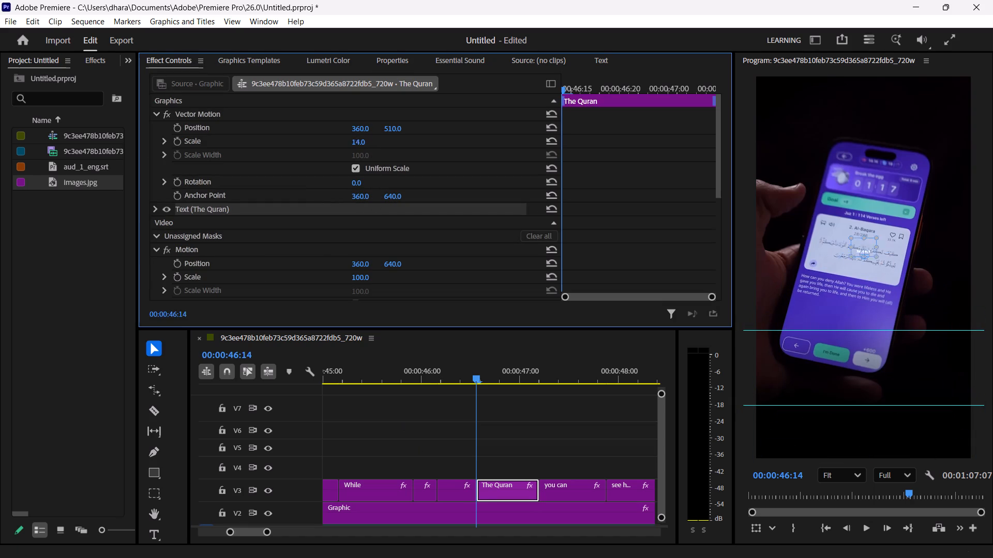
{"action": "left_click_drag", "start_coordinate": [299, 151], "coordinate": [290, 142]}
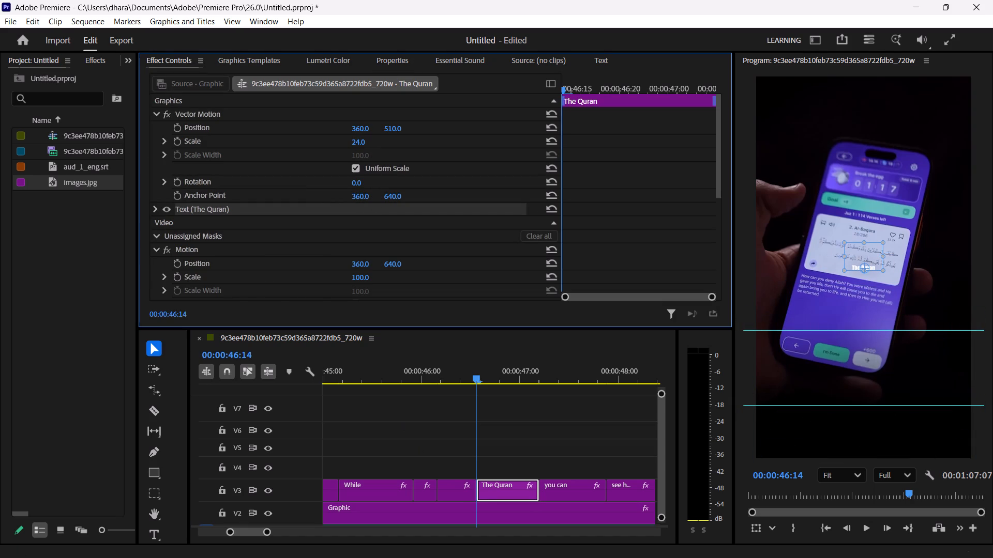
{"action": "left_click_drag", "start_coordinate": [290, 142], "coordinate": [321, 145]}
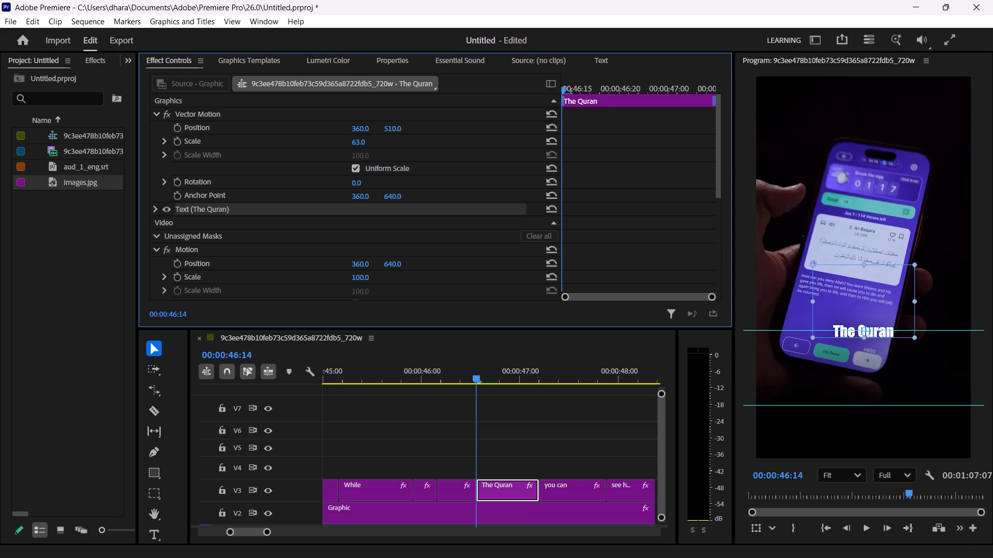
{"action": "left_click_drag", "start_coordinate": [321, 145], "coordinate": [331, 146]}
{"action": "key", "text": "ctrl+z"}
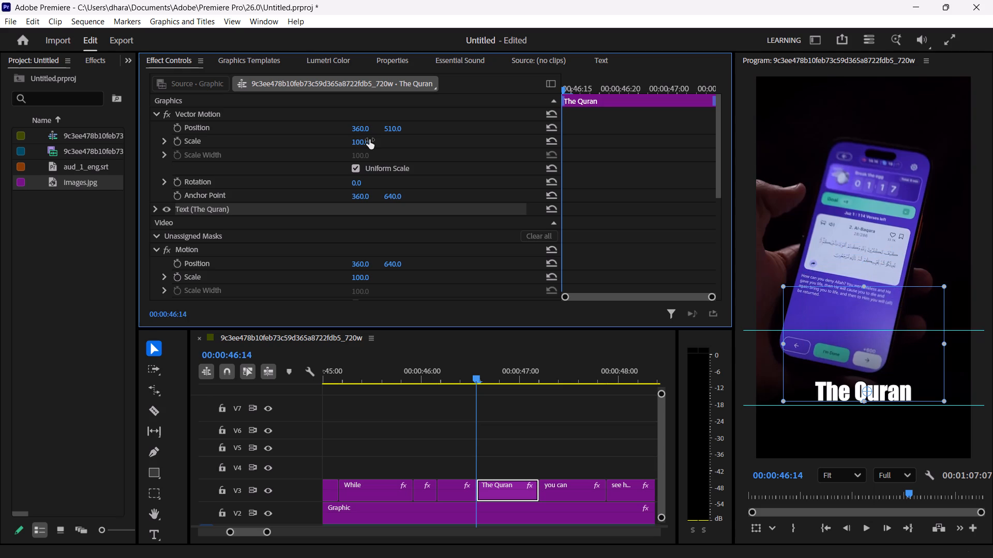
Search the effects for "trans" and apply the "10. Transform (Motion Blur)" preset to the "The Quran" title clip.
{"action": "left_click", "coordinate": [92, 60]}
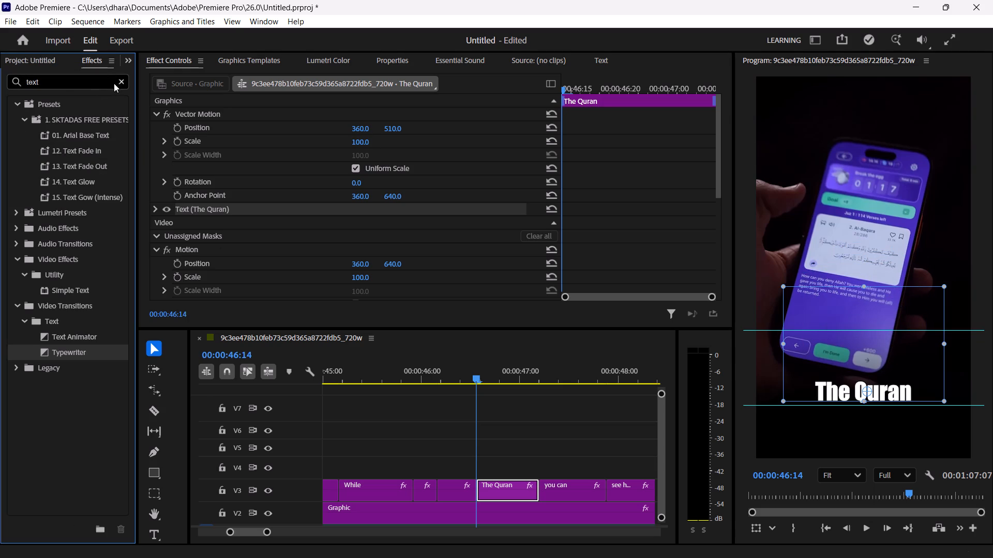
{"action": "left_click", "coordinate": [120, 78]}
{"action": "left_click", "coordinate": [92, 81]}
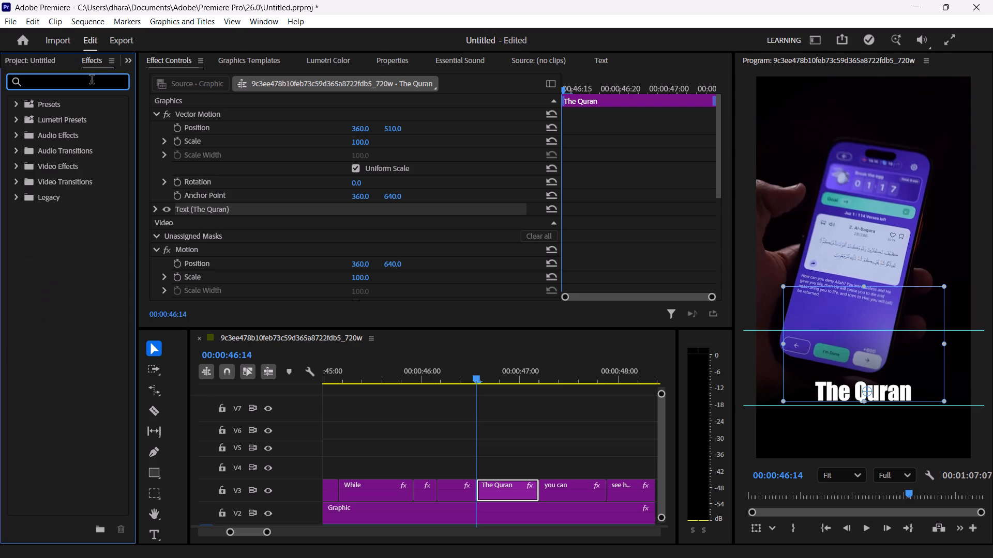
{"action": "type", "text": "tra"}
{"action": "type", "text": "ns"}
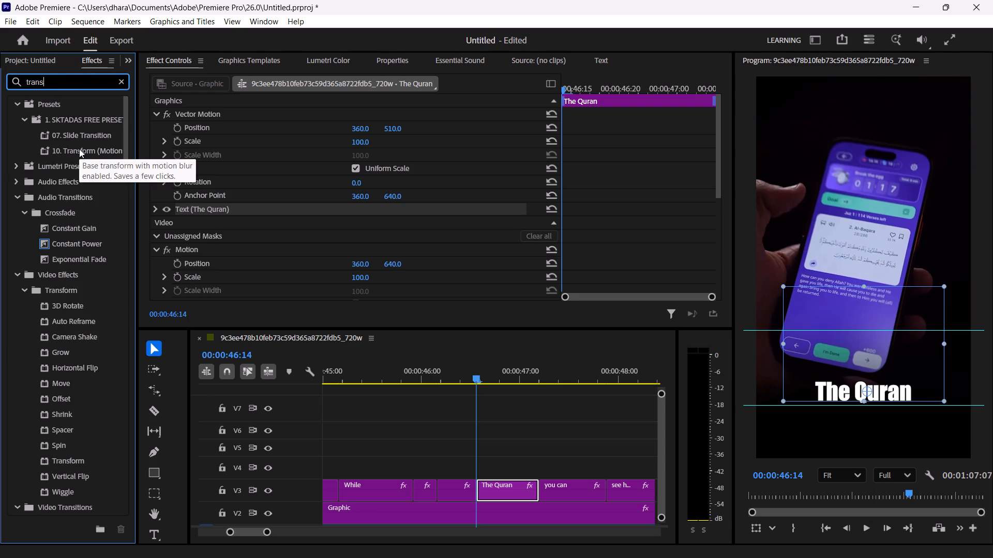
{"action": "left_click_drag", "start_coordinate": [79, 149], "coordinate": [228, 208]}
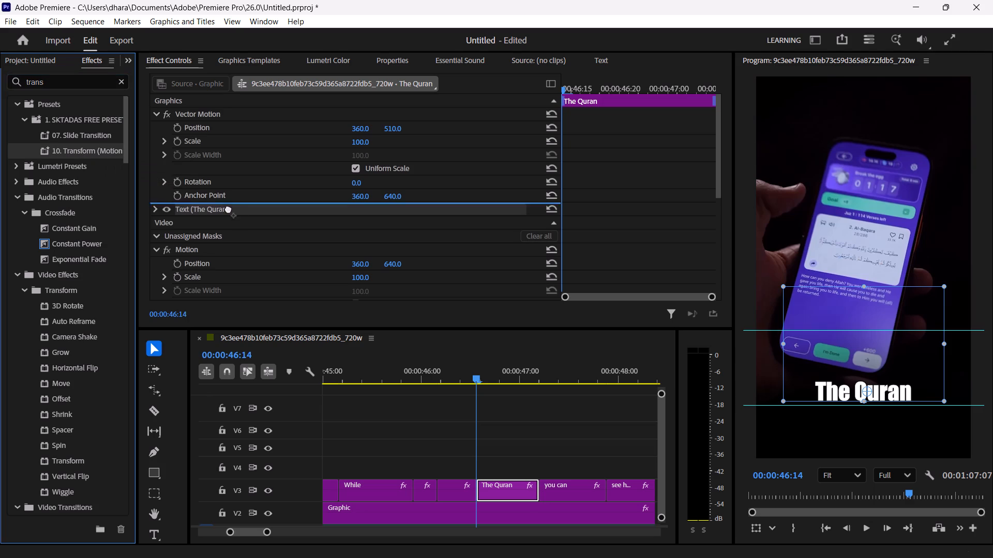
{"action": "left_click_drag", "start_coordinate": [228, 208], "coordinate": [511, 509]}
{"action": "scroll", "coordinate": [366, 343], "scroll_direction": "right", "scroll_amount": 1}
{"action": "scroll", "coordinate": [475, 449], "scroll_direction": "up", "scroll_amount": 1}
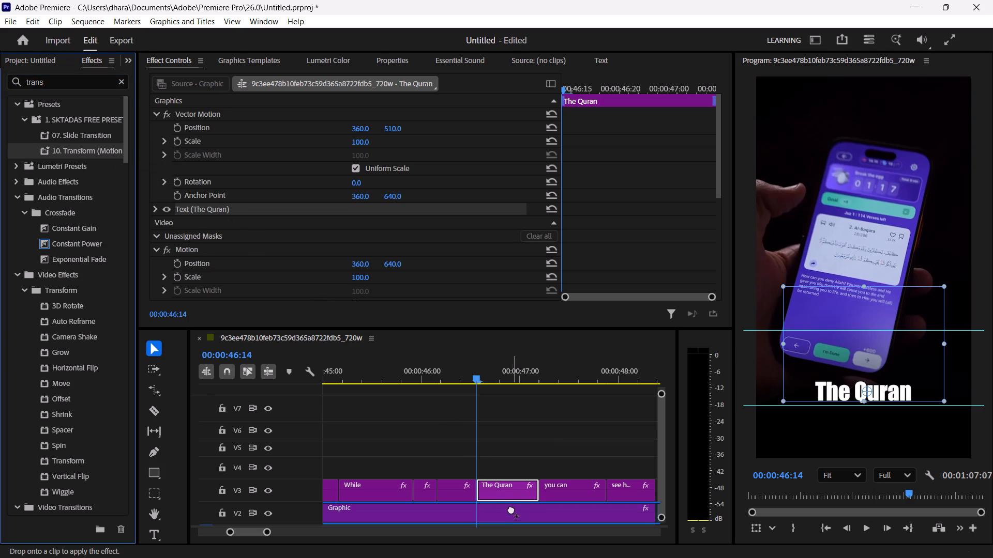
{"action": "left_click_drag", "start_coordinate": [511, 509], "coordinate": [506, 496]}
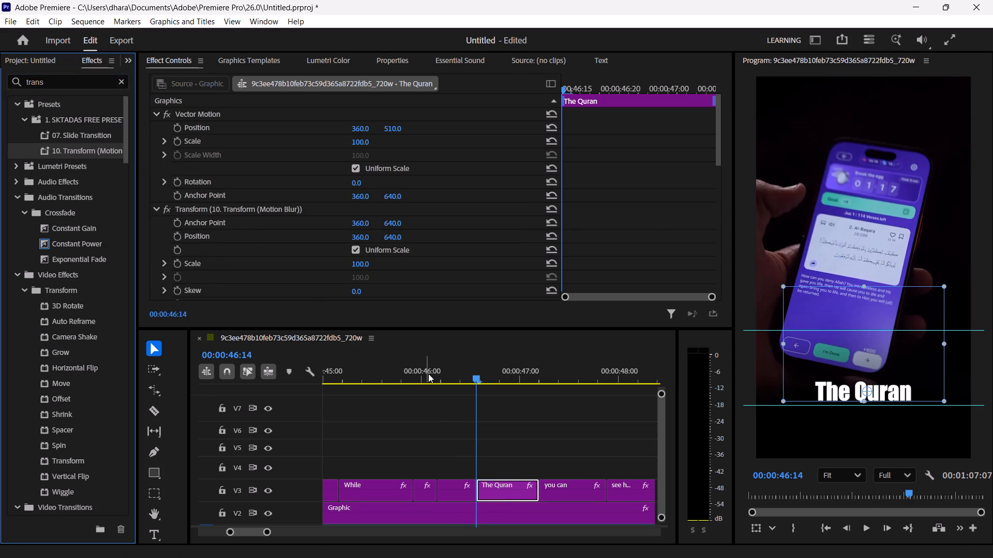
Play back the "The Quran" title to check how it looks, and review the effect settings.
{"action": "left_click", "coordinate": [428, 374]}
{"action": "key", "text": "space"}
{"action": "key", "text": "space"}
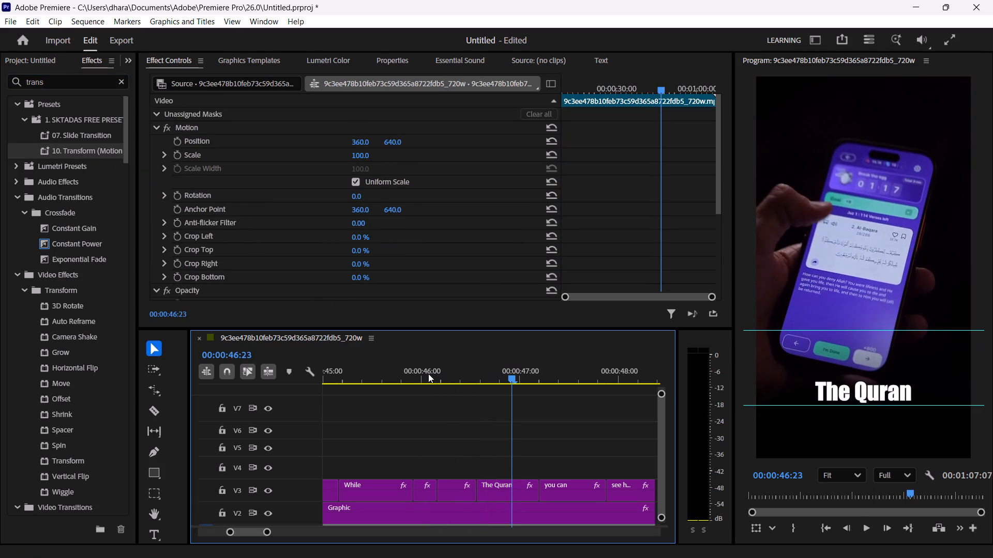
{"action": "scroll", "coordinate": [296, 135], "scroll_direction": "up", "scroll_amount": 1}
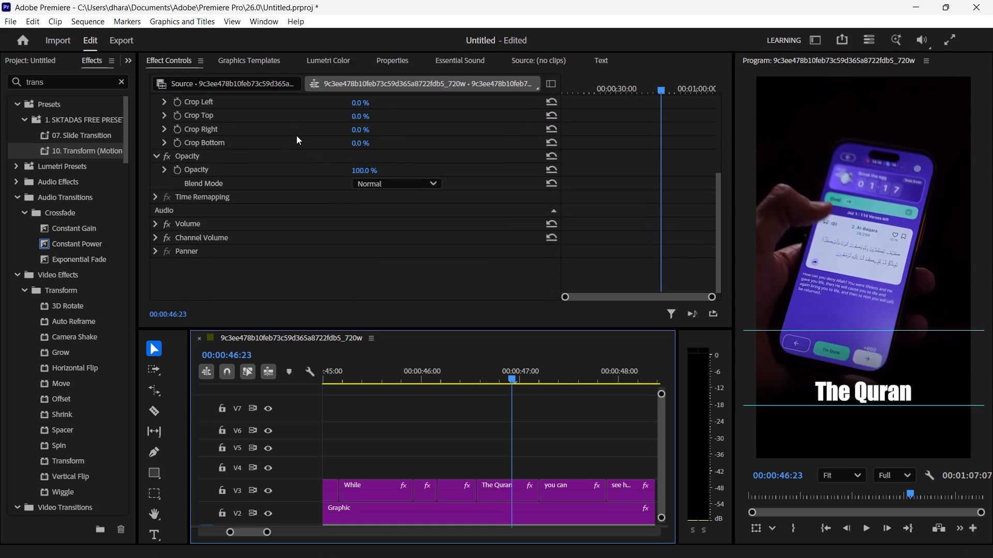
{"action": "scroll", "coordinate": [296, 135], "scroll_direction": "up", "scroll_amount": 3}
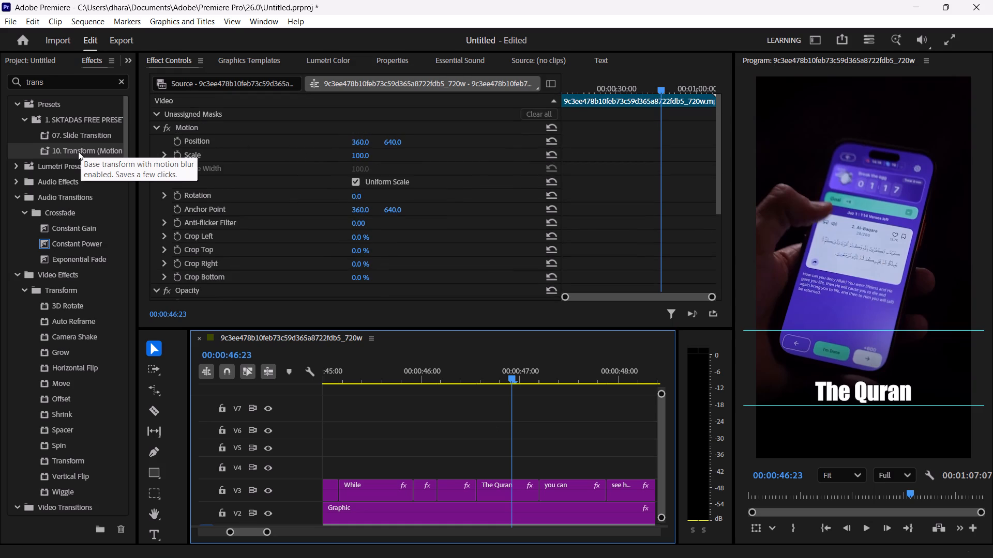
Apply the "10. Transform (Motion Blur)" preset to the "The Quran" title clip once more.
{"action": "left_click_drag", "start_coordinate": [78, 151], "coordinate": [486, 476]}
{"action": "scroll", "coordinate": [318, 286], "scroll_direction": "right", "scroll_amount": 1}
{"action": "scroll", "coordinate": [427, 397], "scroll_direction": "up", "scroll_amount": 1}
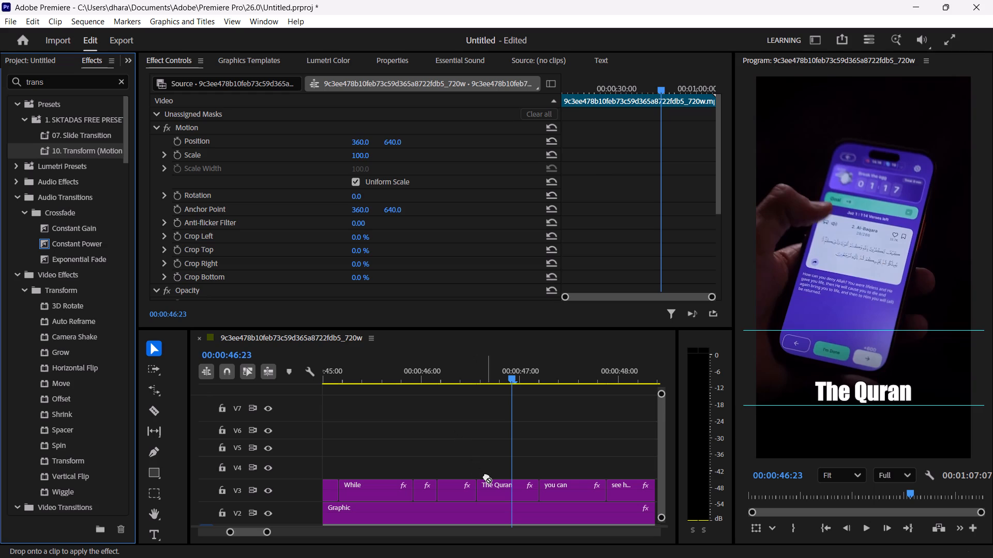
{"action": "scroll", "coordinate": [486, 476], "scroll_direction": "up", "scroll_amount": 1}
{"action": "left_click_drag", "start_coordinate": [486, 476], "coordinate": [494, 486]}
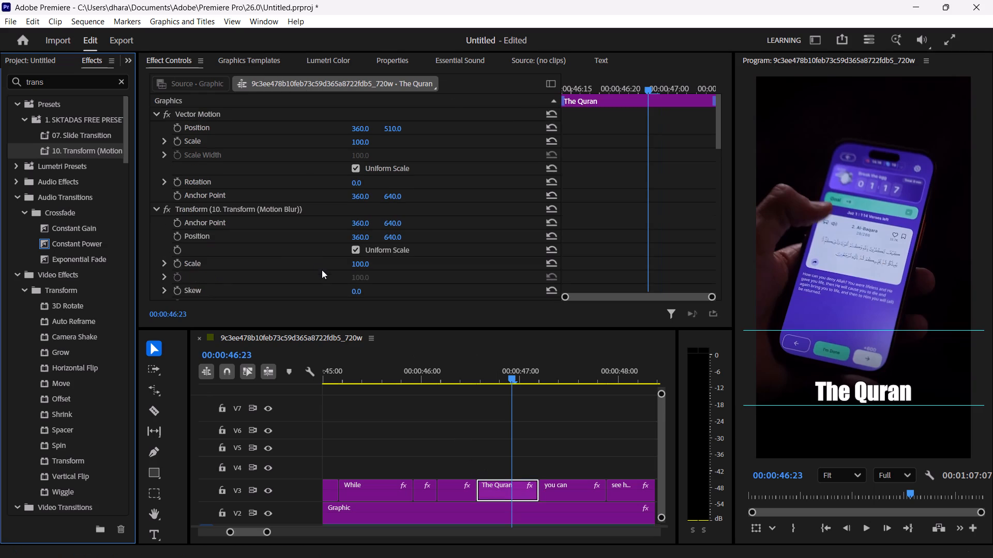
Play back the "The Quran" title and place the playhead at its start, 00:00:46:14.
{"action": "left_click", "coordinate": [443, 378]}
{"action": "key", "text": "space"}
{"action": "key", "text": "space"}
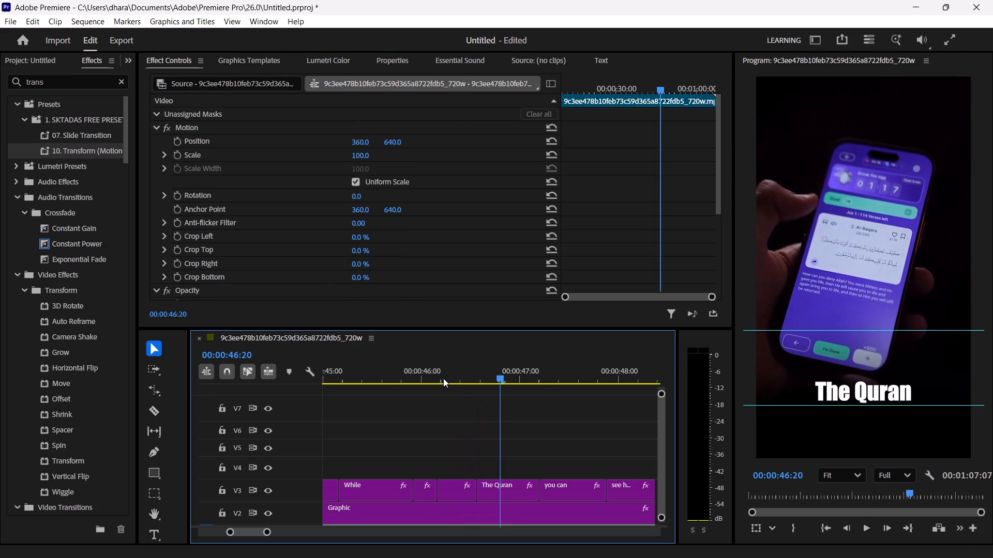
{"action": "left_click", "coordinate": [472, 375]}
{"action": "key", "text": "Right"}
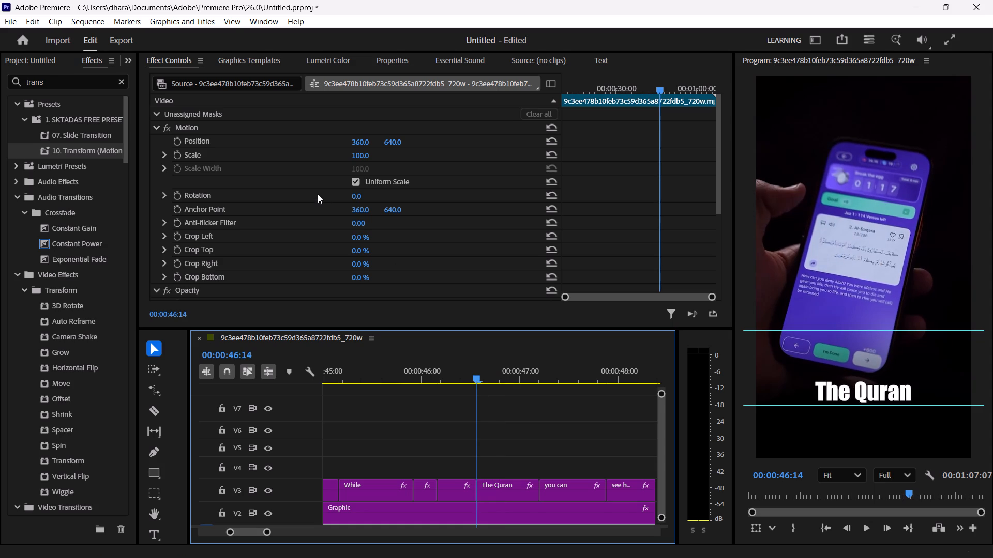
{"action": "scroll", "coordinate": [318, 194], "scroll_direction": "down", "scroll_amount": 2}
{"action": "scroll", "coordinate": [318, 194], "scroll_direction": "up", "scroll_amount": 1}
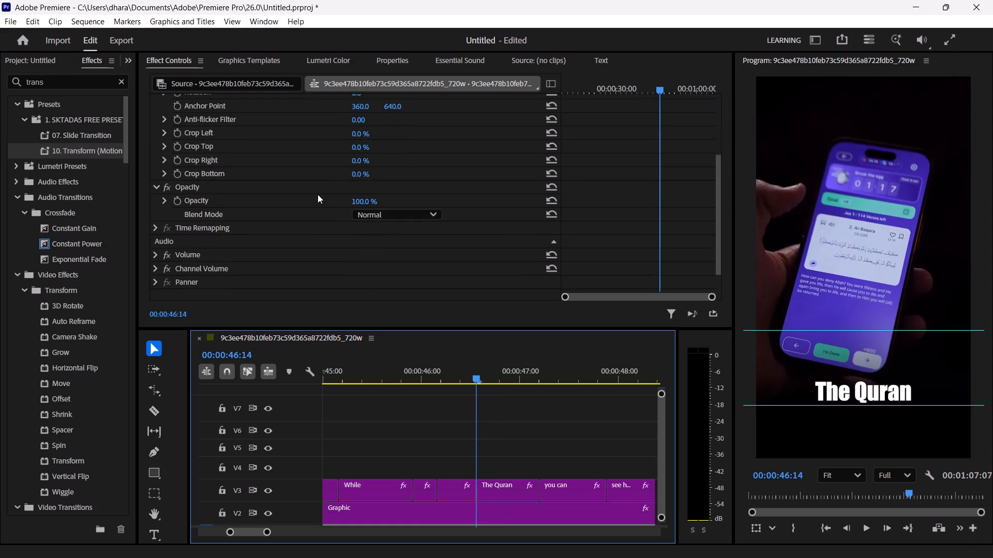
{"action": "scroll", "coordinate": [318, 194], "scroll_direction": "up", "scroll_amount": 2}
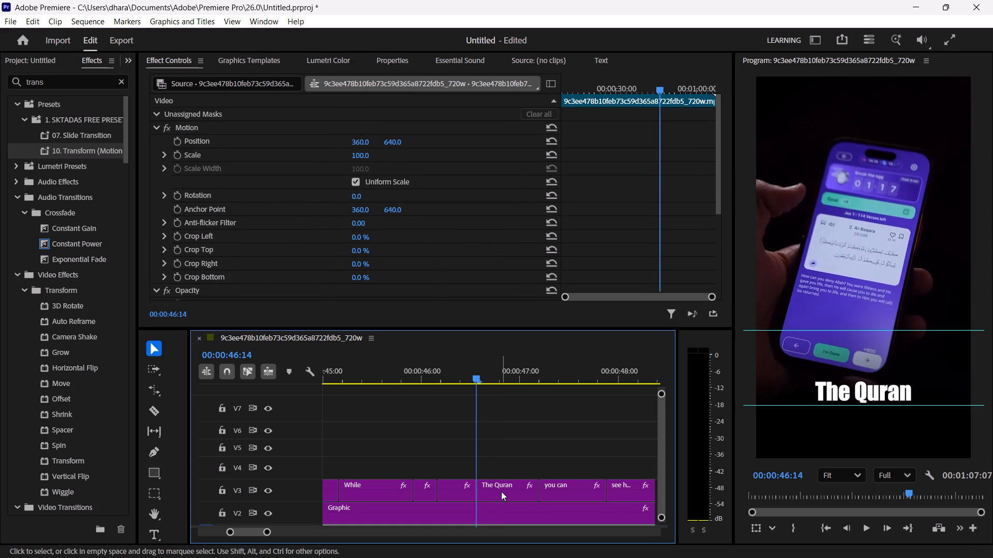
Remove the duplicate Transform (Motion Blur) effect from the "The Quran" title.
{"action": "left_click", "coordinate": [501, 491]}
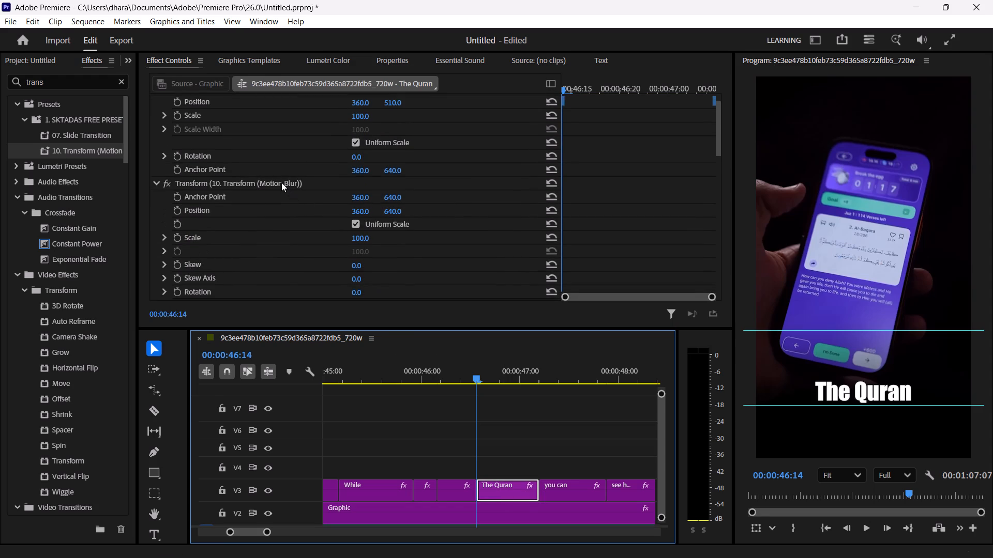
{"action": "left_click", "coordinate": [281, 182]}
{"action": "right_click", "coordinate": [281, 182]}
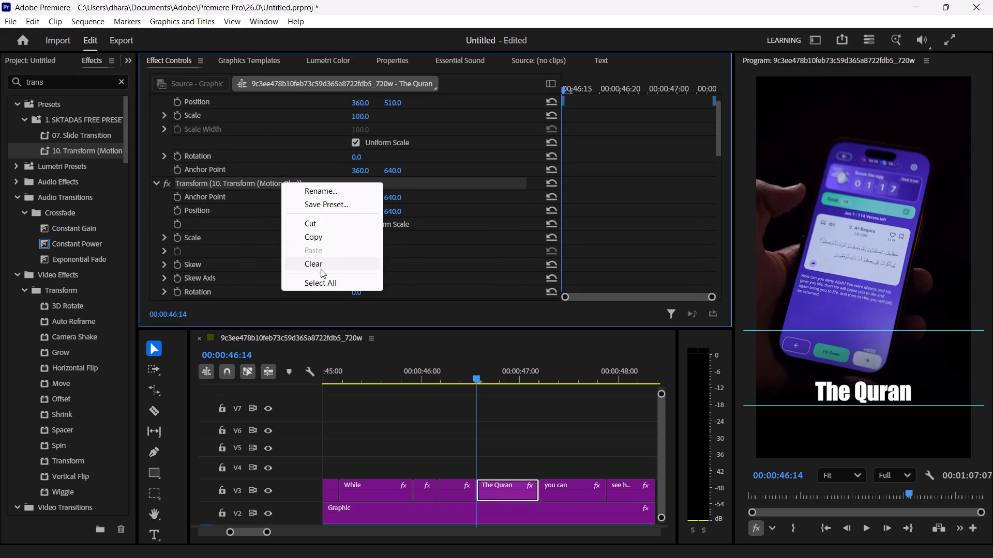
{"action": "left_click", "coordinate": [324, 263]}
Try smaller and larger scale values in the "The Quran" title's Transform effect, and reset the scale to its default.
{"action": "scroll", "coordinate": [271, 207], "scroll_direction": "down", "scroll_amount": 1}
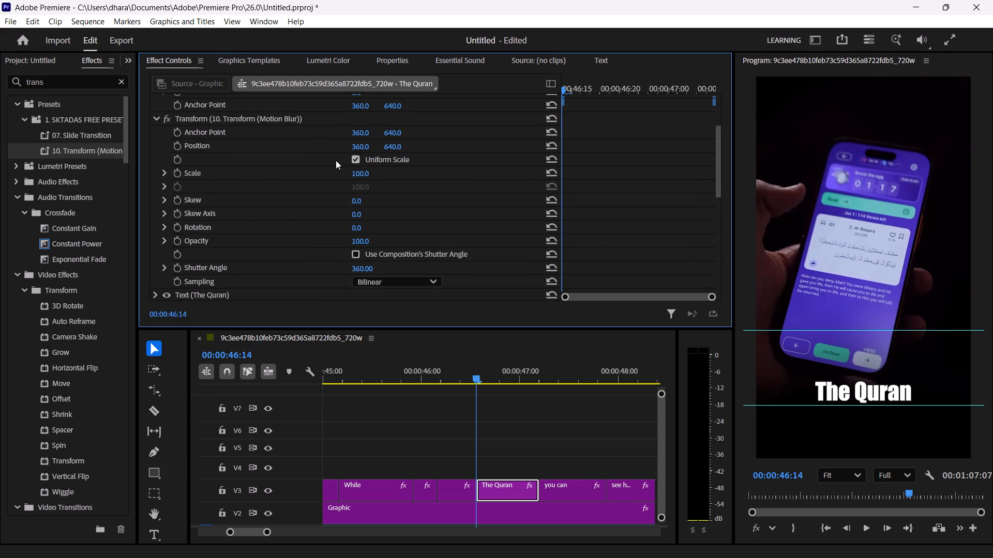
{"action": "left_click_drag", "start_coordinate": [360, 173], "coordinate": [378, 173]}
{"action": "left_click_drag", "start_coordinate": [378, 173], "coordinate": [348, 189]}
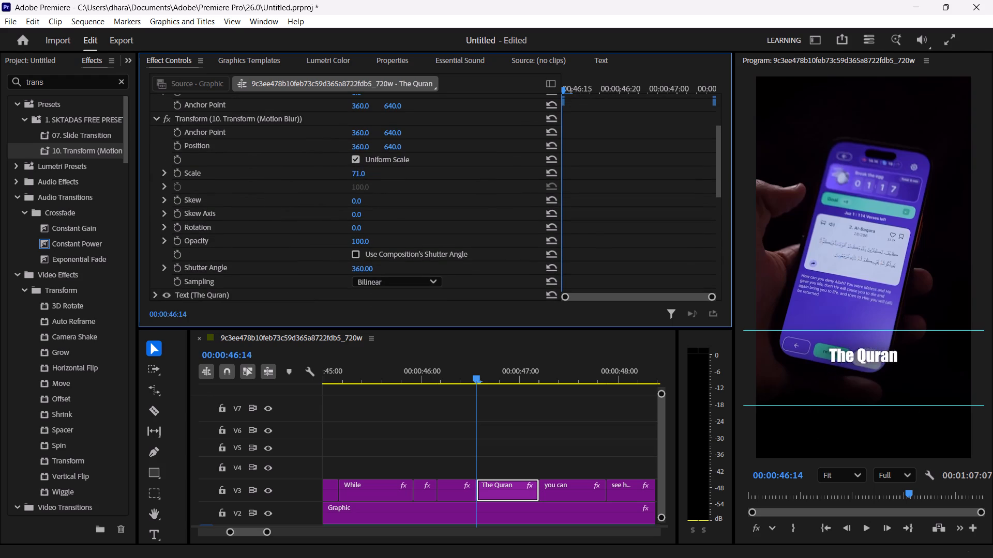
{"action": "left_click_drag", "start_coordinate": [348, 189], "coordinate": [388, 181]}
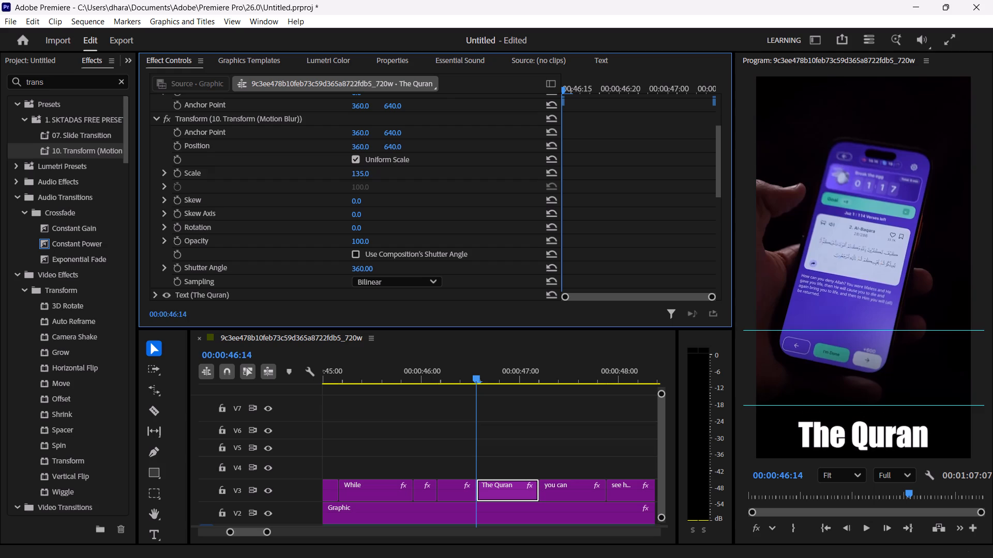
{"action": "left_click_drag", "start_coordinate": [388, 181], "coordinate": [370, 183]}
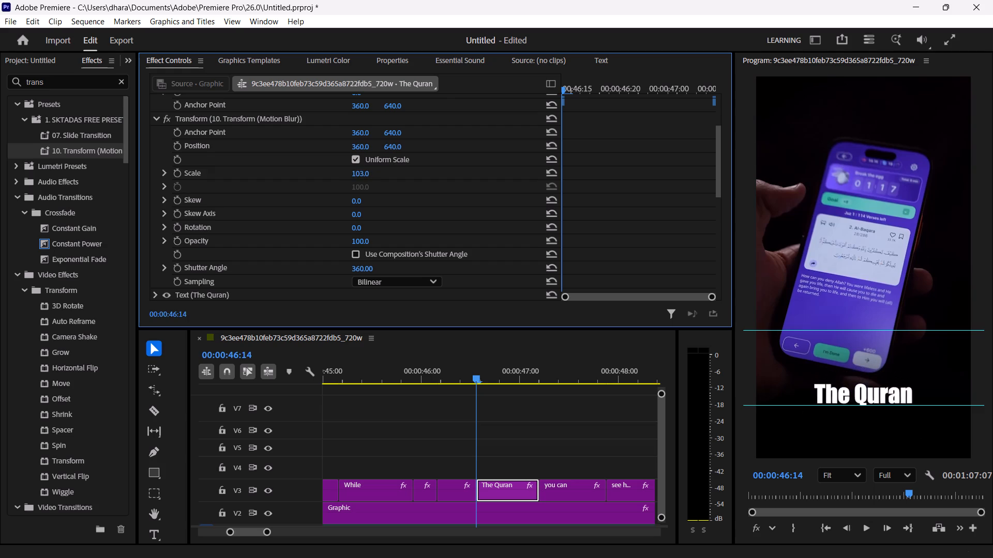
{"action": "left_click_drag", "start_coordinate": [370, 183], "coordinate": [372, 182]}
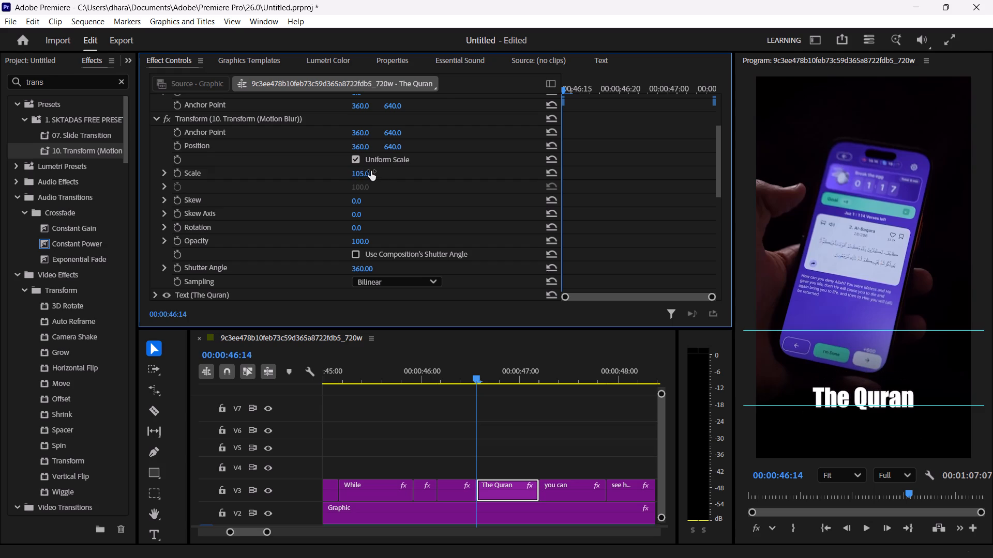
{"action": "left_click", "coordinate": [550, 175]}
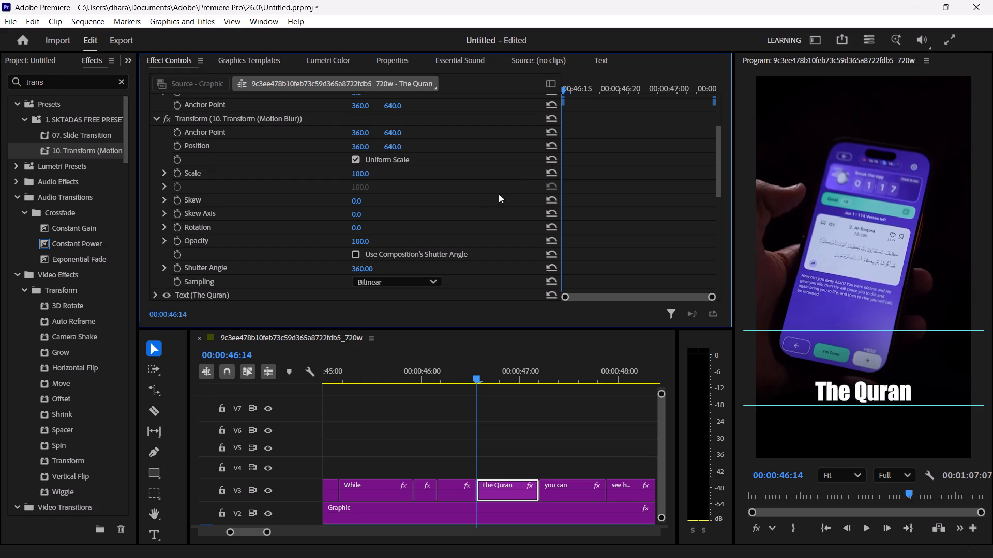
Keyframe the Transform scale of the "The Quran" title from 100 at 00:00:46:14 to 140 at 00:00:47:00.
{"action": "left_click", "coordinate": [179, 176]}
{"action": "key", "text": "Right"}
{"action": "key", "text": "Right"}
{"action": "key", "text": "Right"}
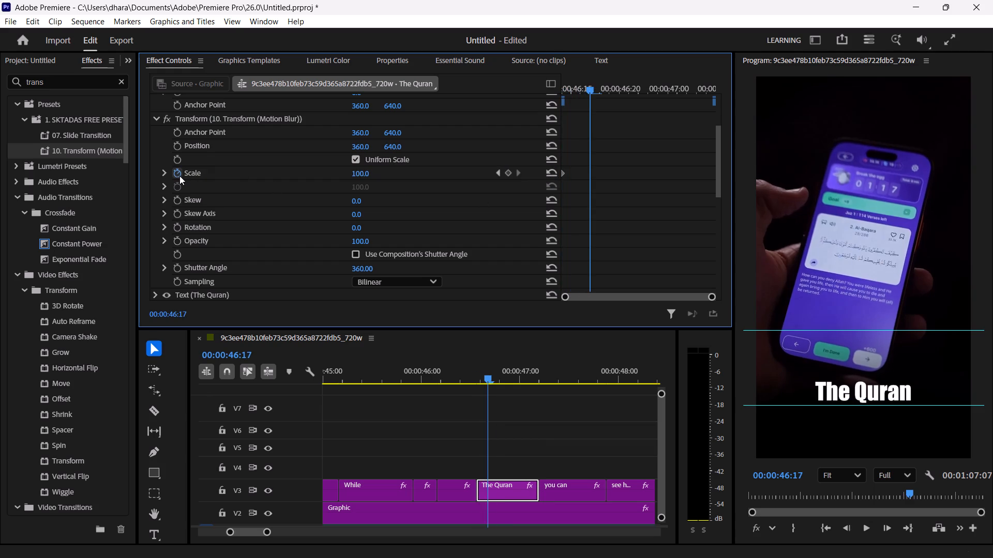
{"action": "key", "text": "Right"}
{"action": "key", "text": "Right"}
{"action": "key", "text": "Right"}
{"action": "key", "text": "Right"}
{"action": "key", "text": "Right"}
{"action": "key", "text": "Right"}
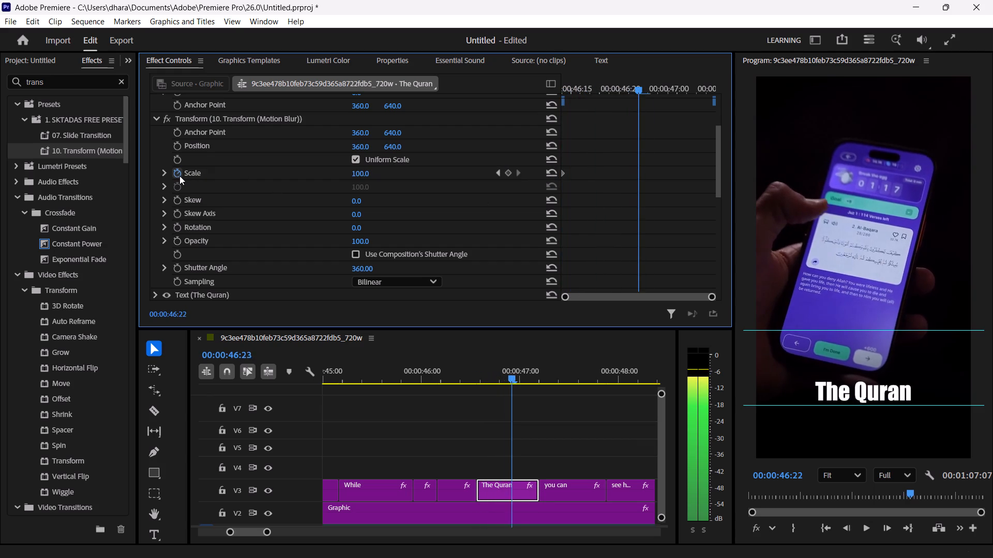
{"action": "key", "text": "Right"}
{"action": "key", "text": "Right"}
{"action": "key", "text": "Right"}
{"action": "key", "text": "Right"}
{"action": "key", "text": "Right"}
{"action": "key", "text": "Right"}
{"action": "key", "text": "Right"}
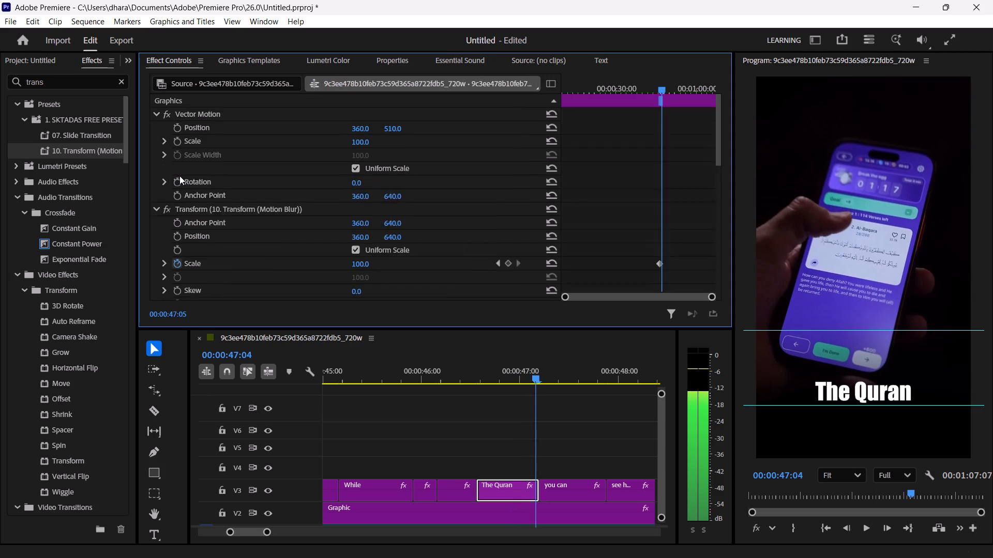
{"action": "key", "text": "Left"}
{"action": "key", "text": "Left"}
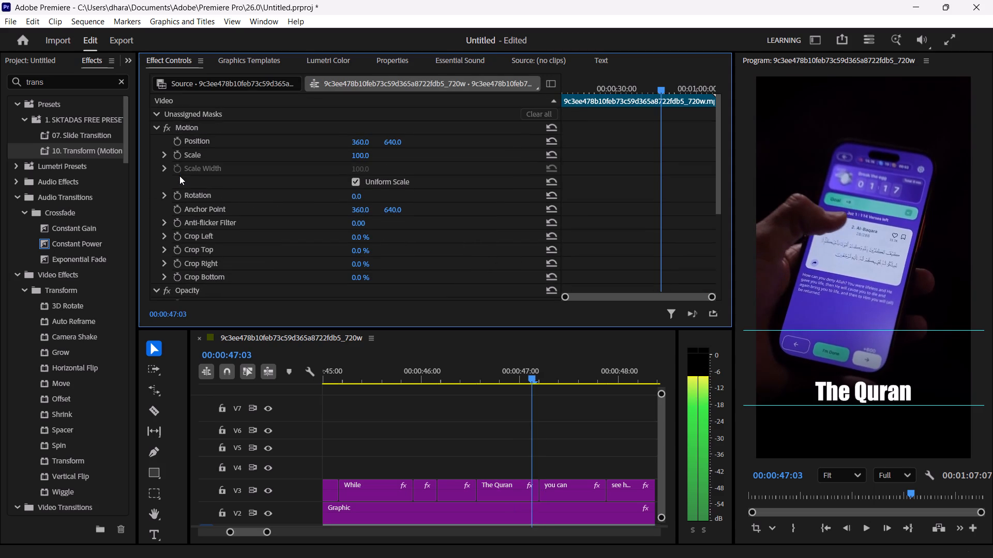
{"action": "key", "text": "Left"}
{"action": "key", "text": "Left"}
{"action": "key", "text": "Left"}
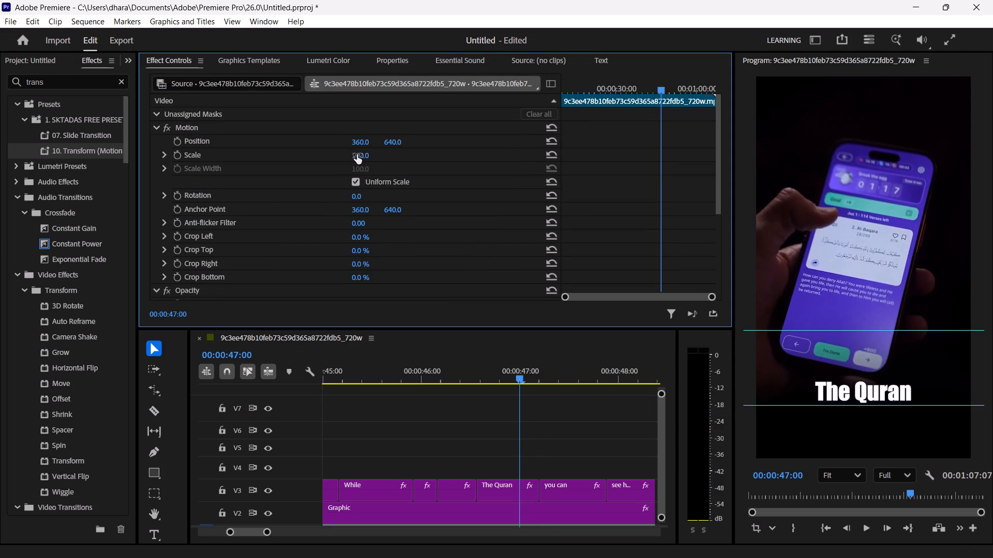
{"action": "left_click", "coordinate": [493, 490]}
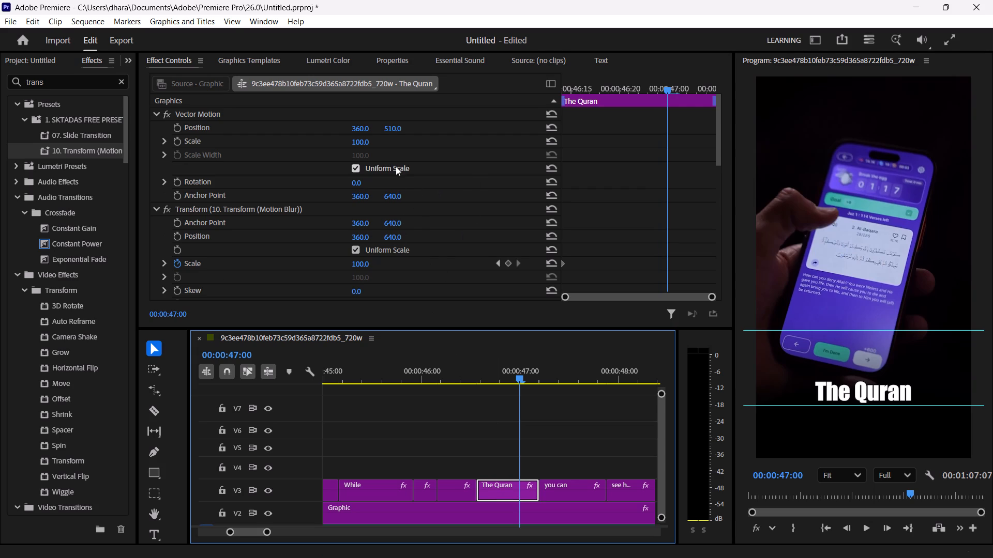
{"action": "left_click_drag", "start_coordinate": [359, 265], "coordinate": [379, 259]}
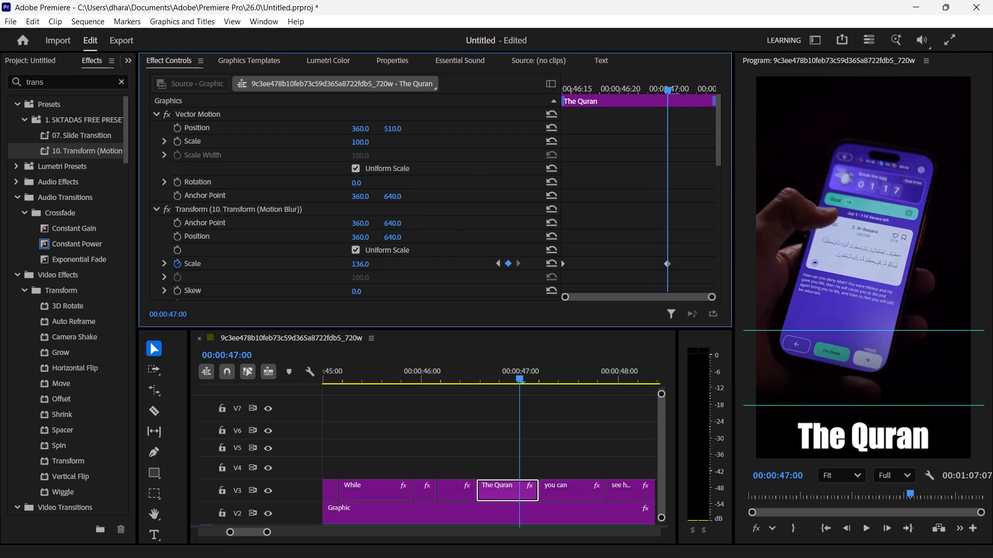
{"action": "left_click_drag", "start_coordinate": [379, 259], "coordinate": [381, 259]}
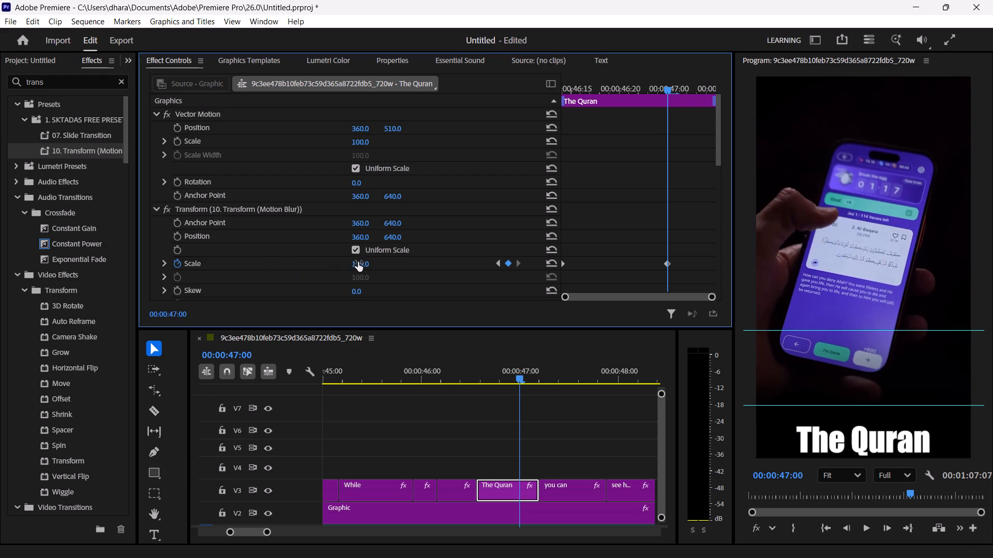
{"action": "left_click", "coordinate": [360, 263]}
{"action": "type", "text": "140"}
{"action": "key", "text": "Return"}
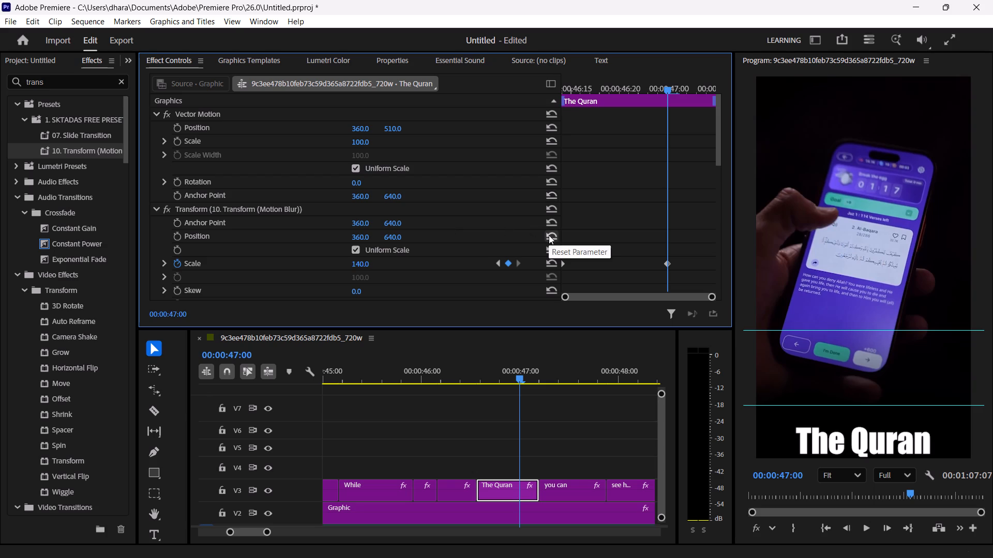
Keyframe the title's Transform vertical position from 640 at 00:00:46:14 to 461 at 00:00:47:00, and preview the motion.
{"action": "left_click_drag", "start_coordinate": [666, 92], "coordinate": [643, 101]}
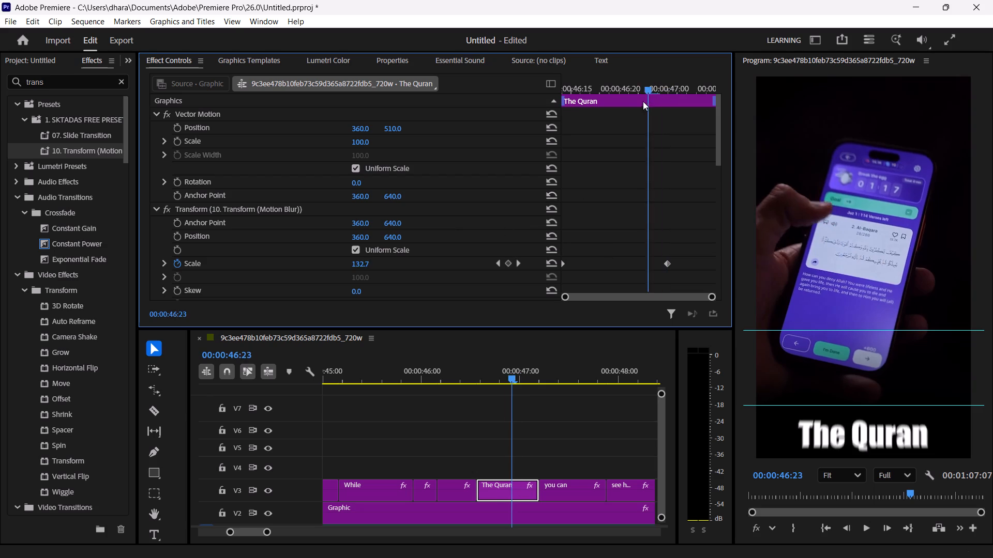
{"action": "left_click_drag", "start_coordinate": [643, 101], "coordinate": [550, 114]}
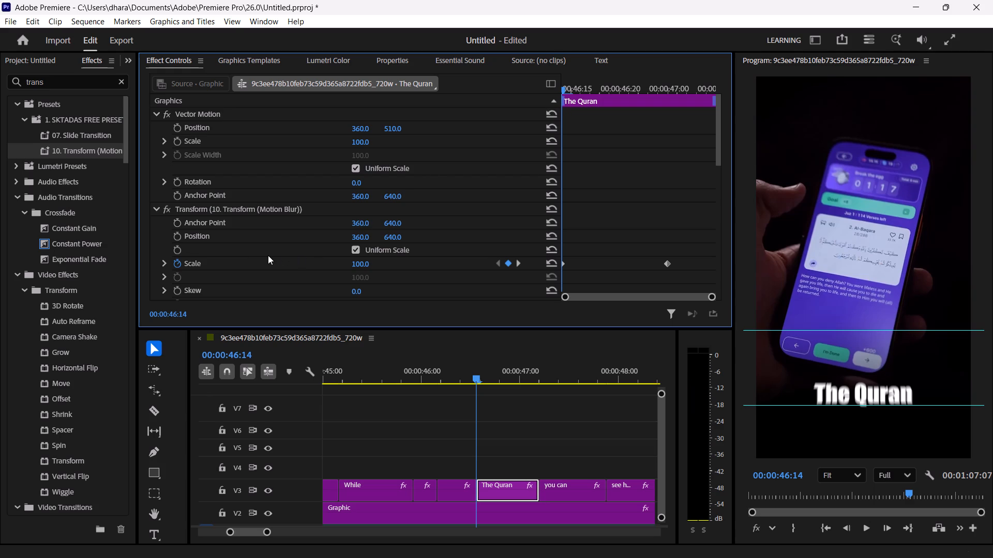
{"action": "left_click", "coordinate": [176, 234]}
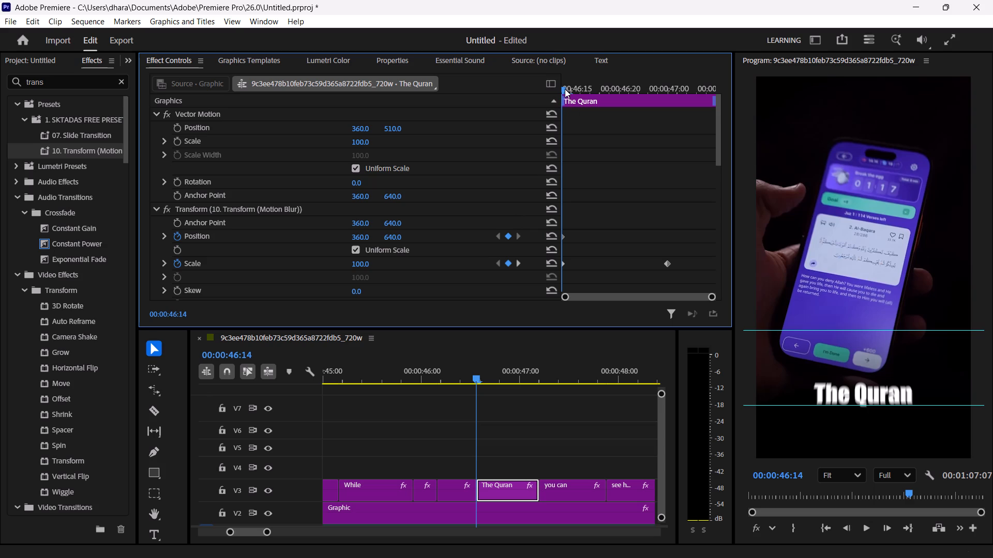
{"action": "left_click_drag", "start_coordinate": [562, 90], "coordinate": [624, 88]}
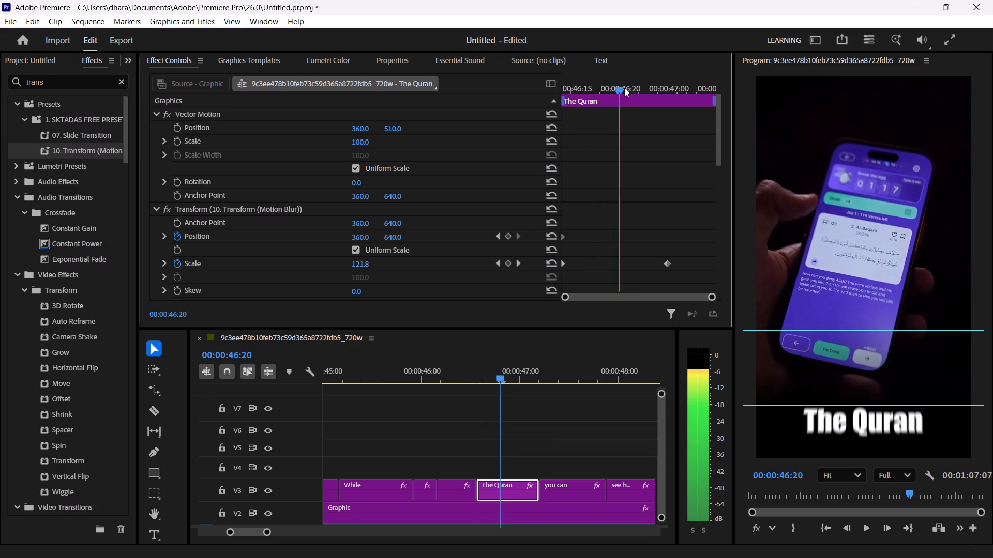
{"action": "left_click_drag", "start_coordinate": [624, 88], "coordinate": [665, 91]}
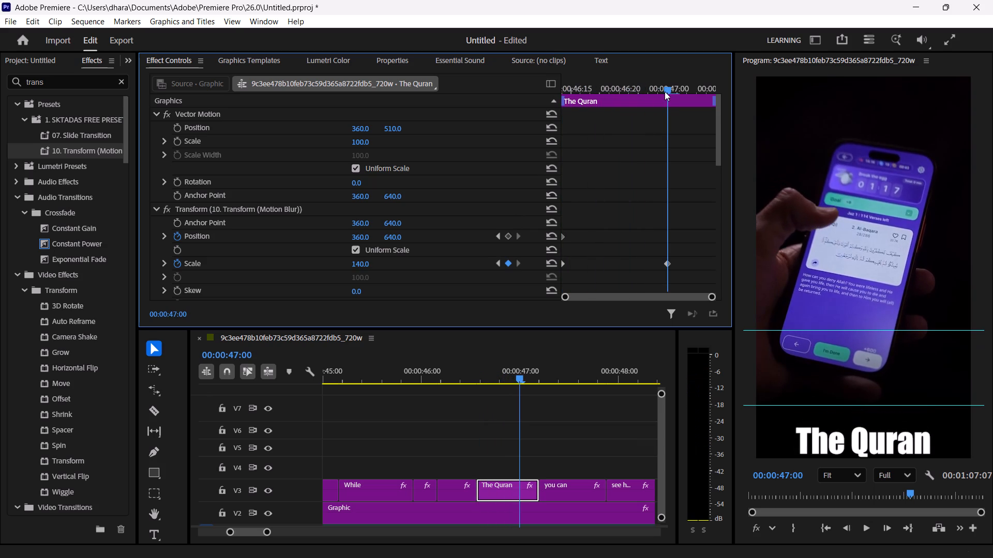
{"action": "left_click", "coordinate": [547, 236]}
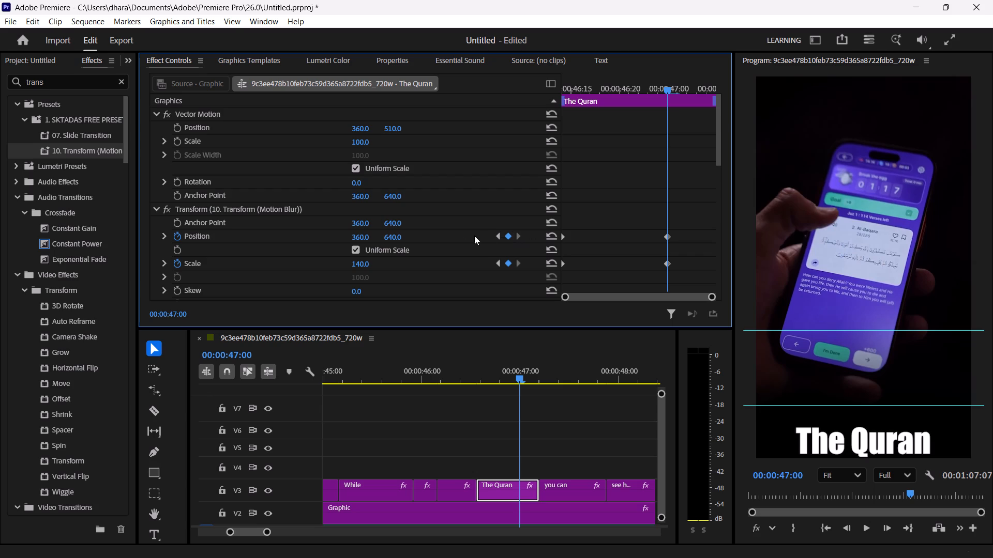
{"action": "left_click_drag", "start_coordinate": [388, 238], "coordinate": [311, 252]}
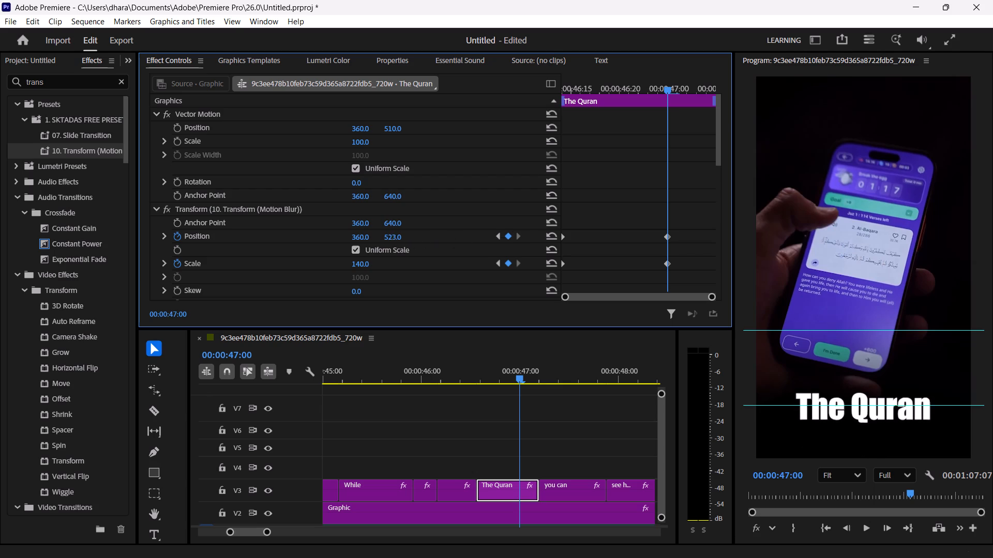
{"action": "left_click_drag", "start_coordinate": [311, 252], "coordinate": [274, 260]}
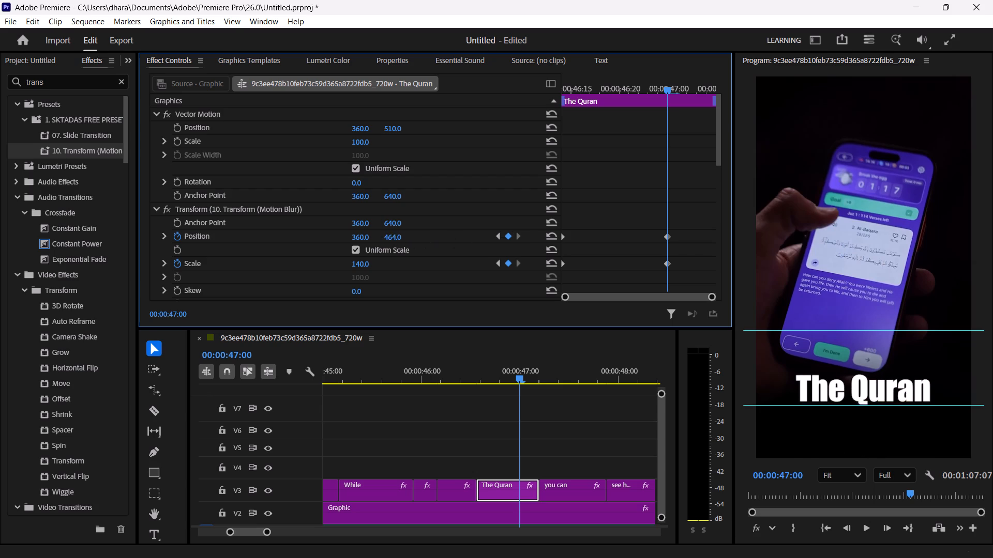
{"action": "left_click_drag", "start_coordinate": [274, 260], "coordinate": [274, 261]}
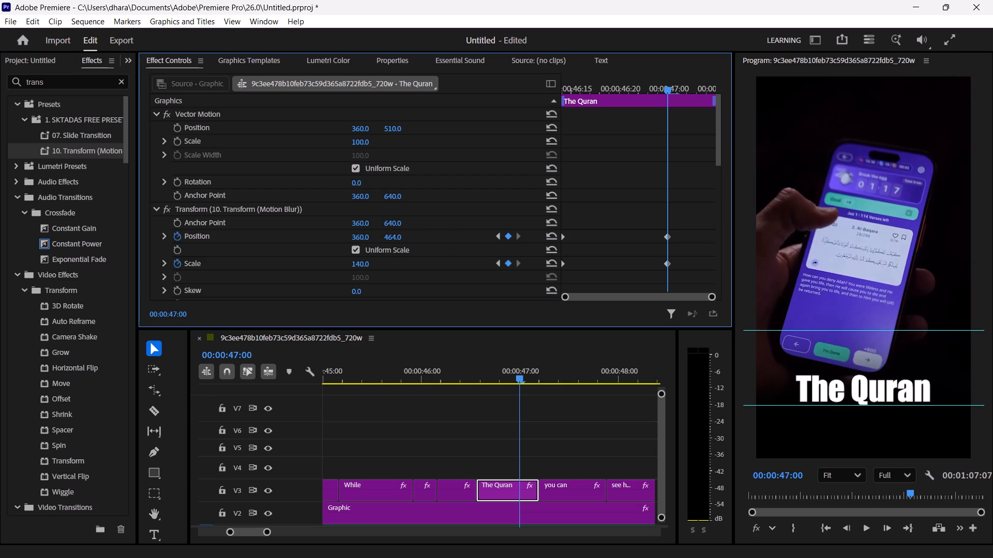
{"action": "left_click_drag", "start_coordinate": [274, 261], "coordinate": [273, 261]}
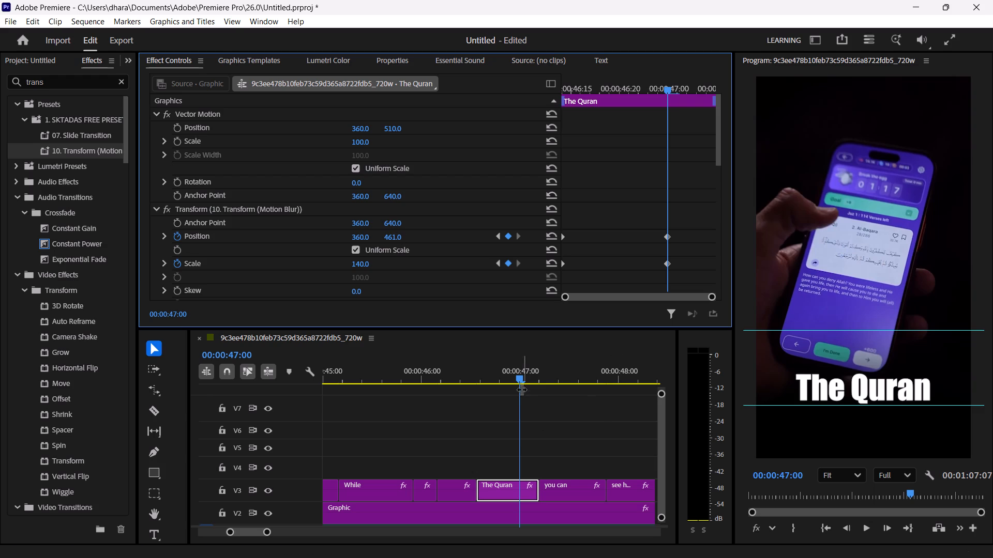
{"action": "left_click_drag", "start_coordinate": [517, 382], "coordinate": [461, 386]}
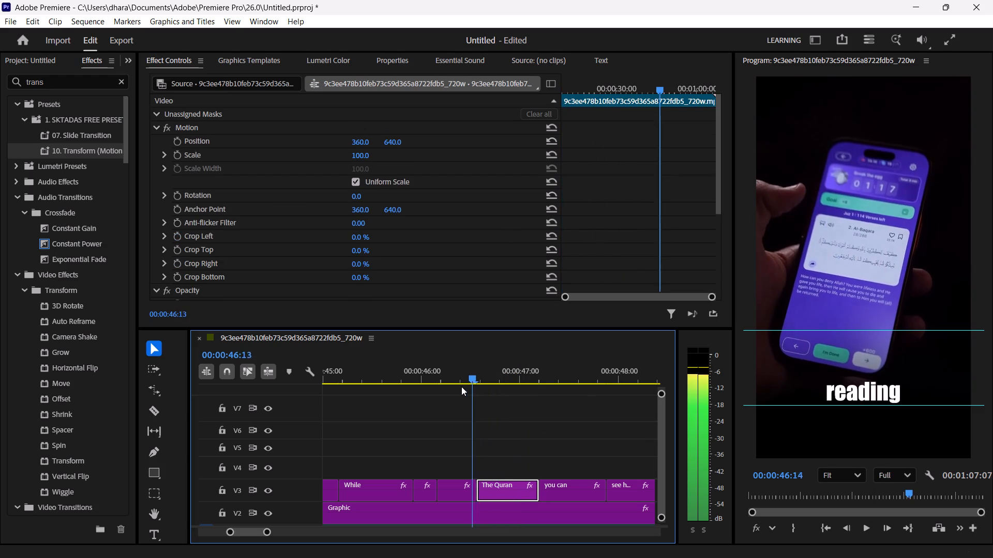
{"action": "left_click_drag", "start_coordinate": [461, 386], "coordinate": [455, 387]}
{"action": "key", "text": "space"}
{"action": "key", "text": "space"}
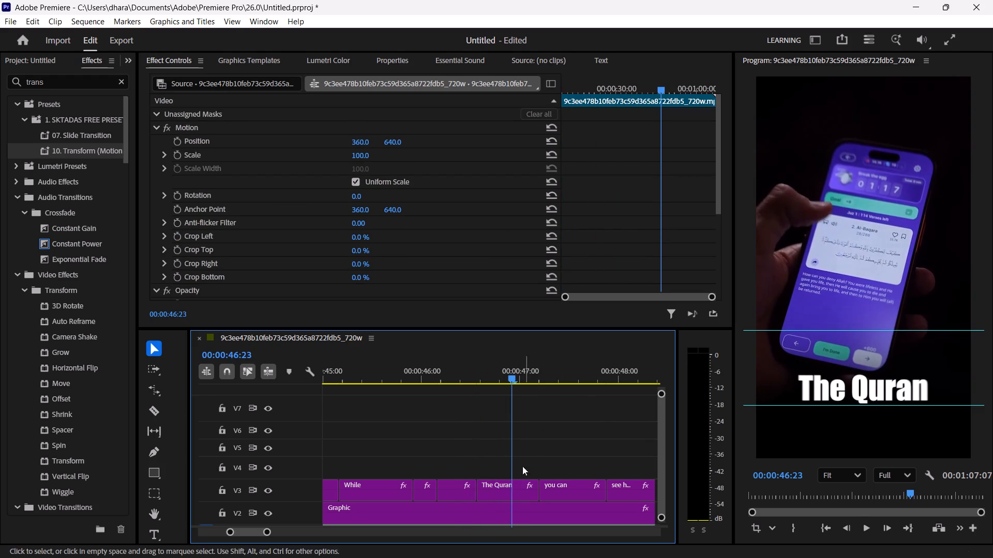
Apply Ease In and Ease Out to all the position and scale keyframes of the "The Quran" title's Transform effect.
{"action": "left_click", "coordinate": [495, 487]}
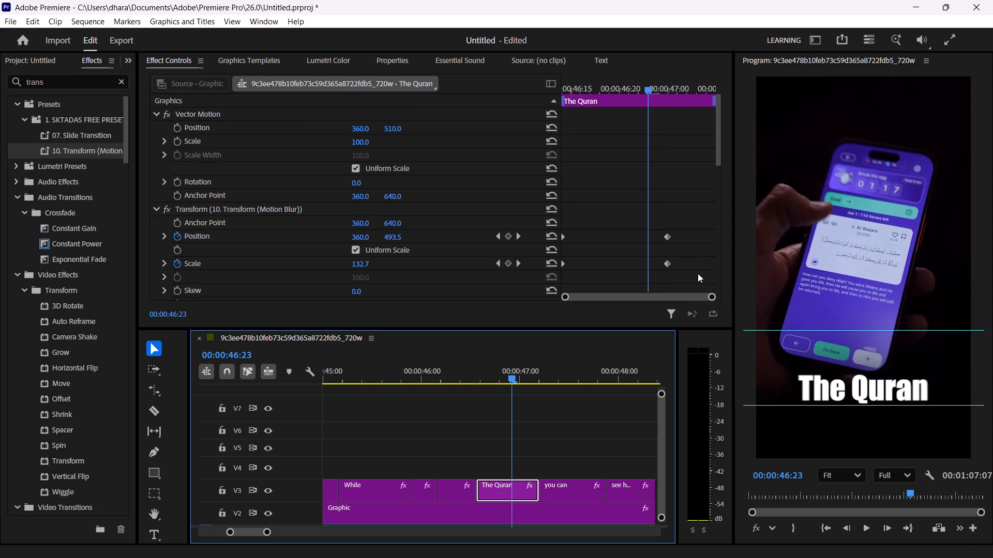
{"action": "left_click_drag", "start_coordinate": [698, 273], "coordinate": [517, 214]}
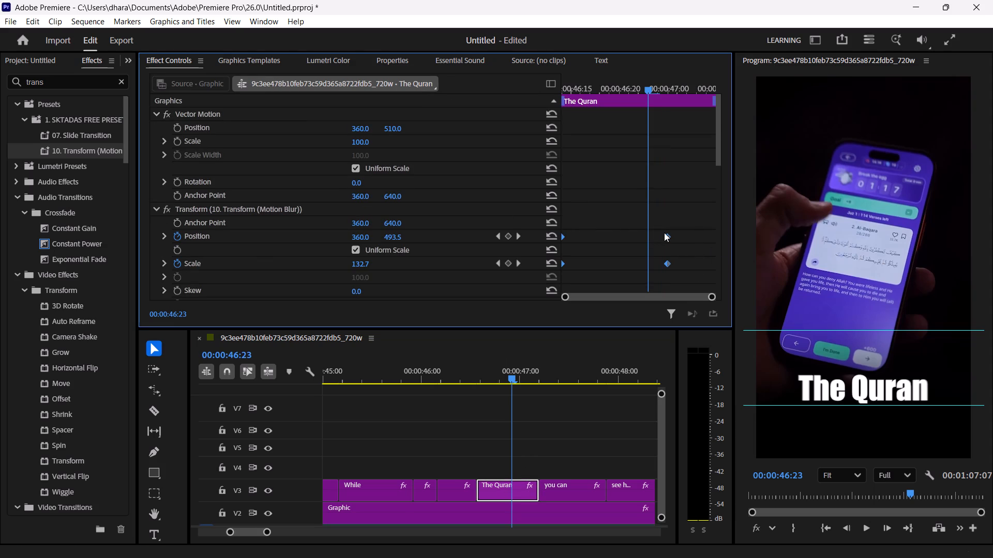
{"action": "right_click", "coordinate": [665, 235]}
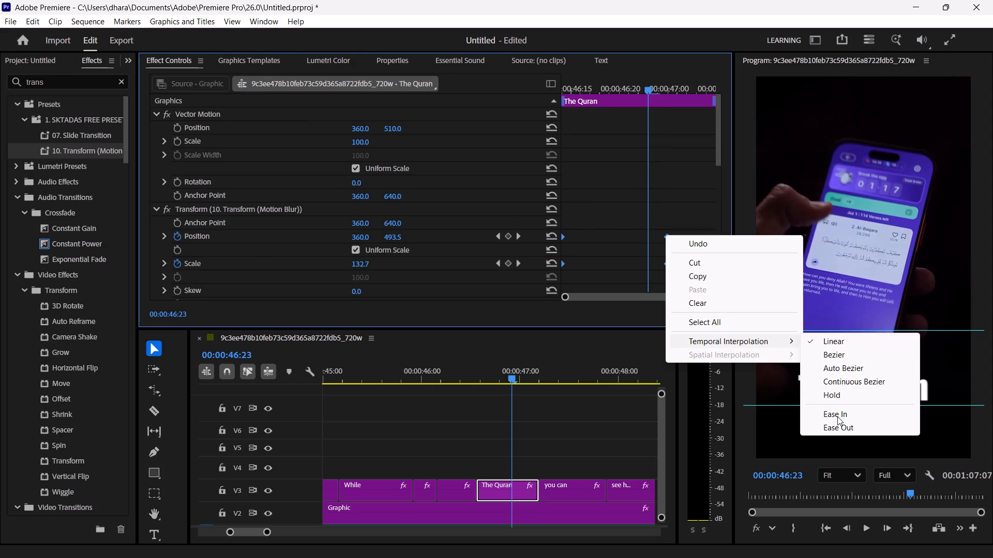
{"action": "left_click", "coordinate": [837, 416]}
{"action": "right_click", "coordinate": [665, 262]}
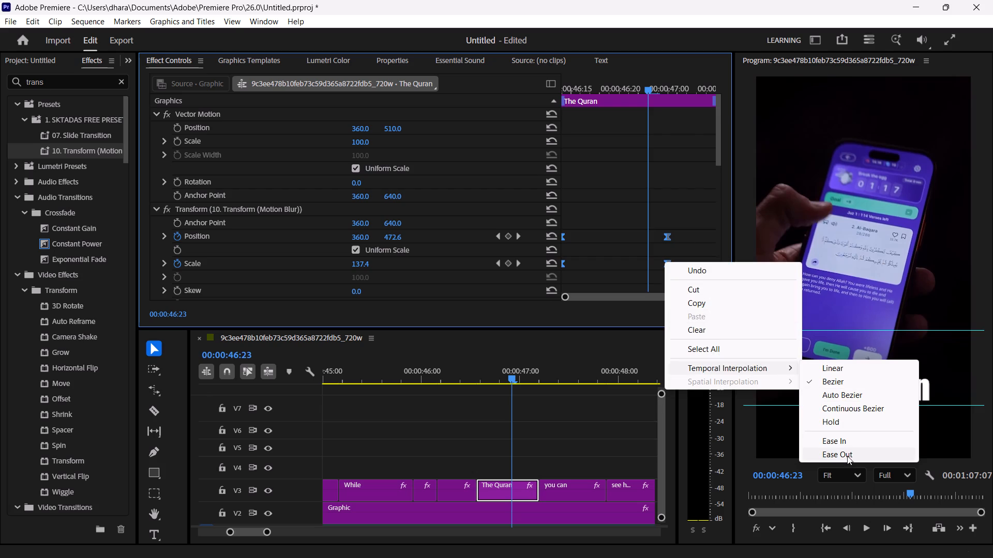
{"action": "left_click", "coordinate": [847, 455]}
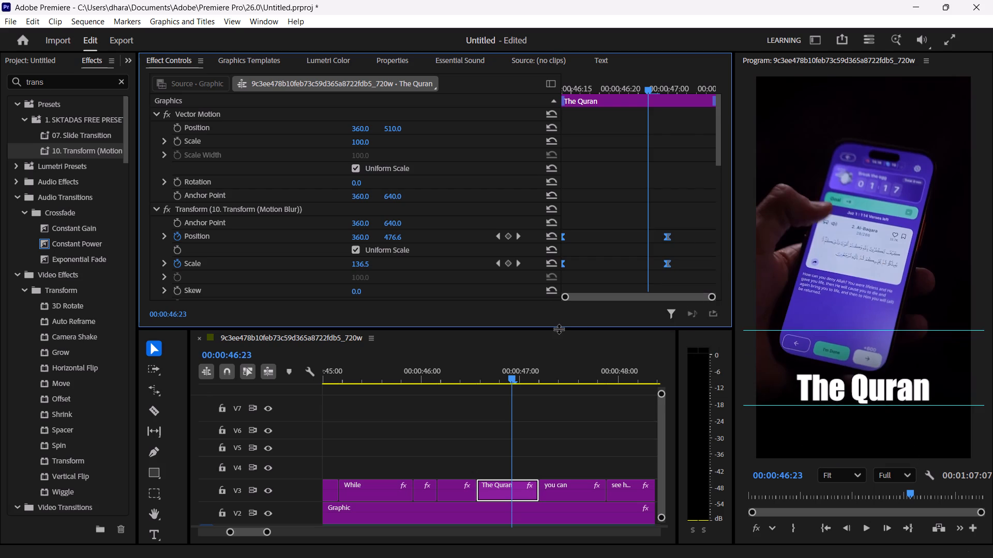
Play back the eased "The Quran" title animation twice, stop at 00:00:47:00, and reselect the title clip.
{"action": "left_click", "coordinate": [451, 371]}
{"action": "key", "text": "space"}
{"action": "key", "text": "space"}
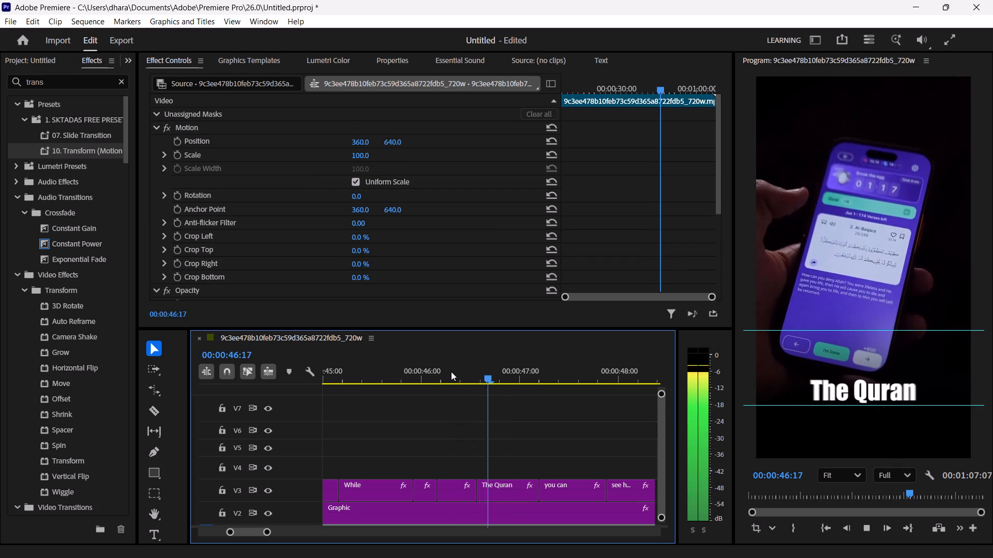
{"action": "key", "text": "space"}
{"action": "key", "text": "space"}
{"action": "key", "text": "space"}
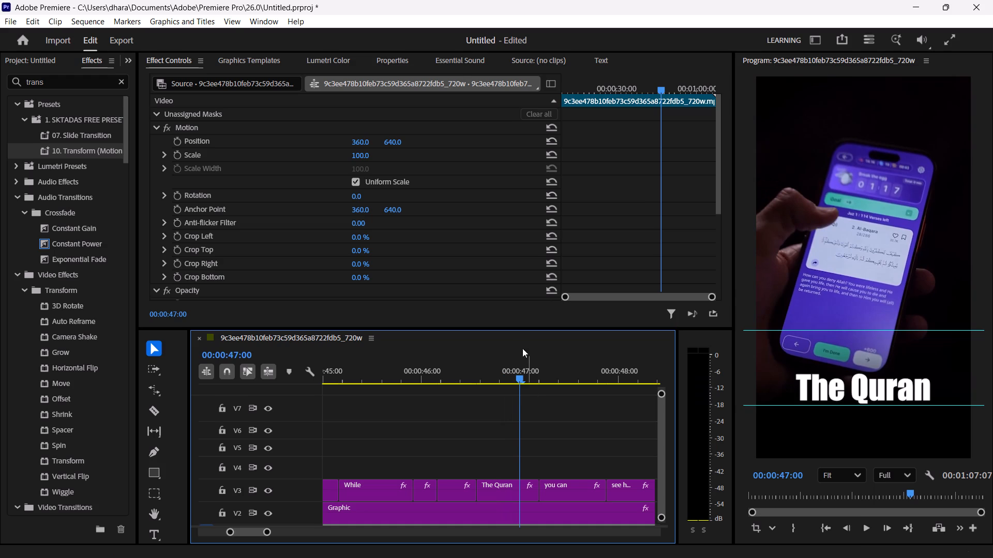
{"action": "left_click", "coordinate": [400, 357]}
{"action": "key", "text": "space"}
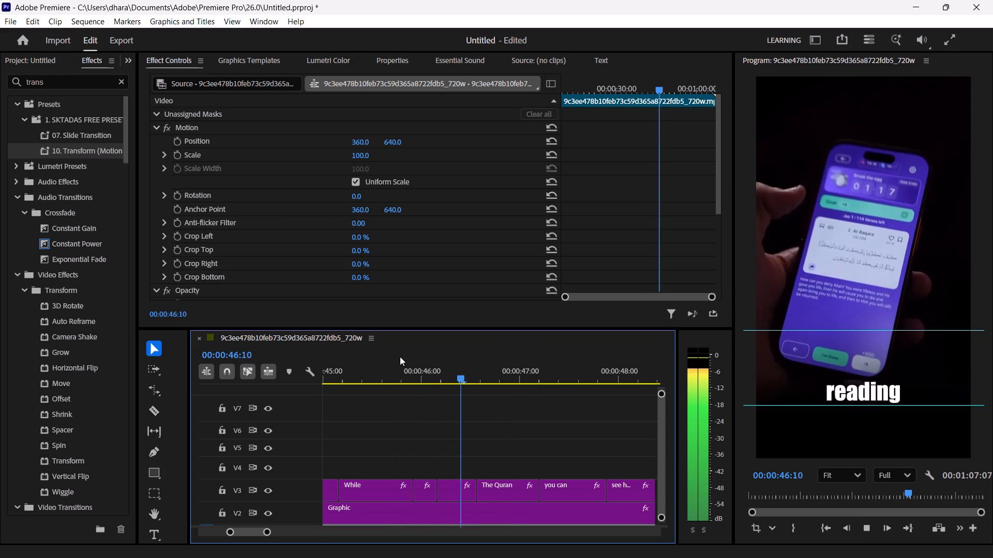
{"action": "key", "text": "space"}
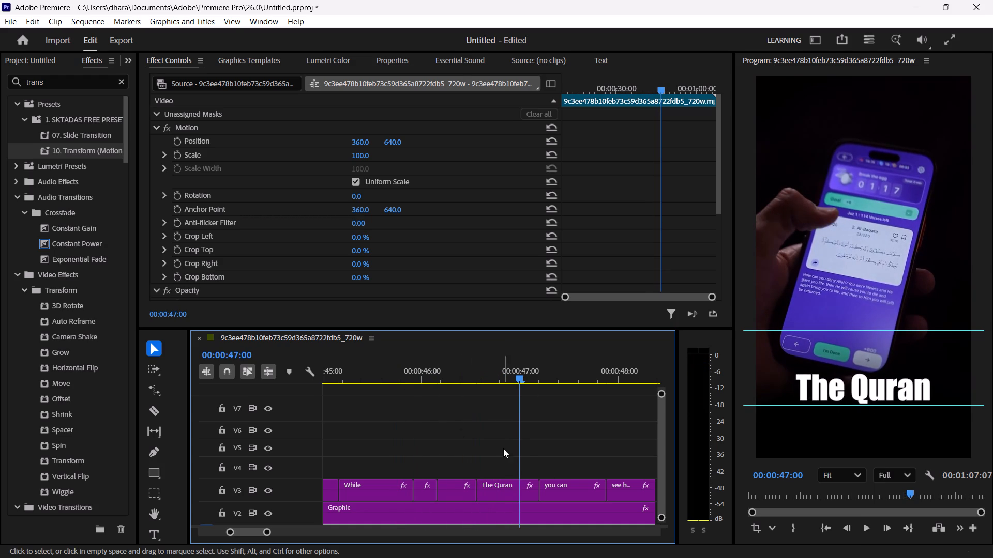
{"action": "left_click", "coordinate": [485, 383]}
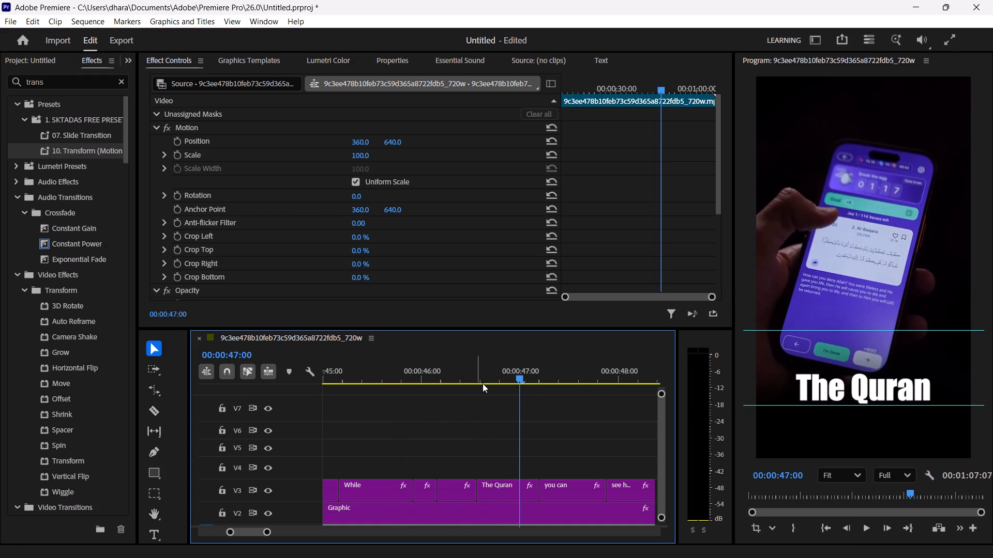
{"action": "left_click", "coordinate": [483, 383]}
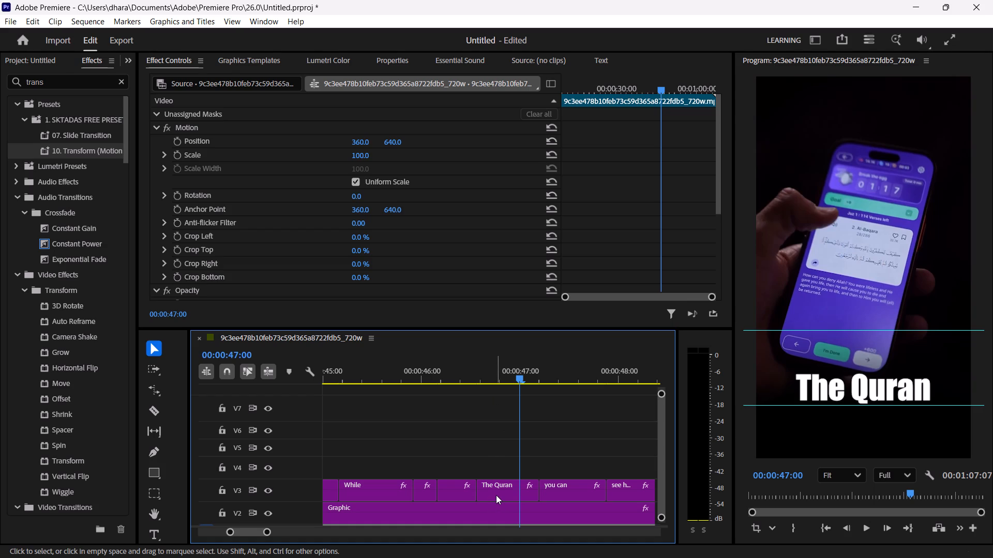
{"action": "left_click", "coordinate": [496, 495]}
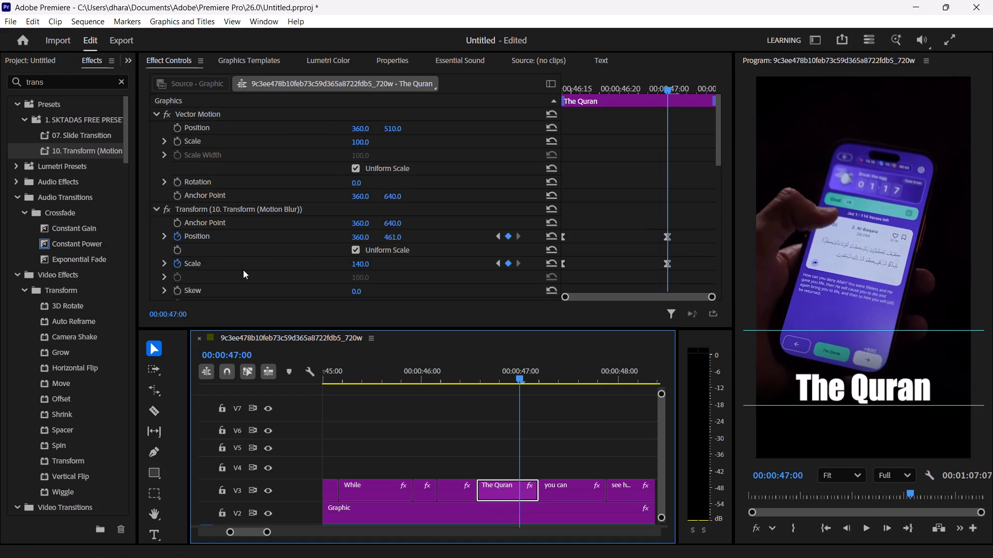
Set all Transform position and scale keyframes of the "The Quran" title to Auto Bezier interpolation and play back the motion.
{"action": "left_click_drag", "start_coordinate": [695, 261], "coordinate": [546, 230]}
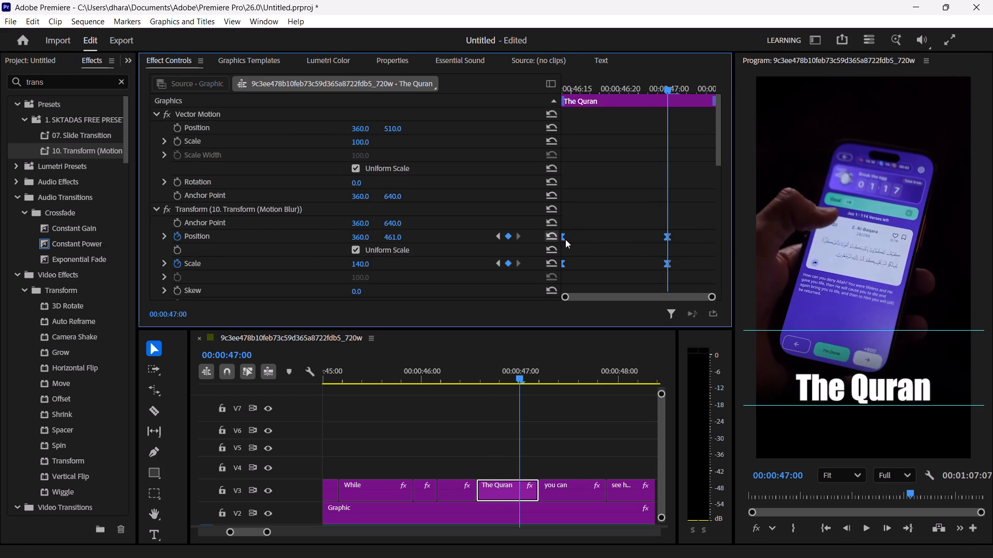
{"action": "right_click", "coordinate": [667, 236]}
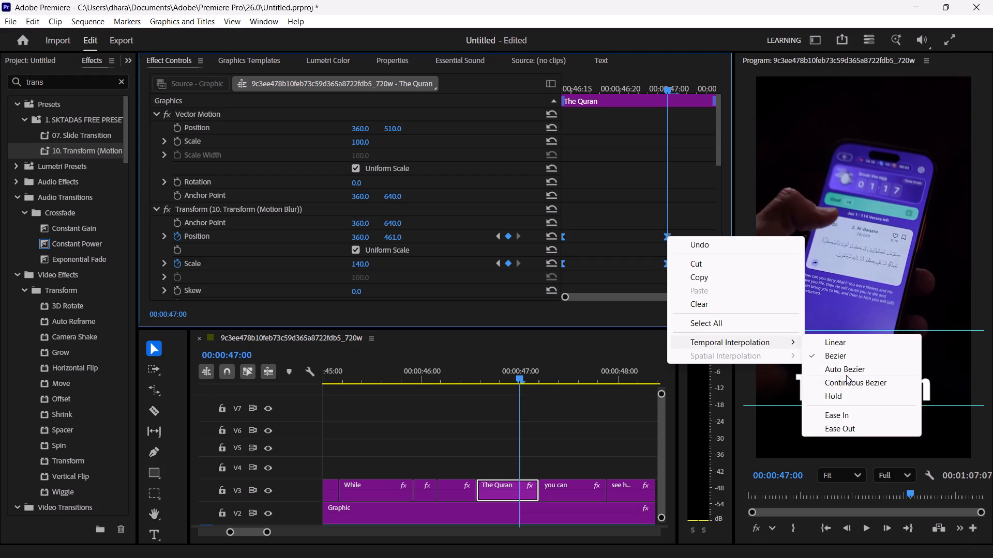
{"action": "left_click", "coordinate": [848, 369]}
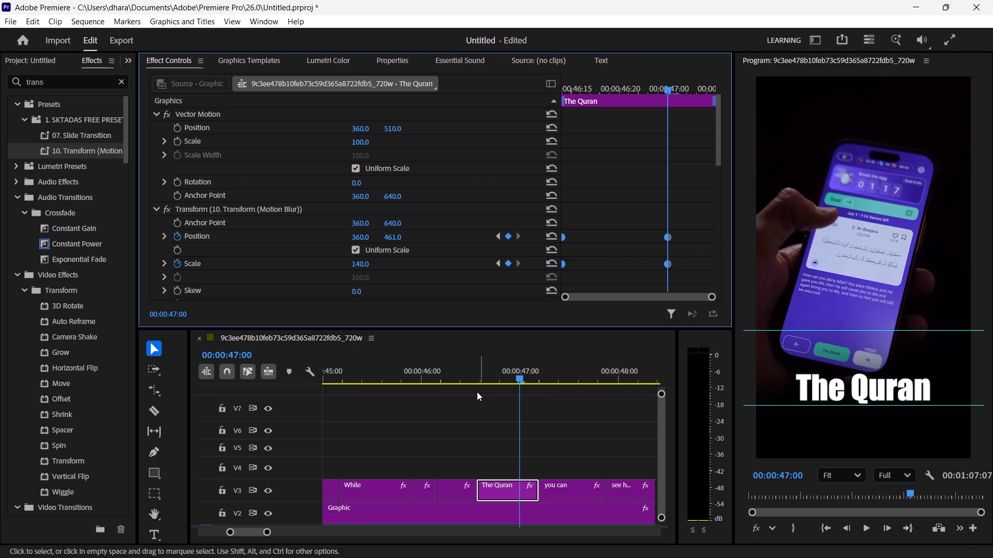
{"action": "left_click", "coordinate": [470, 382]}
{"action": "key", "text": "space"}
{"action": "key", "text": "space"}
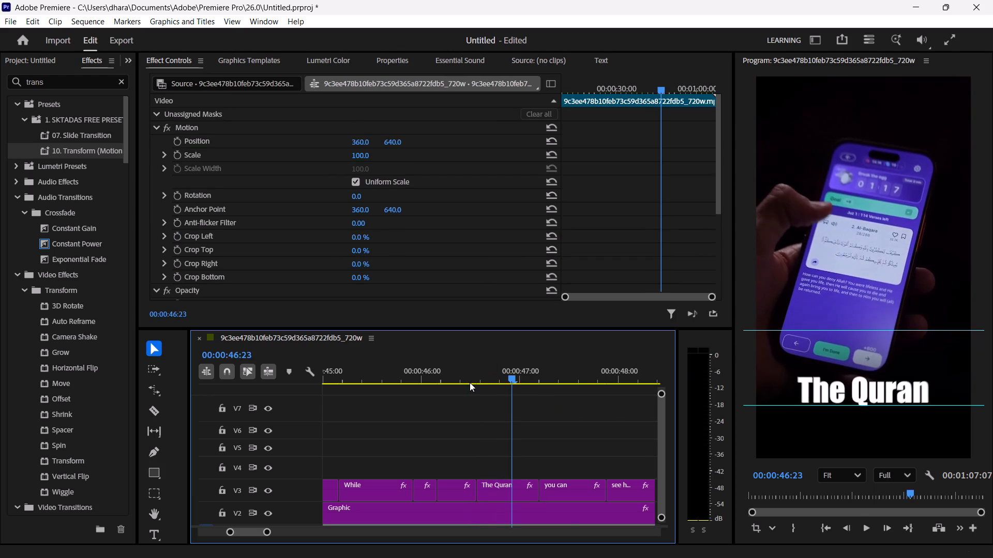
Play on past the "The Quran" title, go back to 00:00:46:02, and replay the title's animation.
{"action": "key", "text": "space"}
{"action": "left_click", "coordinate": [441, 400]}
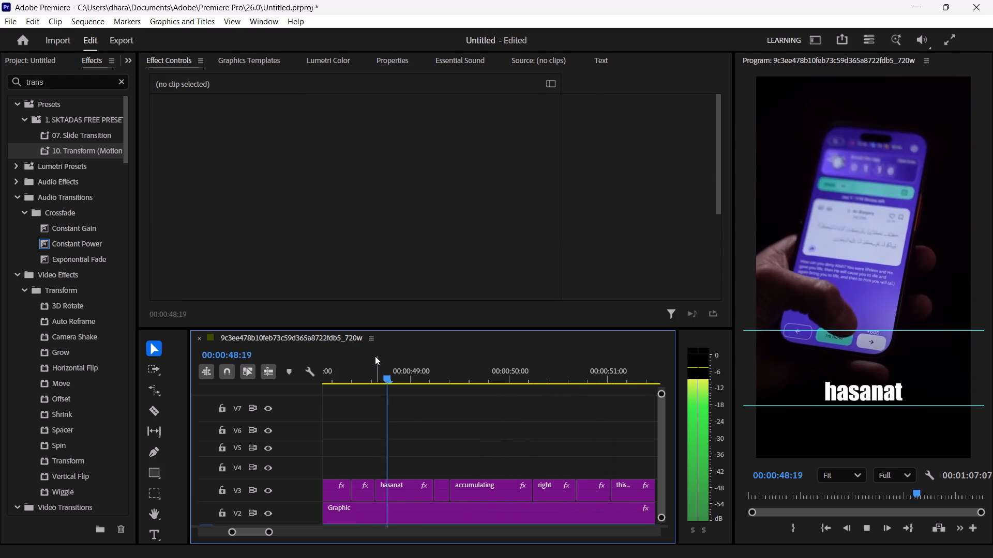
{"action": "left_click", "coordinate": [375, 356]}
{"action": "key", "text": "Left"}
{"action": "key", "text": "Left"}
{"action": "key", "text": "Left"}
{"action": "key", "text": "Left"}
{"action": "key", "text": "Left"}
{"action": "key", "text": "Left"}
{"action": "key", "text": "Left"}
{"action": "key", "text": "Left"}
{"action": "key", "text": "Left"}
{"action": "key", "text": "Left"}
{"action": "key", "text": "Left"}
{"action": "key", "text": "Left"}
{"action": "key", "text": "Left"}
{"action": "key", "text": "Left"}
{"action": "key", "text": "Left"}
{"action": "key", "text": "Left"}
{"action": "key", "text": "Left"}
{"action": "key", "text": "Left"}
{"action": "key", "text": "Left"}
{"action": "key", "text": "Left"}
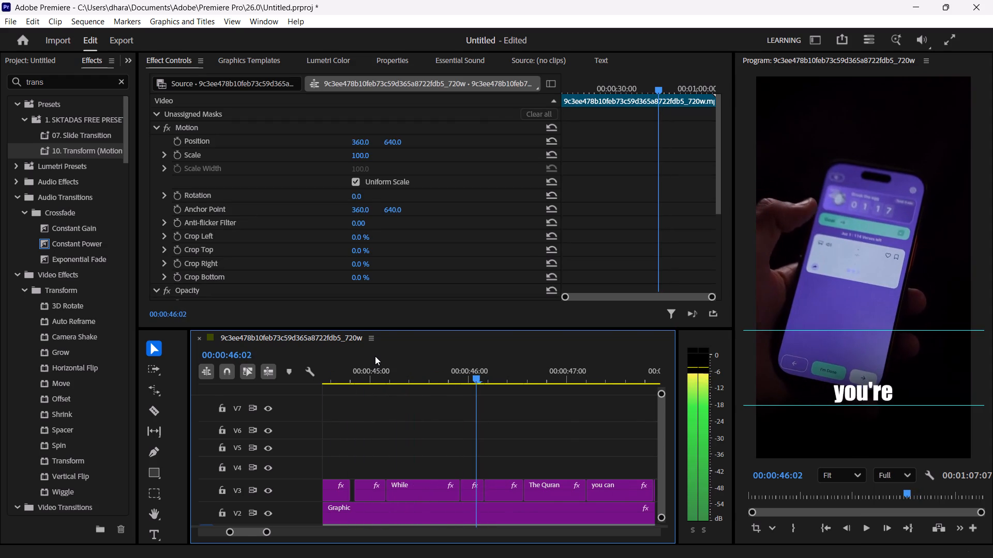
{"action": "key", "text": "space"}
{"action": "key", "text": "space"}
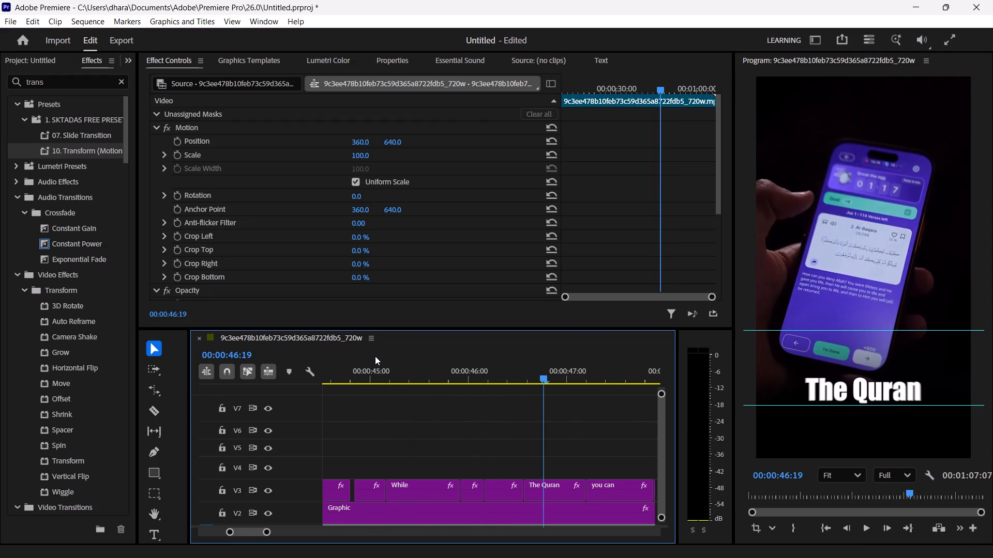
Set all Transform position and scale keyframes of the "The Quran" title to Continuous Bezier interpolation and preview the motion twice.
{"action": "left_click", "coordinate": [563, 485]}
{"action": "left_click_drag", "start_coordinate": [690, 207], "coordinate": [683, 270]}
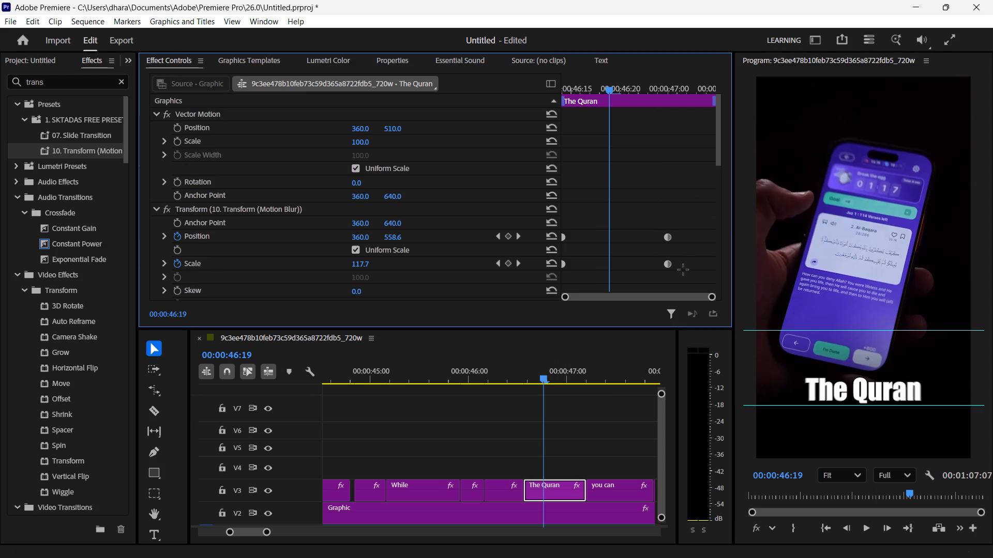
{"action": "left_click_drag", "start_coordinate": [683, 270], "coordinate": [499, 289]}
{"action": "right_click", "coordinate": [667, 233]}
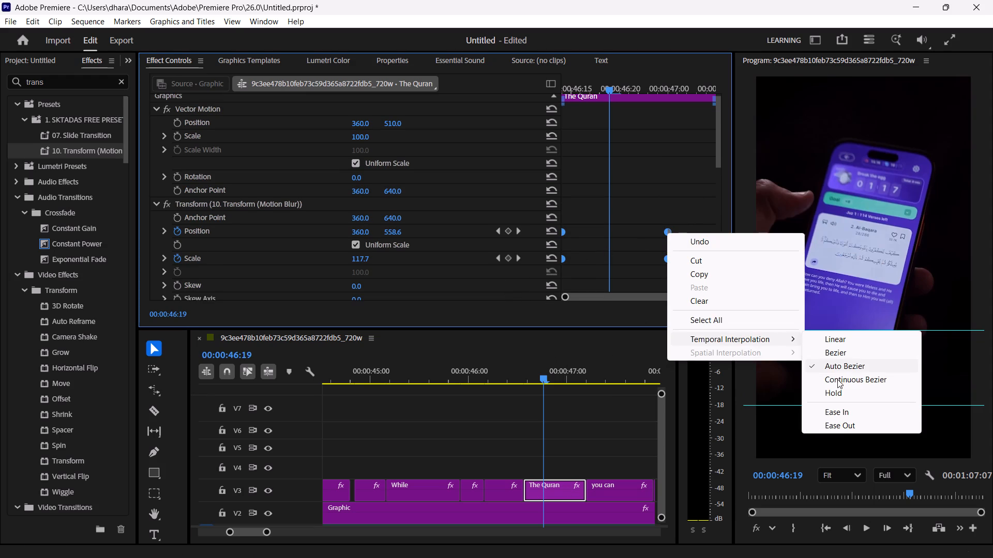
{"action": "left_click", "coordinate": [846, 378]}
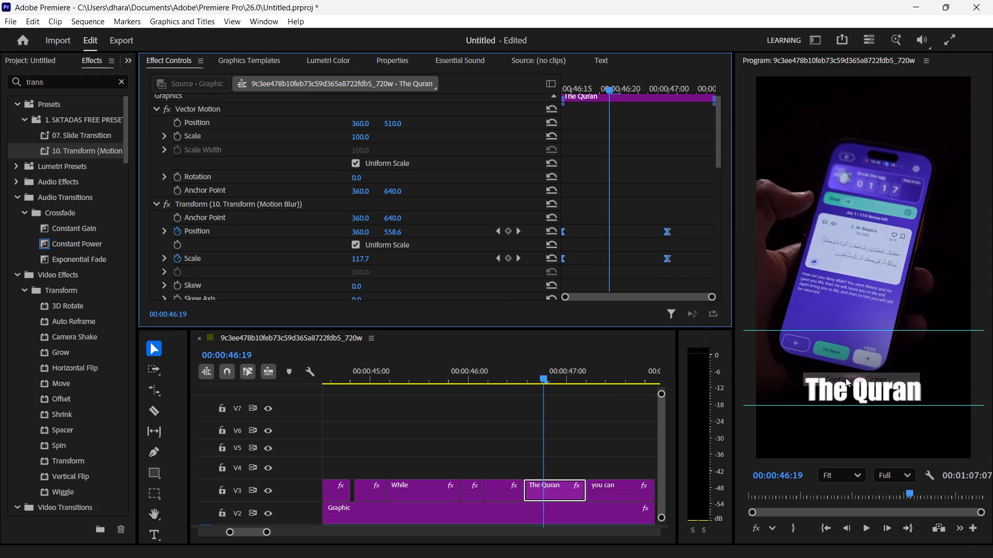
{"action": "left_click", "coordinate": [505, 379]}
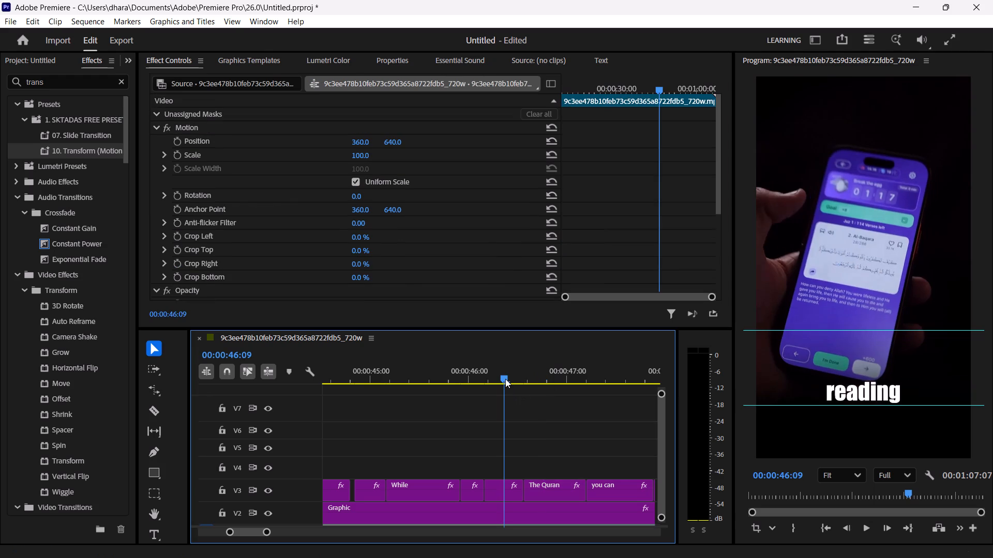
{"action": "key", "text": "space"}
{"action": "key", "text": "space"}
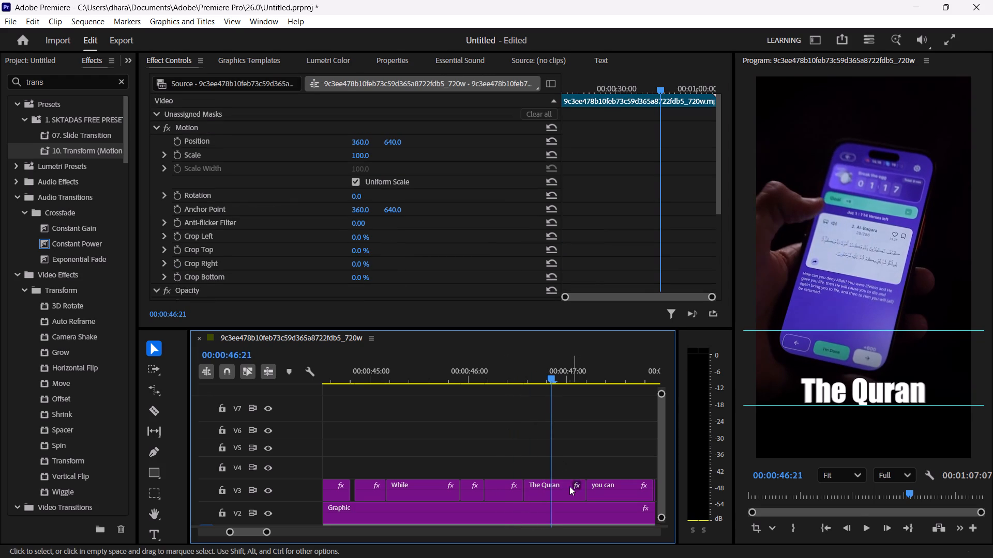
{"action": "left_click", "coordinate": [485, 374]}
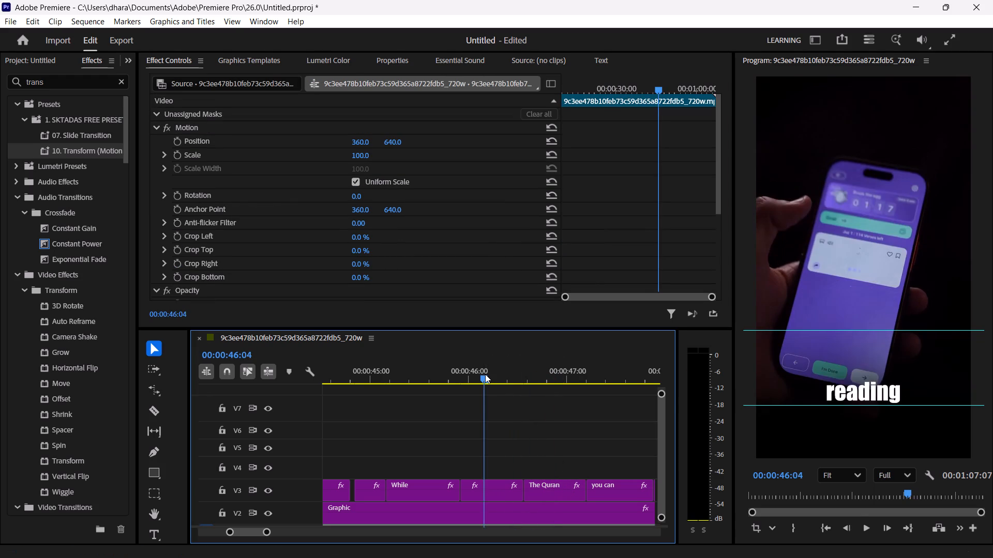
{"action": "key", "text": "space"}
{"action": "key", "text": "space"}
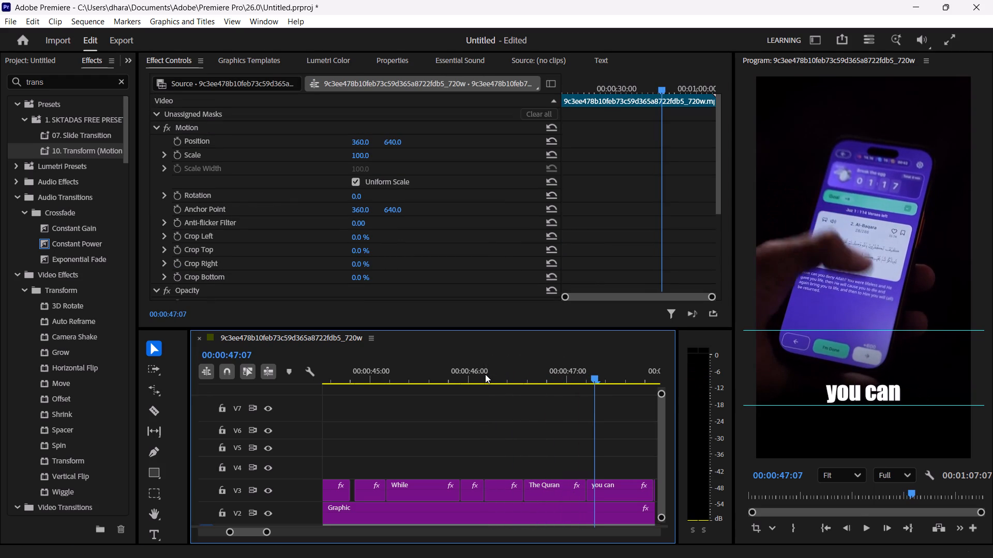
Set all Transform position and scale keyframes of the "The Quran" title to Bezier interpolation and preview the motion twice.
{"action": "left_click", "coordinate": [550, 490]}
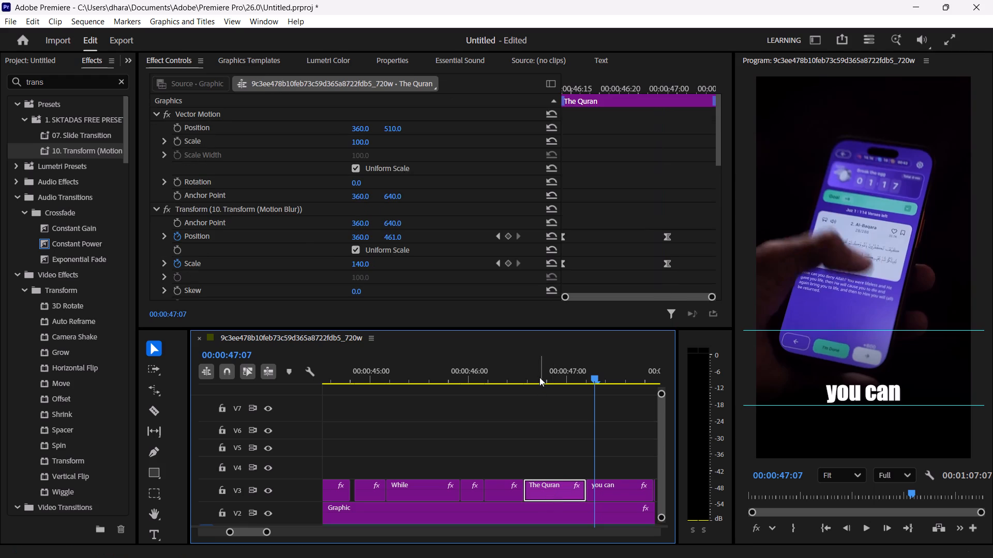
{"action": "left_click", "coordinate": [534, 378]}
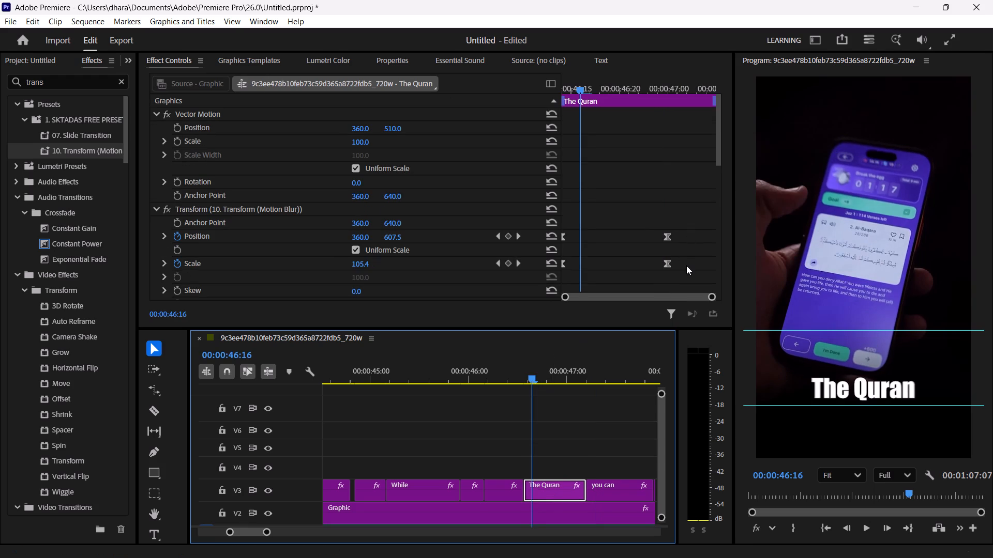
{"action": "left_click_drag", "start_coordinate": [686, 266], "coordinate": [517, 214]}
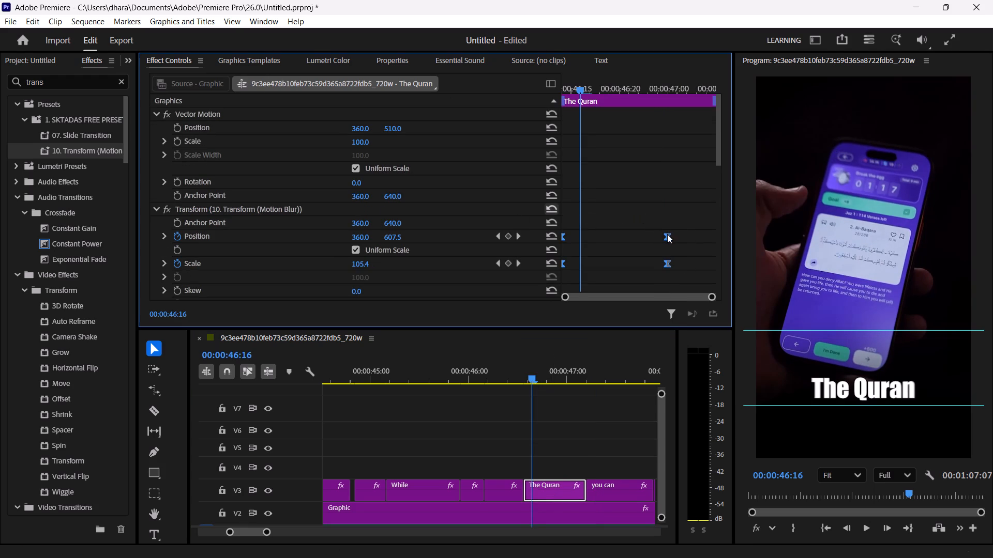
{"action": "right_click", "coordinate": [667, 234]}
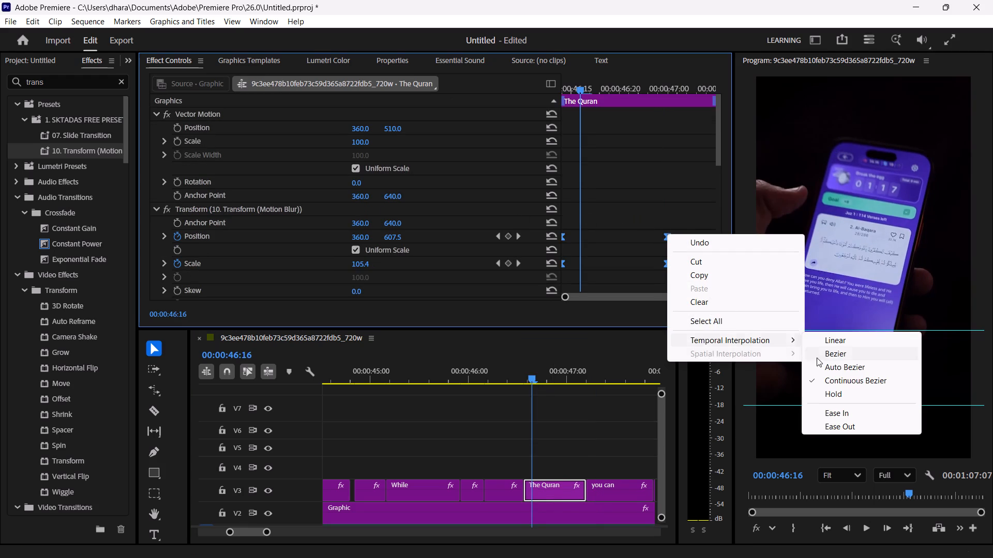
{"action": "left_click", "coordinate": [837, 354]}
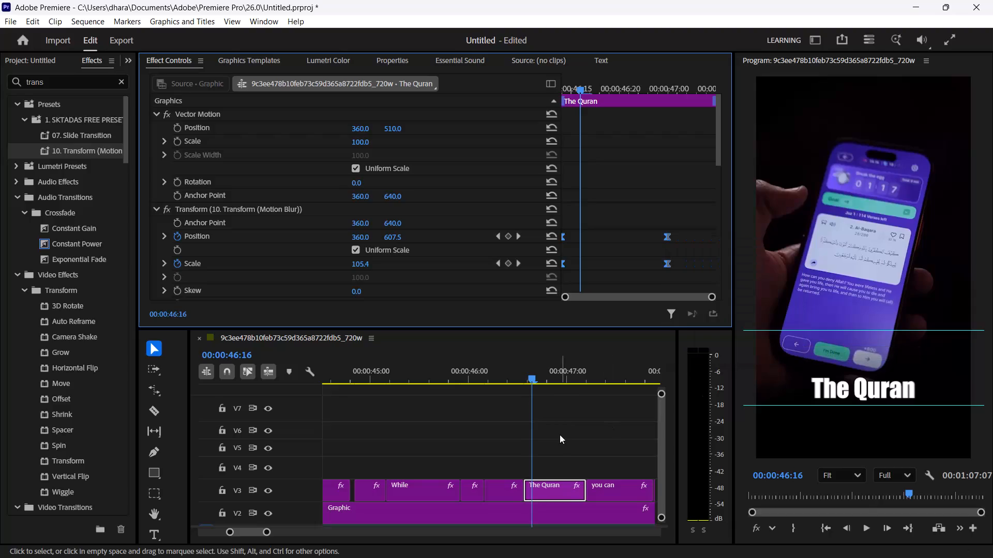
{"action": "left_click", "coordinate": [513, 382]}
{"action": "key", "text": "space"}
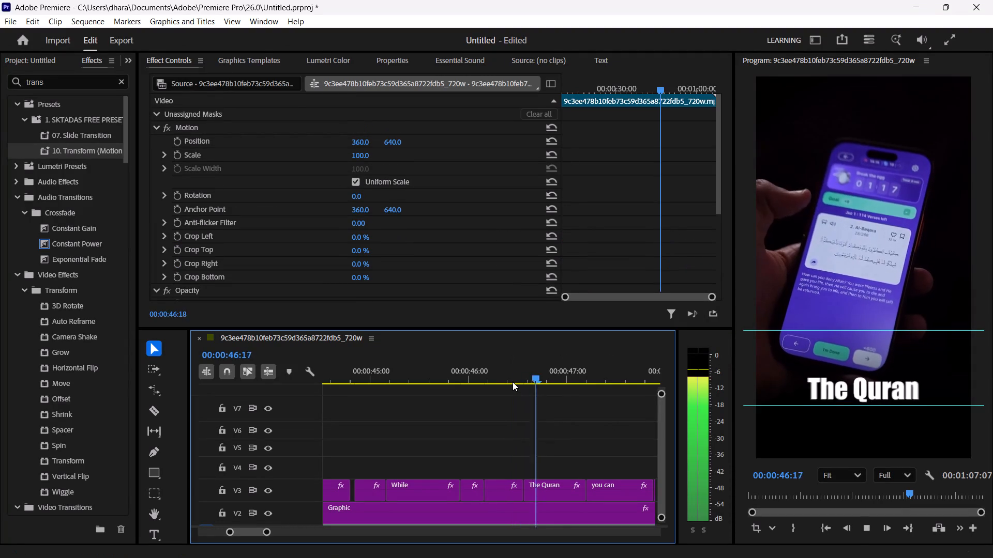
{"action": "key", "text": "space"}
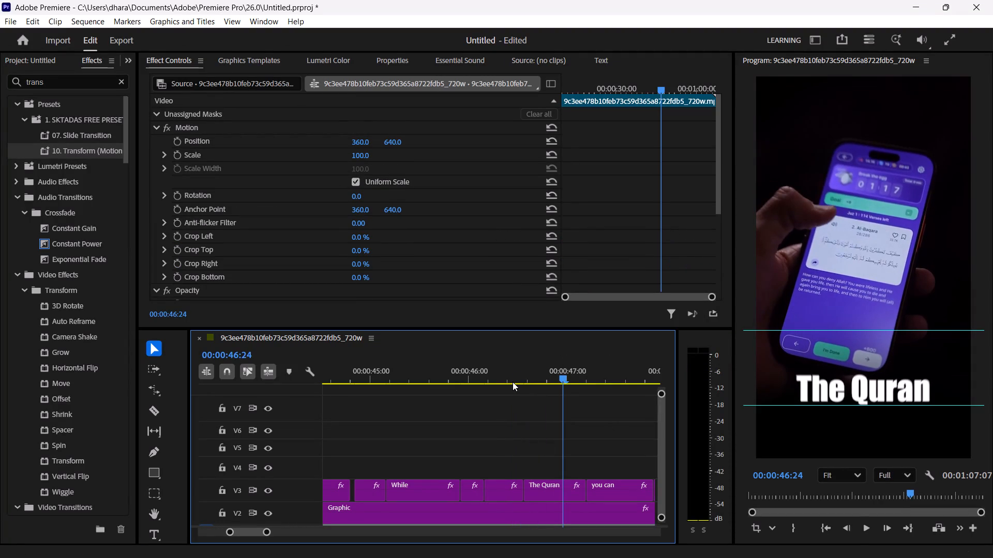
{"action": "left_click", "coordinate": [511, 369]}
{"action": "key", "text": "space"}
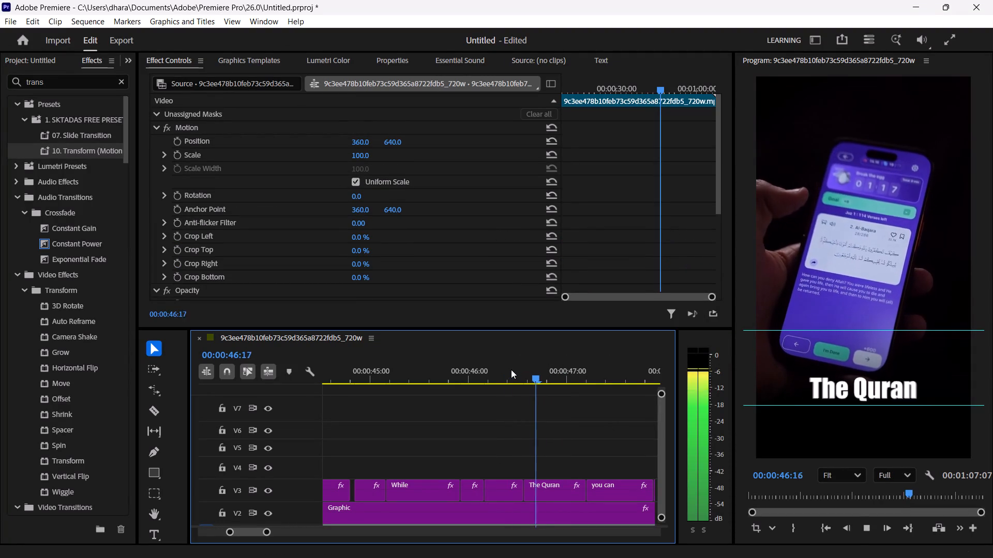
{"action": "key", "text": "space"}
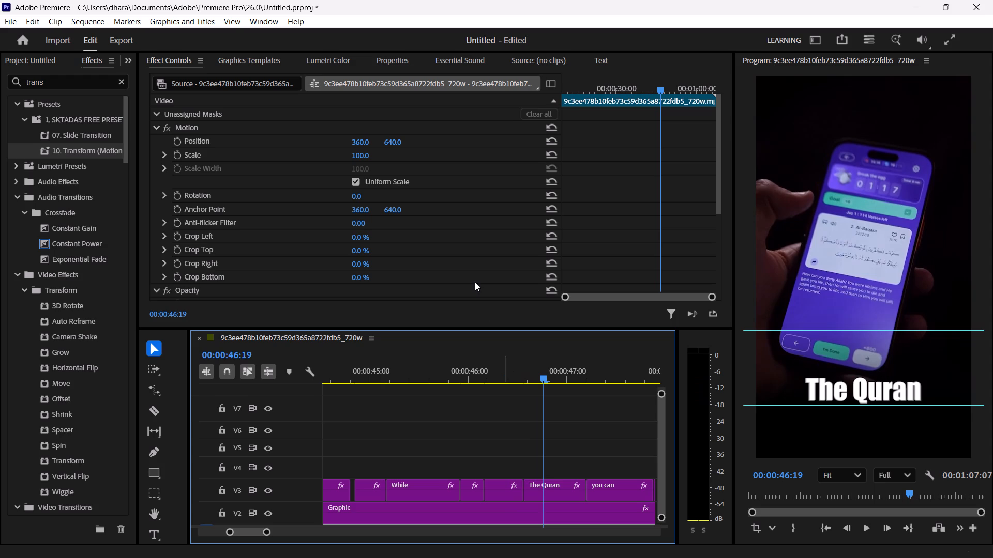
Expand the title's Transform position velocity graph, apply temporal Ease In and Ease Out to both position keyframes, and preview the motion.
{"action": "left_click", "coordinate": [554, 487]}
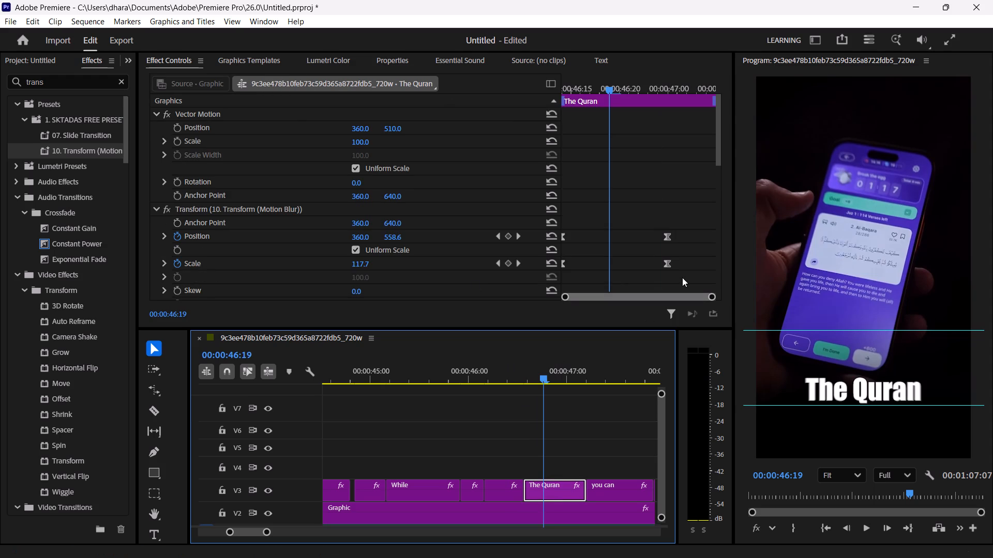
{"action": "left_click", "coordinate": [164, 234]}
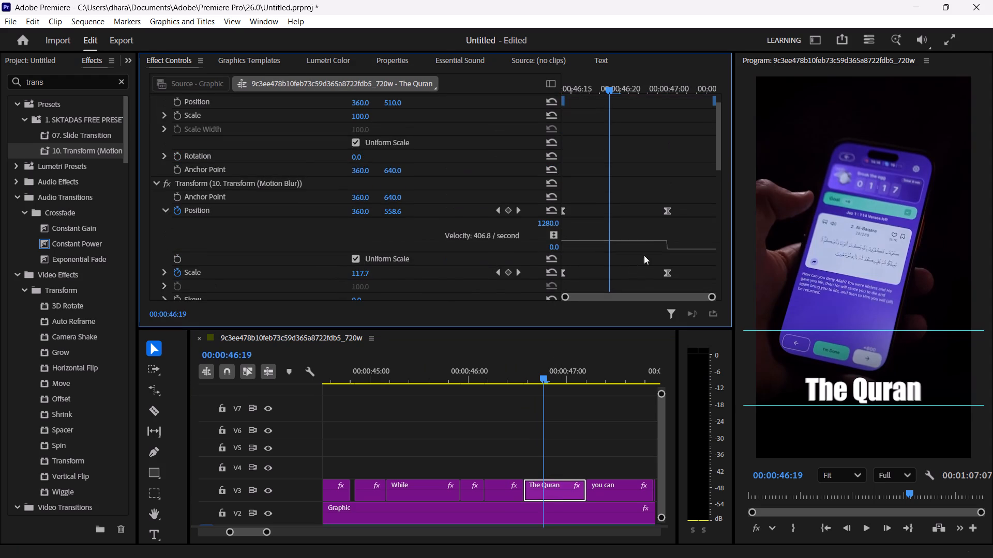
{"action": "left_click_drag", "start_coordinate": [685, 222], "coordinate": [507, 203]}
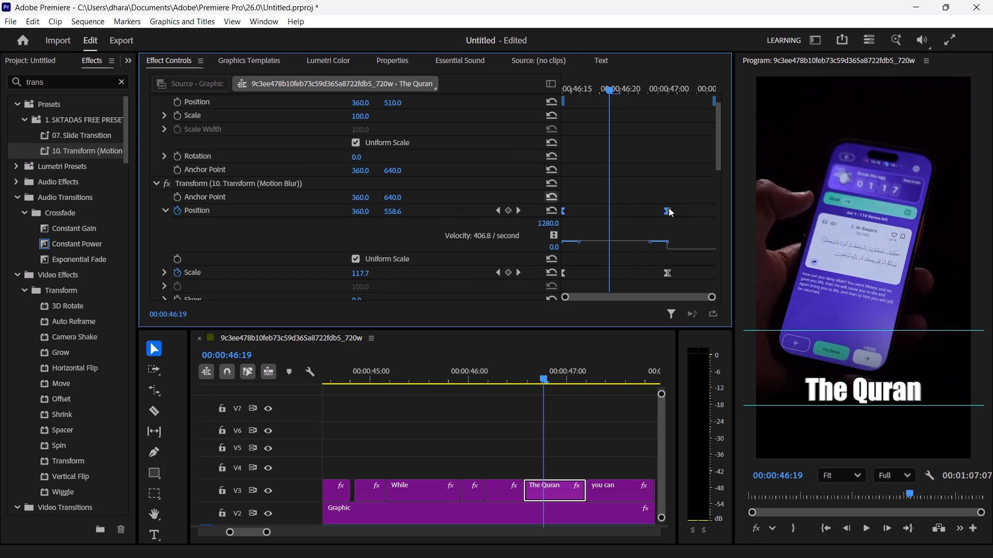
{"action": "right_click", "coordinate": [664, 208]}
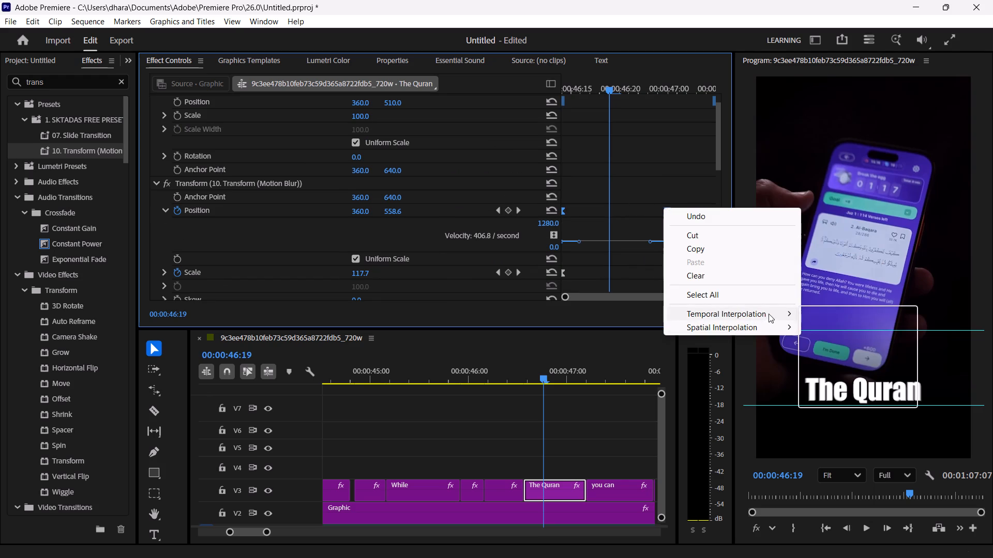
{"action": "left_click", "coordinate": [840, 386]}
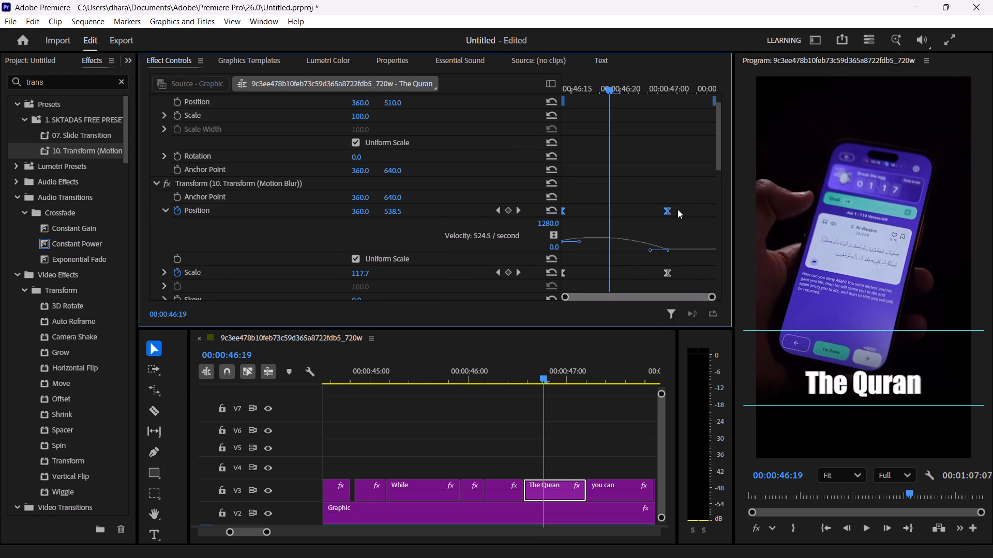
{"action": "right_click", "coordinate": [669, 211]}
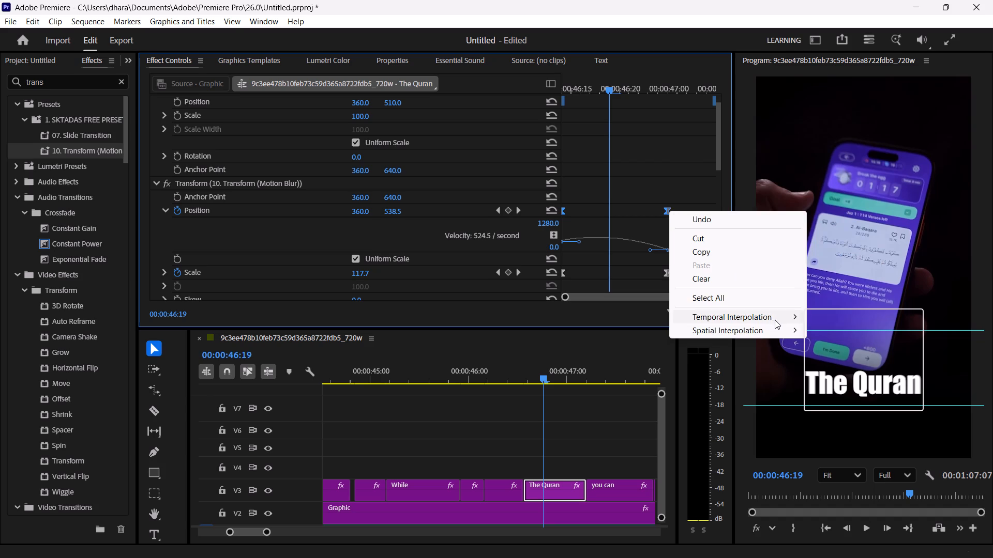
{"action": "left_click", "coordinate": [845, 402]}
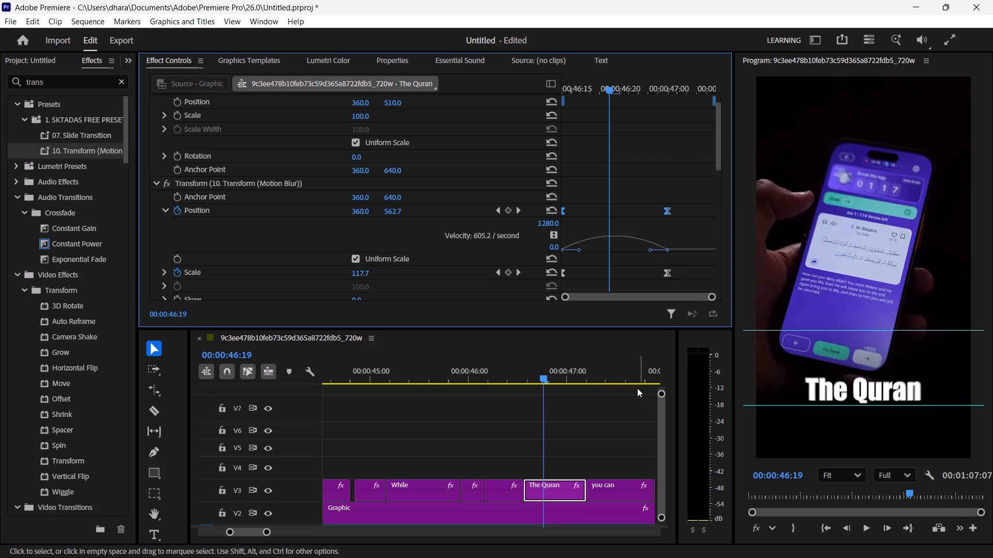
{"action": "left_click", "coordinate": [522, 380]}
{"action": "key", "text": "space"}
{"action": "key", "text": "space"}
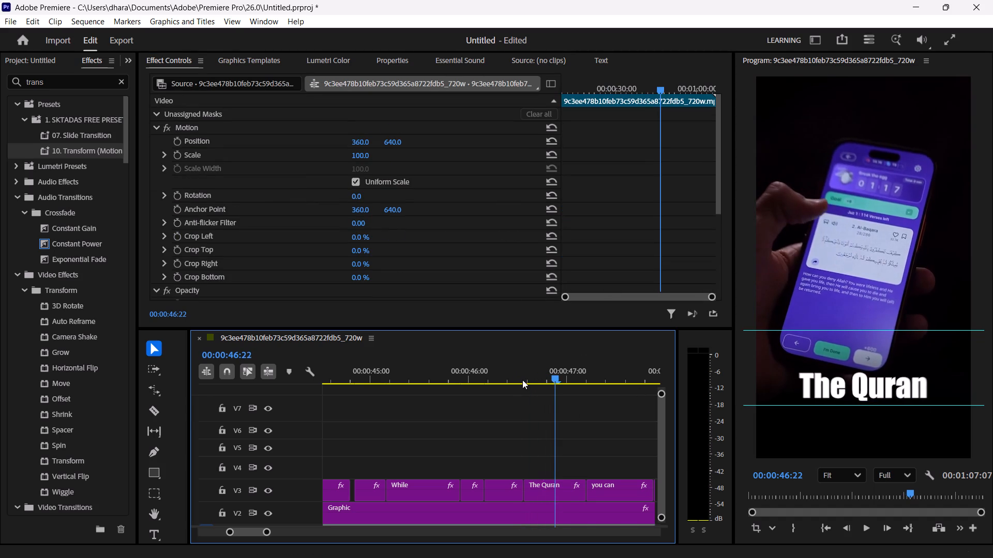
Expand the "The Quran" title's Transform scale graph and apply Ease In and Ease Out to both scale keyframes.
{"action": "left_click_drag", "start_coordinate": [562, 491], "coordinate": [607, 211]}
{"action": "scroll", "coordinate": [607, 211], "scroll_direction": "down", "scroll_amount": 1}
{"action": "scroll", "coordinate": [634, 197], "scroll_direction": "up", "scroll_amount": 1}
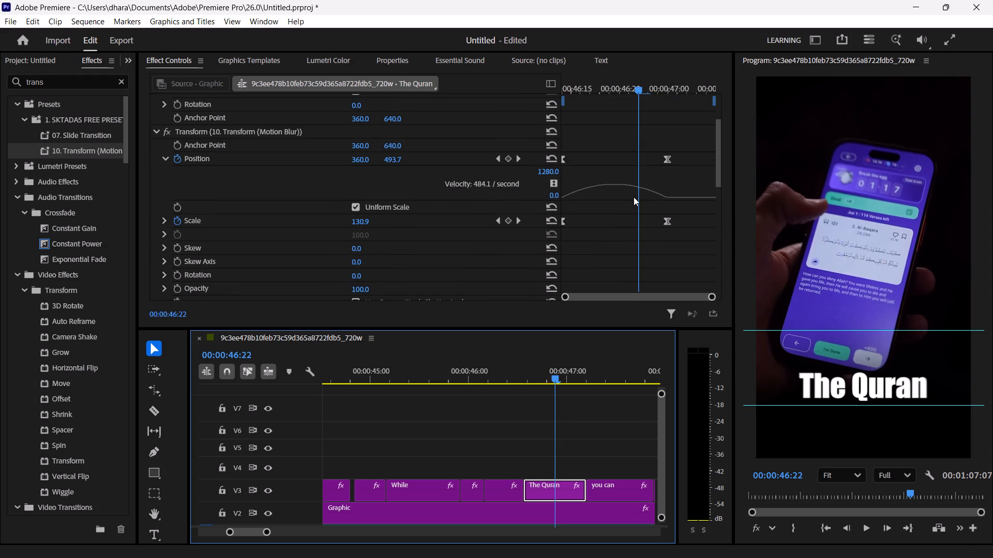
{"action": "left_click", "coordinate": [164, 222]}
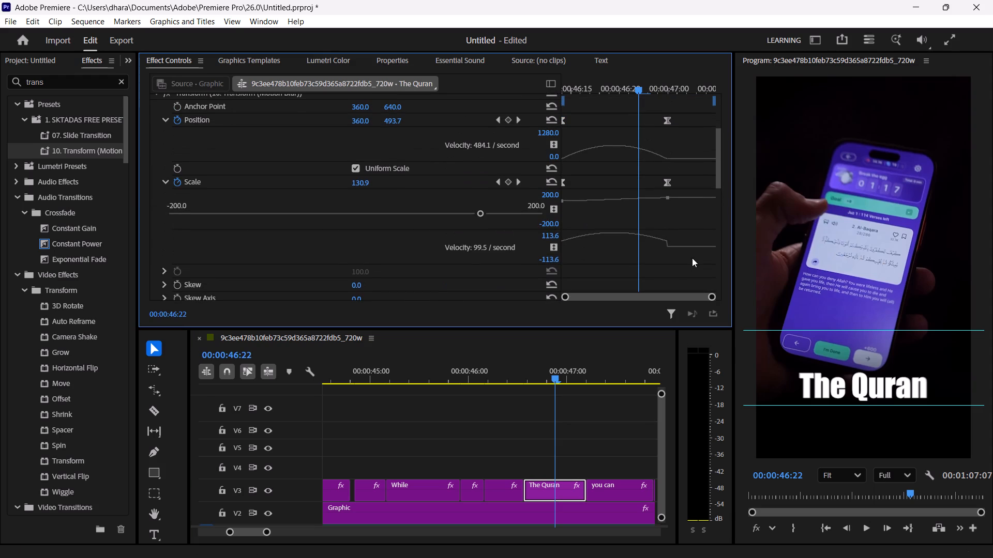
{"action": "left_click_drag", "start_coordinate": [692, 217], "coordinate": [559, 182]}
{"action": "right_click", "coordinate": [667, 179]}
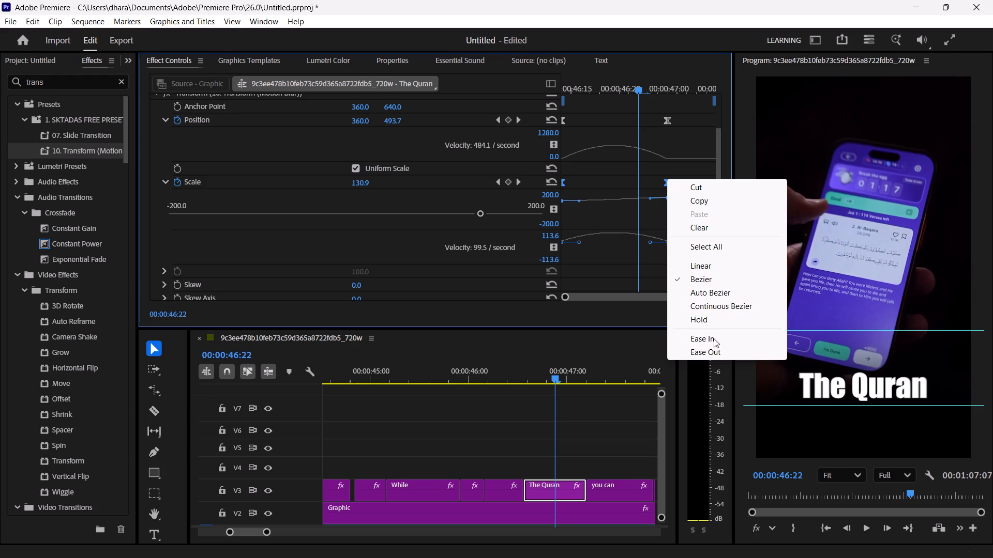
{"action": "left_click", "coordinate": [714, 338]}
{"action": "right_click", "coordinate": [667, 183]}
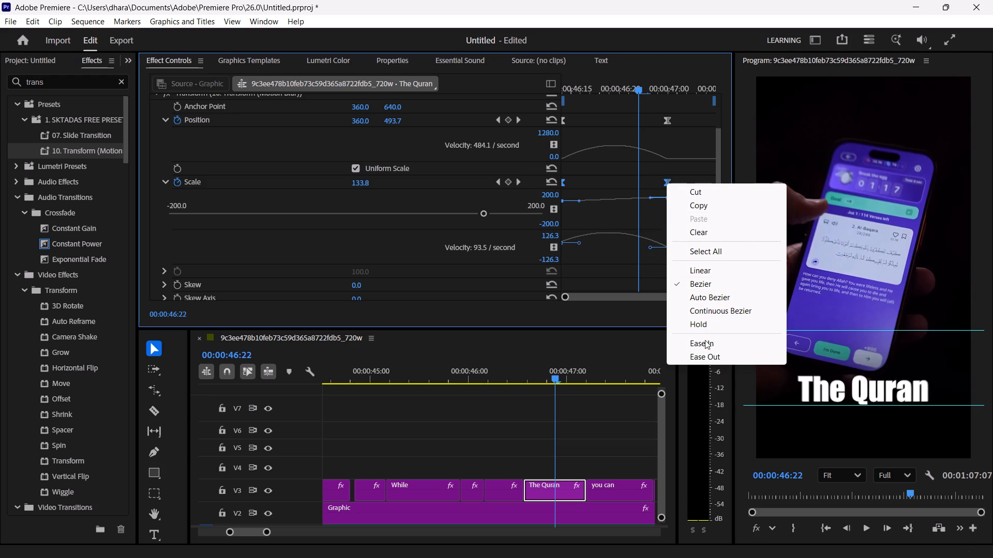
{"action": "left_click", "coordinate": [714, 354]}
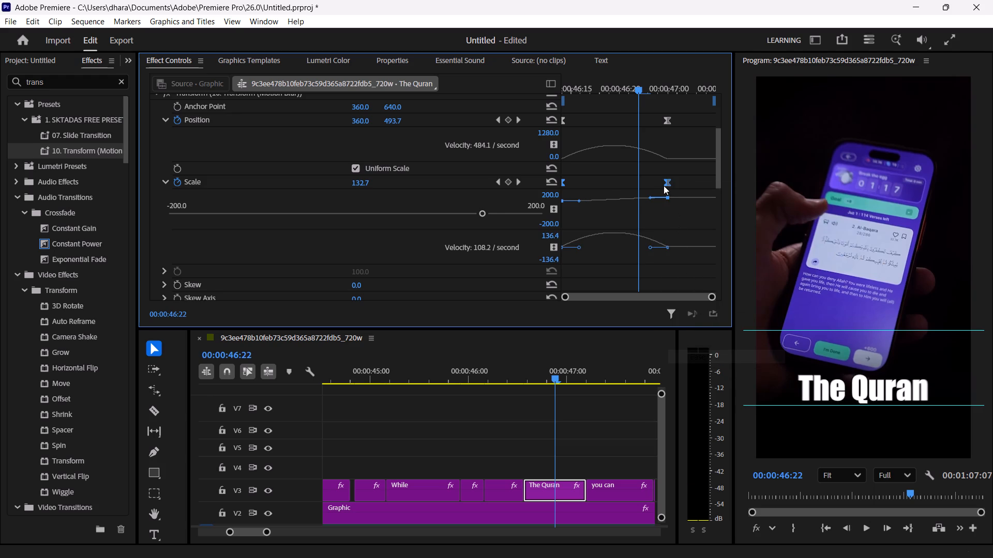
{"action": "right_click", "coordinate": [664, 185]}
{"action": "left_click", "coordinate": [696, 344]}
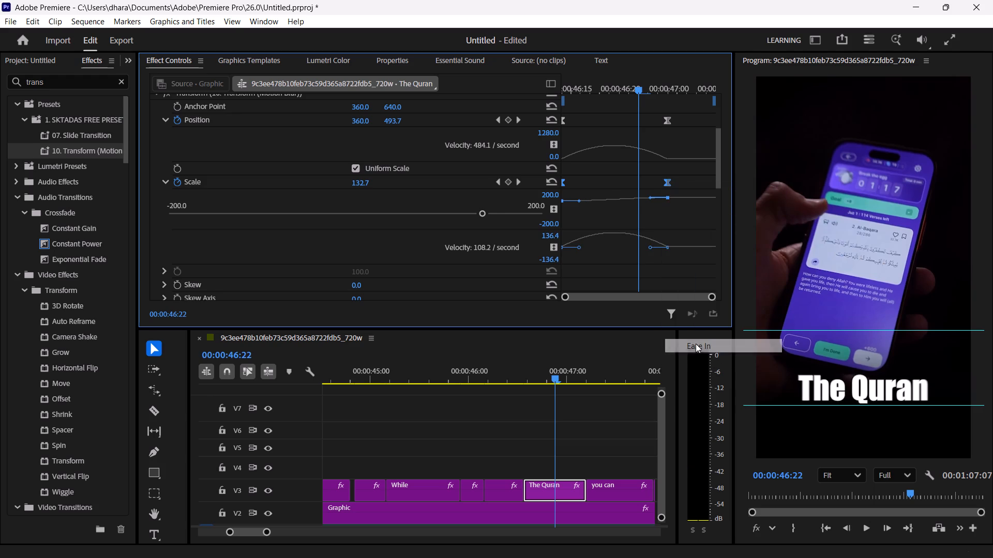
{"action": "right_click", "coordinate": [669, 183]}
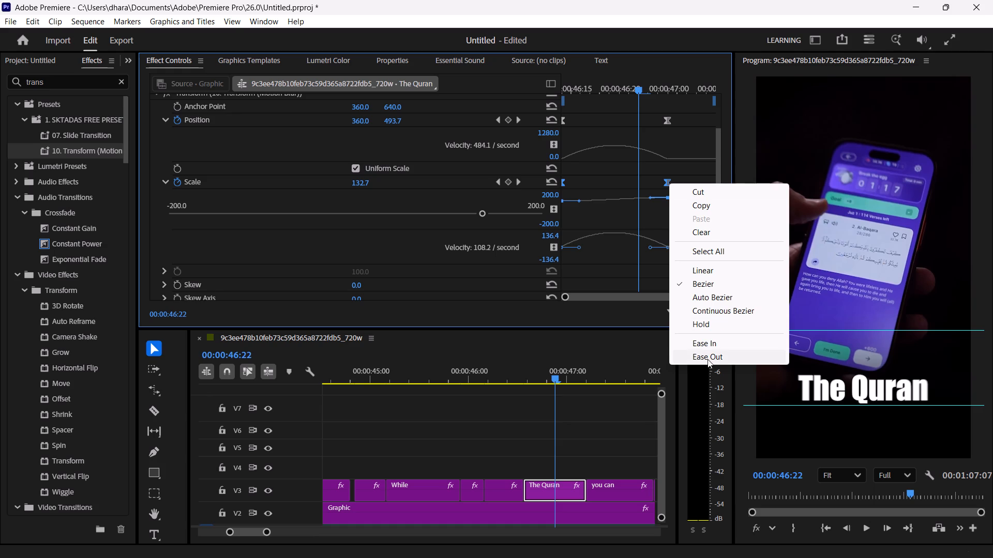
{"action": "left_click", "coordinate": [709, 359]}
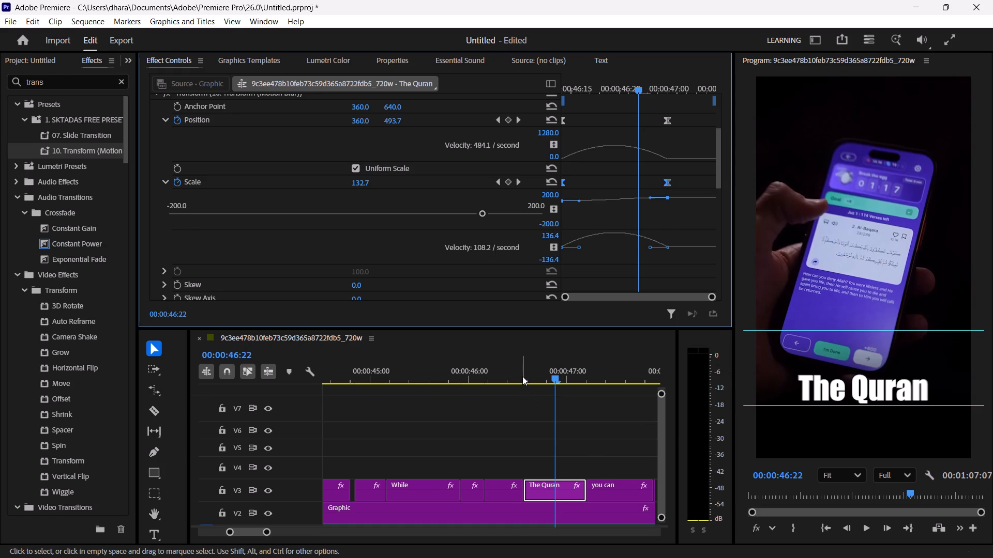
Replay the "The Quran" title's animation twice from just before its start to check the eased scale.
{"action": "left_click", "coordinate": [522, 376]}
{"action": "key", "text": "space"}
{"action": "key", "text": "space"}
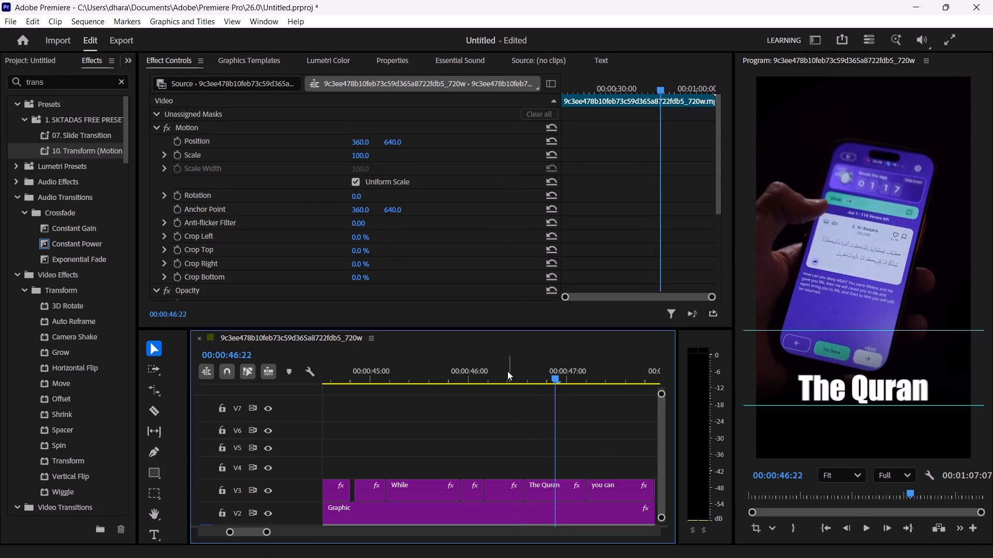
{"action": "left_click", "coordinate": [501, 370]}
{"action": "key", "text": "space"}
{"action": "key", "text": "space"}
{"action": "key", "text": "space"}
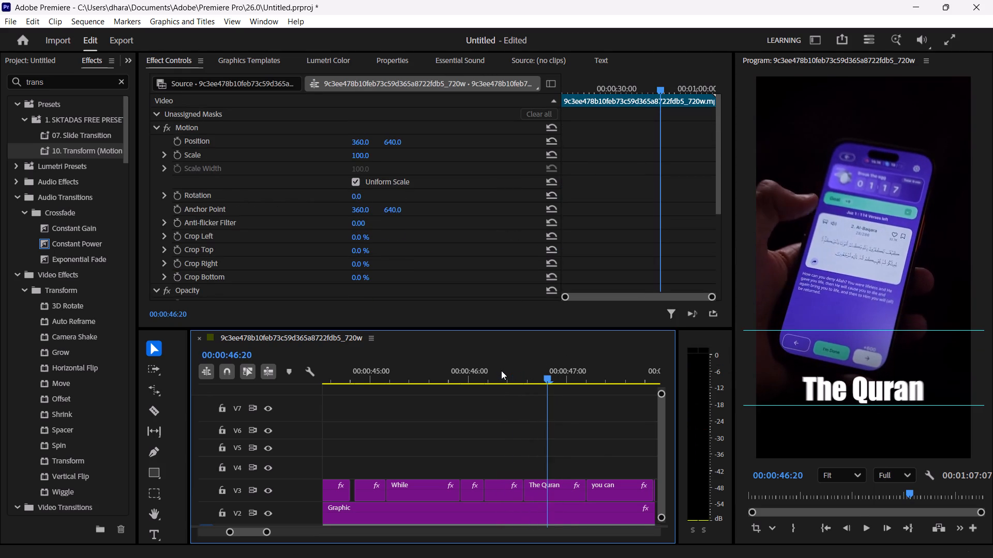
{"action": "key", "text": "space"}
{"action": "key", "text": "space"}
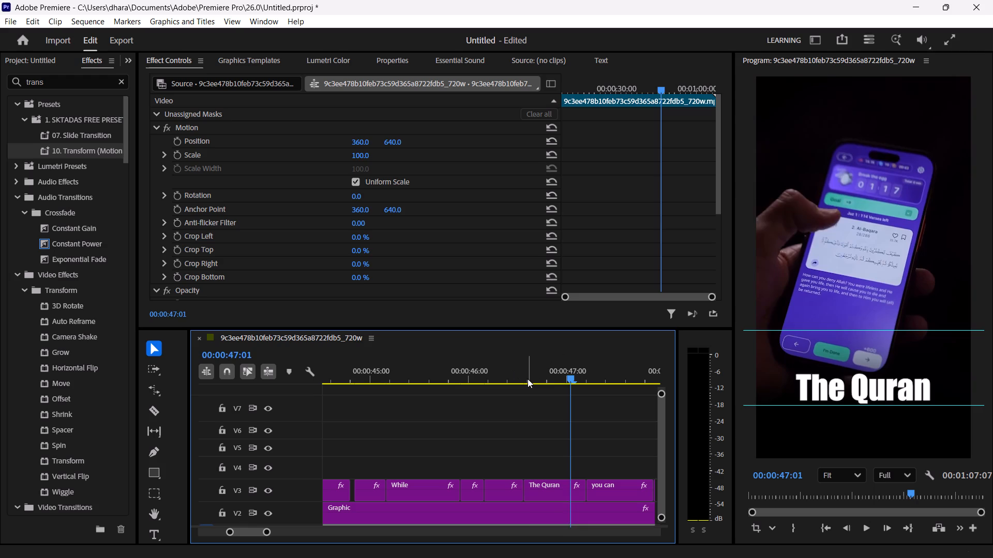
From 00:00:46:14, lengthen the last Transform position keyframe's incoming velocity handle so the title's movement peaks early and slows gradually, and preview it.
{"action": "left_click", "coordinate": [528, 379]}
{"action": "key", "text": "Left"}
{"action": "key", "text": "Left"}
{"action": "key", "text": "Right"}
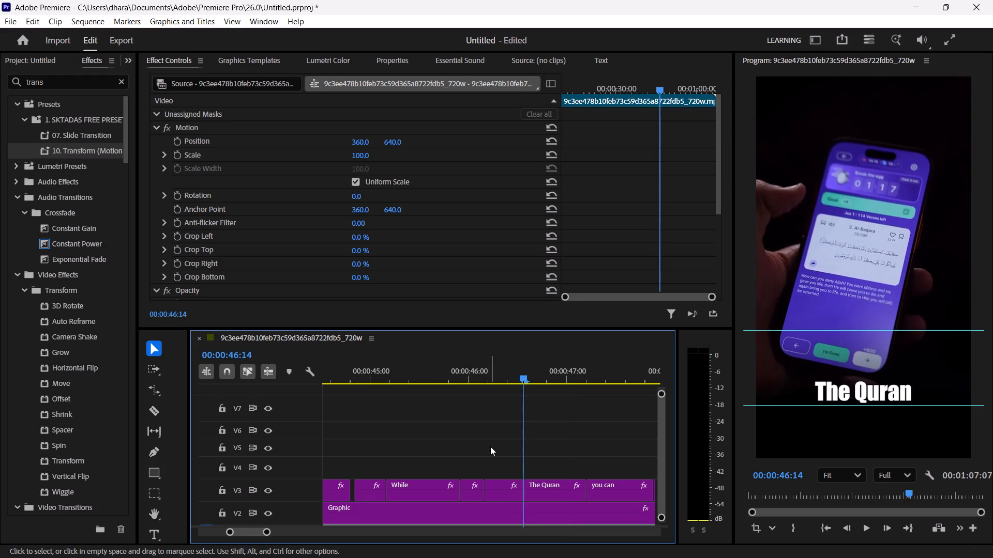
{"action": "left_click", "coordinate": [544, 495]}
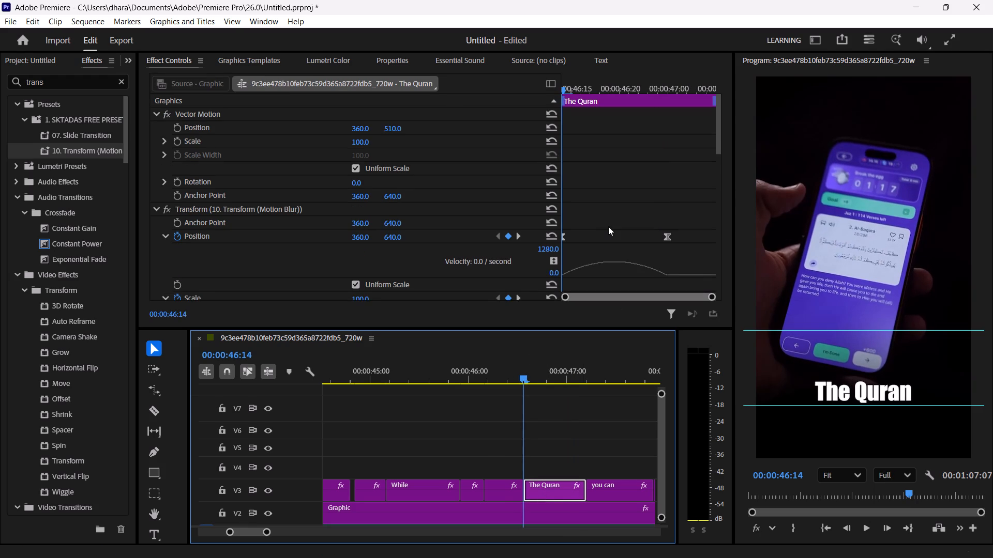
{"action": "scroll", "coordinate": [608, 226], "scroll_direction": "down", "scroll_amount": 2}
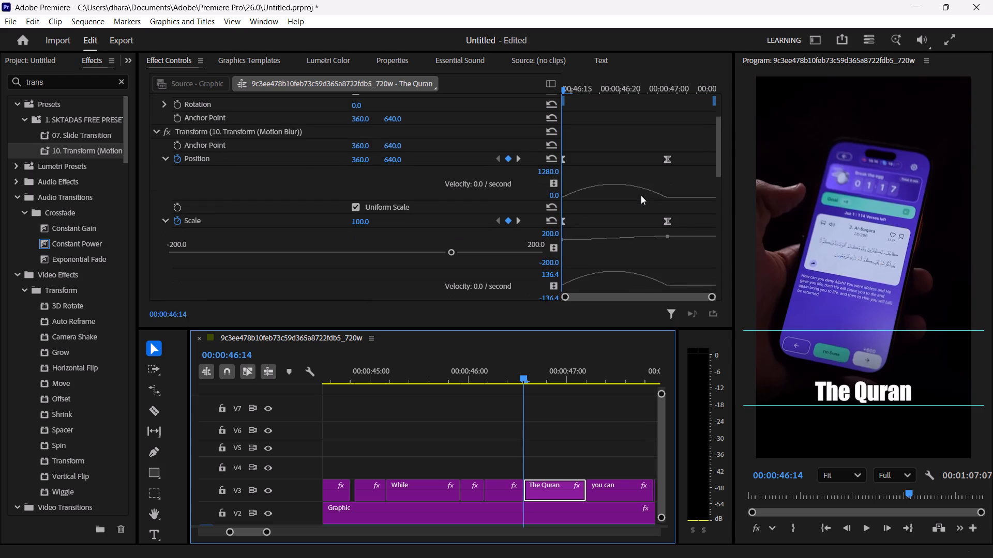
{"action": "left_click", "coordinate": [664, 162]}
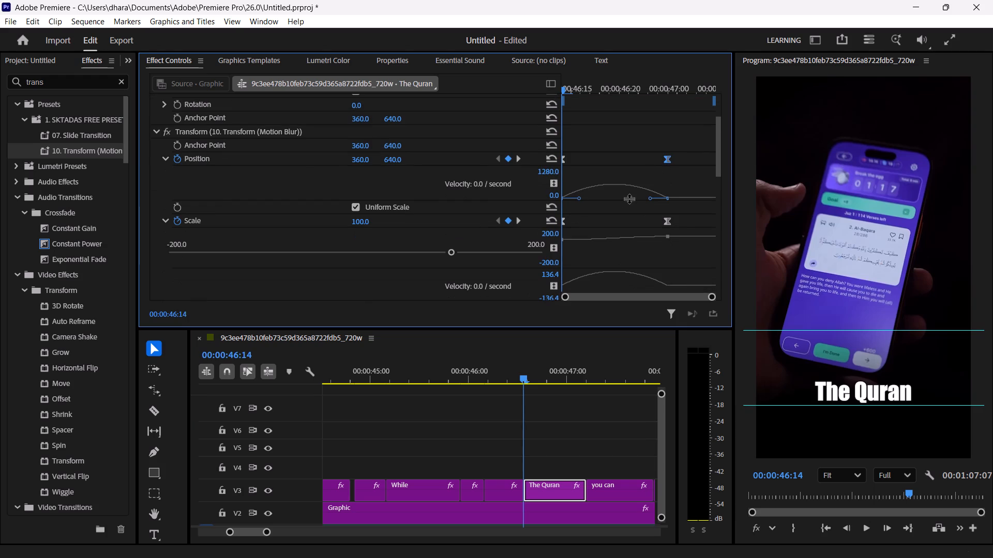
{"action": "left_click_drag", "start_coordinate": [650, 198], "coordinate": [633, 198]}
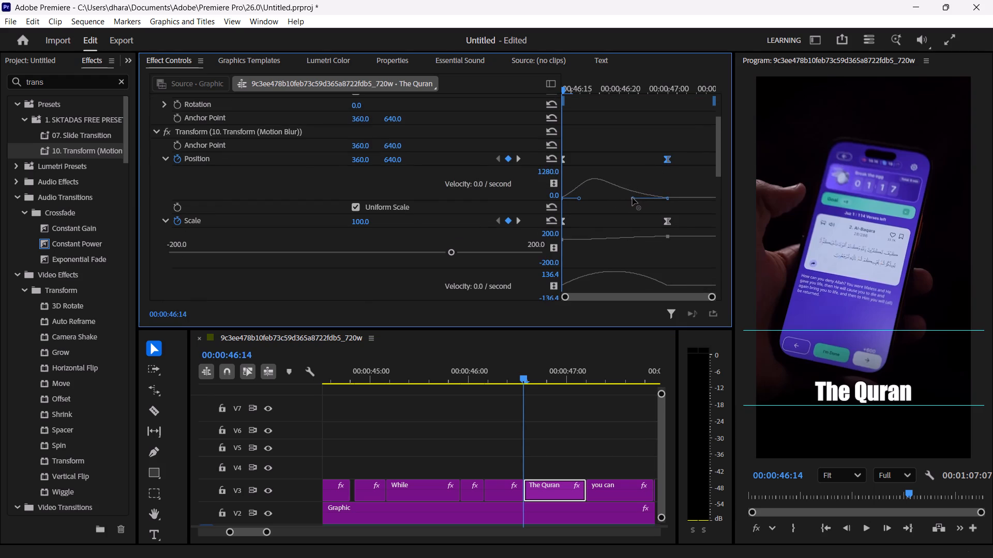
{"action": "left_click_drag", "start_coordinate": [633, 198], "coordinate": [629, 204]}
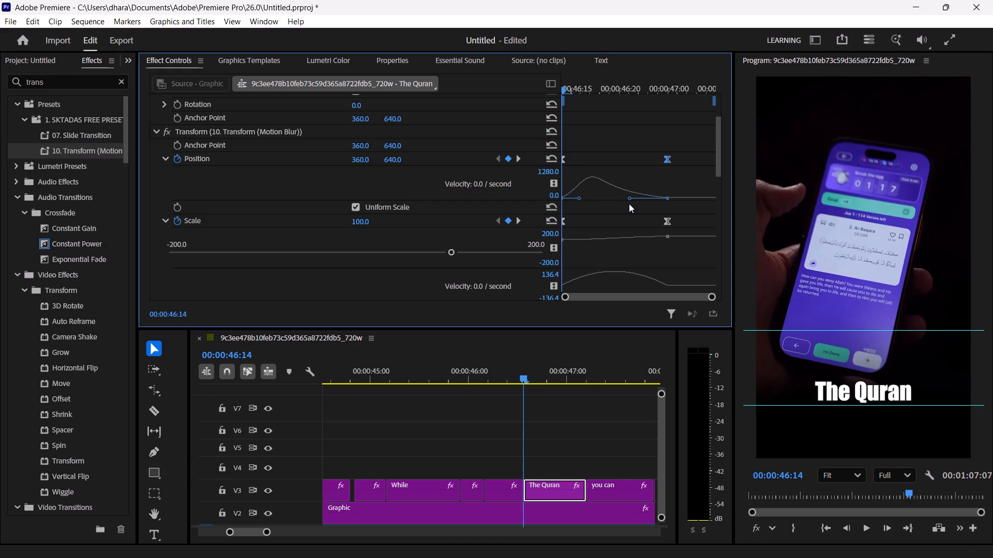
{"action": "key", "text": "space"}
{"action": "key", "text": "space"}
{"action": "key", "text": "space"}
{"action": "key", "text": "space"}
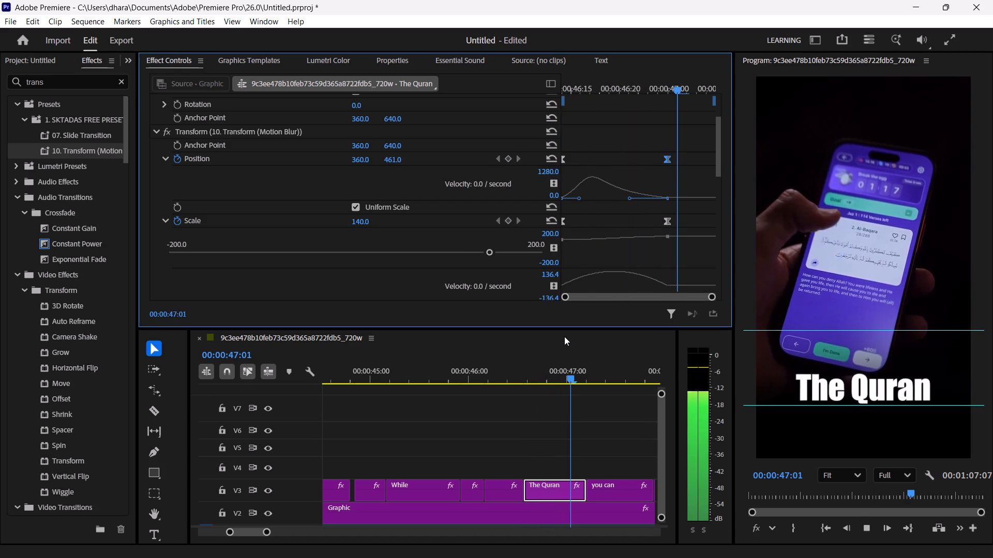
{"action": "left_click", "coordinate": [509, 377]}
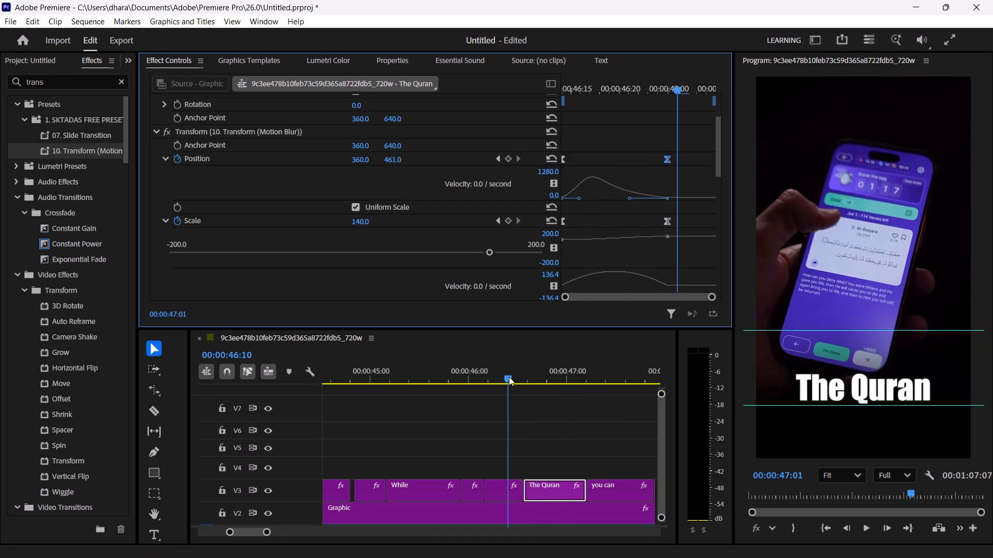
{"action": "key", "text": "space"}
{"action": "key", "text": "space"}
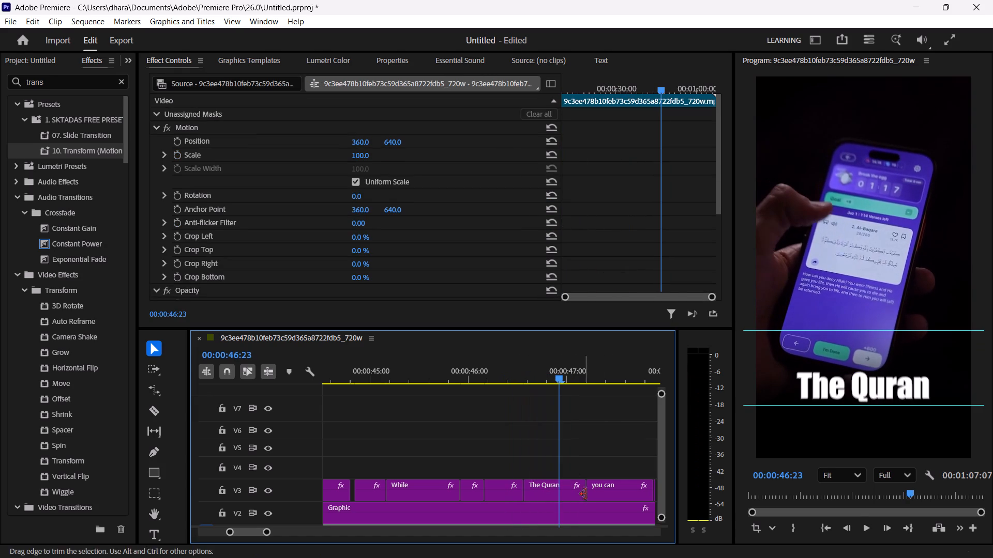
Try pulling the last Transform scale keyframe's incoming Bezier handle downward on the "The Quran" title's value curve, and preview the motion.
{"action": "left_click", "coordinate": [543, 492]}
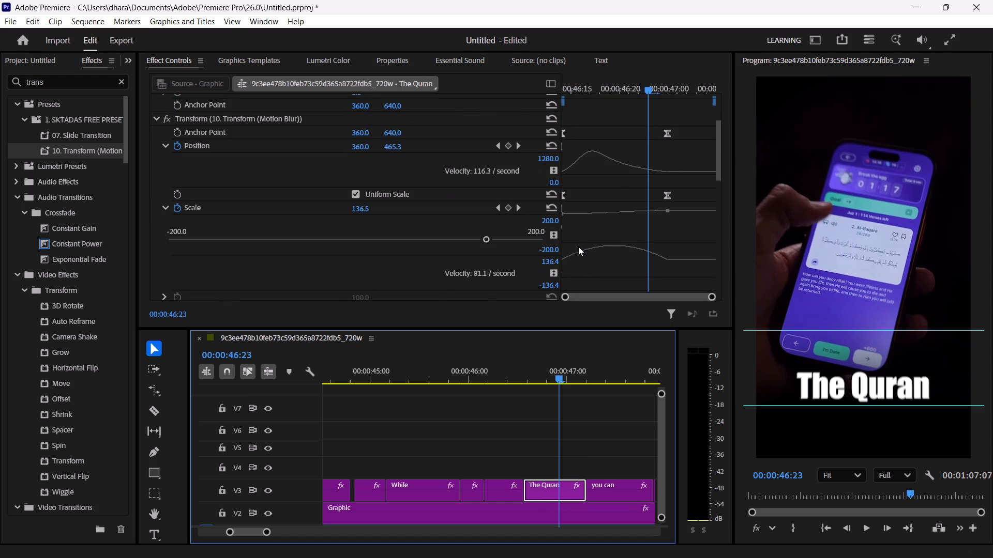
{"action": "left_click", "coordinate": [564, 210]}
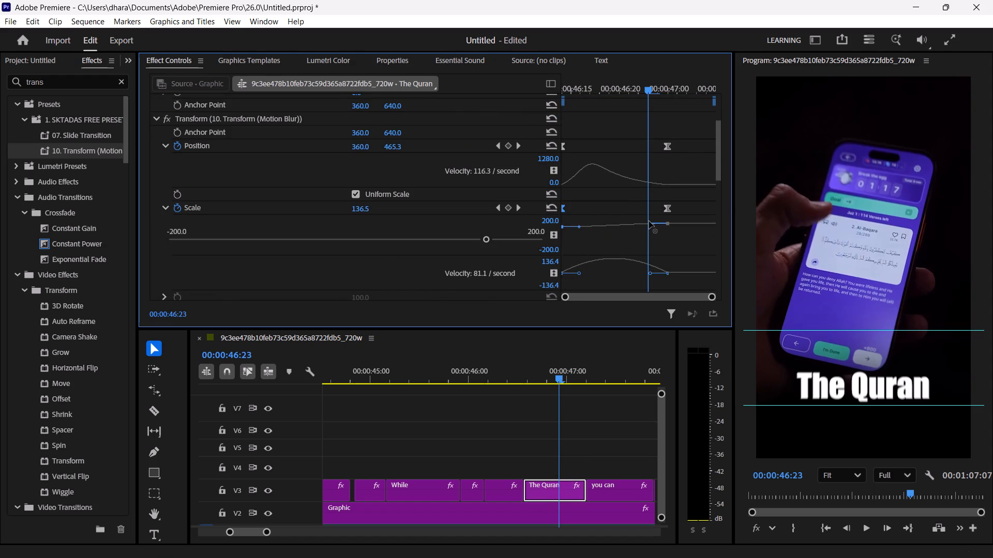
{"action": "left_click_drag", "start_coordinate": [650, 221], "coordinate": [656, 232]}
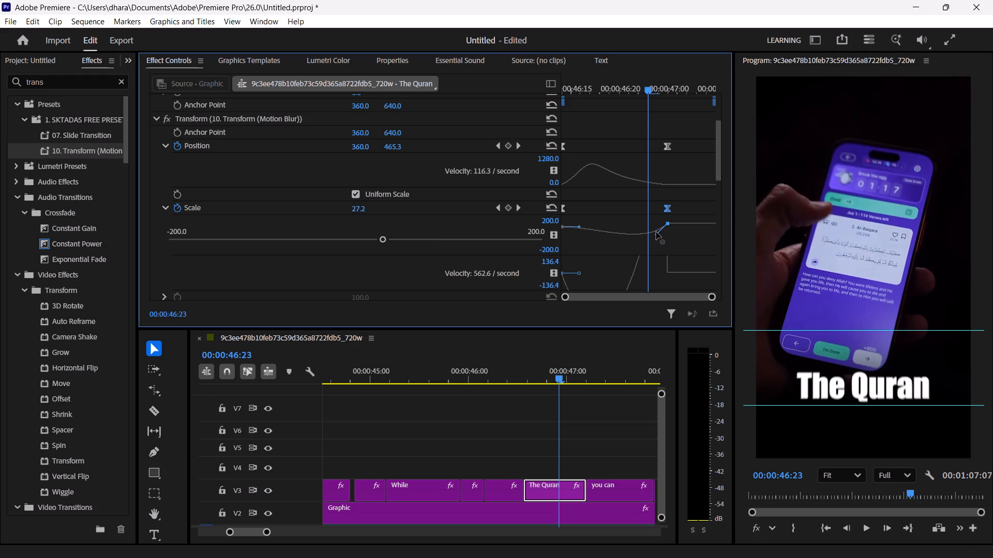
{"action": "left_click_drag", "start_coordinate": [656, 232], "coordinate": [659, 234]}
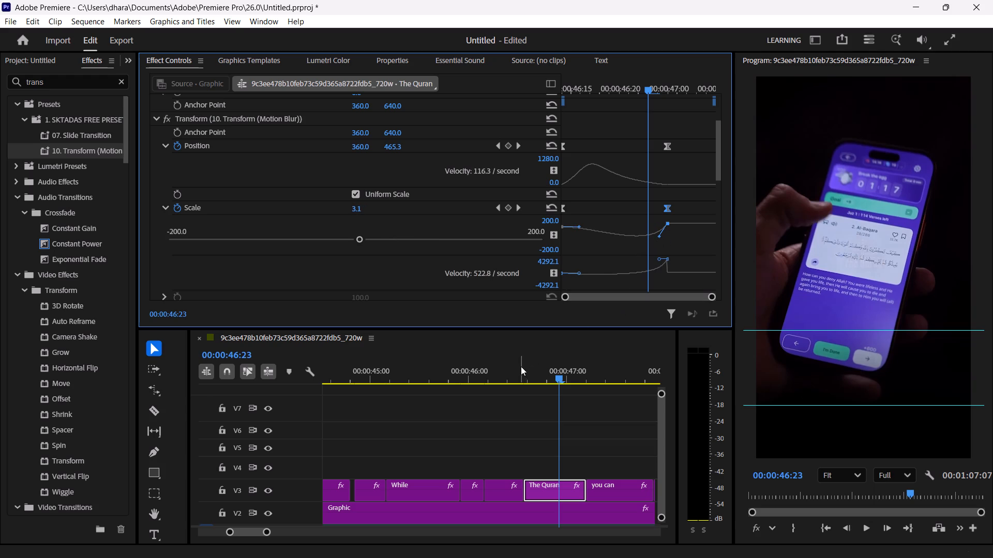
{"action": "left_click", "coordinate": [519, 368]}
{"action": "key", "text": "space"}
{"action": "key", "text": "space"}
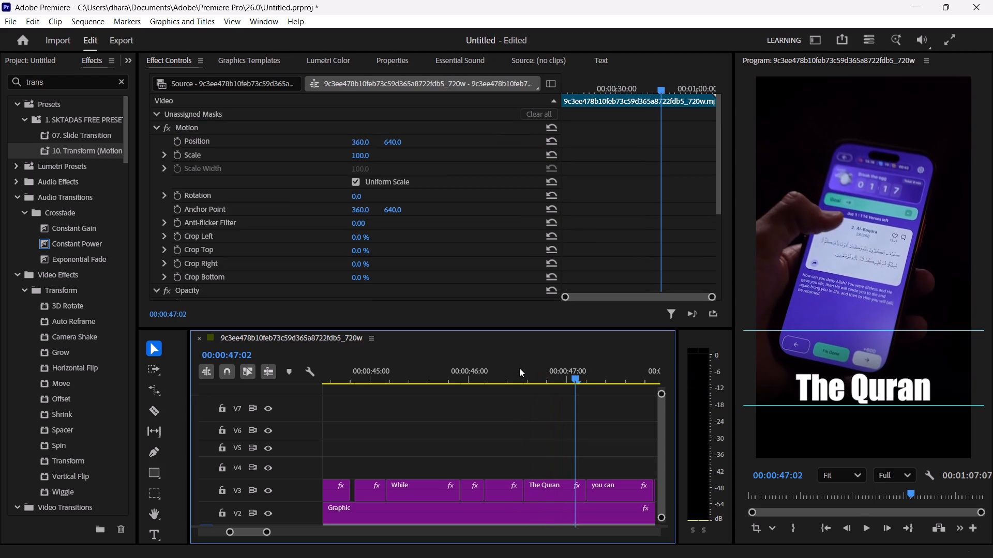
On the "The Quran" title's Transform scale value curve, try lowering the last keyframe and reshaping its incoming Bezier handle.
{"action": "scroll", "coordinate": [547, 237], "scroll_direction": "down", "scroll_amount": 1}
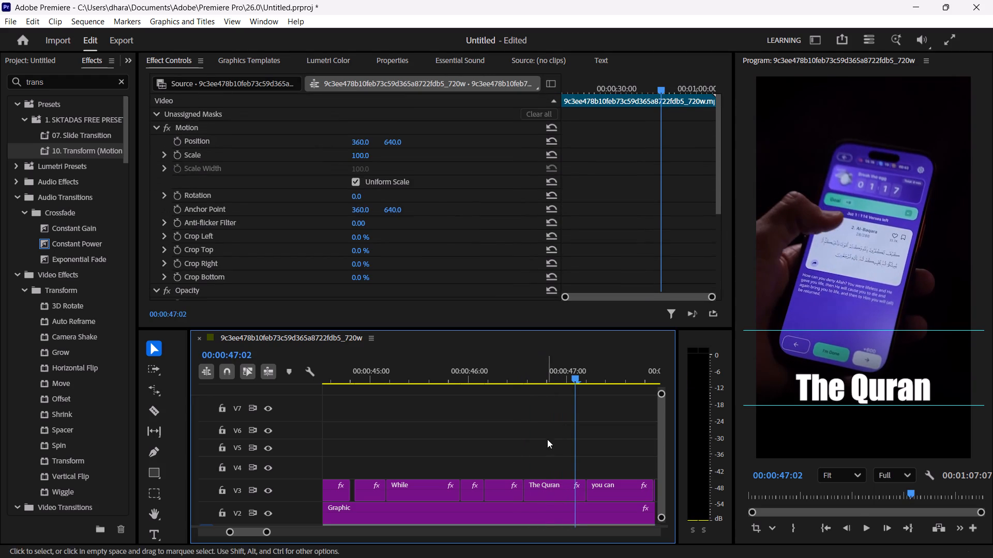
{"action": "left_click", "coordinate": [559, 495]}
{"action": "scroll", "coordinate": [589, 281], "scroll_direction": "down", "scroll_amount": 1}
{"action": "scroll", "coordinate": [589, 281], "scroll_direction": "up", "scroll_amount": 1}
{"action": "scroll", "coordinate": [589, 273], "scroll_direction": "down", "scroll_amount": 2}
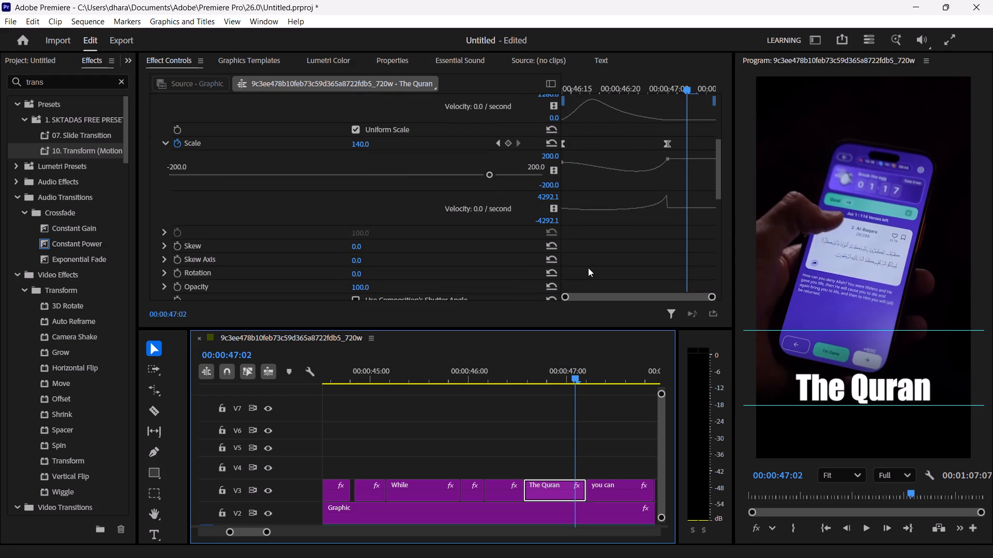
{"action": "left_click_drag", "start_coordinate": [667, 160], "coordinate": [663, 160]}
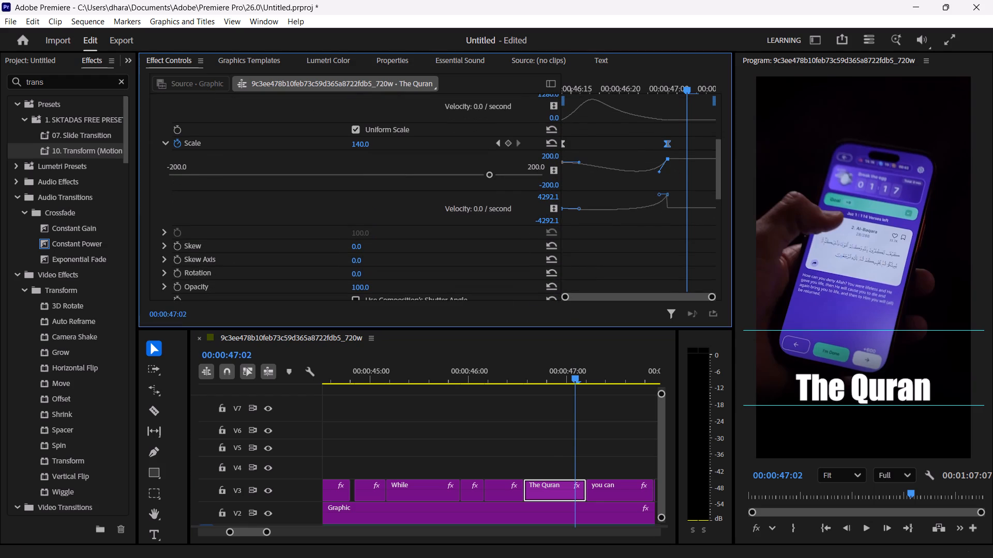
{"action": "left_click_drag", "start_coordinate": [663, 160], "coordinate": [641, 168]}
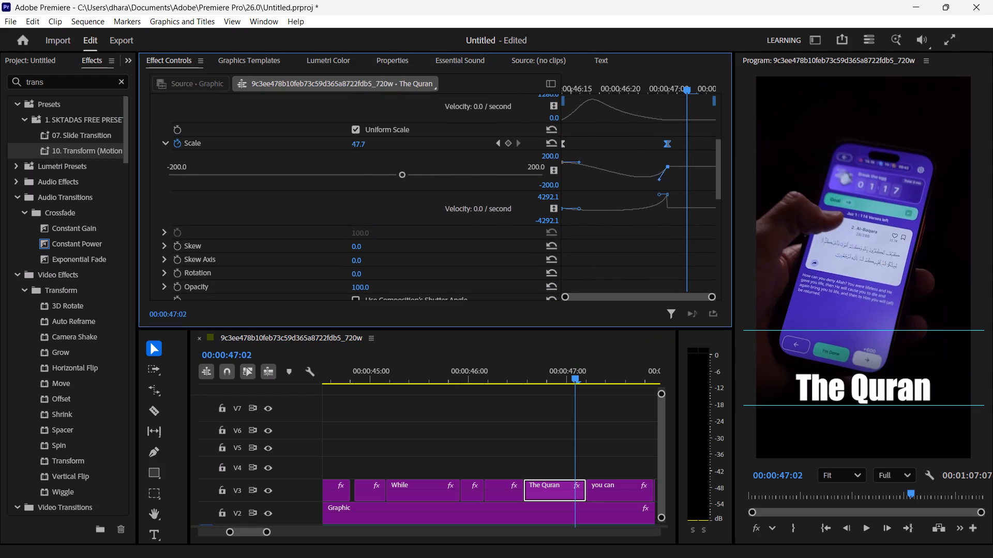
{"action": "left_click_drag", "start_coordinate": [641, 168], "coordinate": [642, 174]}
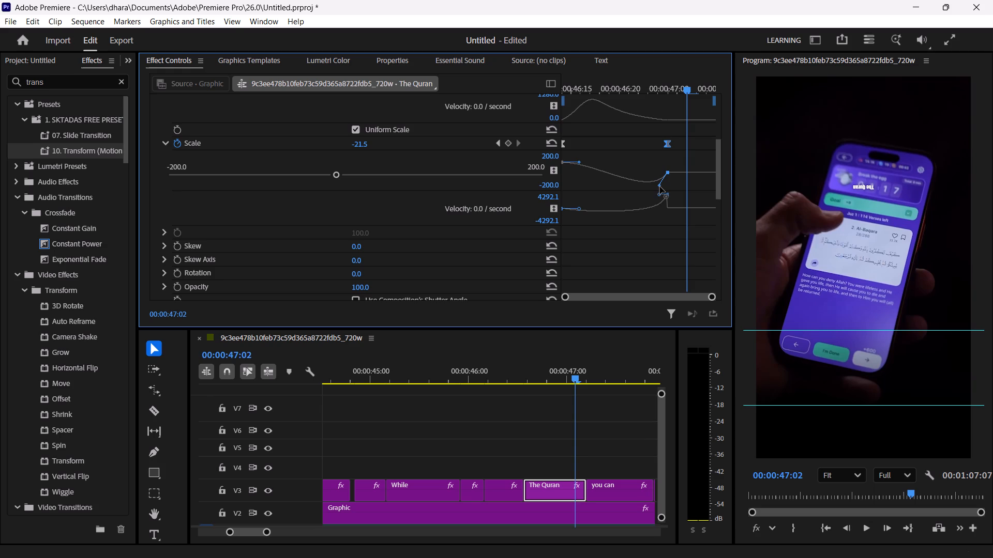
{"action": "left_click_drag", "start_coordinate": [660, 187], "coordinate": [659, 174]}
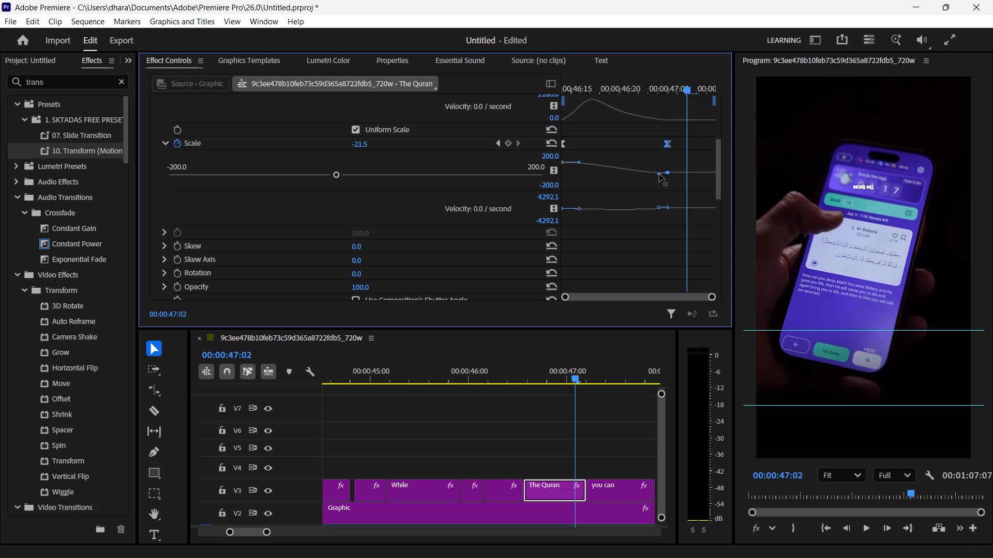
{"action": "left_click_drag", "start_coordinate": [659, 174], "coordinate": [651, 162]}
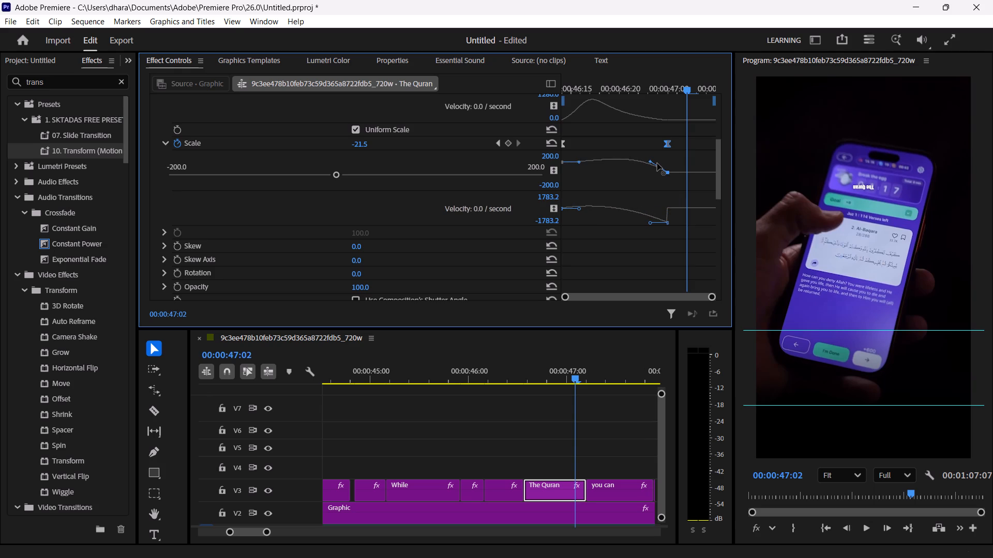
Raise the last scale keyframe, at 00:00:47:00, on the value curve to about 145.7.
{"action": "left_click_drag", "start_coordinate": [668, 173], "coordinate": [668, 171]}
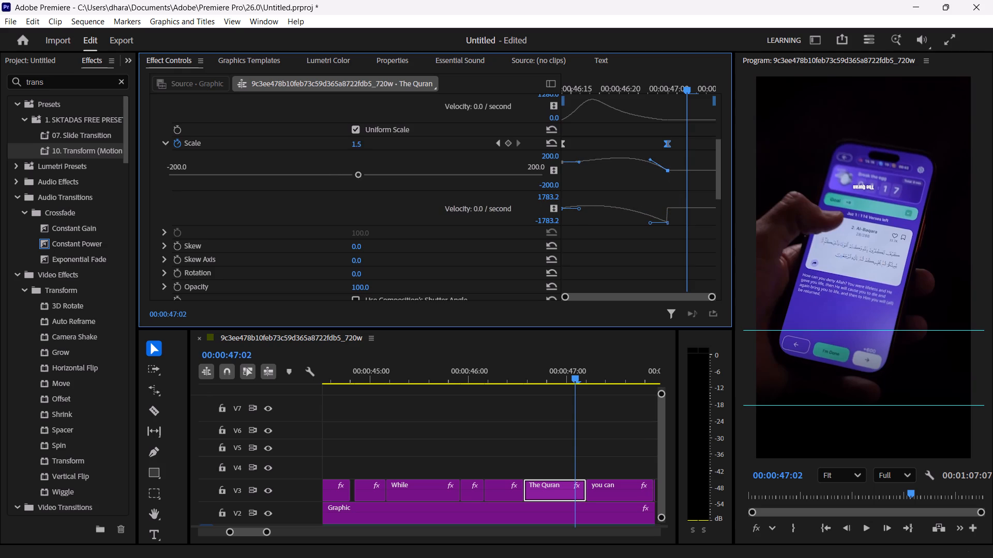
{"action": "left_click_drag", "start_coordinate": [668, 171], "coordinate": [668, 164]}
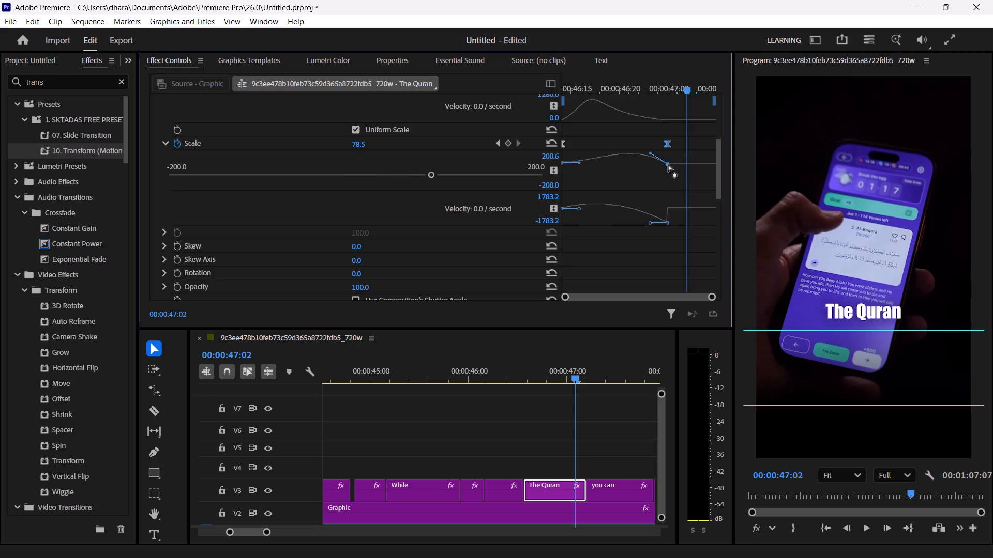
{"action": "left_click_drag", "start_coordinate": [668, 164], "coordinate": [668, 159]}
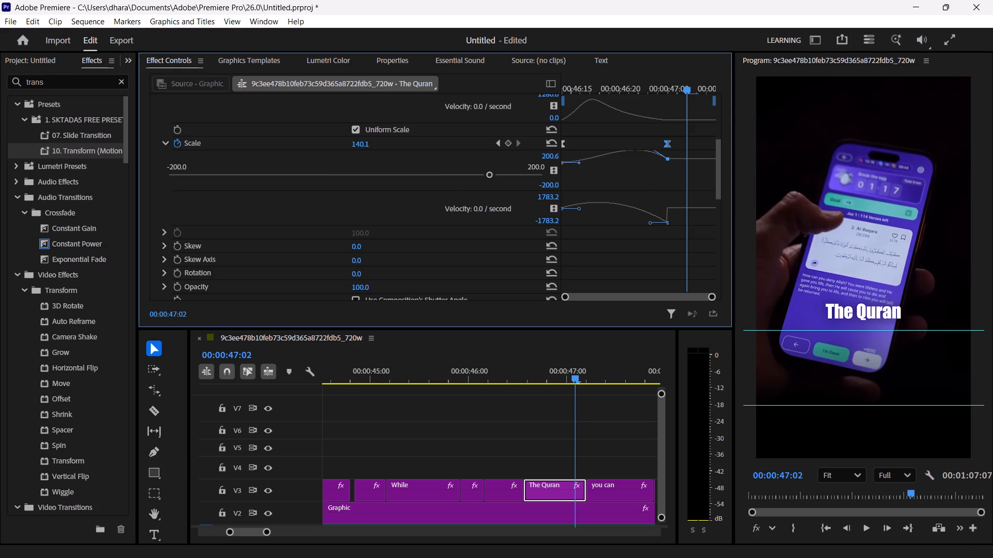
{"action": "left_click_drag", "start_coordinate": [668, 159], "coordinate": [668, 144]}
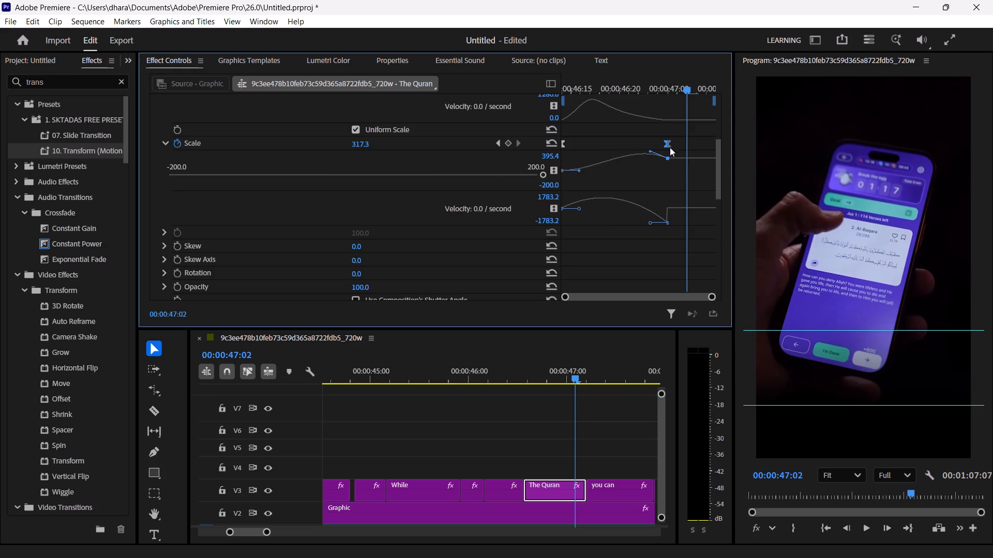
{"action": "left_click_drag", "start_coordinate": [667, 158], "coordinate": [668, 162]}
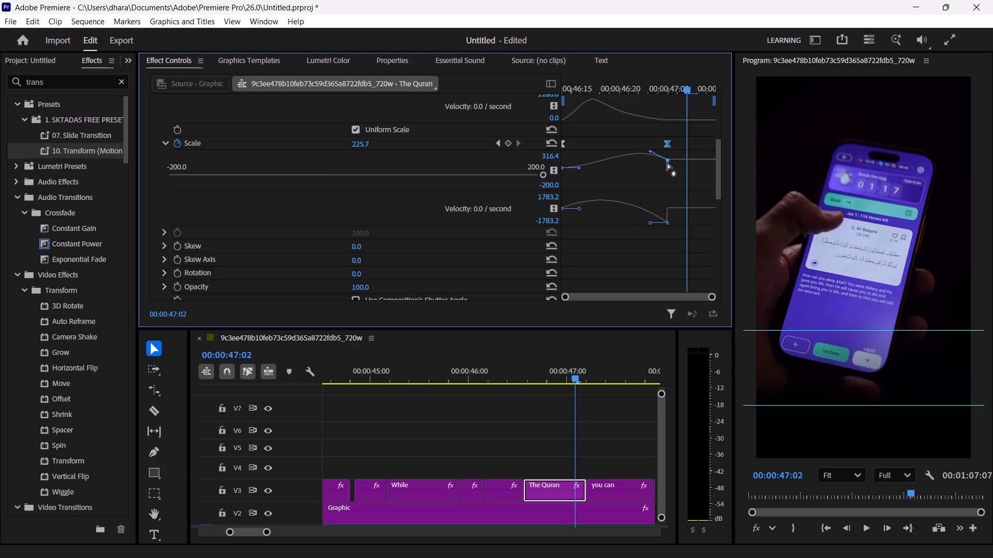
{"action": "left_click", "coordinate": [667, 163]}
{"action": "left_click", "coordinate": [667, 167]}
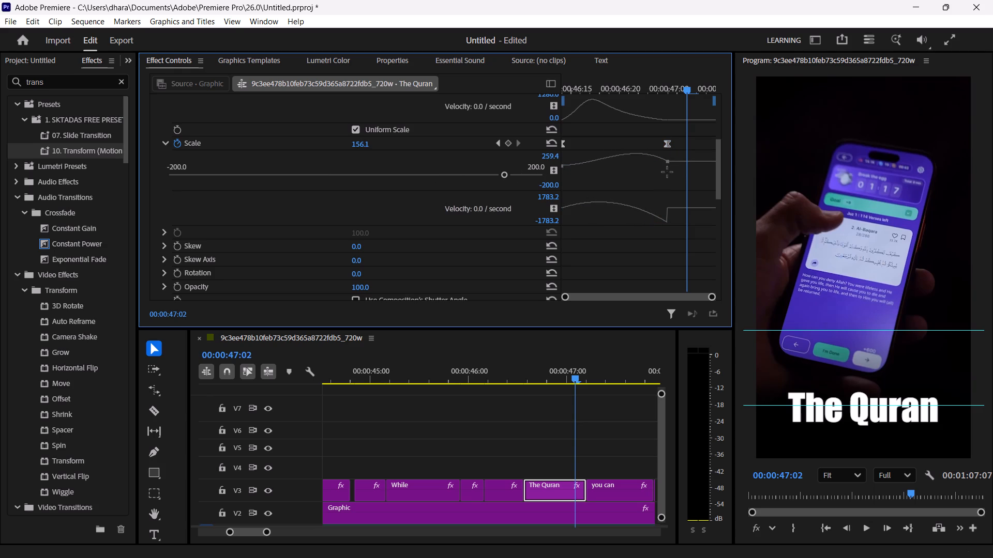
{"action": "left_click", "coordinate": [668, 164]}
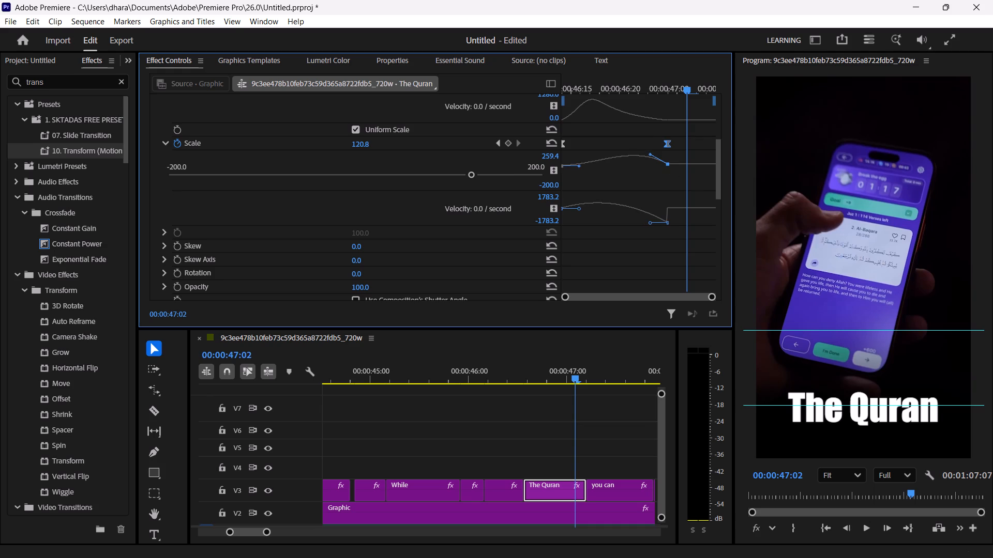
{"action": "left_click", "coordinate": [669, 163]}
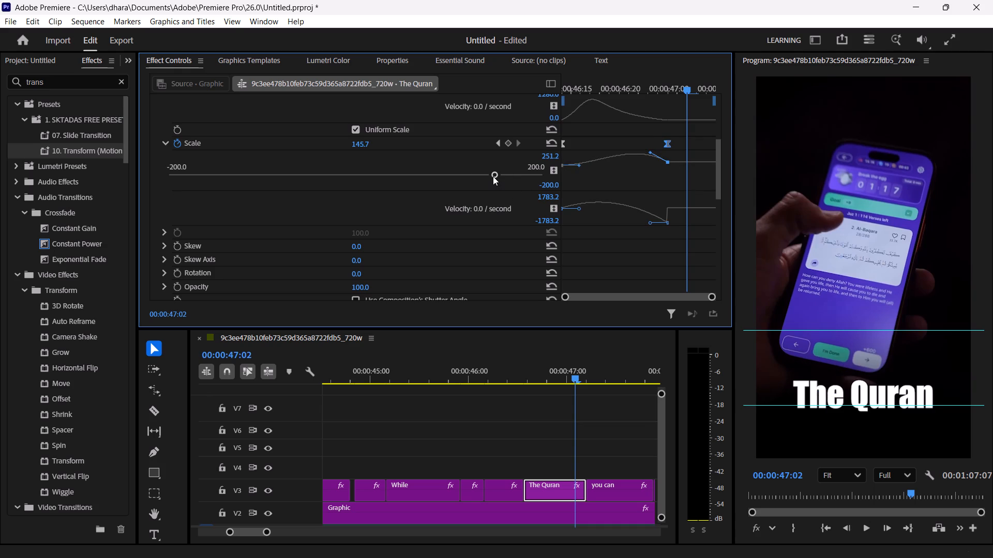
Set the "The Quran" title's Transform scale at 00:00:47:02 to about 141.4, adding a third scale keyframe.
{"action": "left_click_drag", "start_coordinate": [493, 175], "coordinate": [489, 175]}
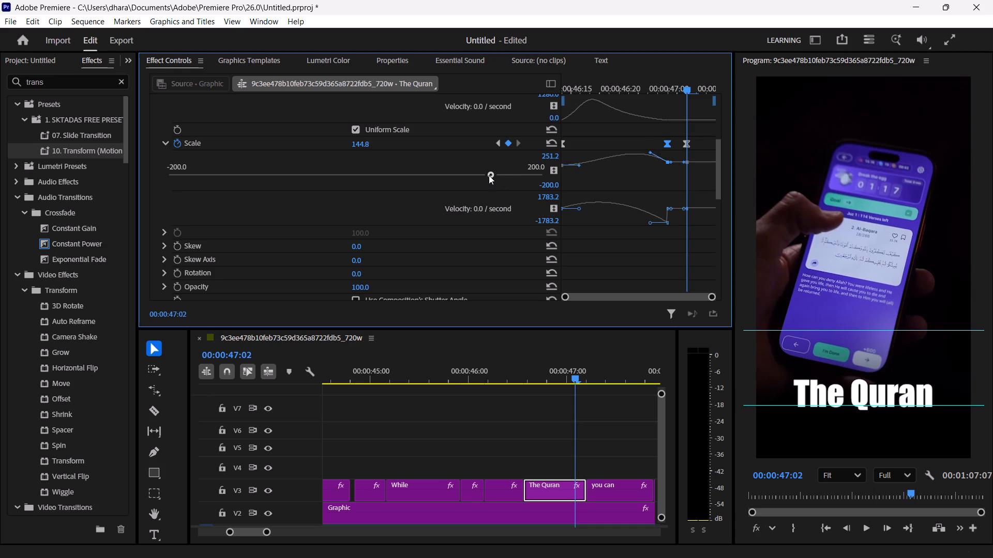
{"action": "left_click_drag", "start_coordinate": [489, 175], "coordinate": [487, 177]}
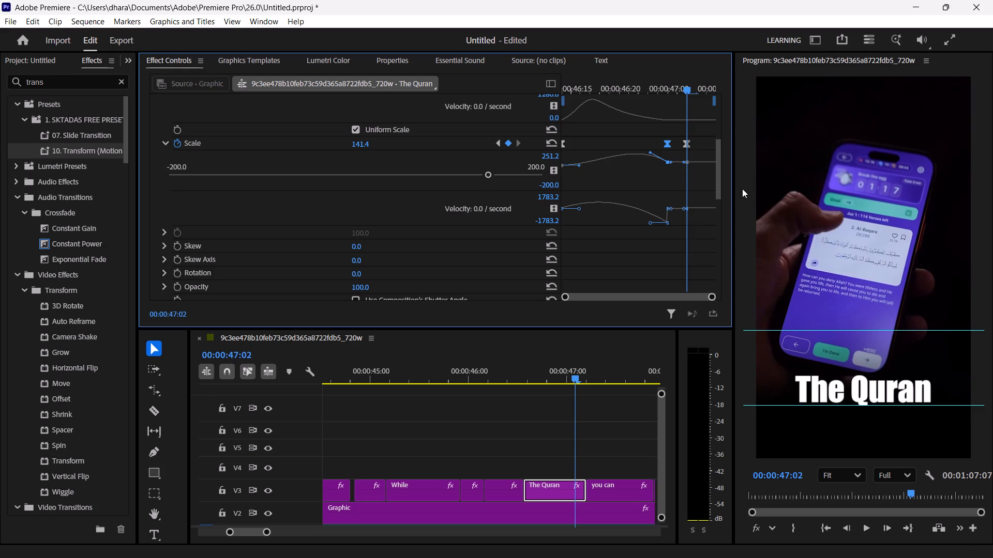
Scrub through the "The Quran" title between 00:00:46:18 and 00:00:47:01 to inspect the scale motion.
{"action": "left_click_drag", "start_coordinate": [685, 89], "coordinate": [676, 89]}
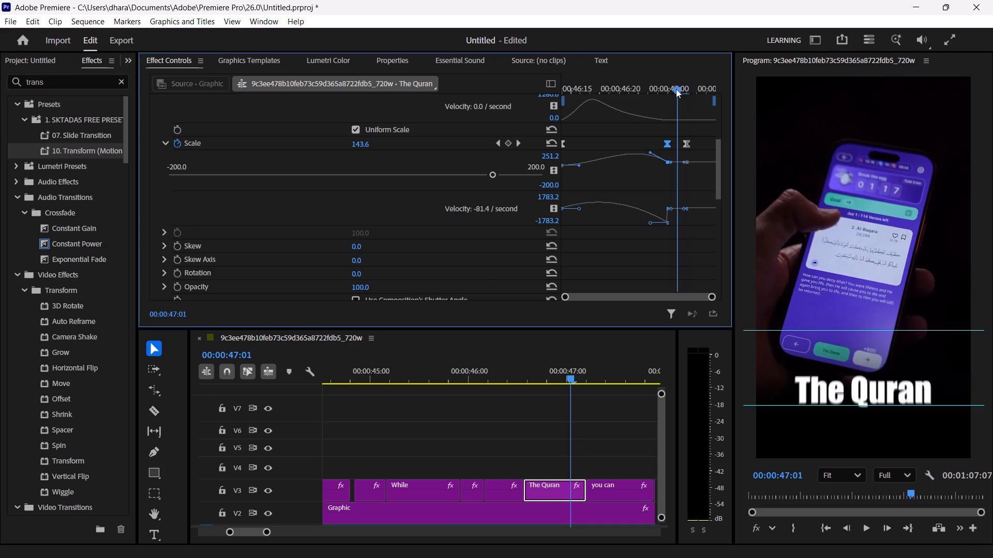
{"action": "left_click_drag", "start_coordinate": [676, 89], "coordinate": [606, 116]}
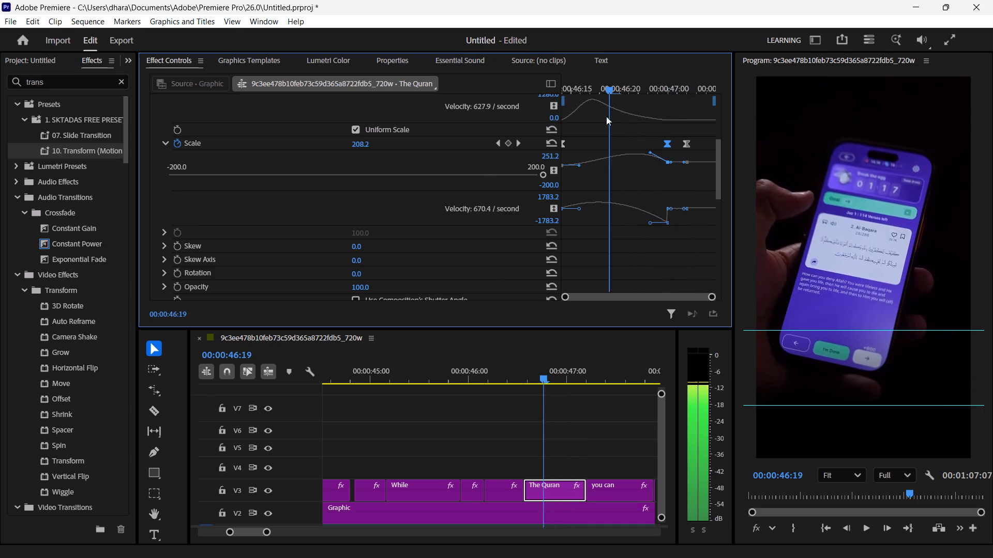
{"action": "left_click_drag", "start_coordinate": [606, 116], "coordinate": [599, 130]}
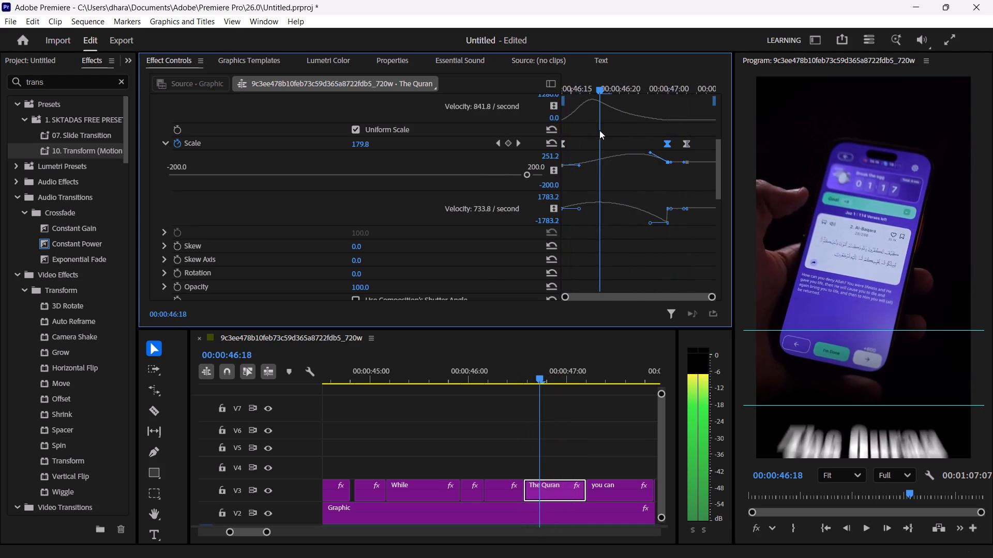
{"action": "left_click_drag", "start_coordinate": [599, 130], "coordinate": [668, 127]}
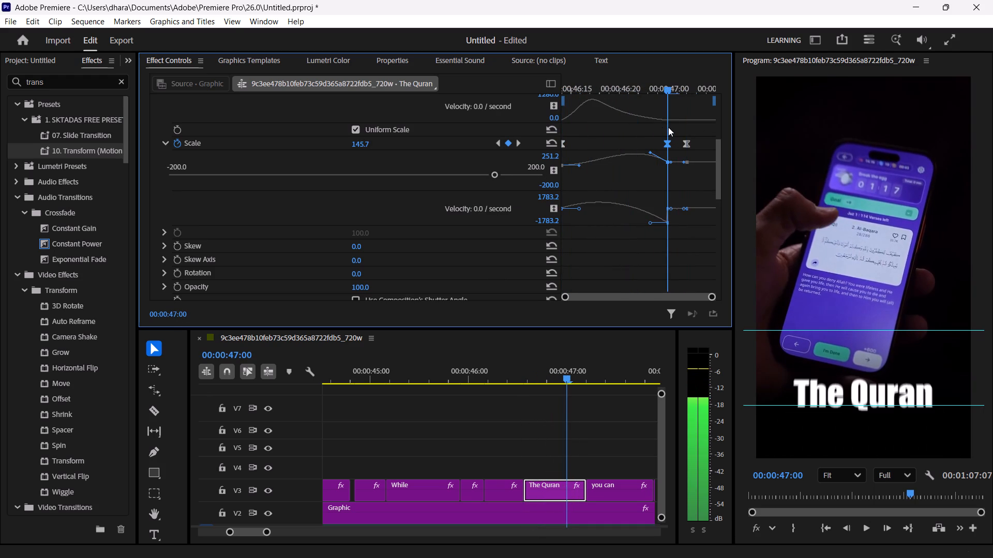
{"action": "left_click_drag", "start_coordinate": [668, 127], "coordinate": [674, 127]}
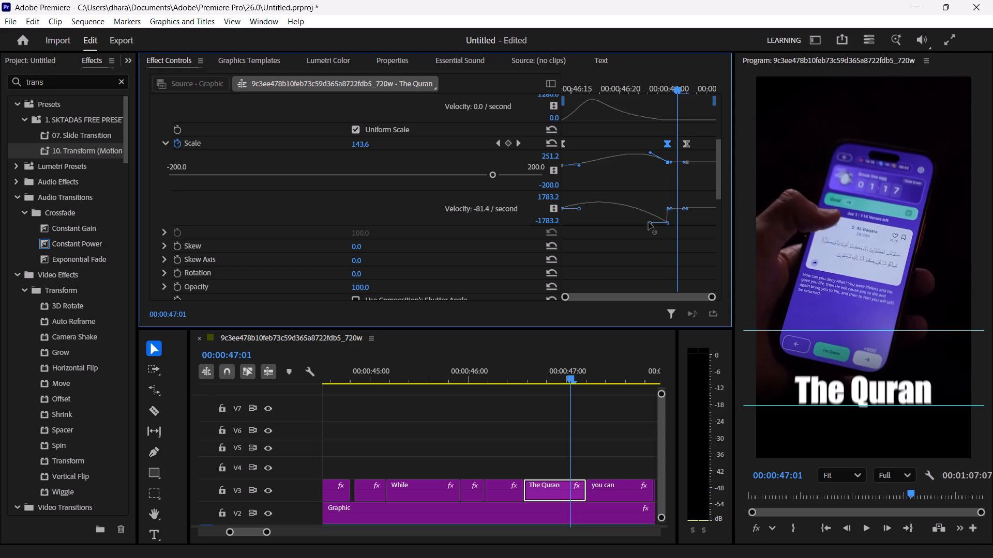
Shorten the incoming velocity handle of the 00:00:47:00 scale keyframe so the scale rises almost steadily without overshooting.
{"action": "left_click_drag", "start_coordinate": [651, 224], "coordinate": [684, 255]}
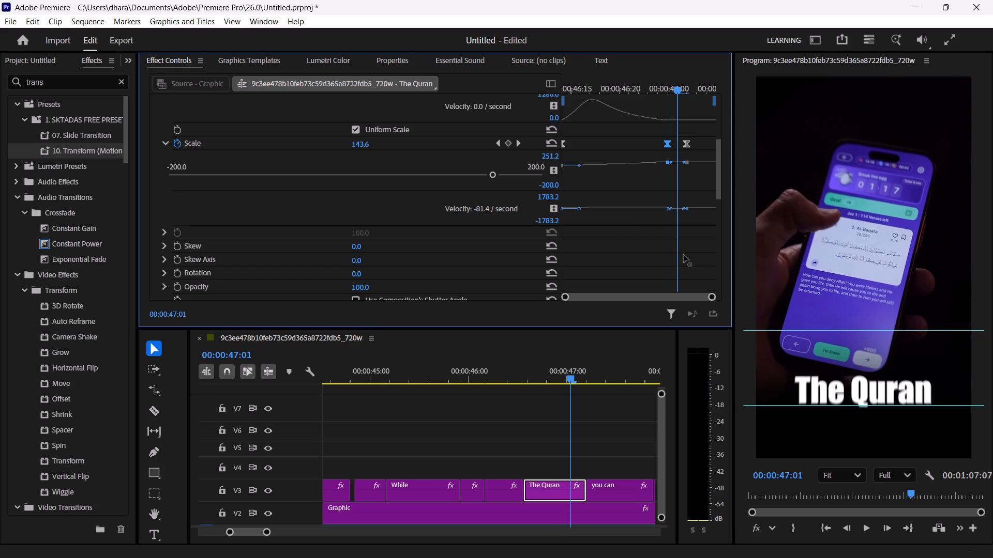
{"action": "left_click_drag", "start_coordinate": [684, 255], "coordinate": [674, 245]}
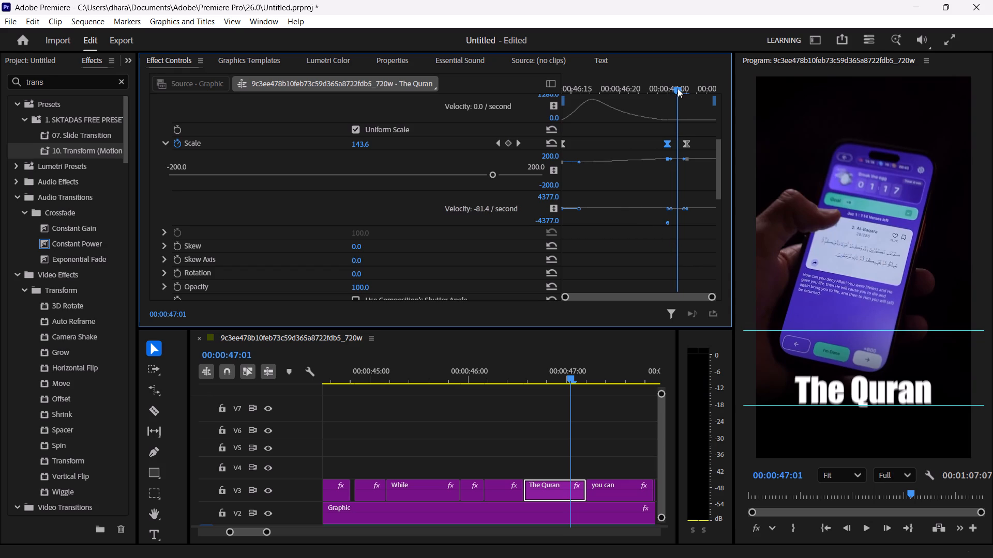
Scrub through the "The Quran" title's animation, and replay it from before its start to check the flattened scale curve.
{"action": "left_click_drag", "start_coordinate": [678, 88], "coordinate": [609, 102]}
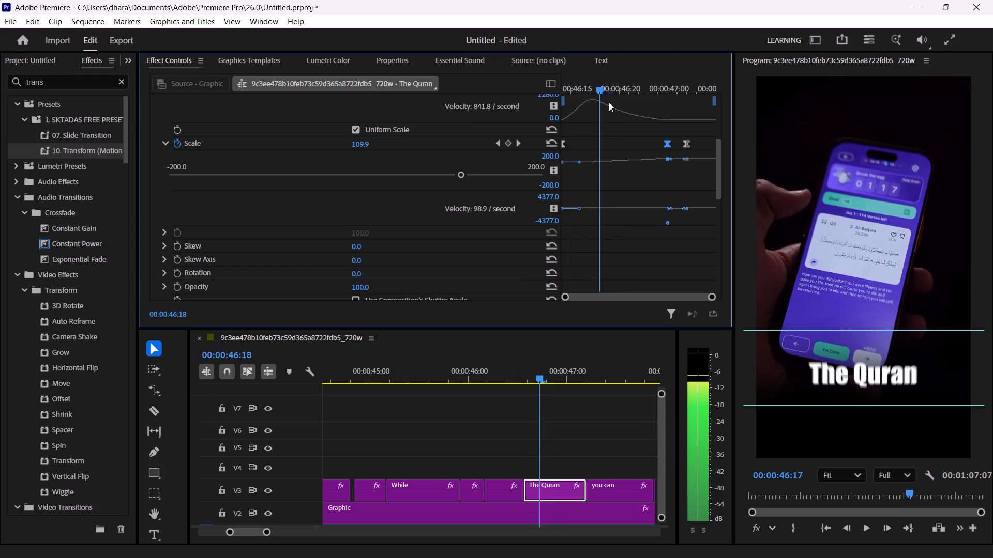
{"action": "left_click_drag", "start_coordinate": [609, 102], "coordinate": [621, 112]}
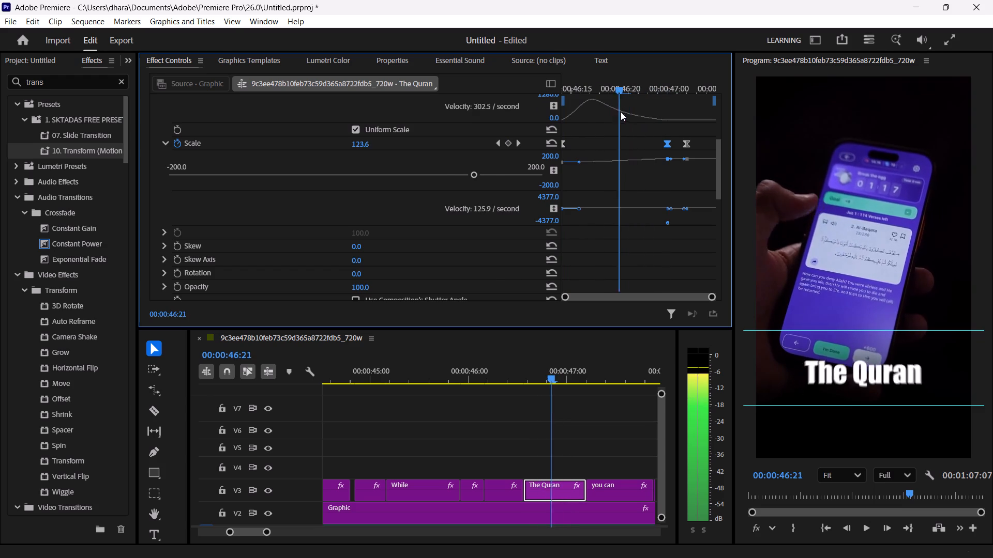
{"action": "left_click_drag", "start_coordinate": [621, 112], "coordinate": [656, 114]}
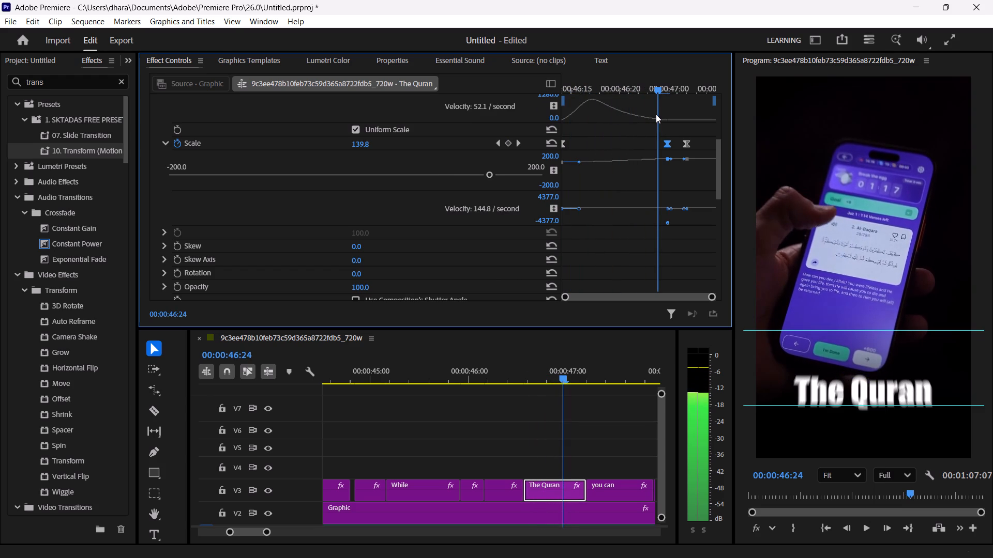
{"action": "left_click_drag", "start_coordinate": [656, 114], "coordinate": [682, 113]}
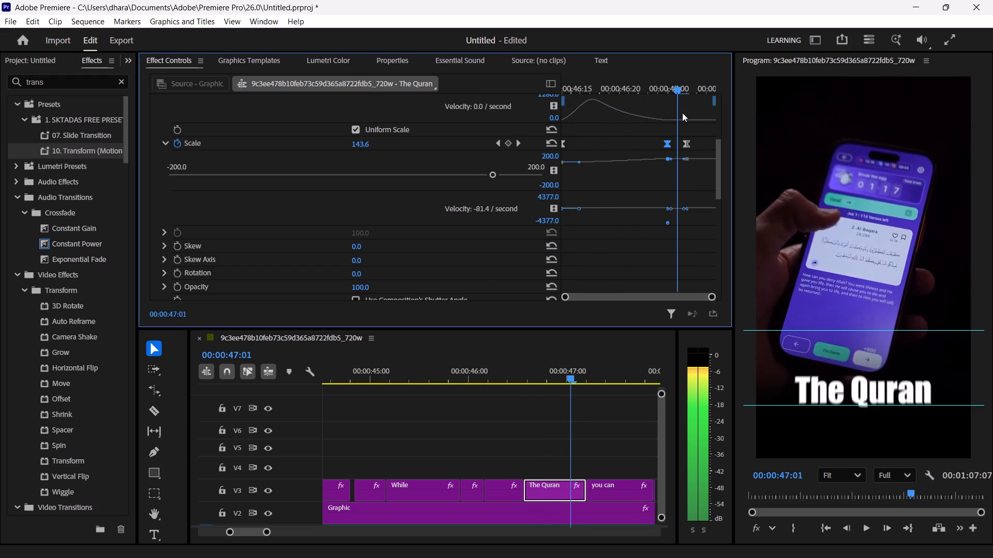
{"action": "left_click_drag", "start_coordinate": [682, 113], "coordinate": [582, 108]}
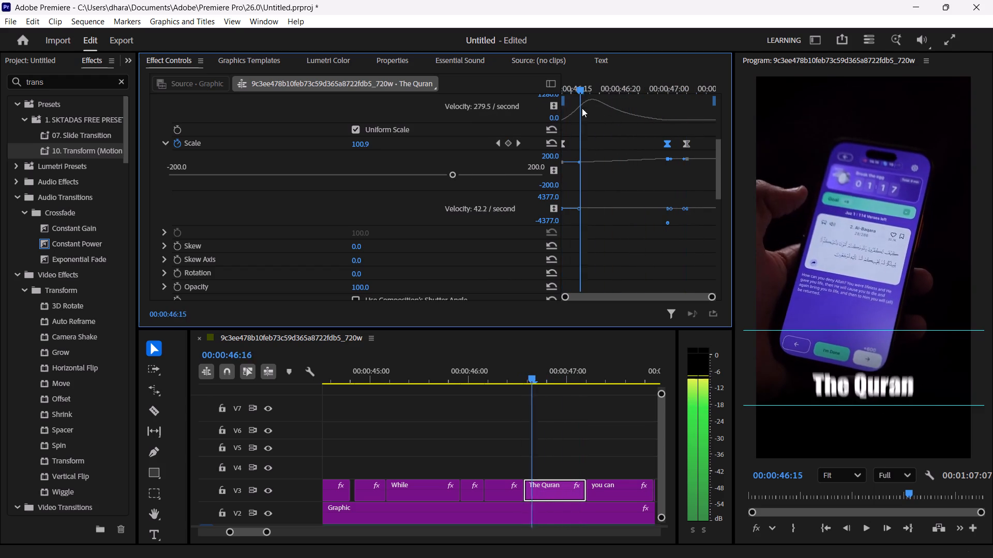
{"action": "left_click_drag", "start_coordinate": [582, 108], "coordinate": [472, 128]}
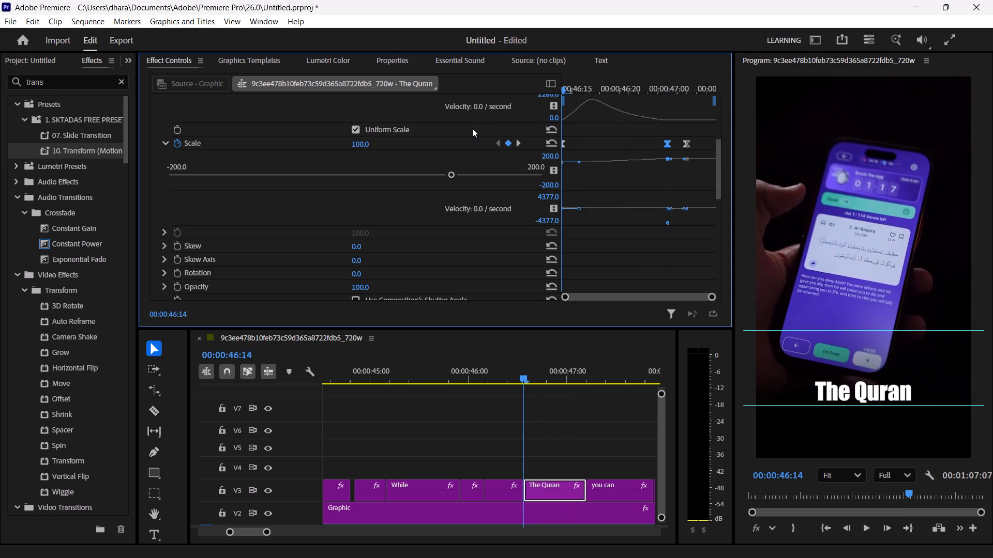
{"action": "left_click", "coordinate": [427, 370]}
{"action": "key", "text": "space"}
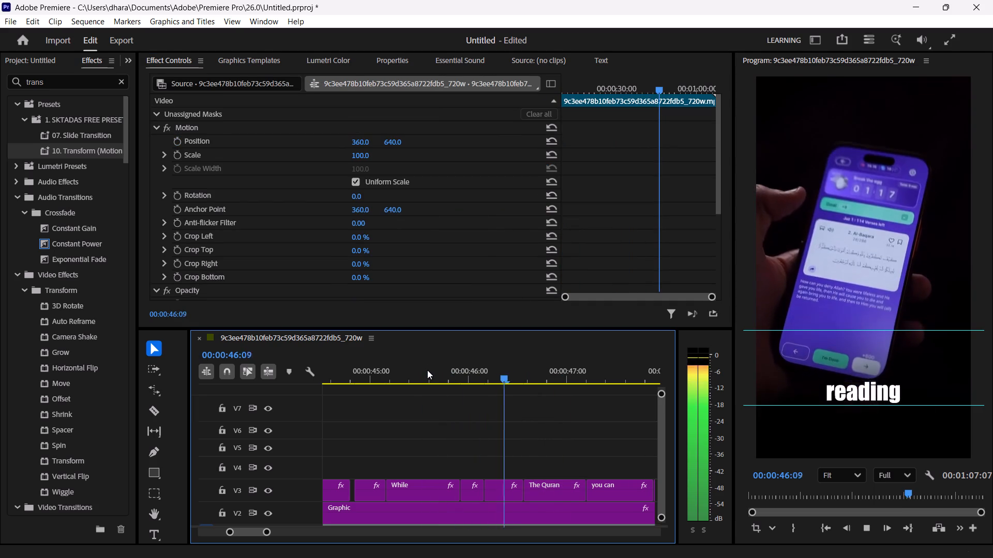
{"action": "key", "text": "space"}
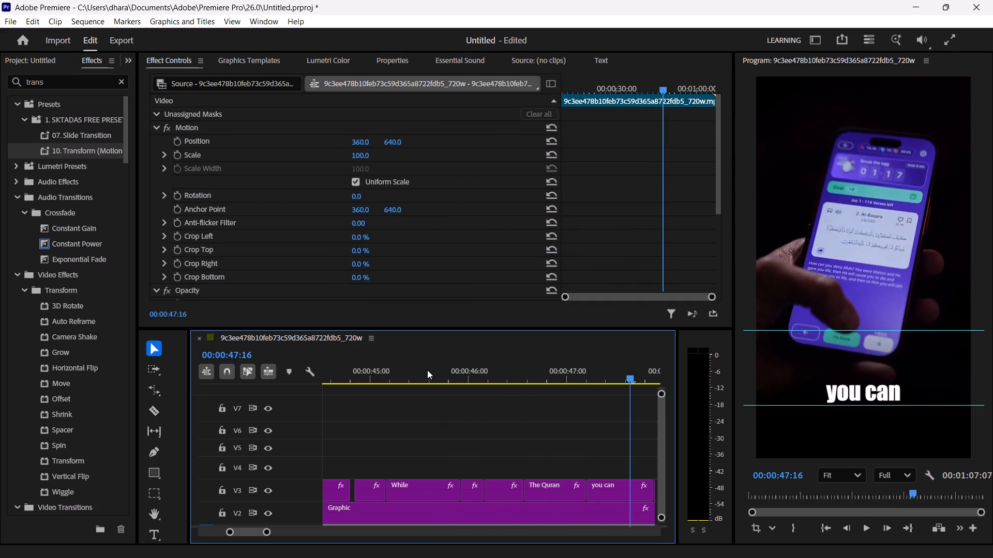
{"action": "key", "text": "space"}
{"action": "key", "text": "space"}
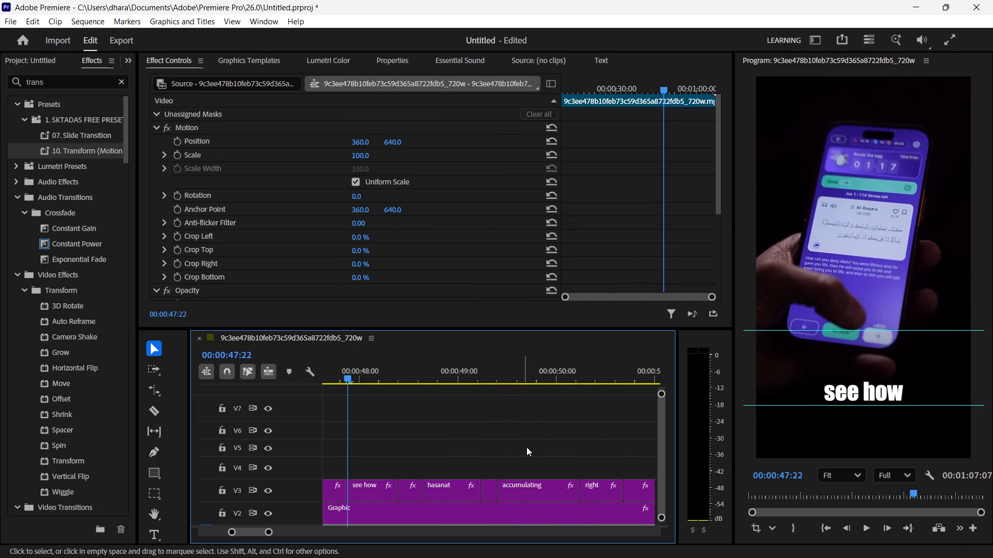
Step back from 00:00:47:22 to the start of the "you can" title and replay it against the speech.
{"action": "key", "text": "Left"}
{"action": "key", "text": "Left"}
{"action": "key", "text": "Left"}
{"action": "key", "text": "Left"}
{"action": "key", "text": "Left"}
{"action": "key", "text": "Left"}
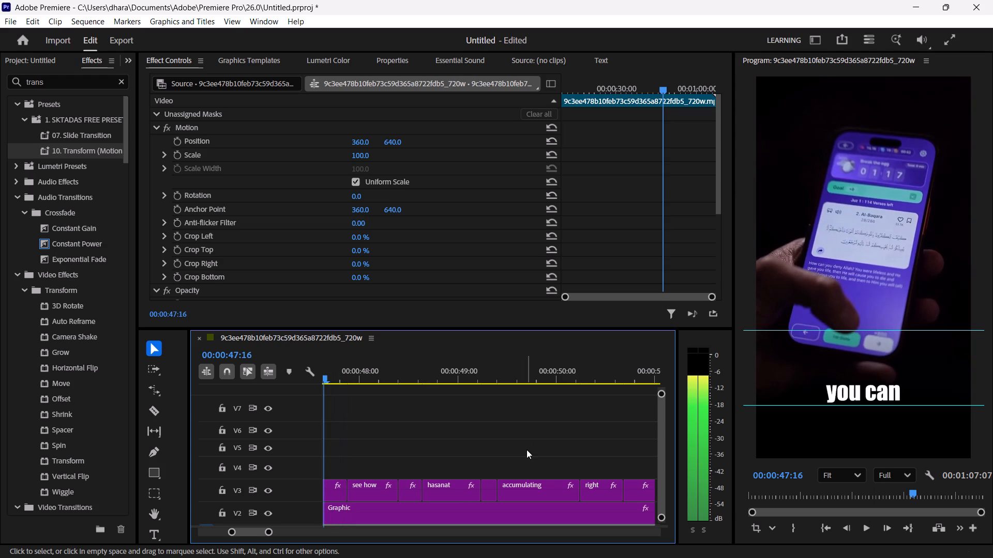
{"action": "key", "text": "Left"}
{"action": "key", "text": "Left"}
{"action": "key", "text": "Left"}
{"action": "key", "text": "Left"}
{"action": "key", "text": "Left"}
{"action": "key", "text": "Left"}
{"action": "key", "text": "Left"}
{"action": "key", "text": "Left"}
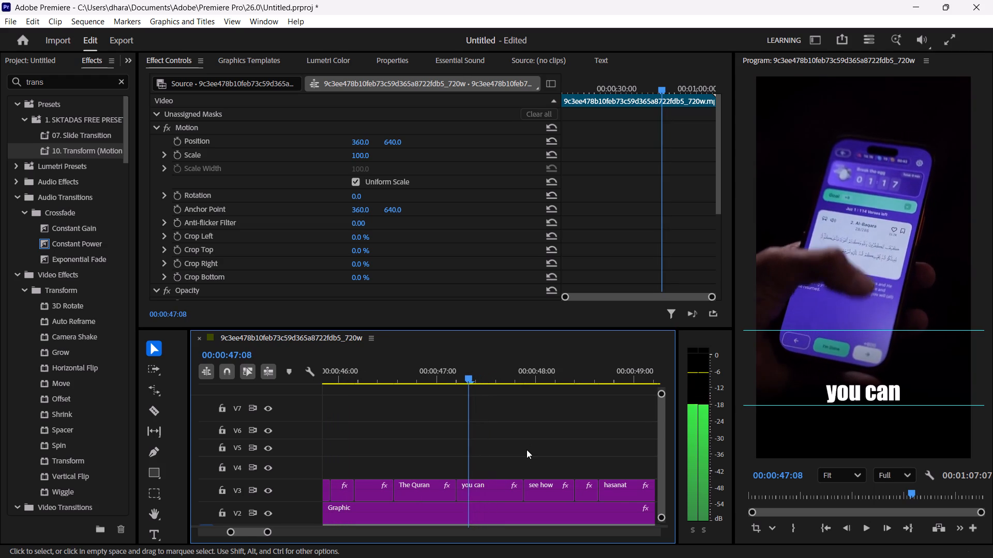
{"action": "key", "text": "Left"}
{"action": "key", "text": "Left"}
{"action": "key", "text": "Left"}
{"action": "key", "text": "space"}
{"action": "key", "text": "space"}
{"action": "key", "text": "space"}
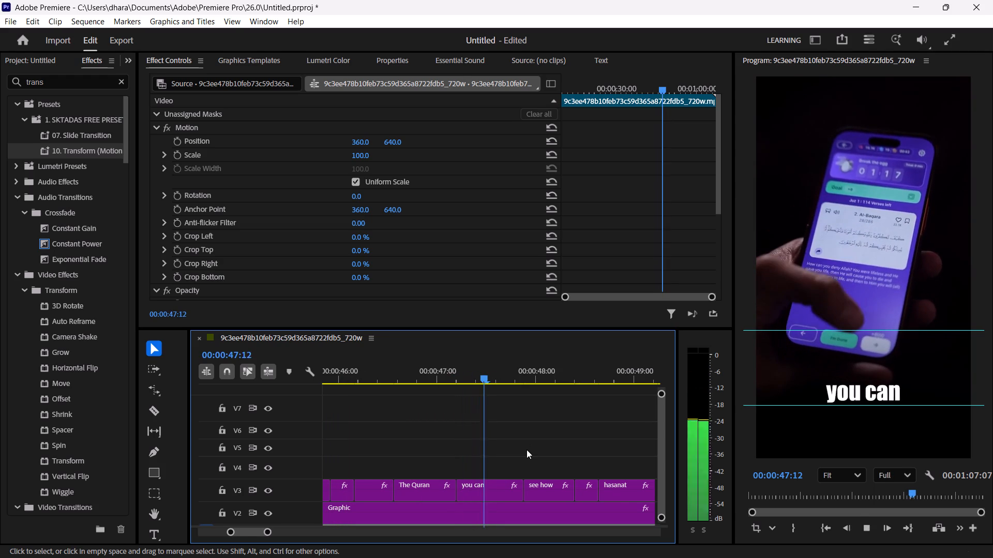
{"action": "key", "text": "space"}
Step back through the "you can" title and replay its opening frames to check when the words are spoken.
{"action": "key", "text": "Left"}
{"action": "key", "text": "Left"}
{"action": "key", "text": "Left"}
{"action": "key", "text": "Left"}
{"action": "key", "text": "Left"}
{"action": "key", "text": "Left"}
{"action": "key", "text": "Left"}
{"action": "key", "text": "Left"}
{"action": "key", "text": "Left"}
{"action": "key", "text": "space"}
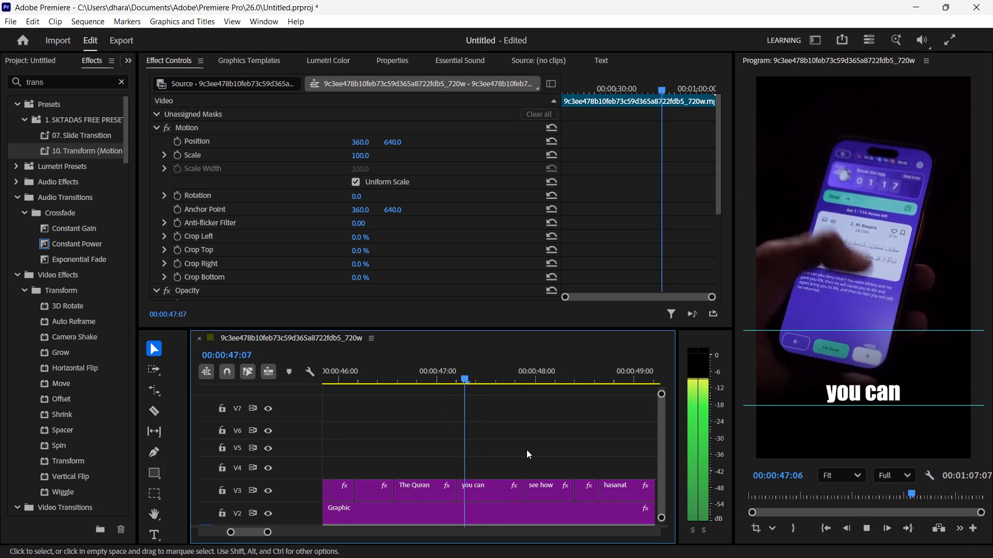
{"action": "key", "text": "space"}
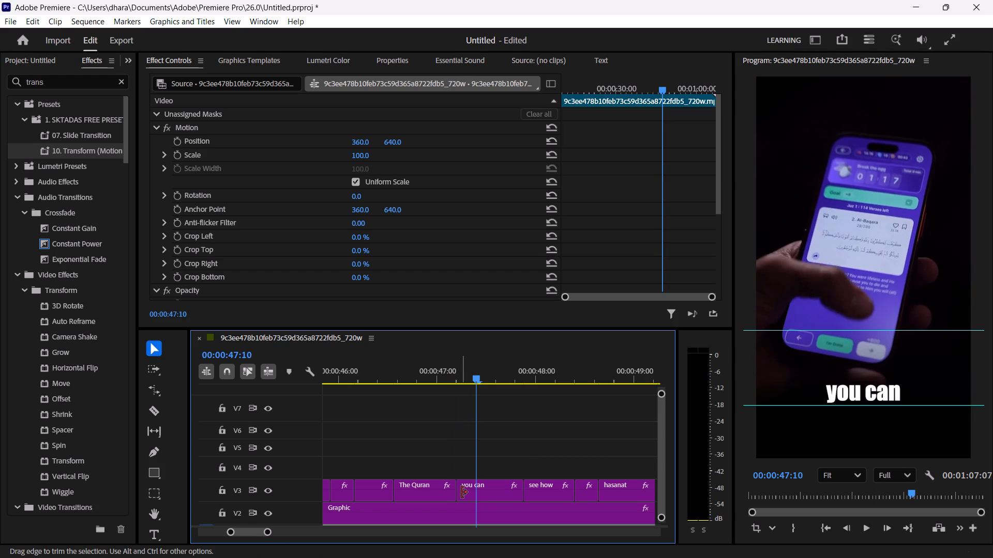
Trim the start of the "you can" title on V3 three frames later, to a 14-frame duration.
{"action": "left_click_drag", "start_coordinate": [458, 489], "coordinate": [467, 489]}
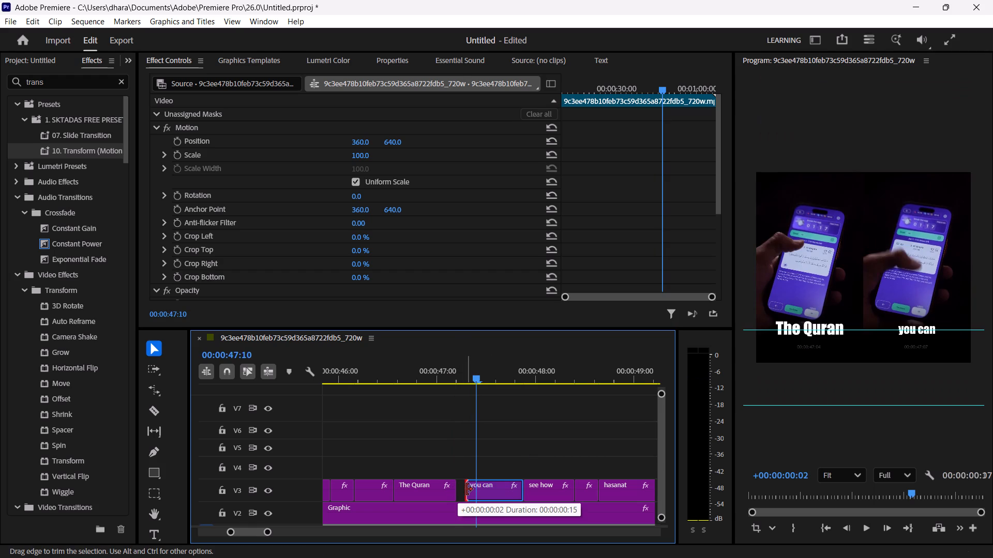
{"action": "left_click_drag", "start_coordinate": [467, 489], "coordinate": [470, 489]}
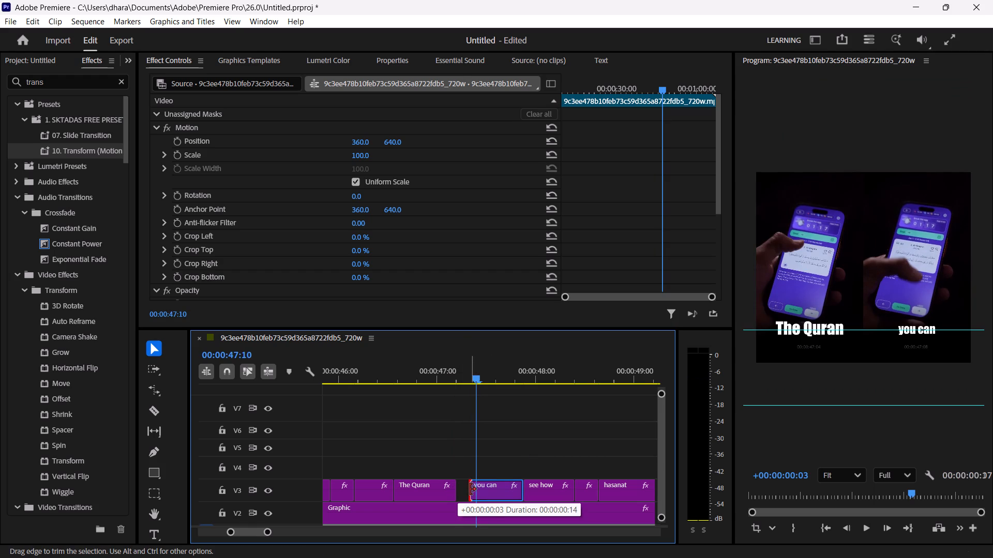
{"action": "left_click_drag", "start_coordinate": [470, 489], "coordinate": [470, 489]}
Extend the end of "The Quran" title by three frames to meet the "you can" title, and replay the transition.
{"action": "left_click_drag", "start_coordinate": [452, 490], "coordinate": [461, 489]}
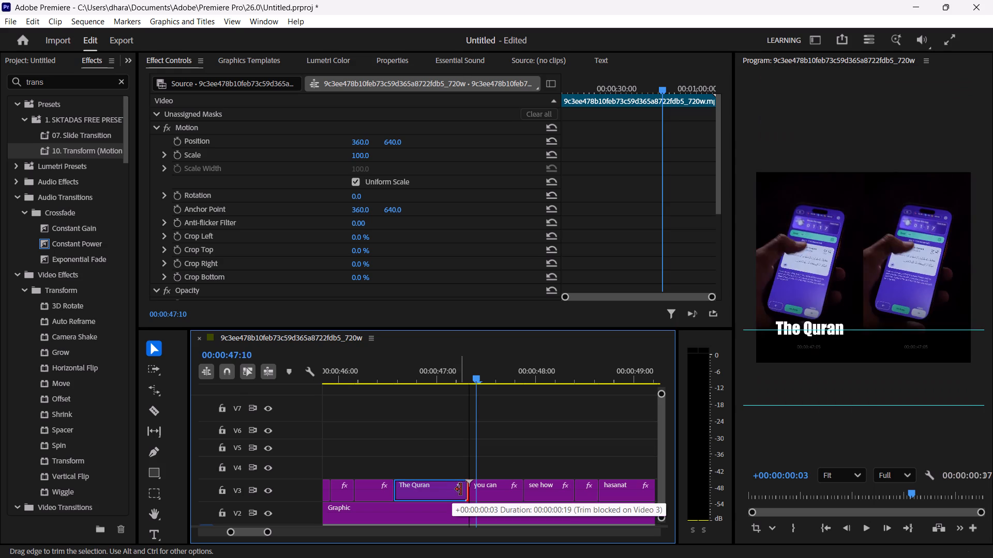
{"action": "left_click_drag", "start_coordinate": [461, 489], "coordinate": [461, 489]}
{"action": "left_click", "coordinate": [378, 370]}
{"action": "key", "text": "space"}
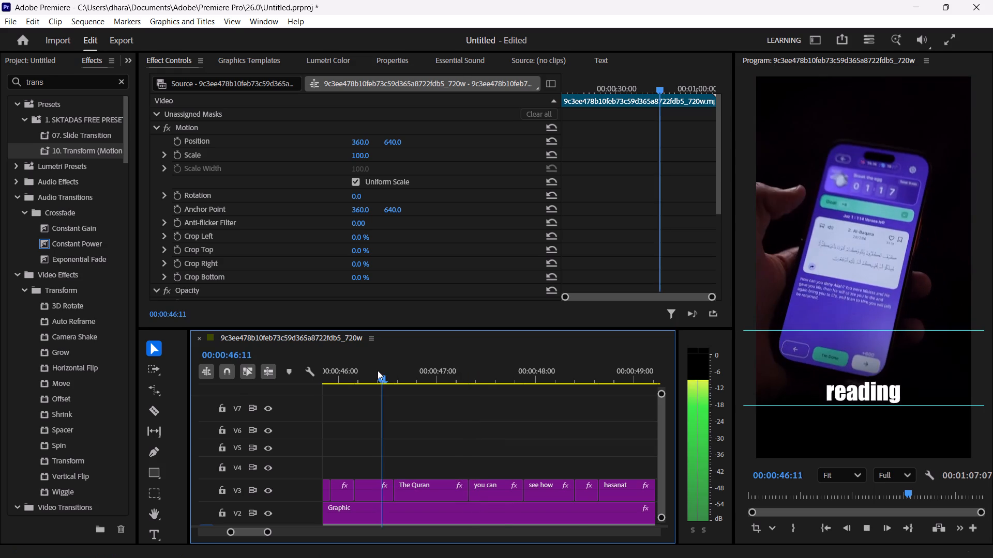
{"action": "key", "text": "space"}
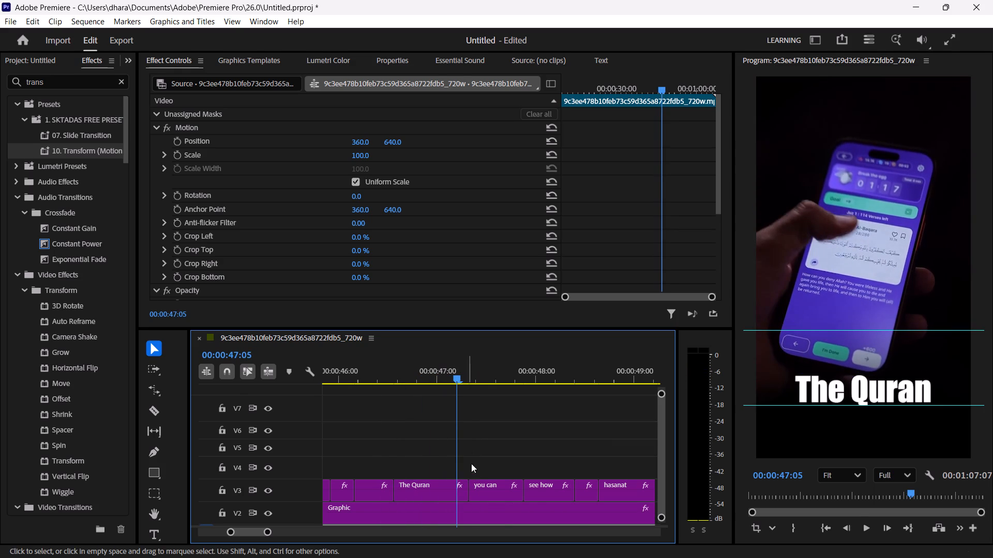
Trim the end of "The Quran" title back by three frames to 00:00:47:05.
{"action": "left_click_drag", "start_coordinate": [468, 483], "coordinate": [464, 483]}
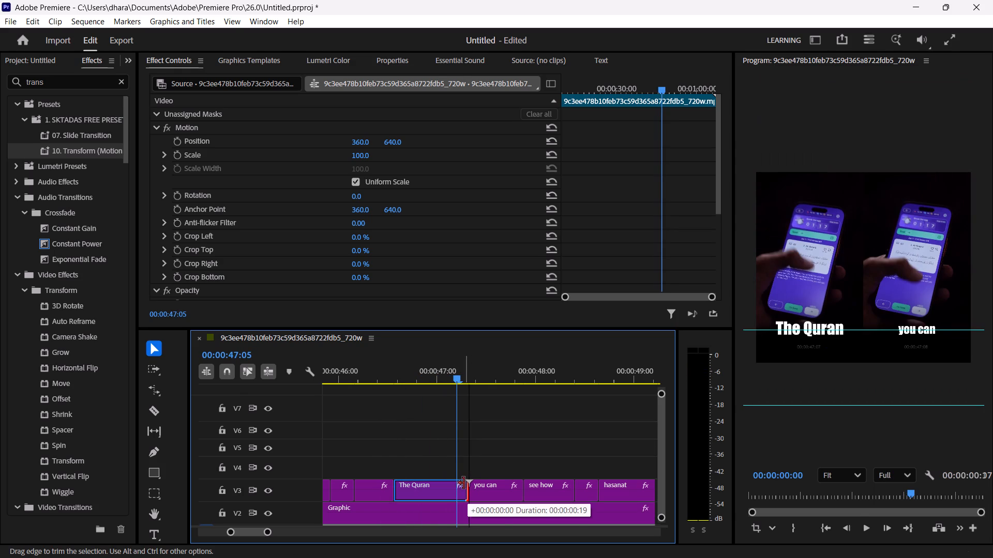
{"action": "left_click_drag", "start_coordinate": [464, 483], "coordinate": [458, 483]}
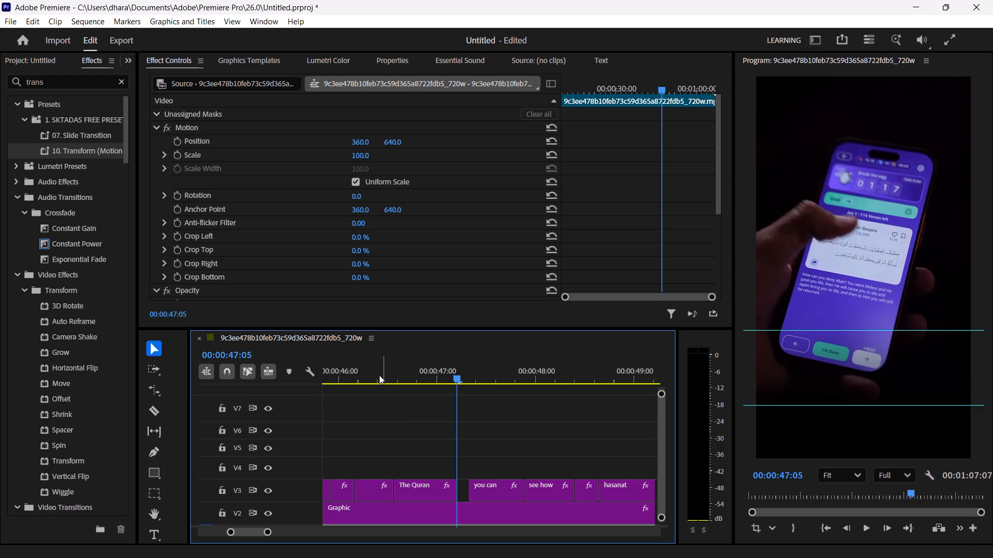
Replay from just before "The Quran" title into the "see how" title in short bursts, checking captions against the speech.
{"action": "left_click", "coordinate": [379, 375]}
{"action": "key", "text": "space"}
{"action": "key", "text": "space"}
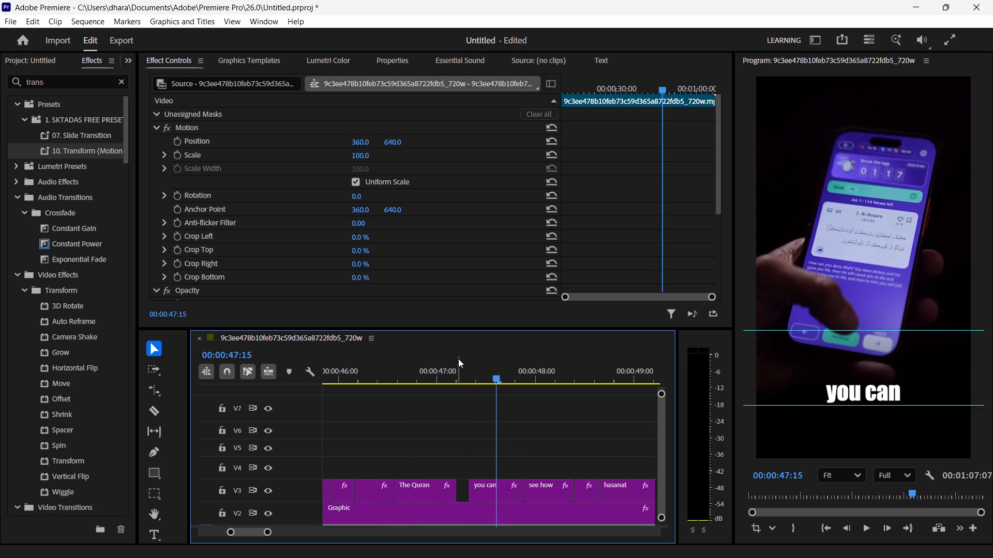
{"action": "left_click", "coordinate": [444, 374]}
{"action": "key", "text": "space"}
{"action": "key", "text": "space"}
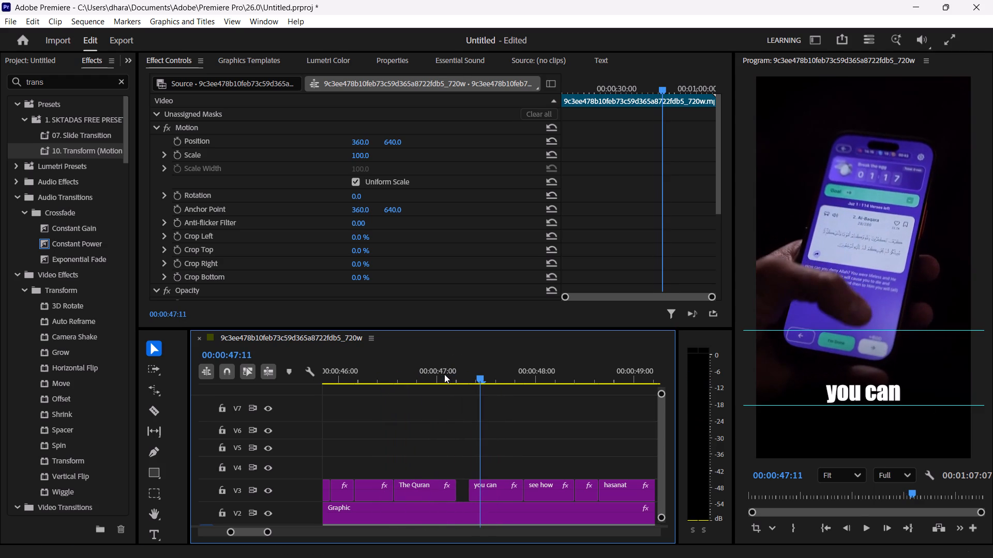
{"action": "key", "text": "space"}
{"action": "key", "text": "space"}
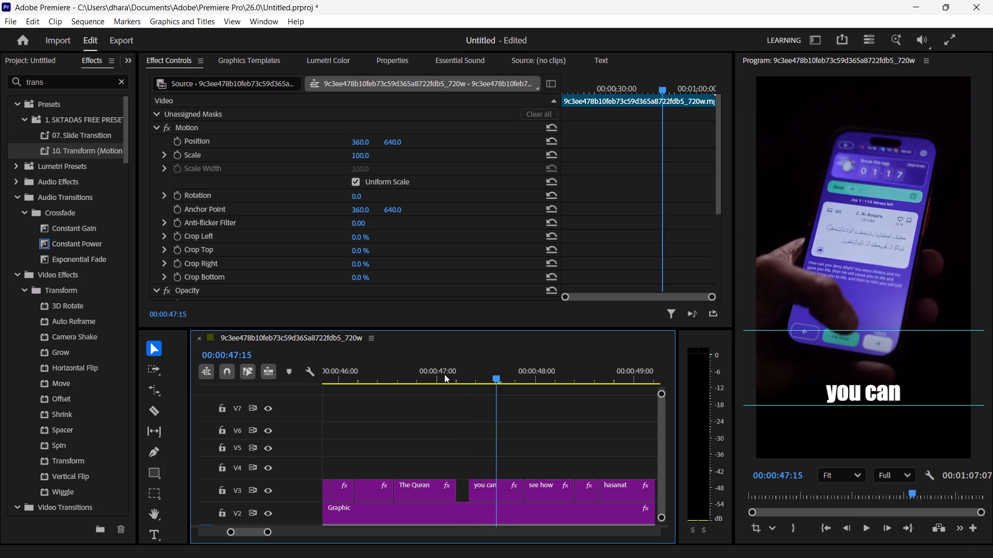
{"action": "key", "text": "space"}
{"action": "key", "text": "space"}
{"action": "key", "text": "space"}
{"action": "key", "text": "space"}
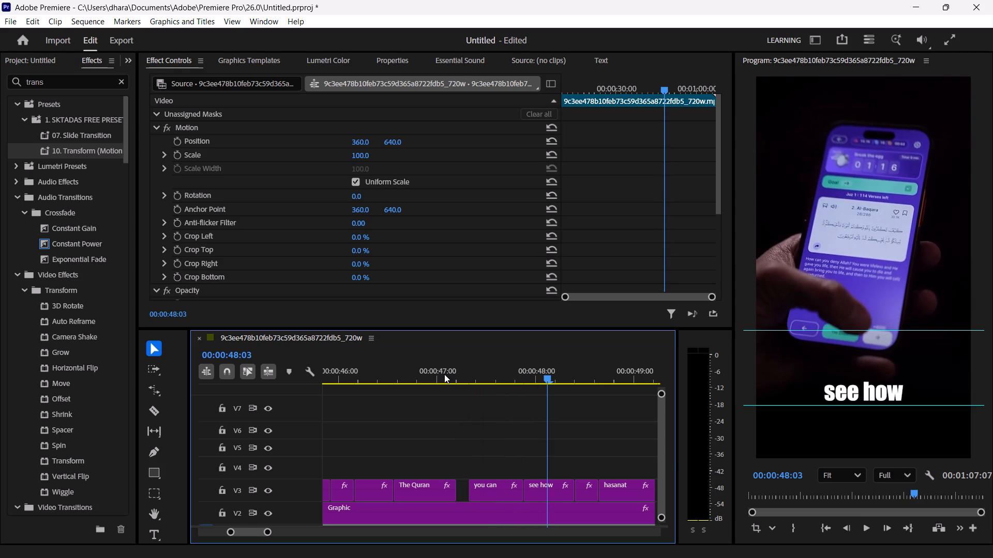
Step back to around 00:00:47:03 and replay to 00:00:47:15 to find where "you" ends and "can" begins.
{"action": "key", "text": "Left"}
{"action": "key", "text": "Left"}
{"action": "key", "text": "Left"}
{"action": "key", "text": "Left"}
{"action": "key", "text": "Left"}
{"action": "key", "text": "Left"}
{"action": "key", "text": "Left"}
{"action": "key", "text": "Left"}
{"action": "key", "text": "Left"}
{"action": "key", "text": "Left"}
{"action": "key", "text": "Left"}
{"action": "key", "text": "Left"}
{"action": "key", "text": "Left"}
{"action": "key", "text": "Left"}
{"action": "key", "text": "Left"}
{"action": "key", "text": "Left"}
{"action": "key", "text": "Left"}
{"action": "key", "text": "Left"}
{"action": "key", "text": "Left"}
{"action": "key", "text": "Left"}
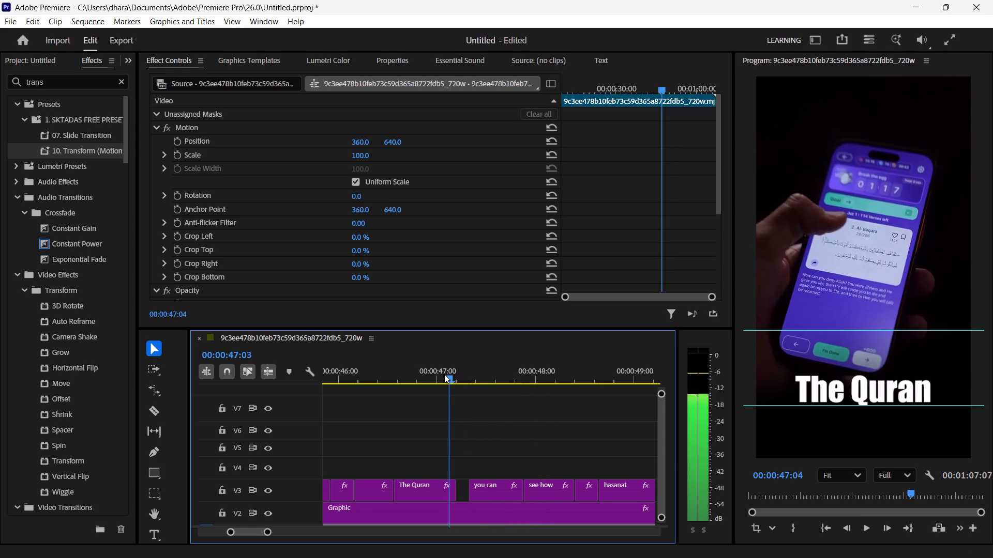
{"action": "key", "text": "space"}
{"action": "key", "text": "space"}
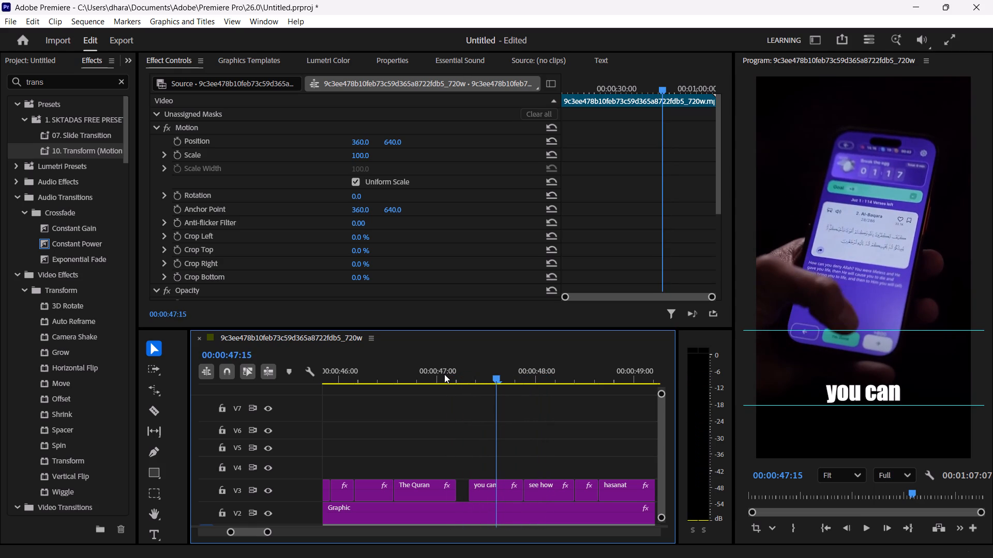
Split the "you can" title on V3 at 00:00:47:14 with the Razor tool.
{"action": "key", "text": "Left"}
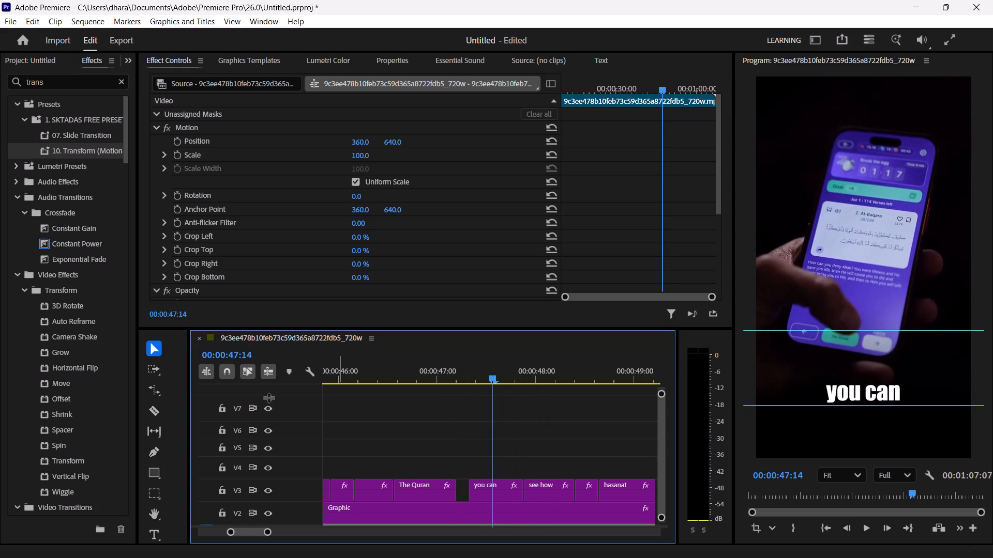
{"action": "left_click", "coordinate": [153, 412]}
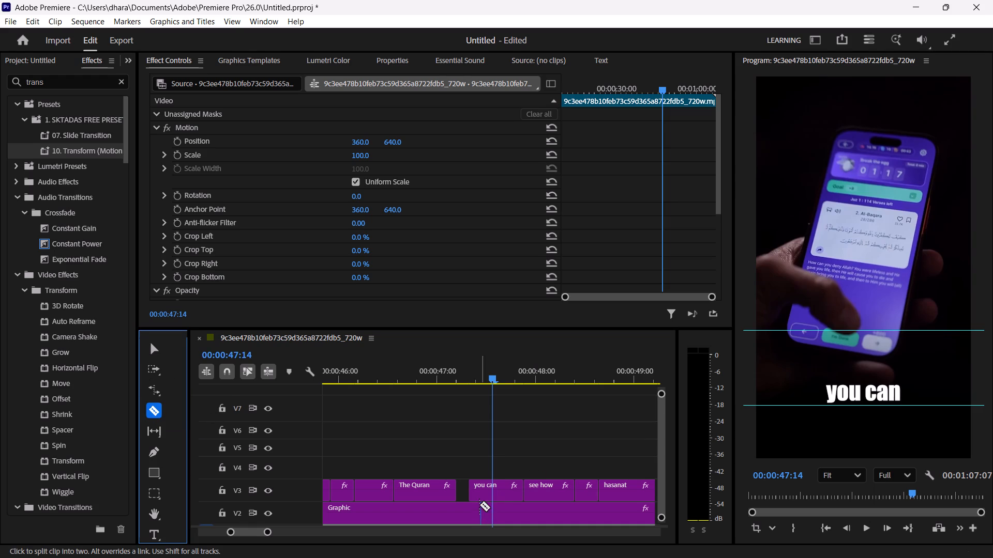
{"action": "left_click", "coordinate": [491, 495]}
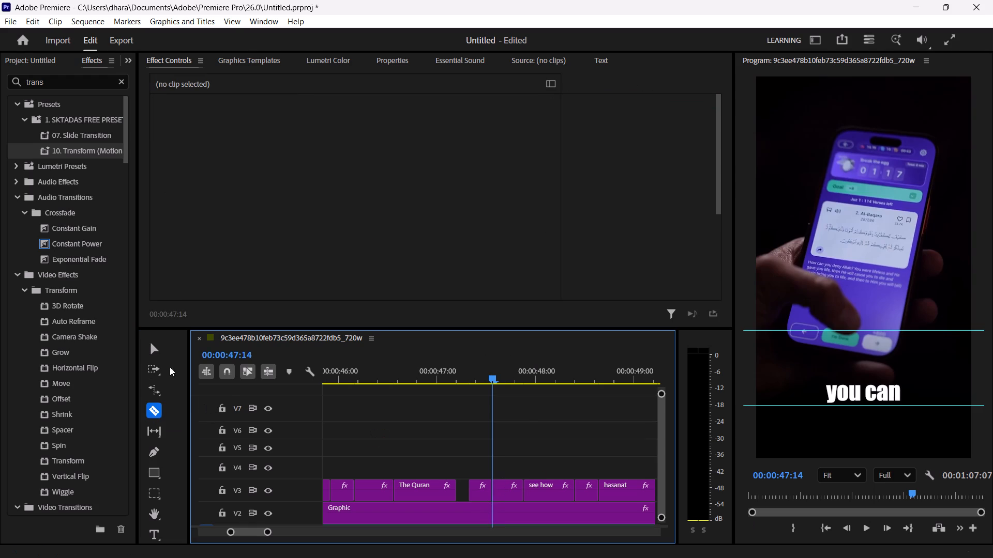
Remove "you" from the second half of the split title so that it reads "can".
{"action": "left_click", "coordinate": [155, 347]}
{"action": "left_click", "coordinate": [508, 491]}
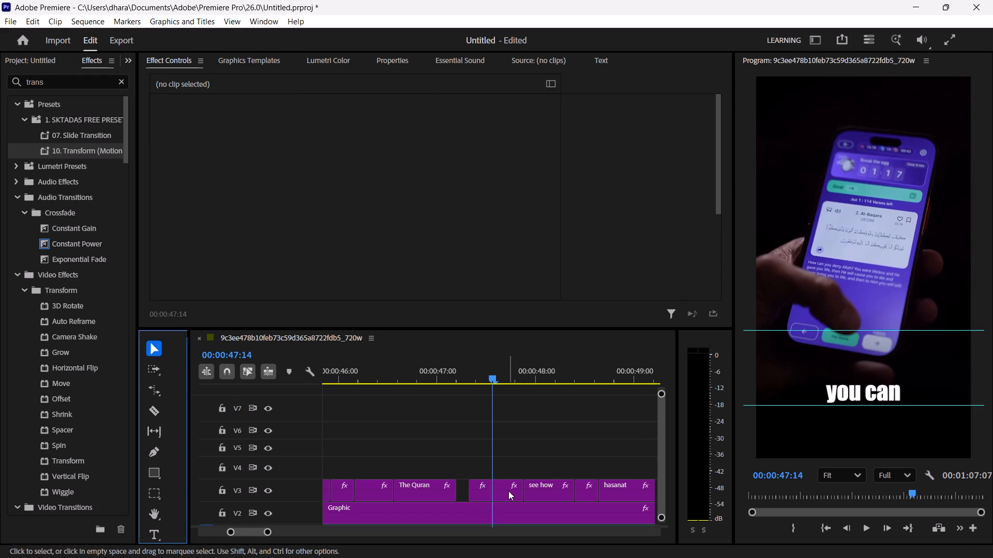
{"action": "left_click", "coordinate": [875, 388]}
{"action": "double_click", "coordinate": [875, 388]}
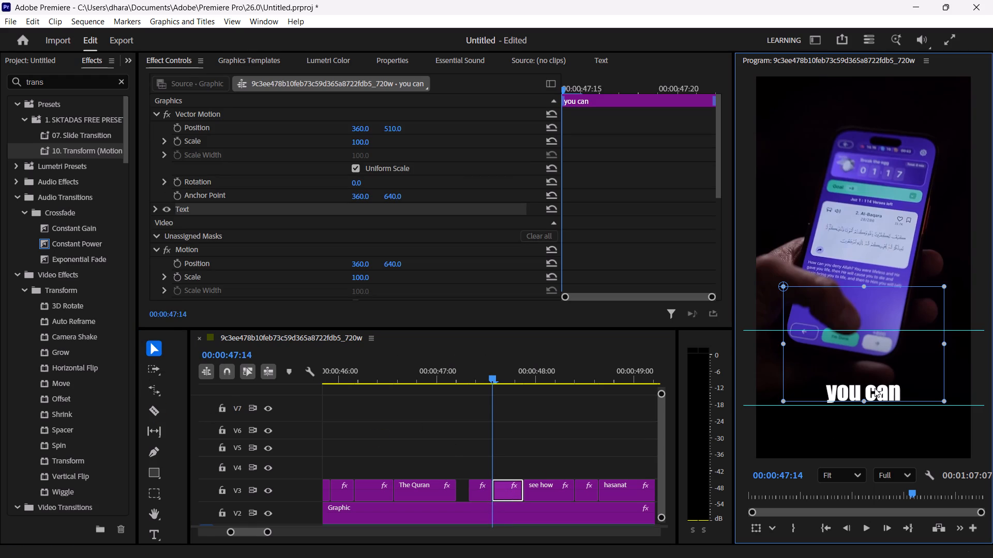
{"action": "left_click", "coordinate": [875, 388]}
{"action": "left_click", "coordinate": [875, 388]}
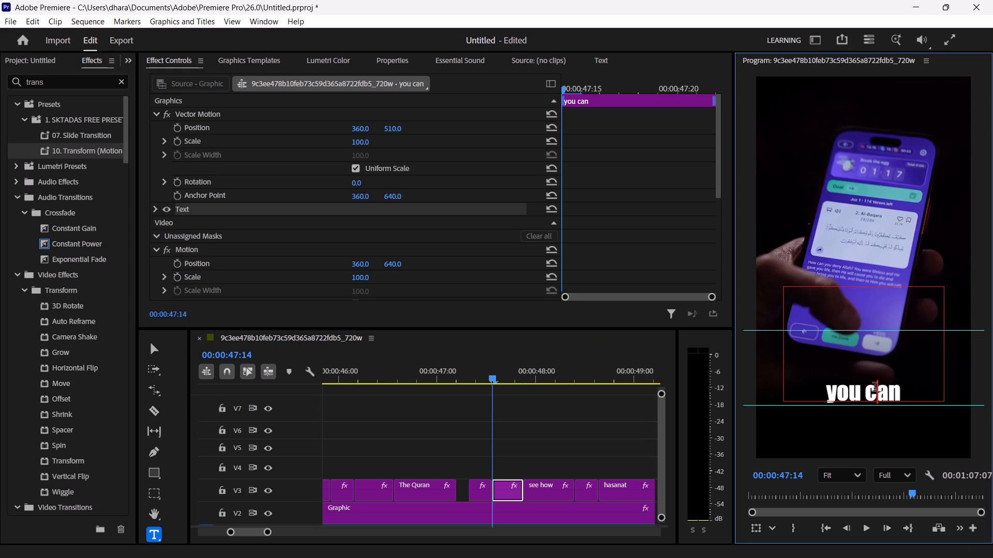
{"action": "key", "text": "Left"}
{"action": "key", "text": "BackSpace"}
{"action": "key", "text": "BackSpace"}
{"action": "key", "text": "BackSpace"}
{"action": "key", "text": "BackSpace"}
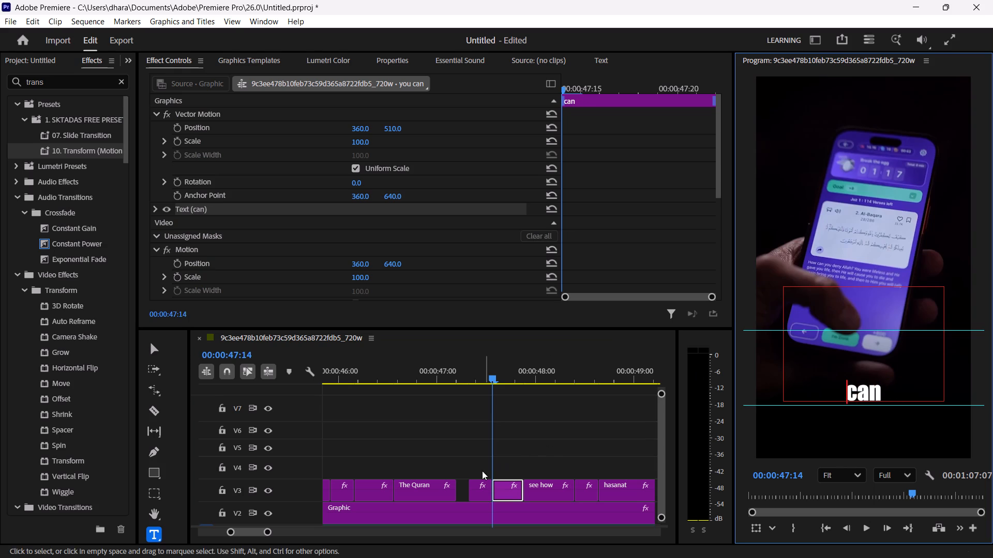
Remove "can" from the first half of the split title so that it reads "you".
{"action": "left_click", "coordinate": [480, 490]}
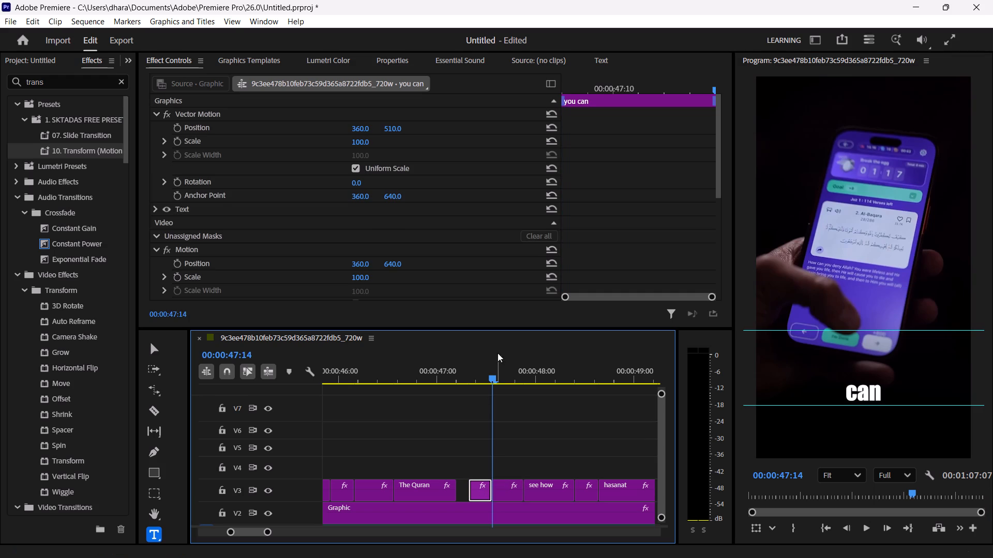
{"action": "left_click", "coordinate": [480, 377]}
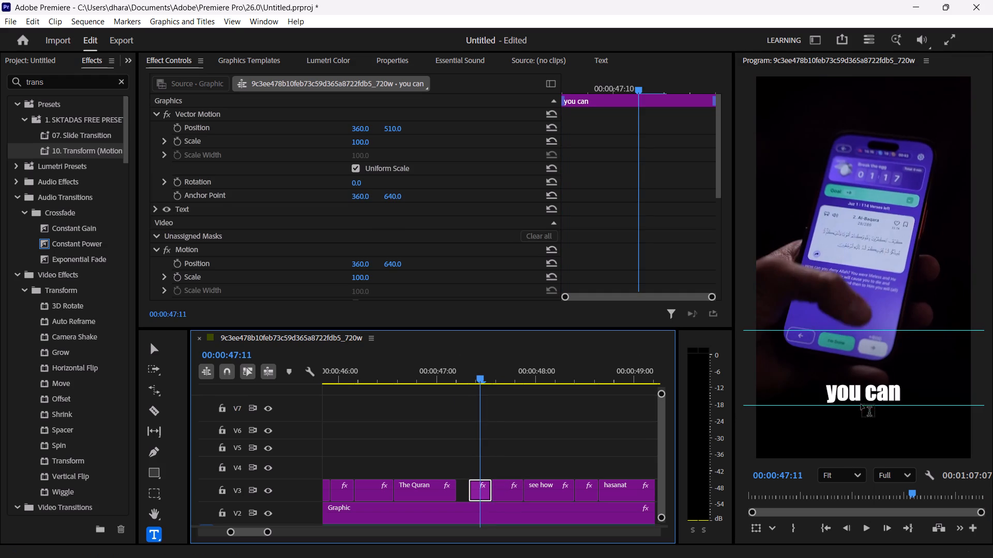
{"action": "left_click", "coordinate": [878, 394]}
{"action": "key", "text": "Right"}
{"action": "key", "text": "Right"}
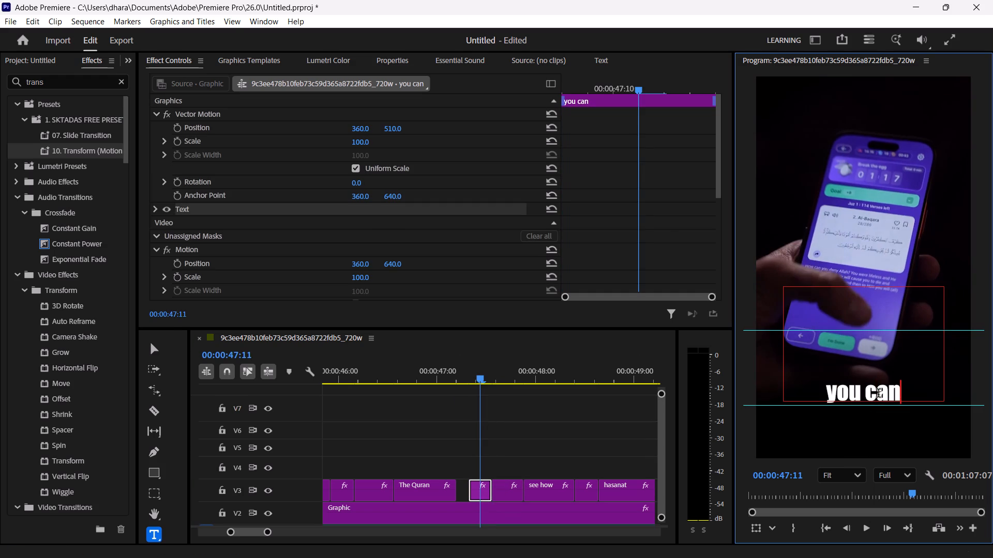
{"action": "key", "text": "BackSpace"}
{"action": "key", "text": "BackSpace"}
{"action": "key", "text": "BackSpace"}
{"action": "key", "text": "BackSpace"}
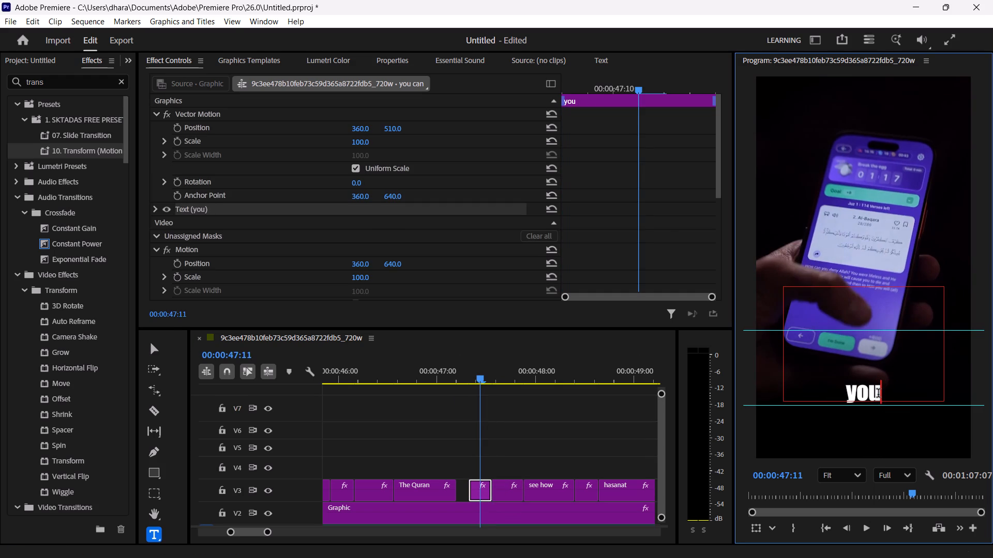
Move the "you" title on V3 earlier so that it starts at 00:00:47:06, following the speech.
{"action": "left_click", "coordinate": [401, 375]}
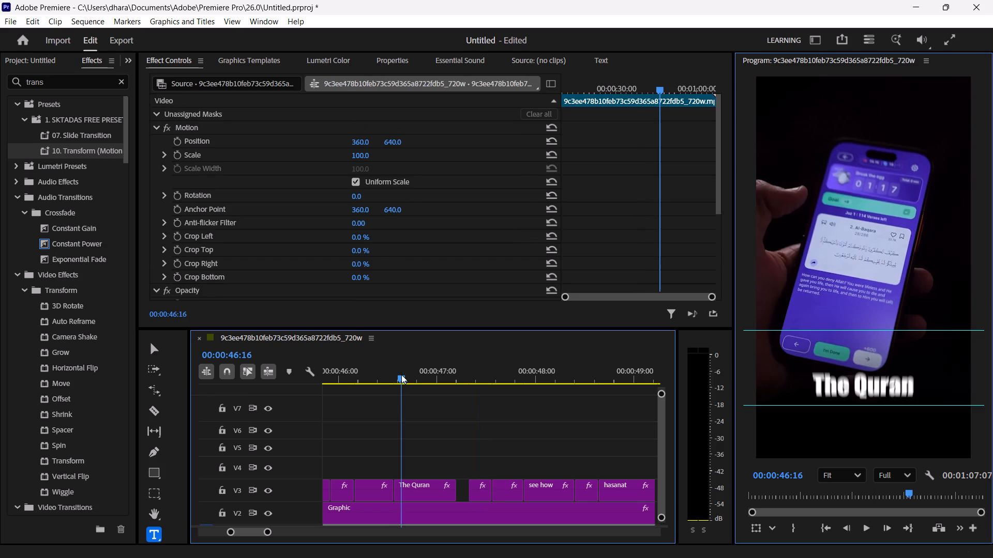
{"action": "key", "text": "space"}
{"action": "key", "text": "space"}
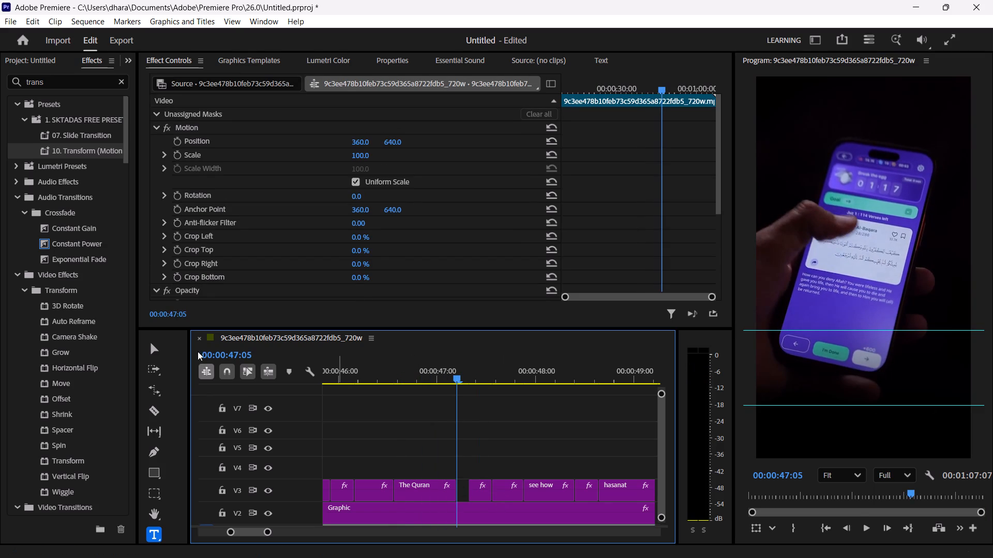
{"action": "left_click", "coordinate": [149, 349]}
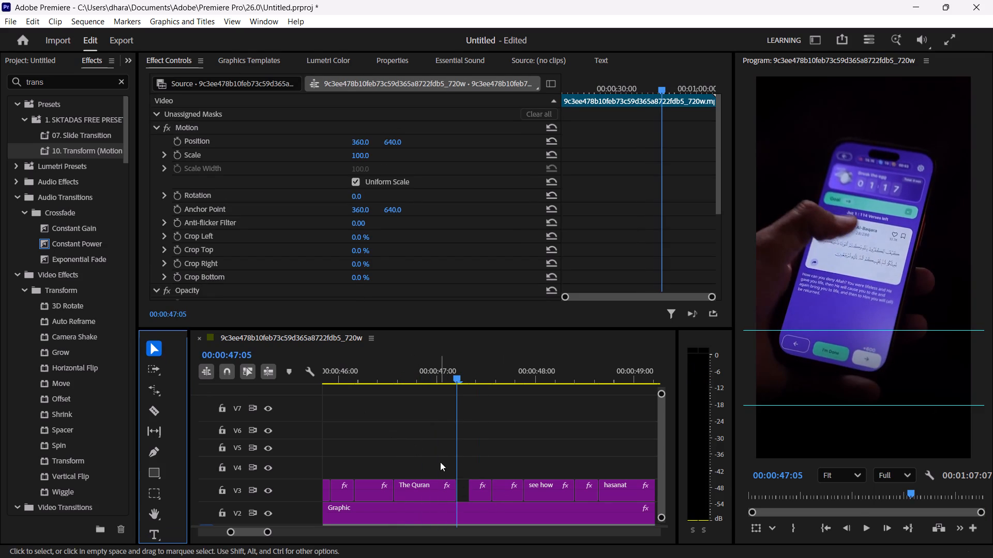
{"action": "left_click_drag", "start_coordinate": [477, 492], "coordinate": [472, 493]}
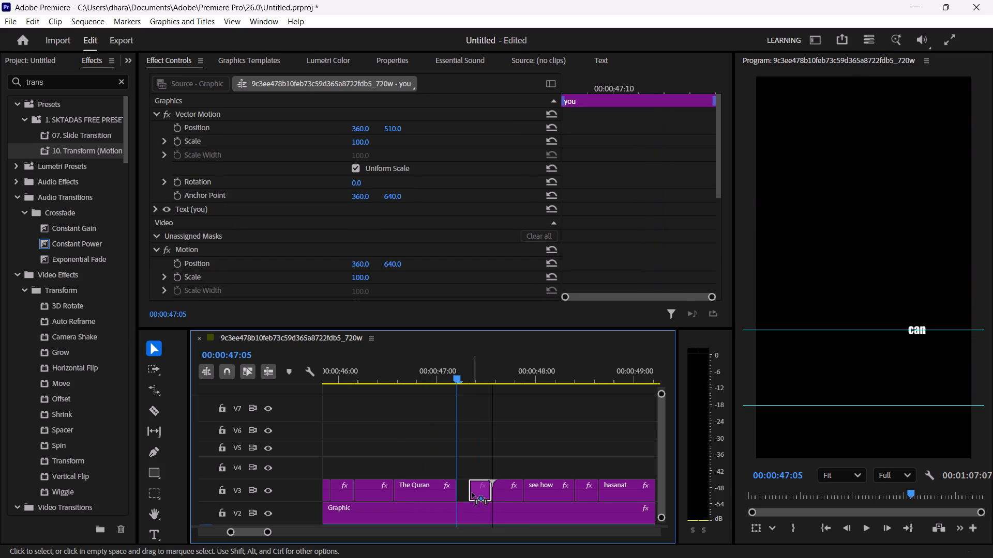
{"action": "left_click_drag", "start_coordinate": [472, 493], "coordinate": [472, 493]}
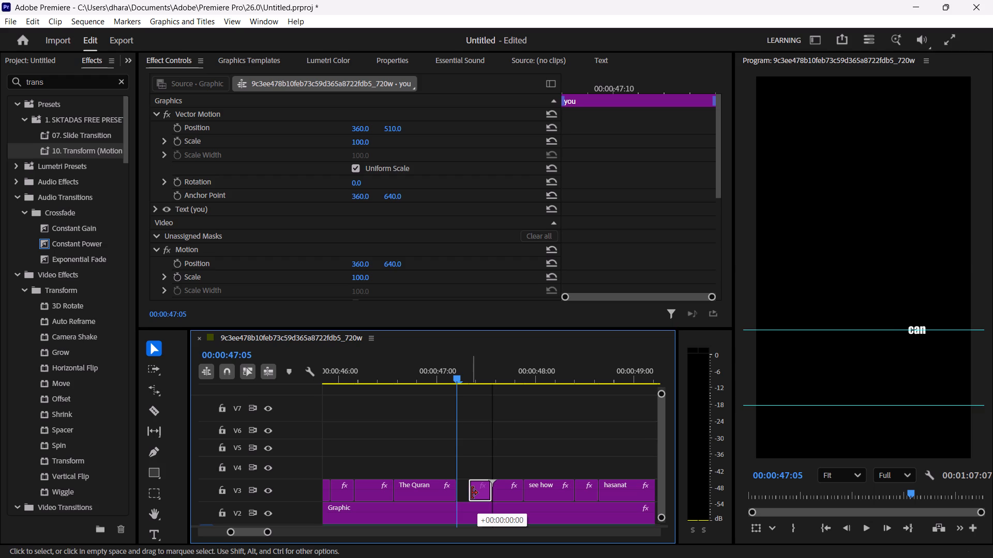
{"action": "key", "text": "Right"}
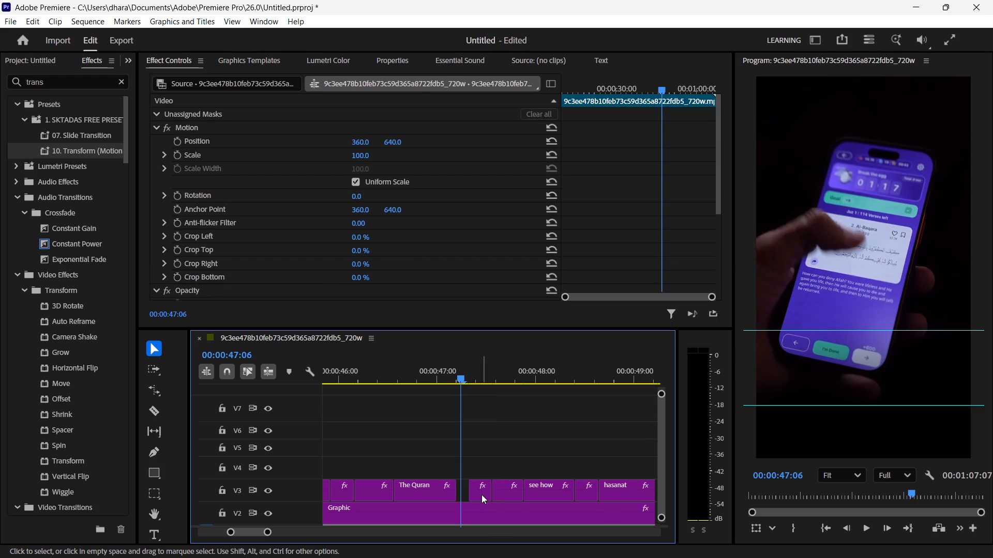
{"action": "left_click_drag", "start_coordinate": [482, 494], "coordinate": [474, 494]}
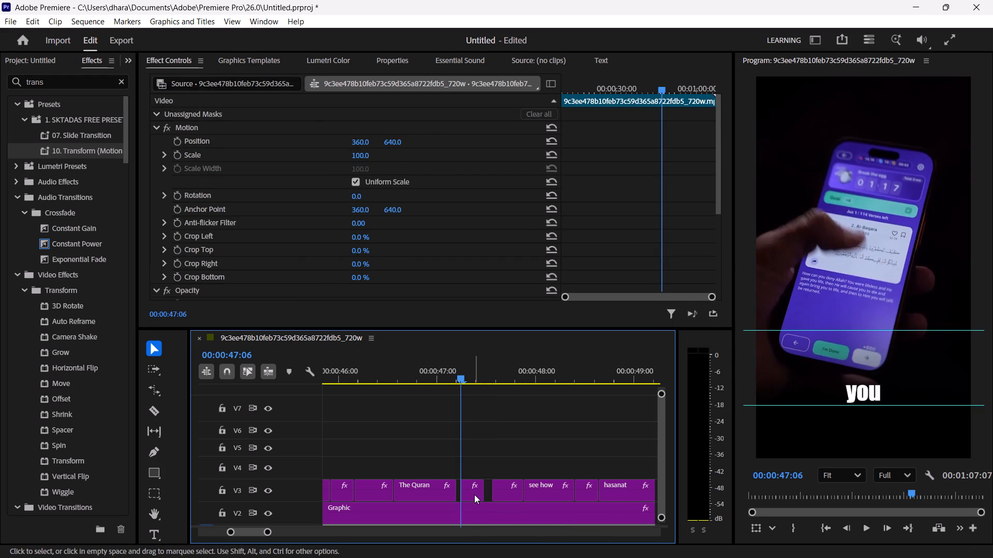
Move the "can" title on V3 one frame earlier so that it starts at 00:00:47:13.
{"action": "key", "text": "space"}
{"action": "key", "text": "space"}
{"action": "key", "text": "Left"}
{"action": "key", "text": "Left"}
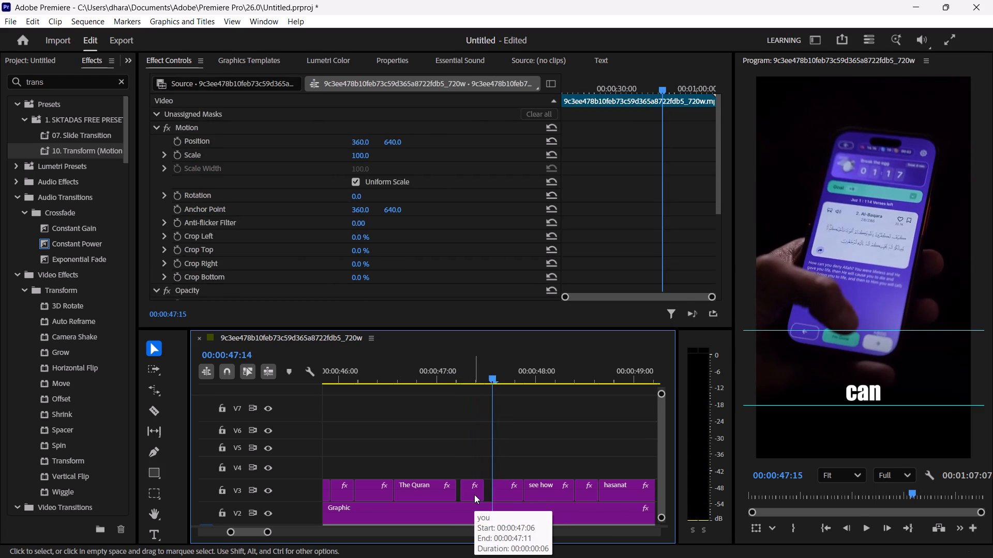
{"action": "key", "text": "Left"}
{"action": "key", "text": "Left"}
{"action": "key", "text": "Right"}
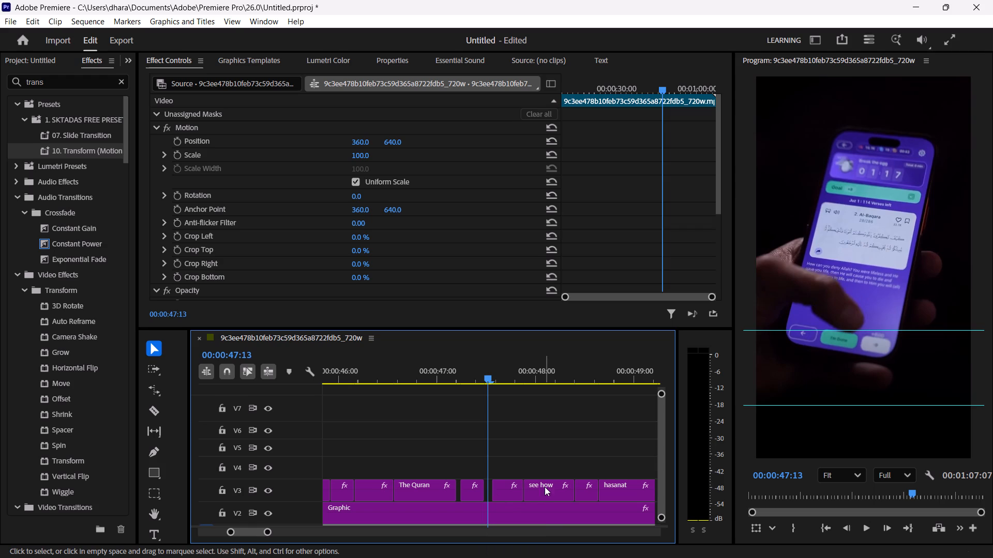
{"action": "key", "text": "Left"}
{"action": "key", "text": "Right"}
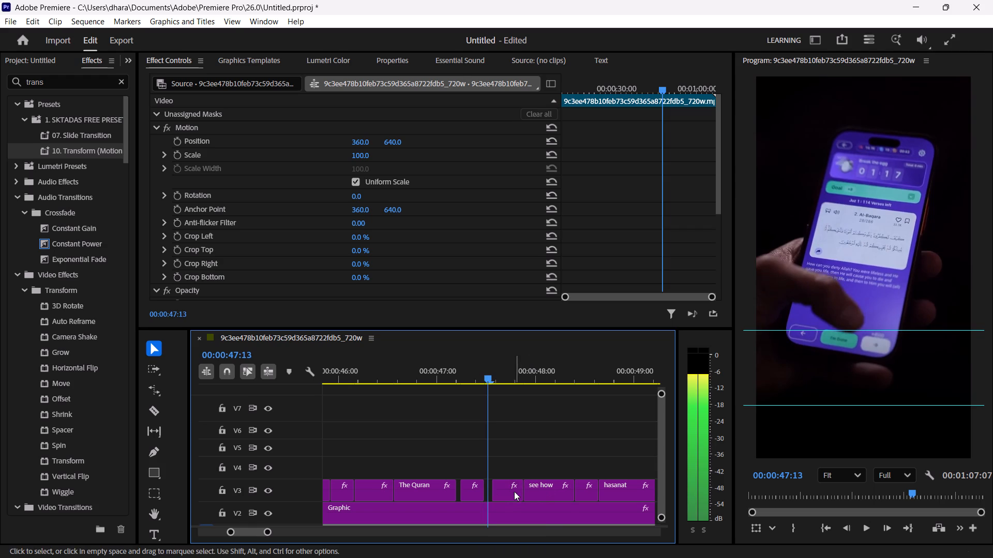
{"action": "left_click_drag", "start_coordinate": [507, 493], "coordinate": [501, 493]}
{"action": "left_click_drag", "start_coordinate": [501, 493], "coordinate": [506, 493]}
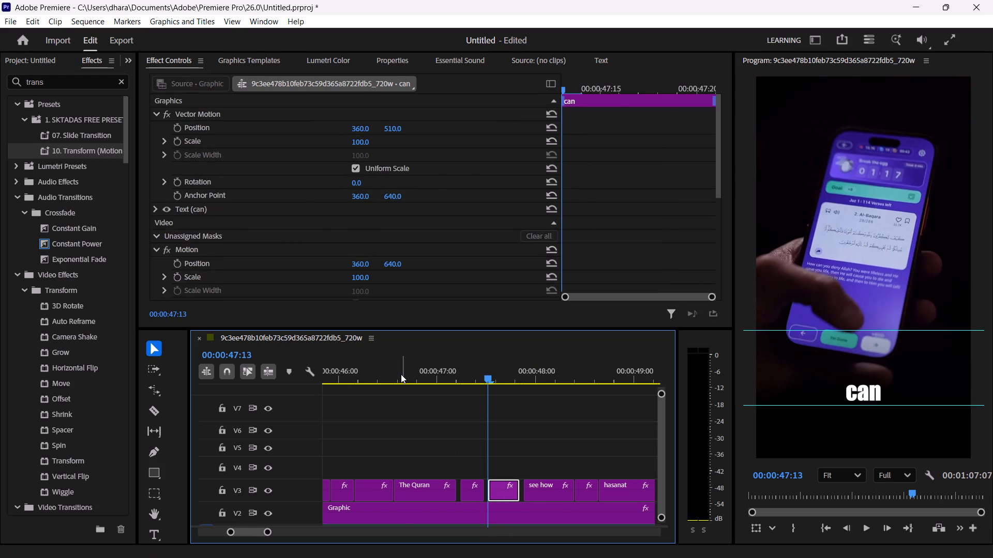
Replay from around 00:00:46:16 to 00:00:48:10 to check the retimed "you" and "can" titles against the speech.
{"action": "left_click", "coordinate": [401, 374]}
{"action": "key", "text": "space"}
{"action": "key", "text": "space"}
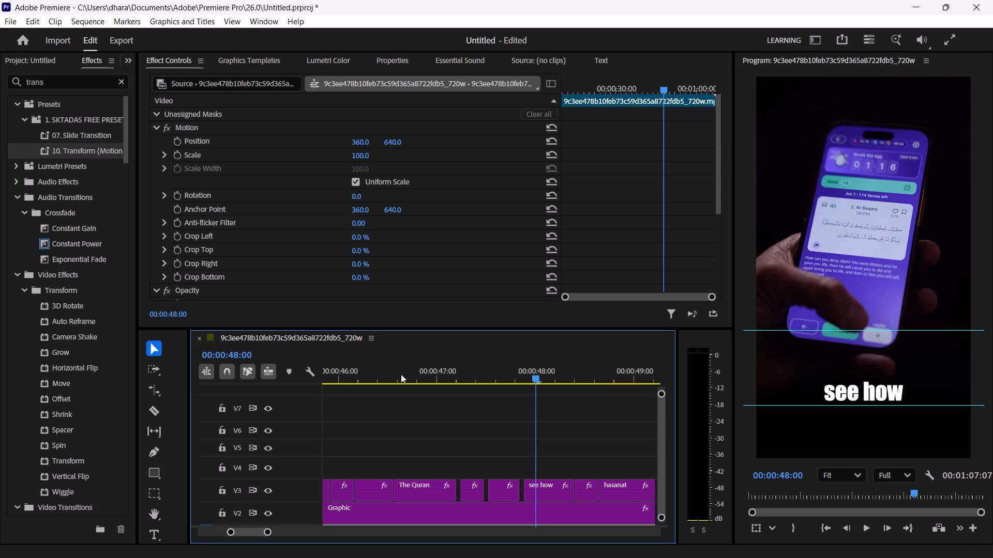
{"action": "key", "text": "space"}
{"action": "key", "text": "space"}
{"action": "key", "text": "space"}
{"action": "key", "text": "space"}
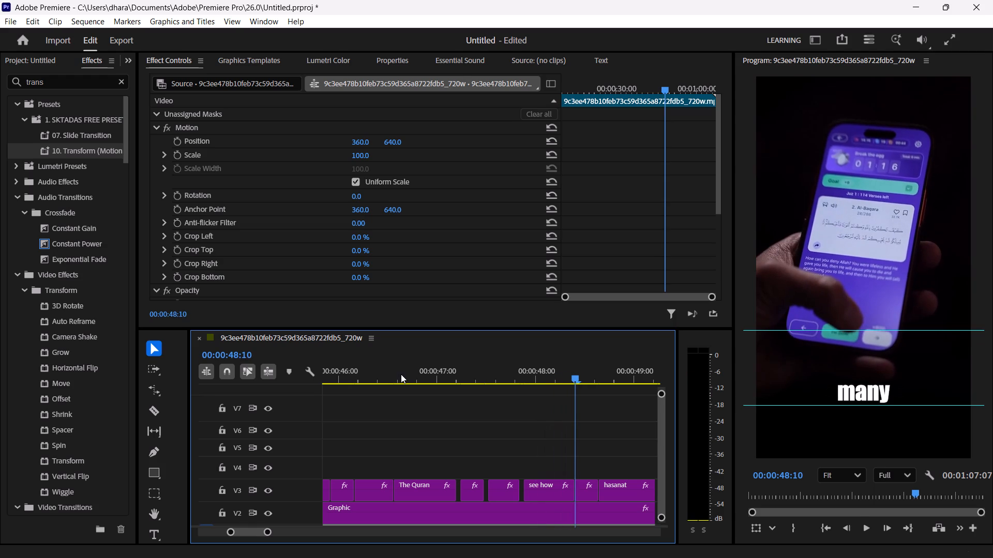
Split the "see how" title on V3 at 00:00:48:03, where "how" is spoken, with the Razor tool.
{"action": "key", "text": "Left"}
{"action": "key", "text": "Left"}
{"action": "key", "text": "Left"}
{"action": "key", "text": "Left"}
{"action": "key", "text": "Left"}
{"action": "key", "text": "Left"}
{"action": "key", "text": "Left"}
{"action": "key", "text": "Left"}
{"action": "key", "text": "Left"}
{"action": "key", "text": "Left"}
{"action": "key", "text": "Left"}
{"action": "key", "text": "Left"}
{"action": "key", "text": "Left"}
{"action": "key", "text": "Left"}
{"action": "key", "text": "Left"}
{"action": "key", "text": "Left"}
{"action": "key", "text": "Left"}
{"action": "key", "text": "Left"}
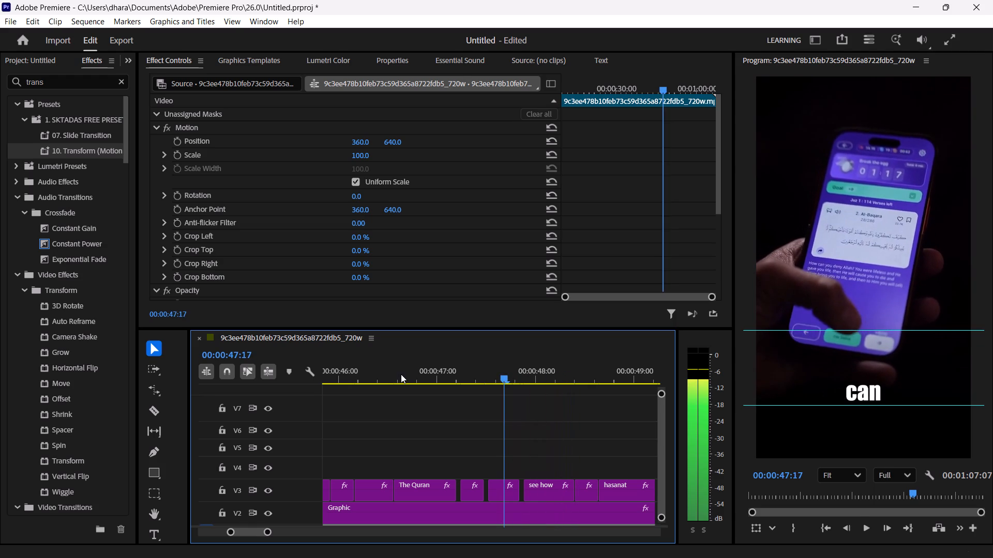
{"action": "key", "text": "space"}
{"action": "key", "text": "space"}
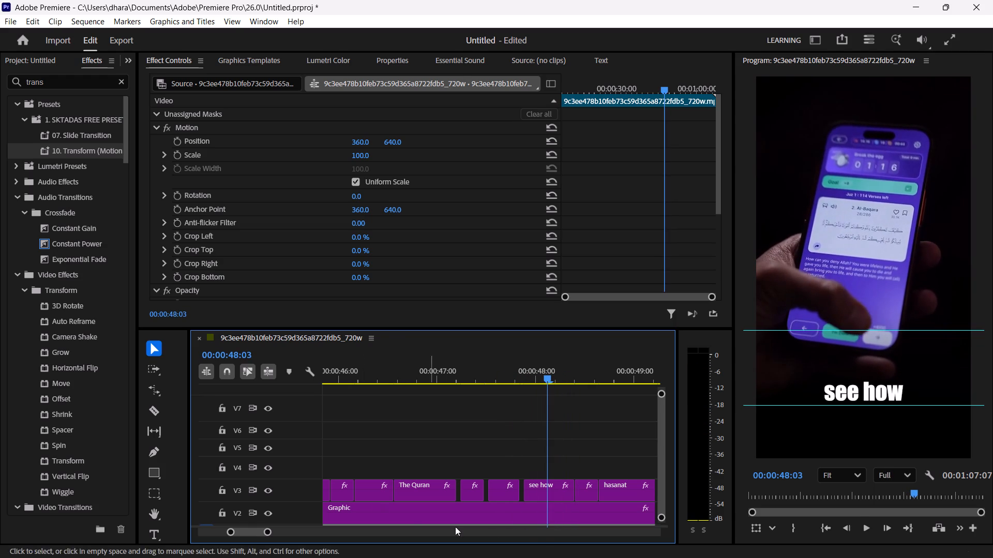
{"action": "left_click", "coordinate": [156, 412]}
{"action": "left_click", "coordinate": [548, 494]}
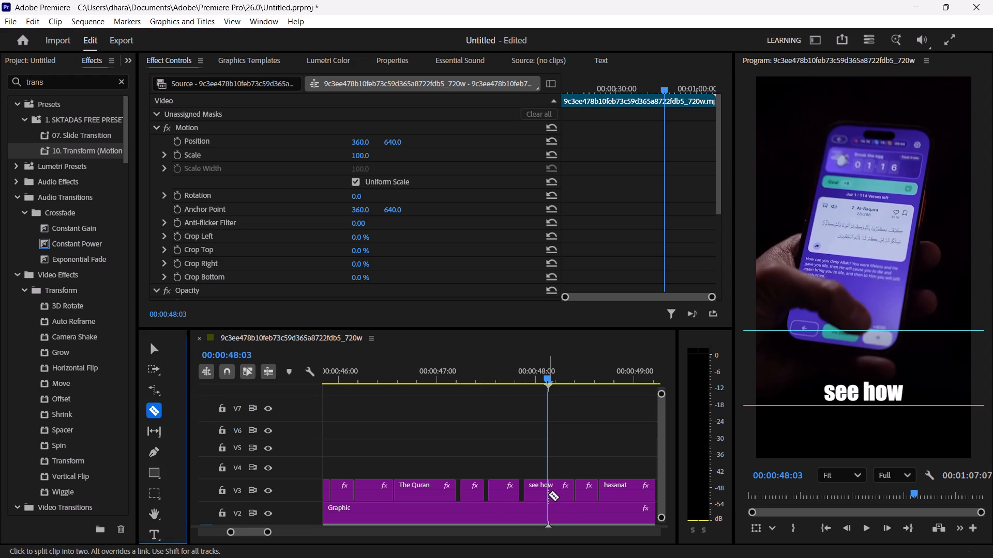
{"action": "left_click", "coordinate": [160, 352]}
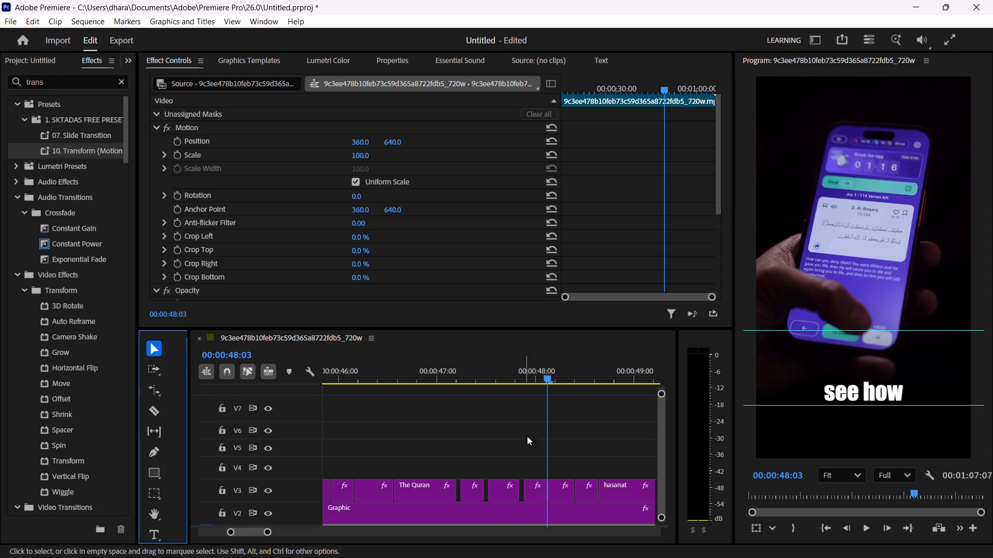
Remove "how" from the first half of the split title so that it reads "see".
{"action": "left_click", "coordinate": [506, 370]}
{"action": "key", "text": "space"}
{"action": "key", "text": "space"}
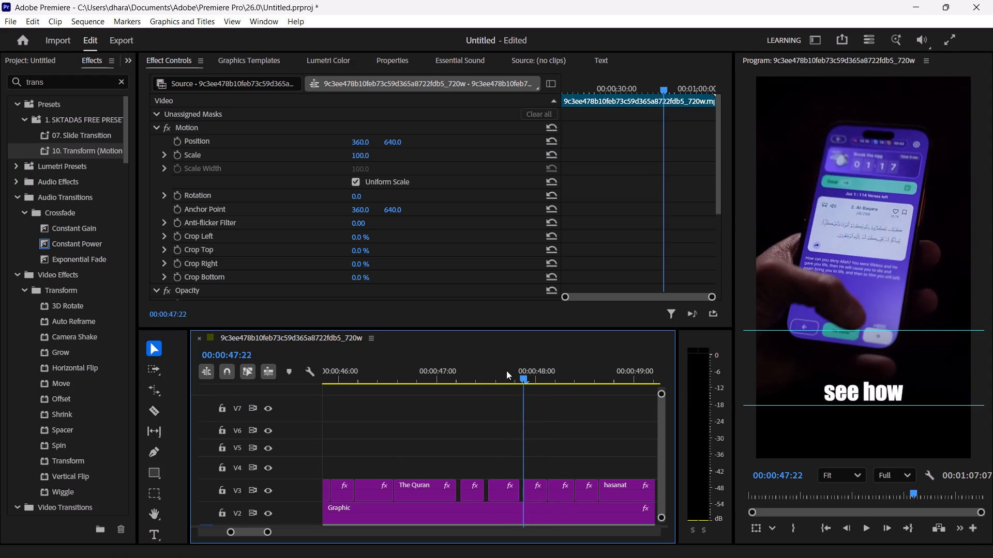
{"action": "key", "text": "Left"}
{"action": "key", "text": "Right"}
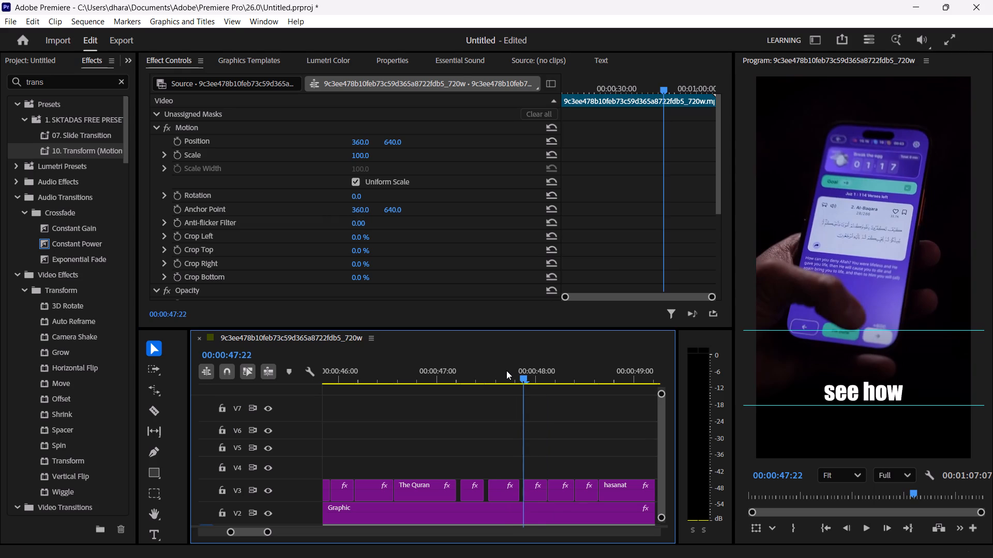
{"action": "key", "text": "Right"}
{"action": "key", "text": "Right"}
{"action": "key", "text": "Right"}
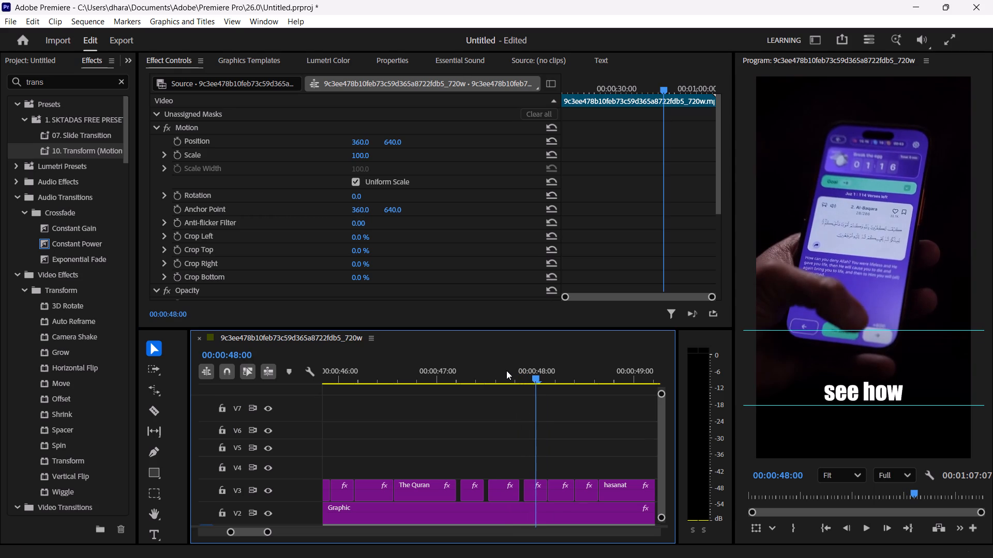
{"action": "left_click", "coordinate": [540, 497]}
{"action": "left_click", "coordinate": [875, 391]}
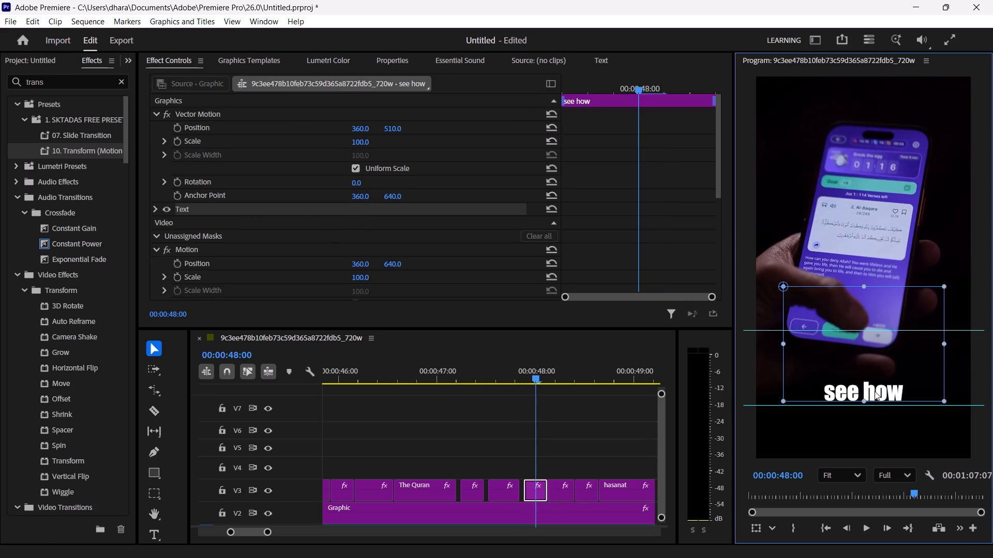
{"action": "double_click", "coordinate": [875, 391]}
{"action": "key", "text": "Right"}
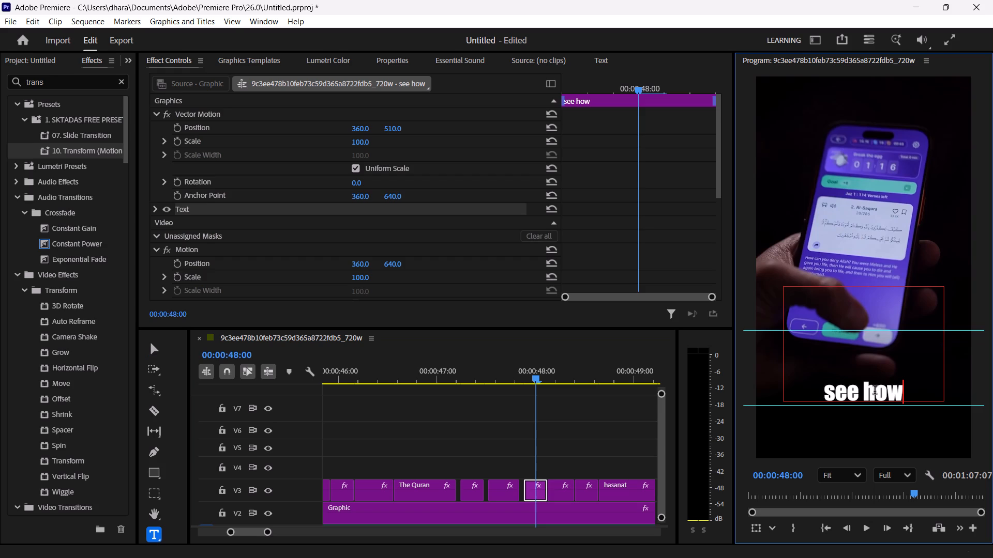
{"action": "key", "text": "BackSpace"}
{"action": "key", "text": "BackSpace"}
{"action": "key", "text": "BackSpace"}
{"action": "key", "text": "BackSpace"}
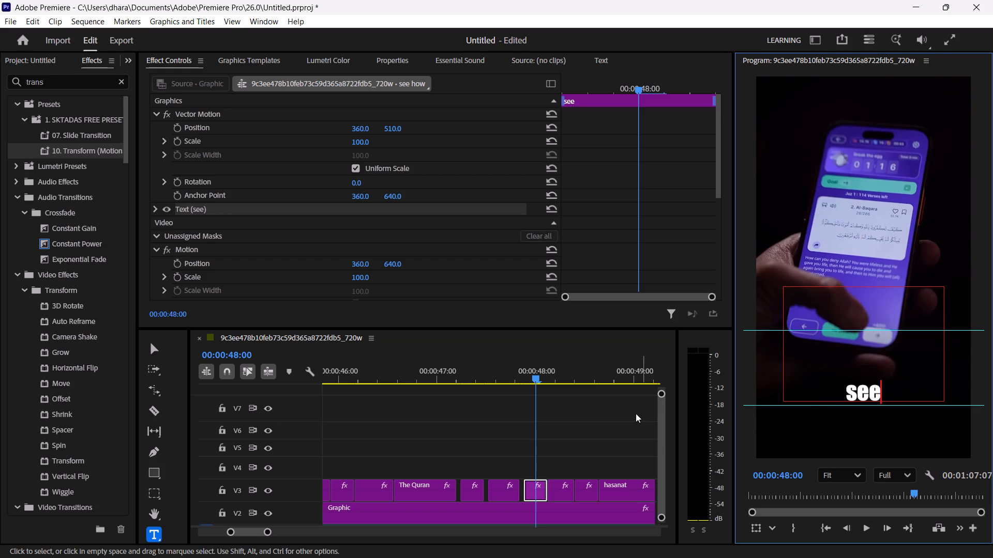
Remove "see" from the second half of the split title so that it reads "how".
{"action": "left_click", "coordinate": [562, 495]}
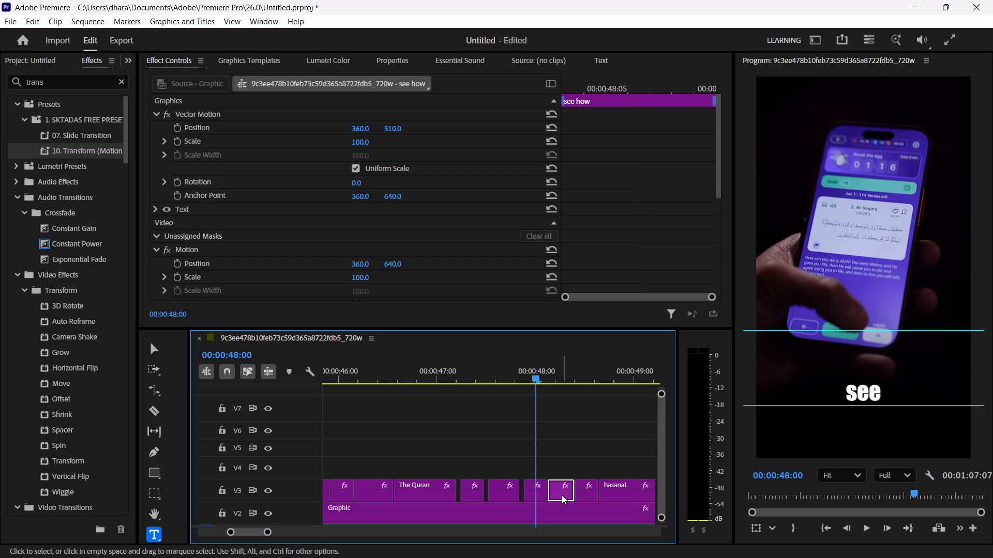
{"action": "key", "text": "Right"}
{"action": "key", "text": "Right"}
{"action": "key", "text": "Right"}
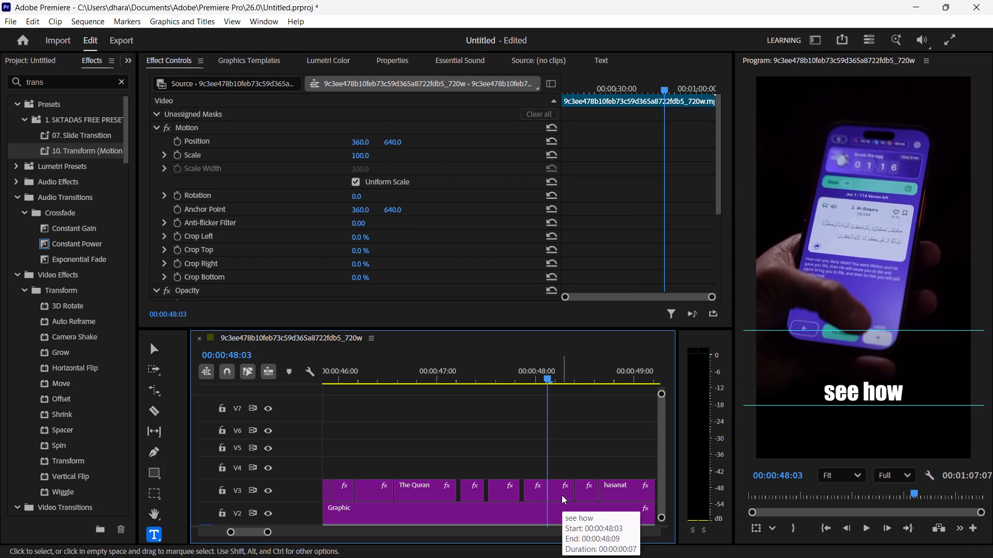
{"action": "double_click", "coordinate": [869, 395]}
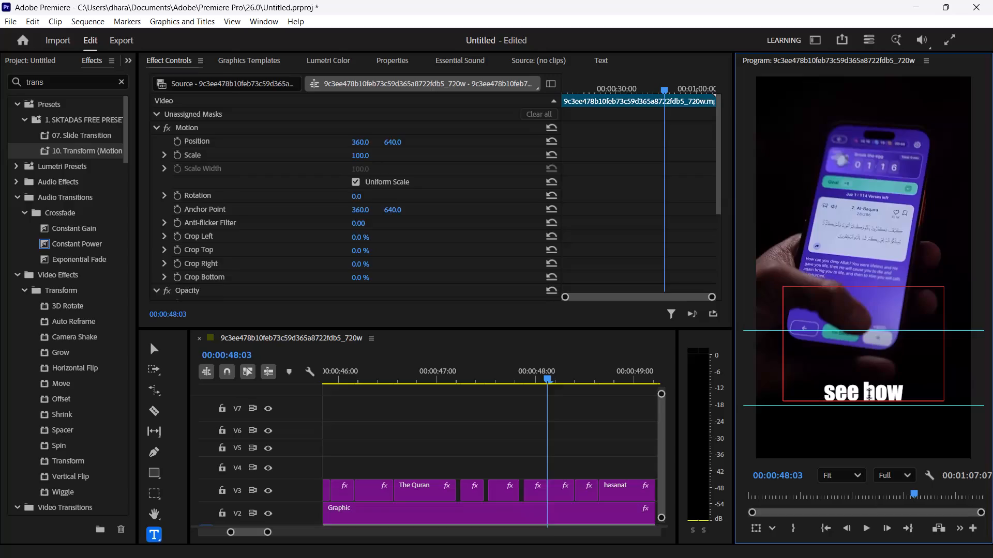
{"action": "left_click", "coordinate": [865, 394]}
{"action": "key", "text": "BackSpace"}
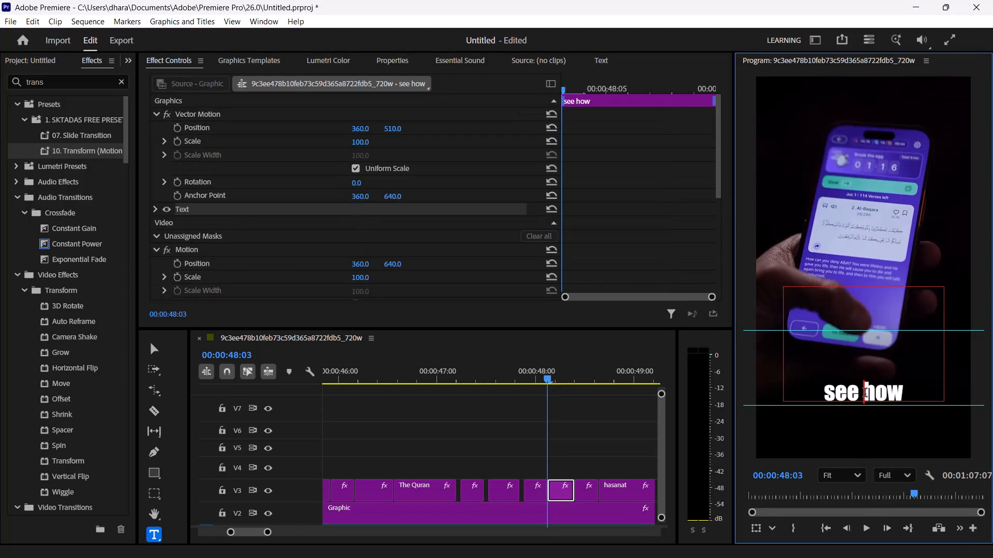
{"action": "key", "text": "BackSpace"}
{"action": "key", "text": "BackSpace"}
{"action": "key", "text": "BackSpace"}
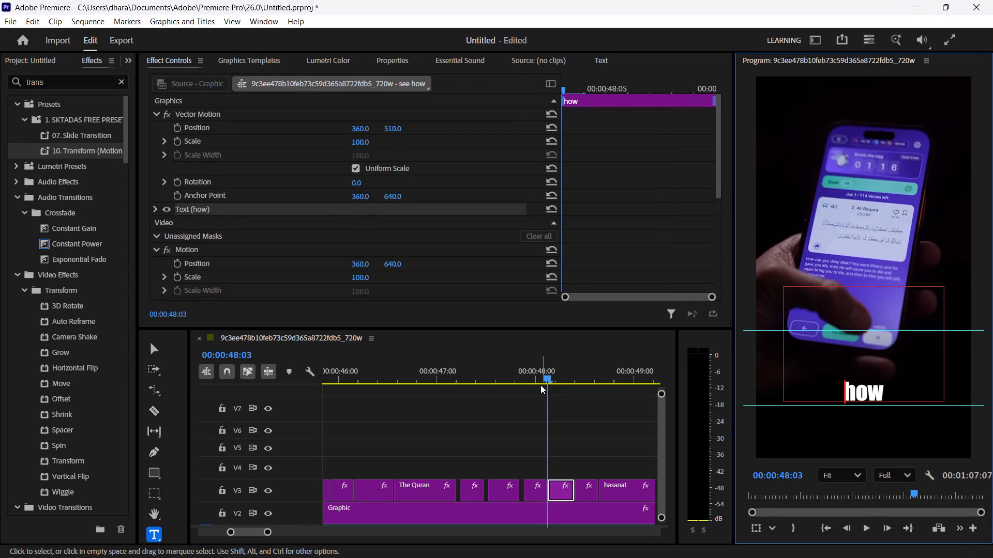
Replay from around 00:00:47:22 to 00:00:48:19 to check the "see", "how", "many" and "hasanat" titles against the speech.
{"action": "left_click", "coordinate": [525, 371]}
{"action": "key", "text": "space"}
{"action": "key", "text": "space"}
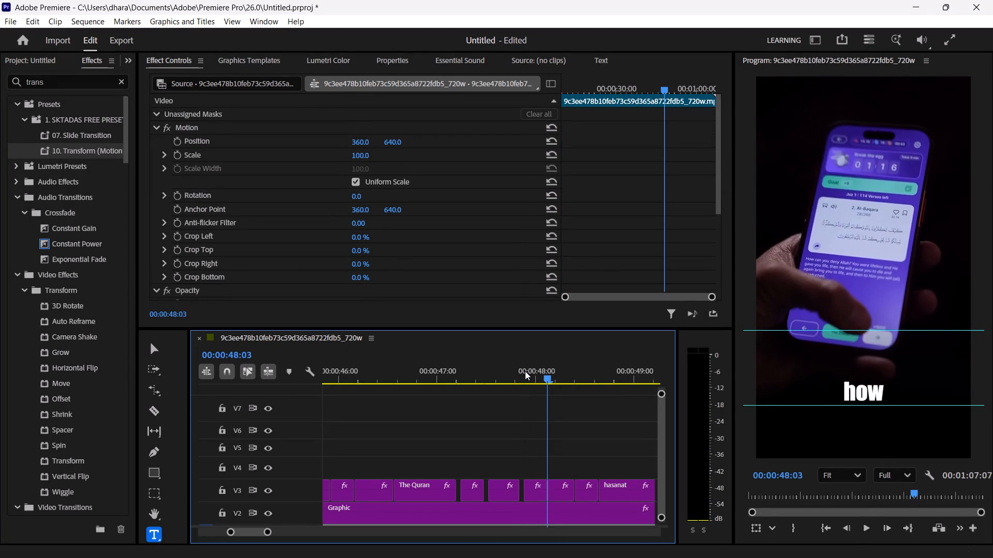
{"action": "key", "text": "space"}
{"action": "key", "text": "space"}
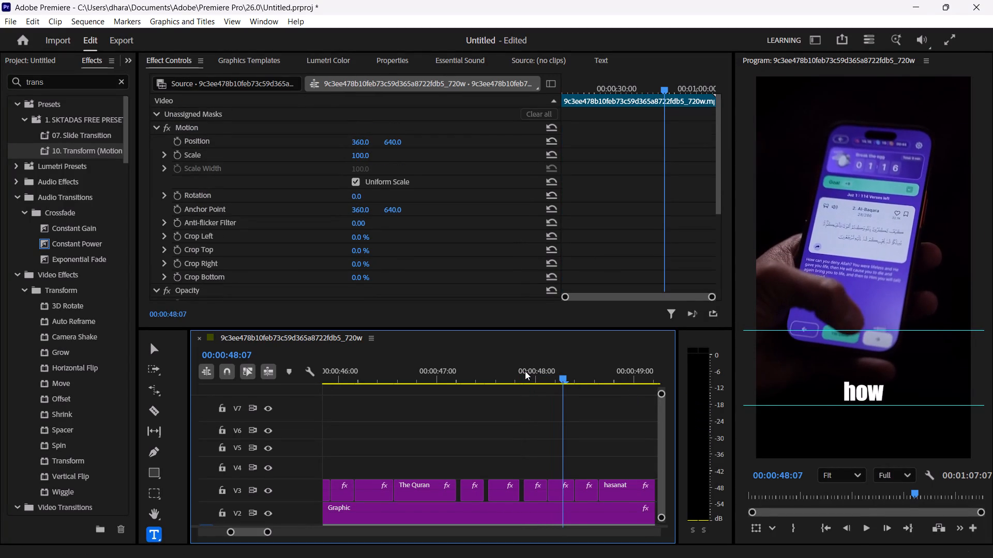
{"action": "key", "text": "space"}
{"action": "key", "text": "space"}
{"action": "key", "text": "space"}
{"action": "key", "text": "space"}
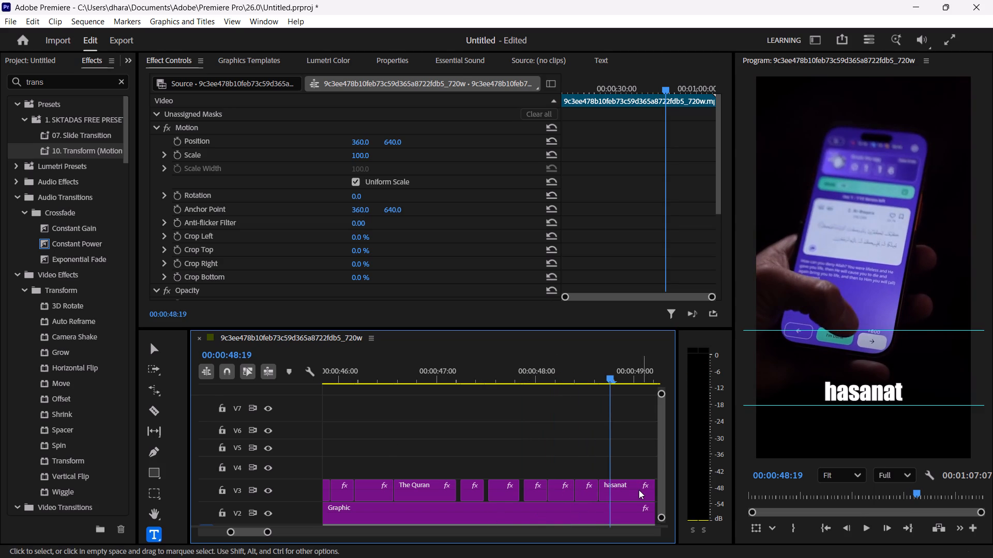
Apply the Wiggle video effect to the "hasanat" title on V3.
{"action": "scroll", "coordinate": [81, 332], "scroll_direction": "down", "scroll_amount": 2}
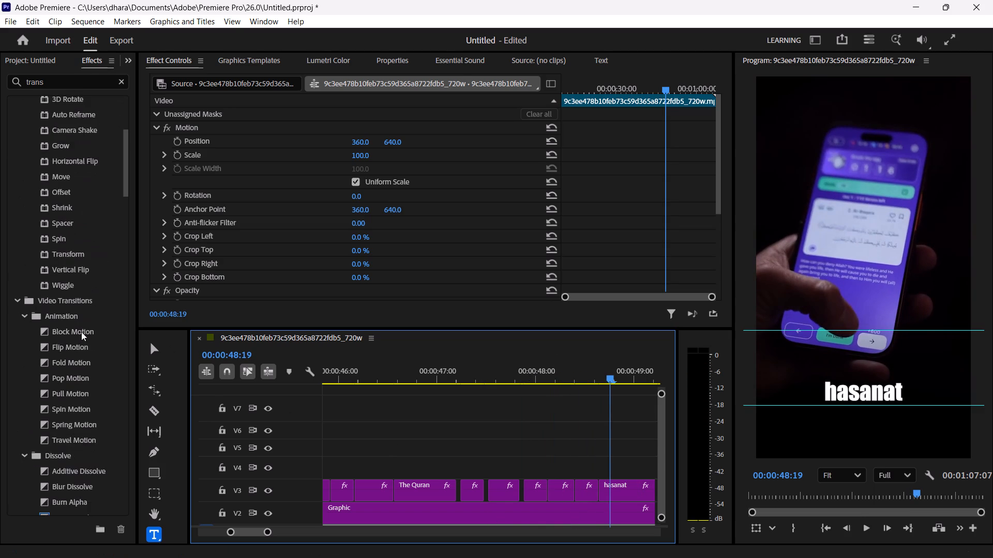
{"action": "scroll", "coordinate": [81, 332], "scroll_direction": "down", "scroll_amount": 2}
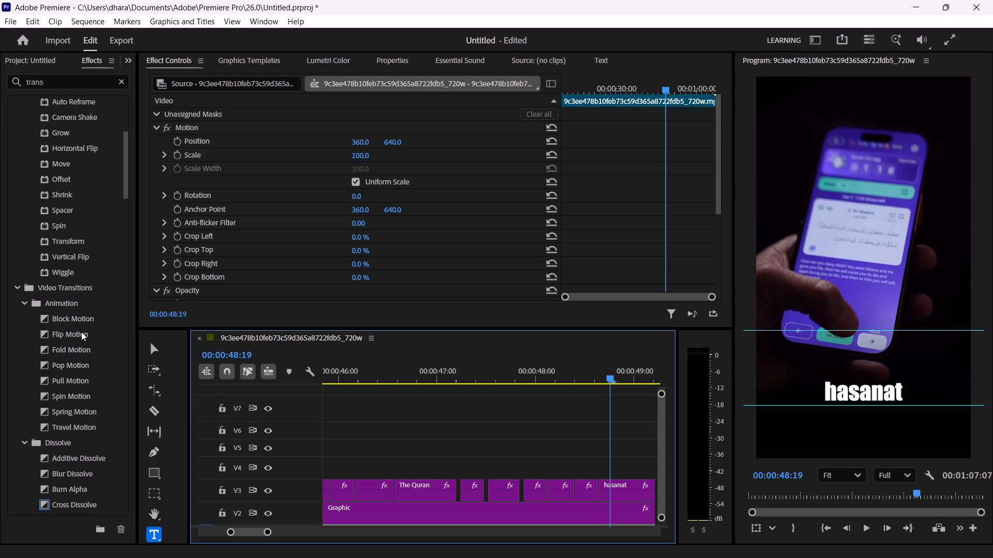
{"action": "left_click_drag", "start_coordinate": [57, 273], "coordinate": [192, 335]}
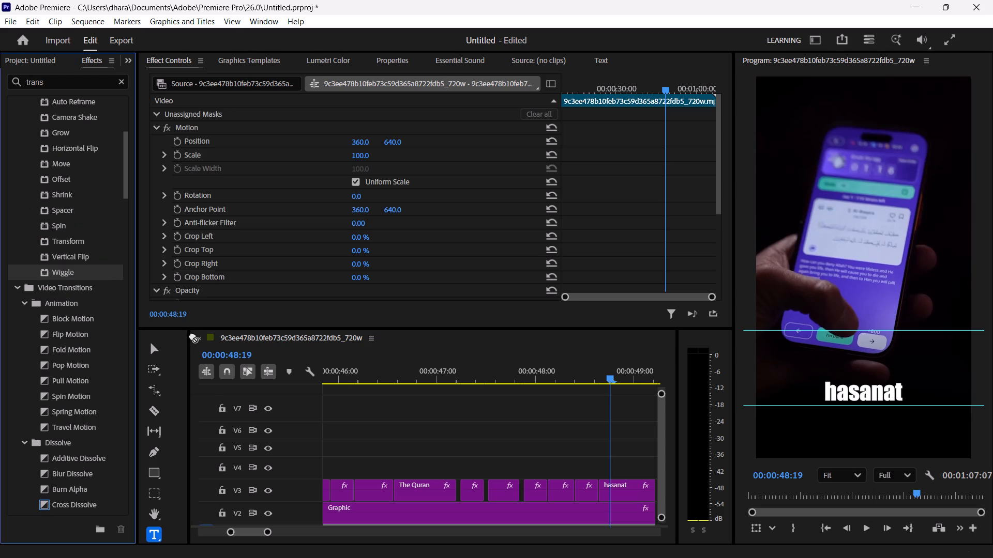
{"action": "left_click_drag", "start_coordinate": [192, 335], "coordinate": [616, 491]}
{"action": "scroll", "coordinate": [381, 449], "scroll_direction": "right", "scroll_amount": 1}
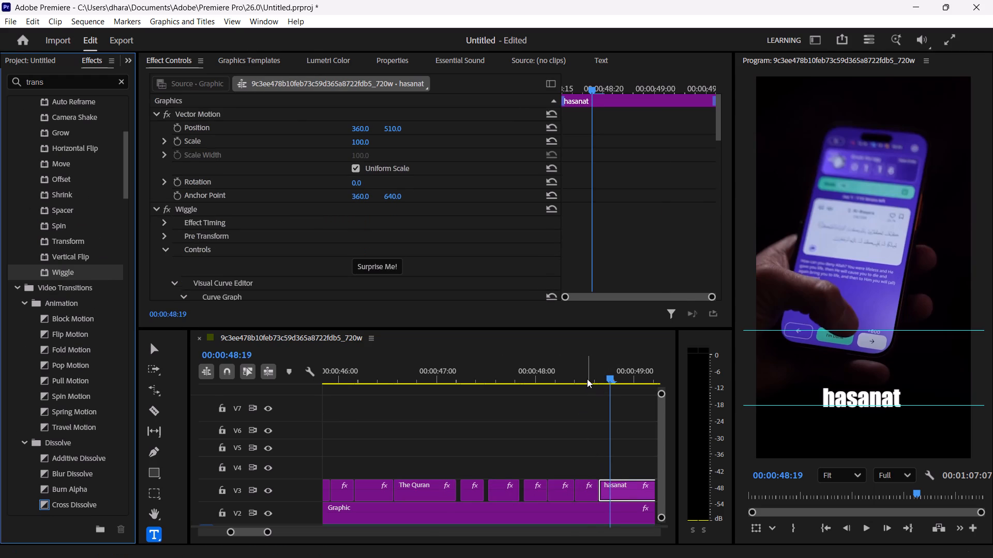
Replay from around 00:00:44:17 to 00:00:49:14 to check the wiggling "hasanat" title and its neighbours against the speech.
{"action": "left_click", "coordinate": [587, 379]}
{"action": "key", "text": "space"}
{"action": "key", "text": "space"}
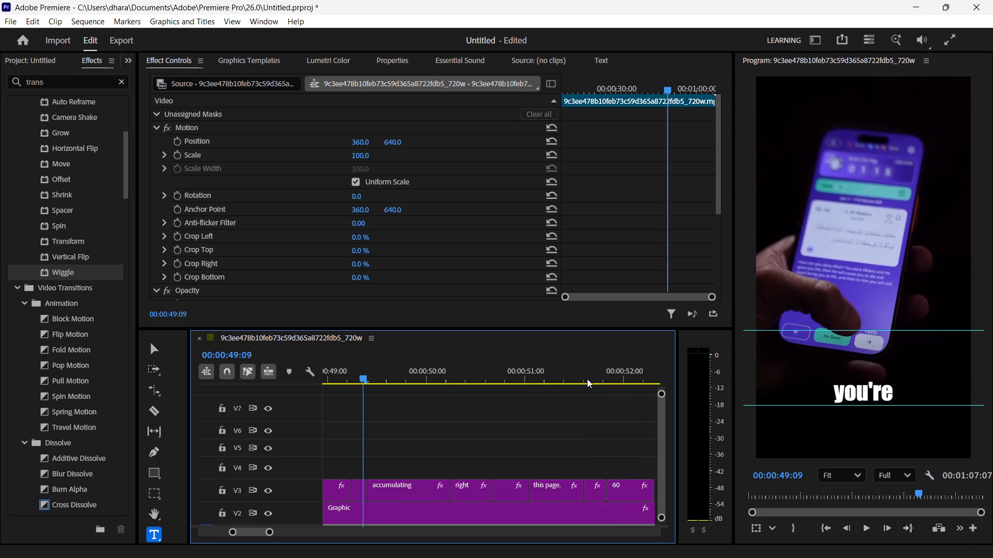
{"action": "left_click_drag", "start_coordinate": [362, 381], "coordinate": [351, 381]}
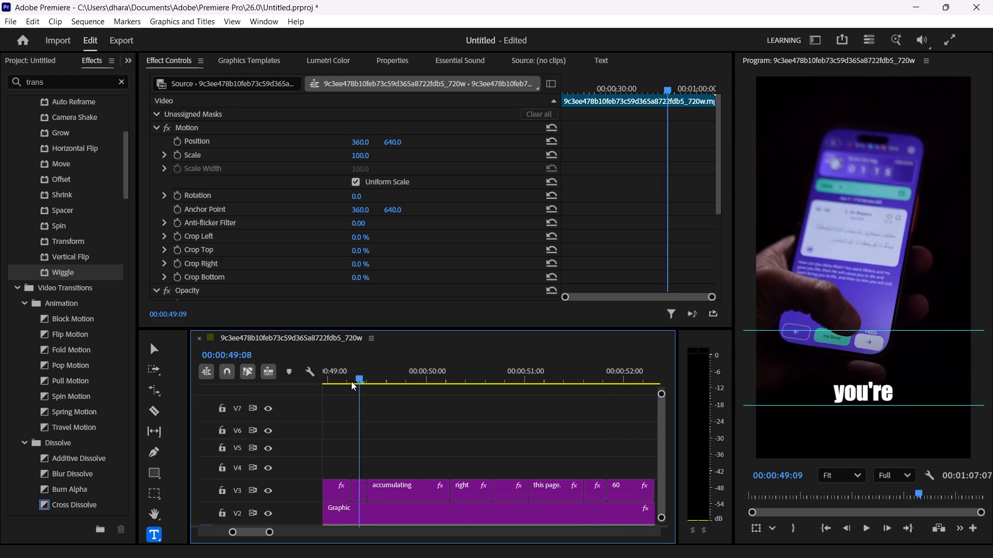
{"action": "left_click_drag", "start_coordinate": [351, 381], "coordinate": [306, 379]}
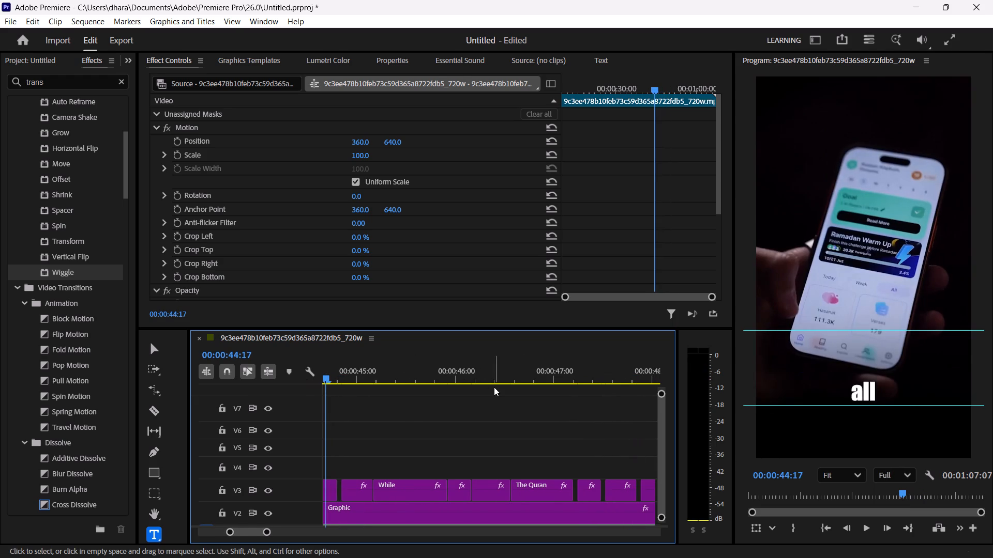
{"action": "key", "text": "space"}
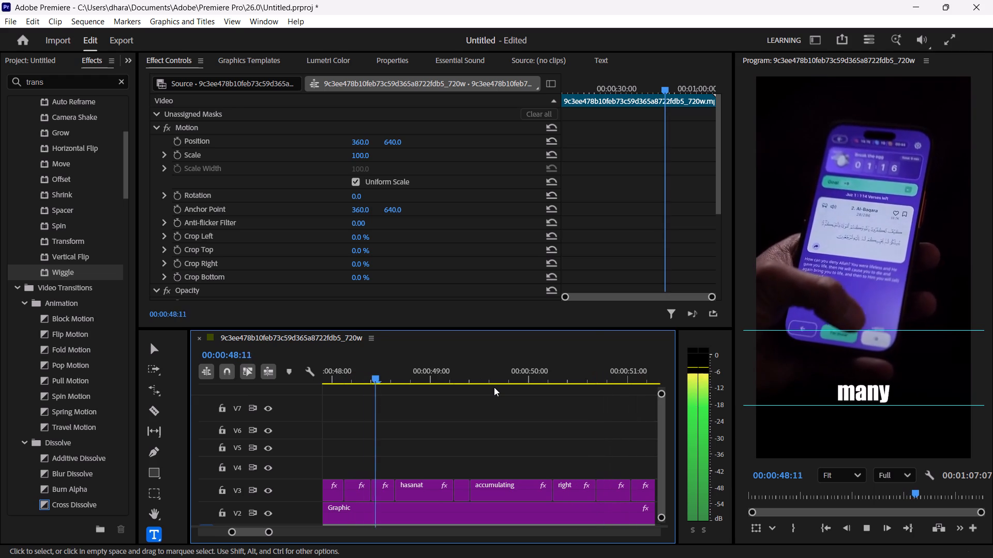
{"action": "key", "text": "space"}
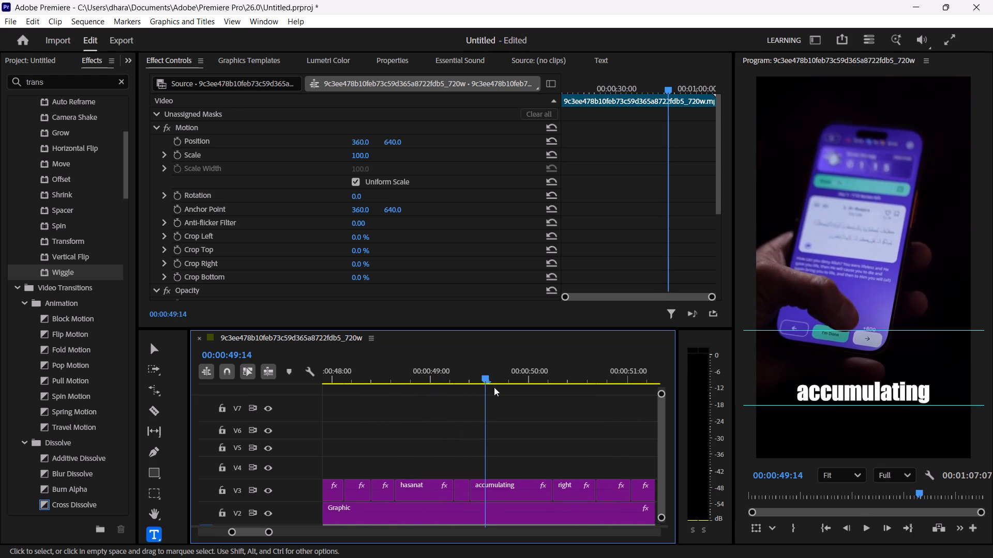
Play in short bursts from 00:00:49:06 to 00:00:51:06 to check the titles from "you're" through "this page." against the speech.
{"action": "left_click", "coordinate": [455, 381]}
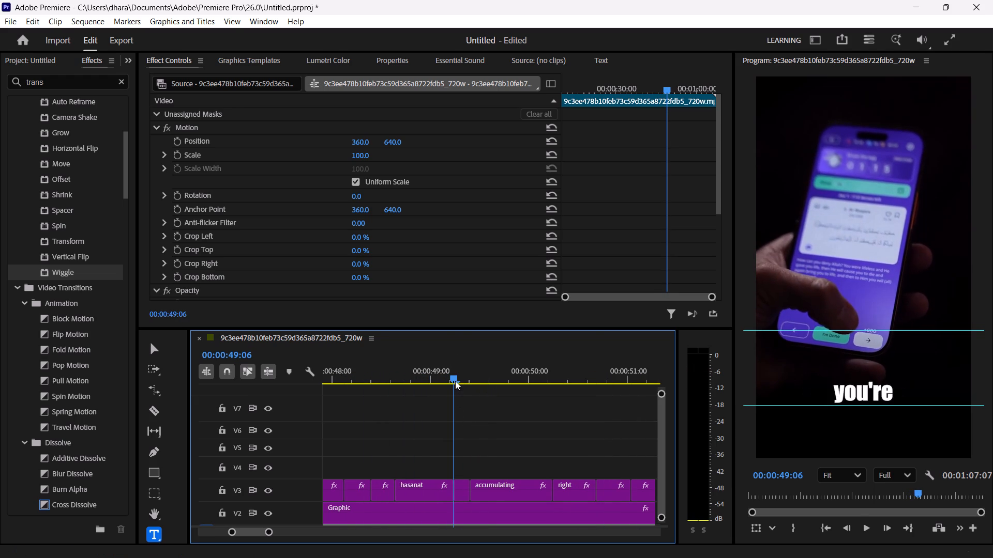
{"action": "key", "text": "space"}
{"action": "key", "text": "space"}
{"action": "key", "text": "space"}
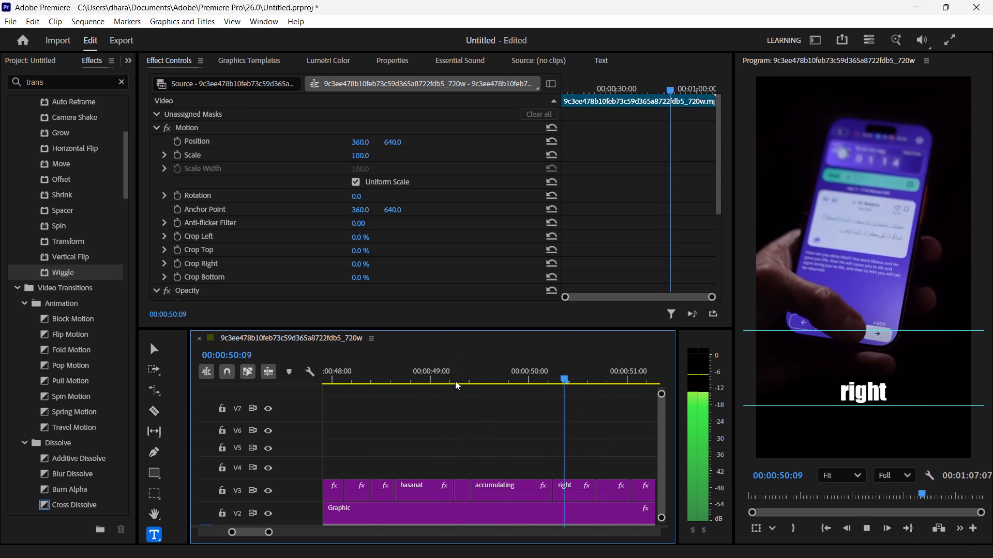
{"action": "key", "text": "space"}
{"action": "key", "text": "space"}
{"action": "key", "text": "space"}
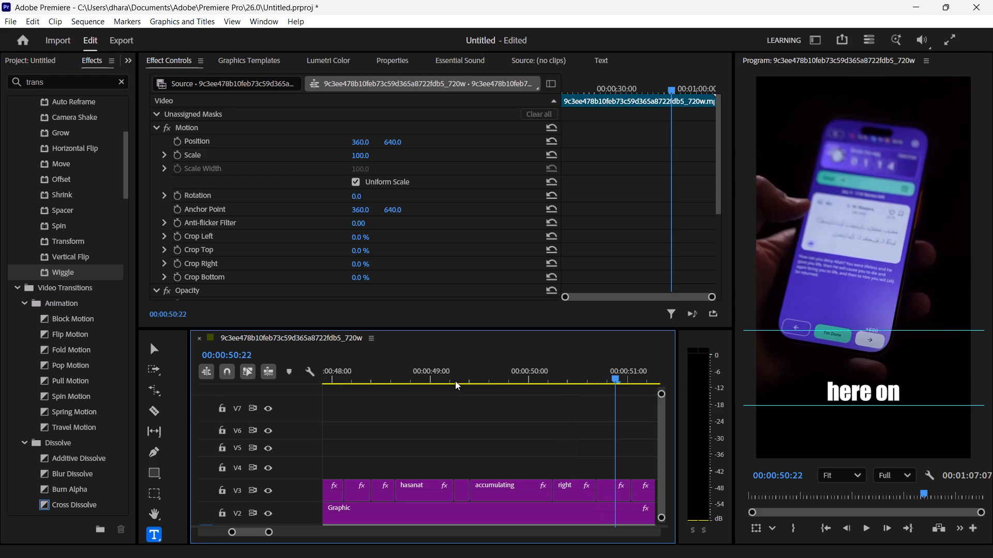
{"action": "key", "text": "space"}
{"action": "key", "text": "space"}
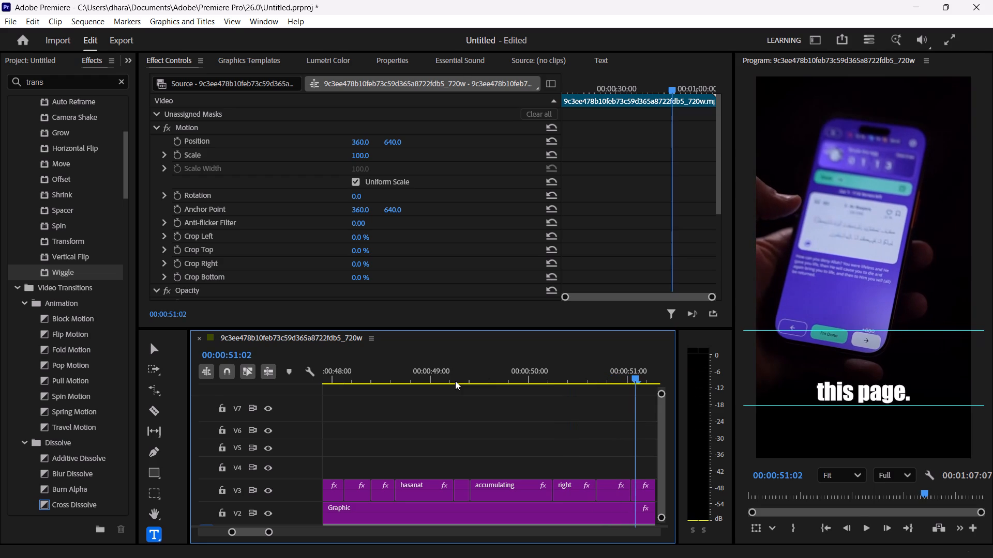
{"action": "key", "text": "space"}
{"action": "key", "text": "space"}
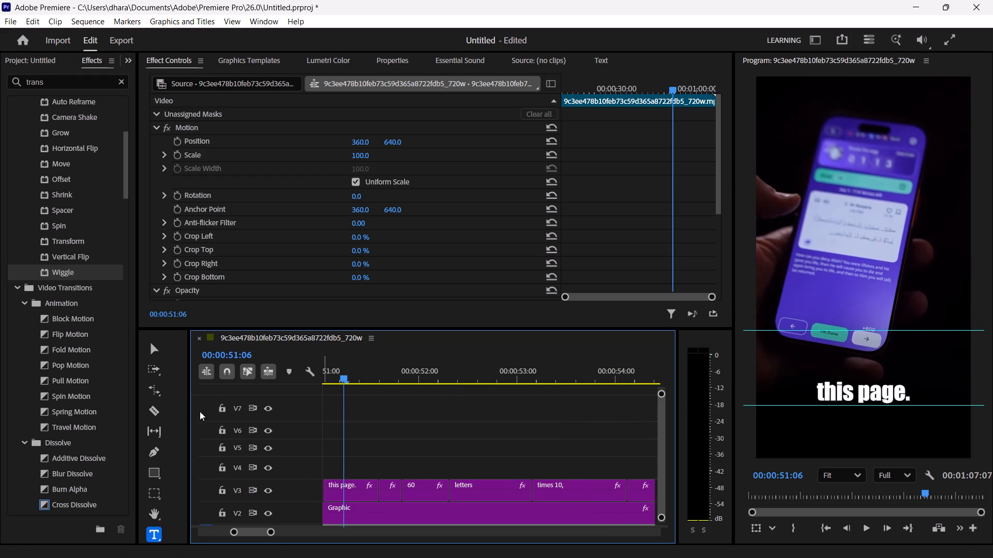
Find where "page" is spoken and split the "this page." title on V3 at 00:00:51:08.
{"action": "left_click", "coordinate": [158, 347]}
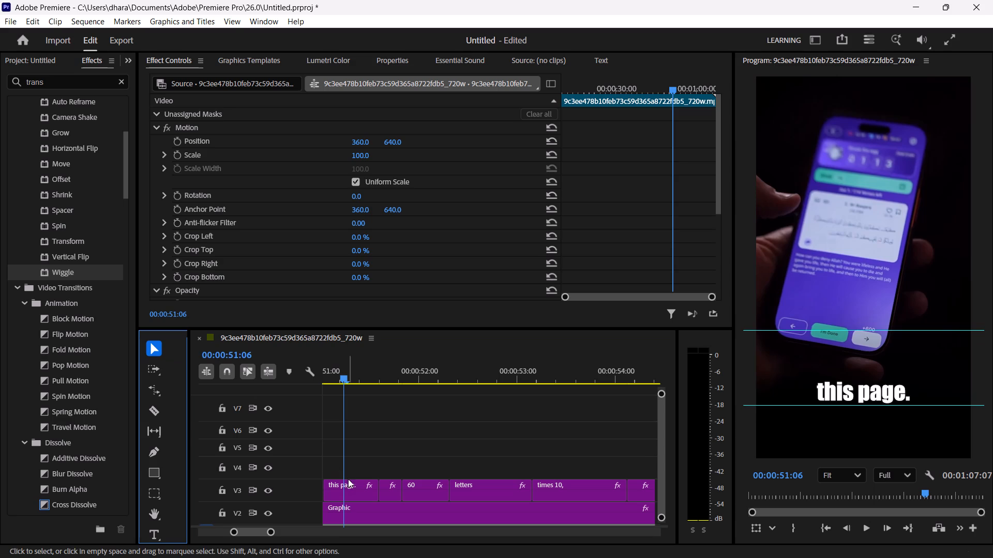
{"action": "left_click", "coordinate": [155, 414]}
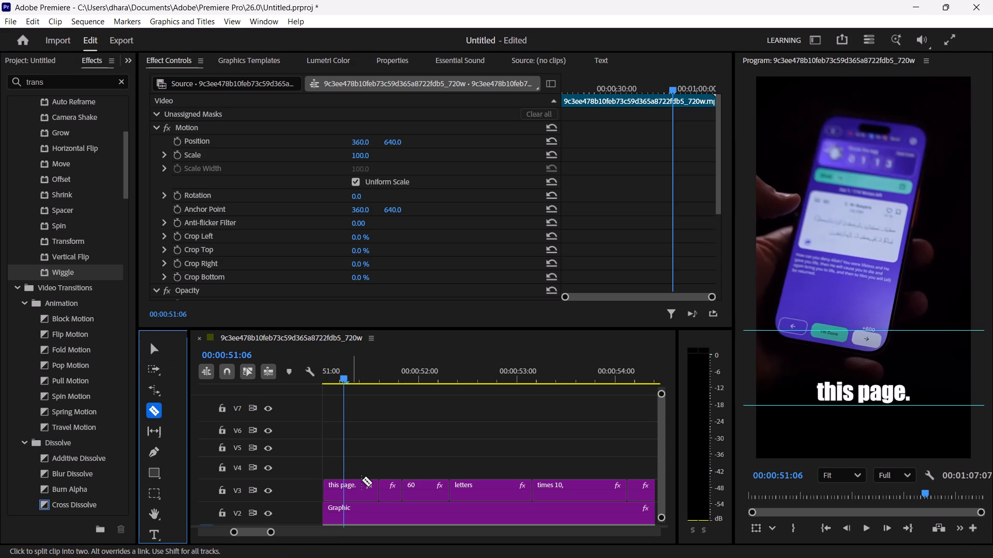
{"action": "key", "text": "Right"}
{"action": "key", "text": "Right"}
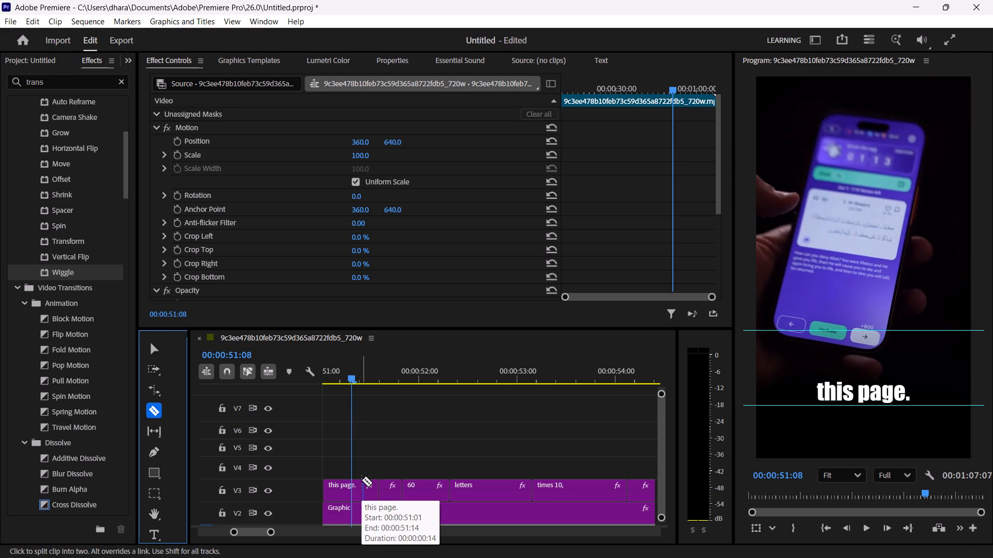
{"action": "key", "text": "Right"}
{"action": "key", "text": "Left"}
{"action": "key", "text": "Left"}
{"action": "key", "text": "Left"}
{"action": "key", "text": "Left"}
{"action": "key", "text": "Left"}
{"action": "key", "text": "Left"}
{"action": "key", "text": "Left"}
{"action": "key", "text": "Left"}
{"action": "key", "text": "Left"}
{"action": "key", "text": "Left"}
{"action": "key", "text": "Left"}
{"action": "key", "text": "Left"}
{"action": "key", "text": "Left"}
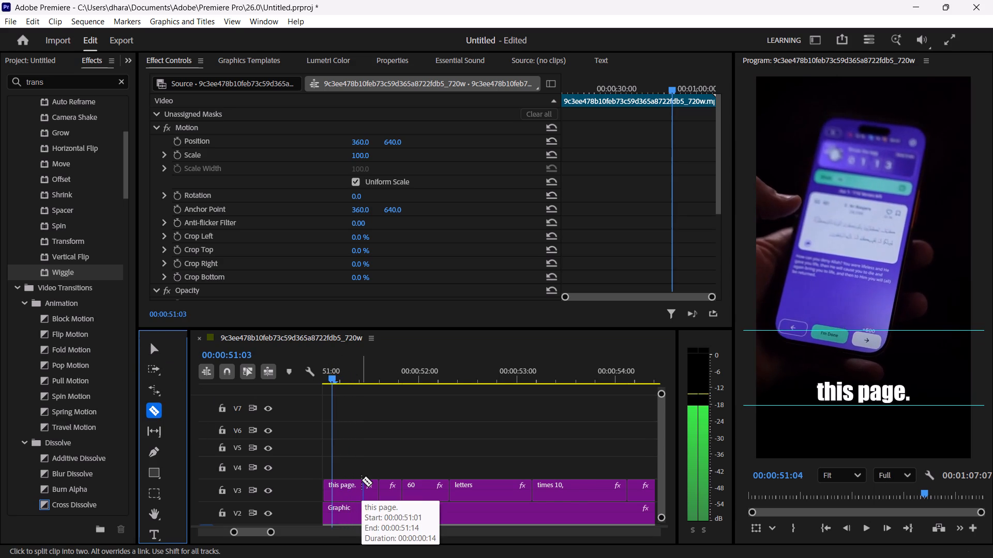
{"action": "key", "text": "space"}
{"action": "key", "text": "space"}
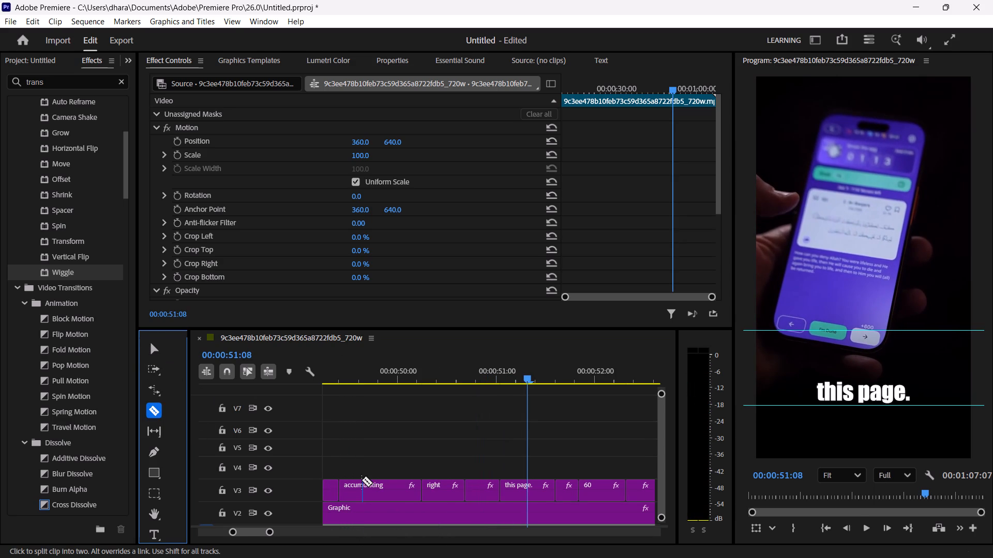
{"action": "left_click", "coordinate": [525, 490]}
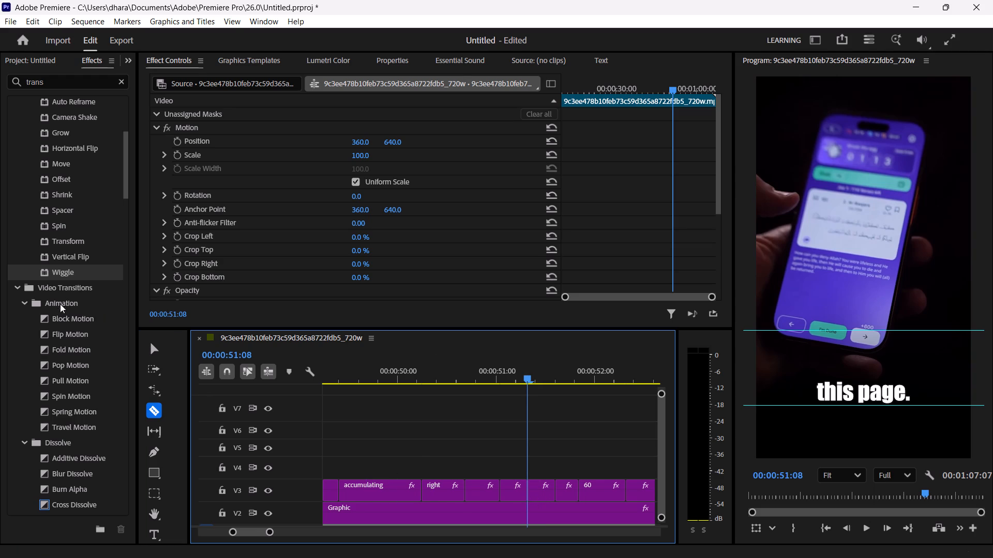
Remove "this" and the full stop from the second half of the split title so that it reads "page".
{"action": "left_click", "coordinate": [158, 346]}
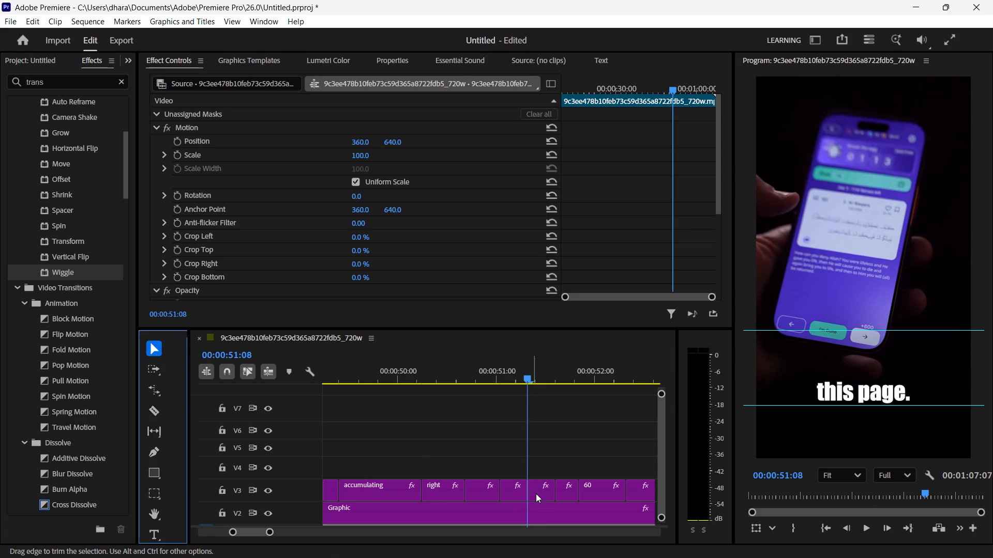
{"action": "left_click", "coordinate": [541, 492]}
{"action": "left_click", "coordinate": [898, 386]}
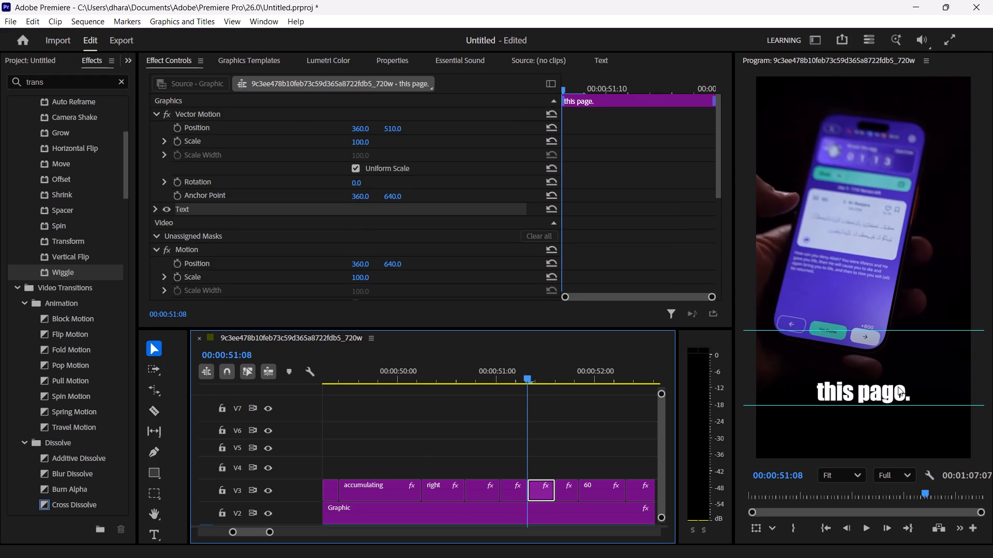
{"action": "double_click", "coordinate": [898, 386]}
{"action": "key", "text": "Right"}
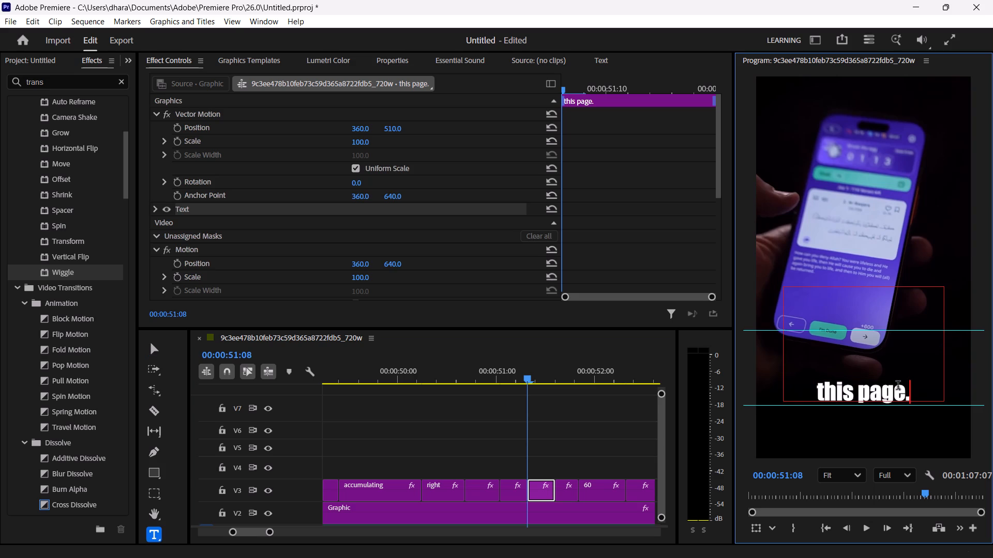
{"action": "key", "text": "BackSpace"}
{"action": "key", "text": "Left"}
{"action": "key", "text": "Left"}
{"action": "key", "text": "Left"}
{"action": "key", "text": "Left"}
{"action": "key", "text": "Left"}
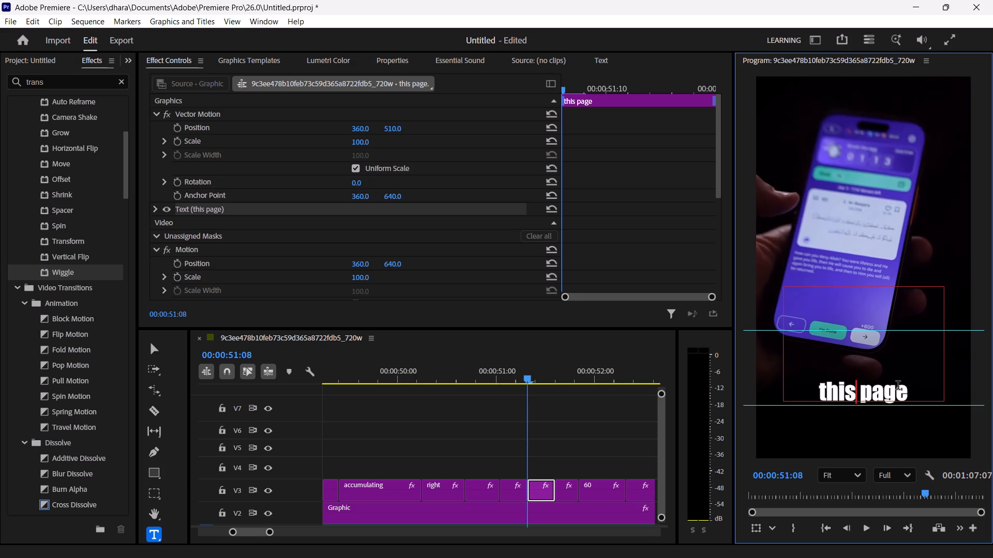
{"action": "key", "text": "Right"}
{"action": "key", "text": "BackSpace"}
{"action": "key", "text": "BackSpace"}
{"action": "key", "text": "BackSpace"}
{"action": "key", "text": "BackSpace"}
{"action": "key", "text": "BackSpace"}
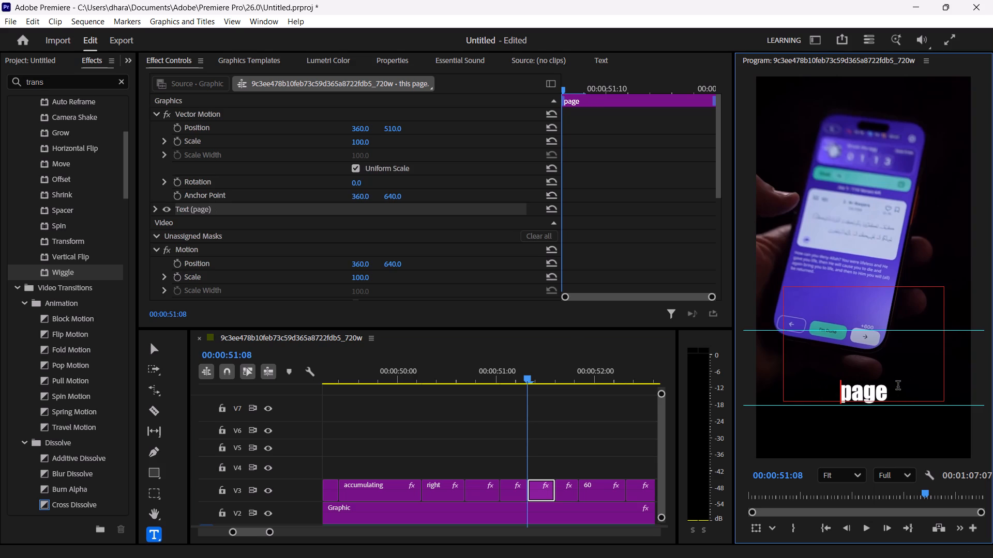
Remove "page." from the first half of the split title so that it reads "this".
{"action": "left_click", "coordinate": [506, 489]}
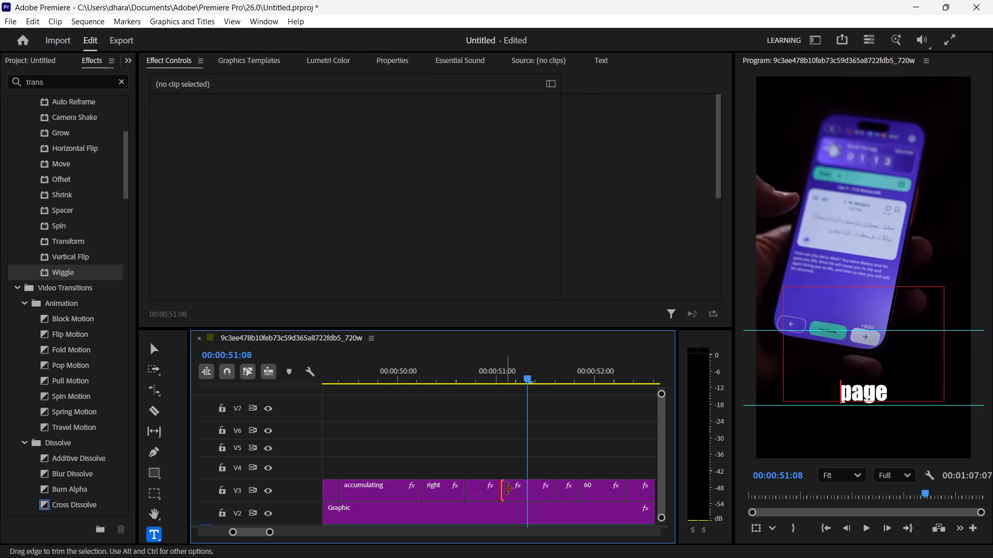
{"action": "key", "text": "Left"}
{"action": "key", "text": "Left"}
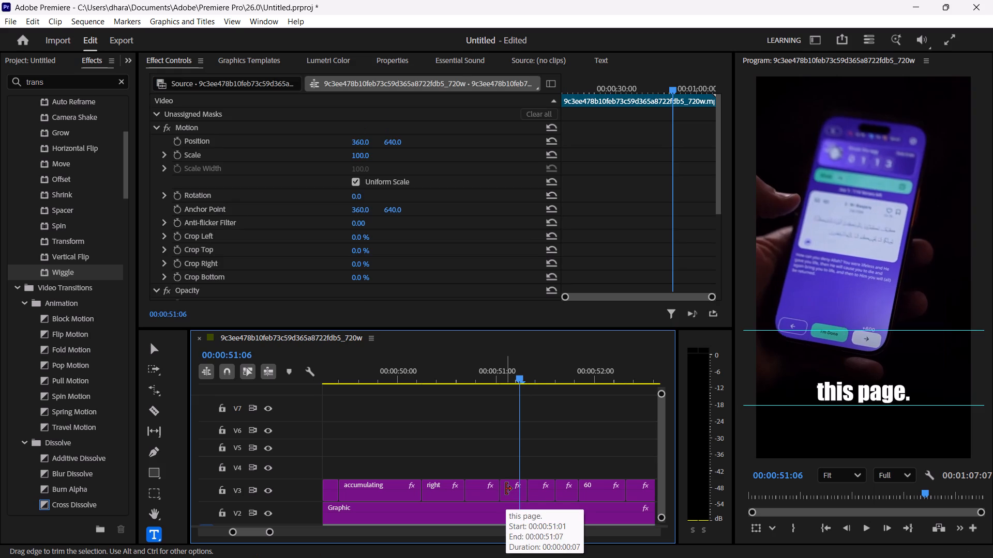
{"action": "left_click", "coordinate": [886, 391]}
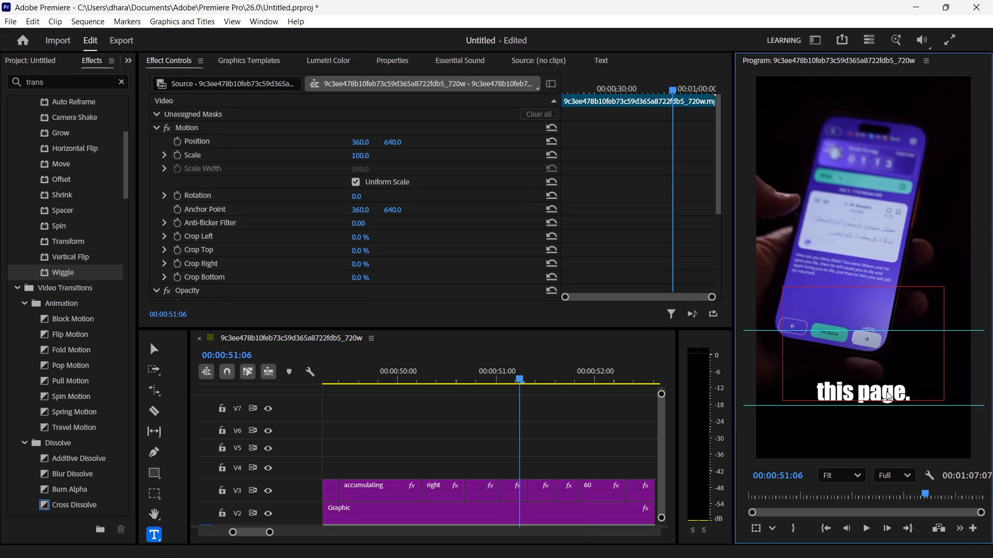
{"action": "key", "text": "Right"}
{"action": "key", "text": "Right"}
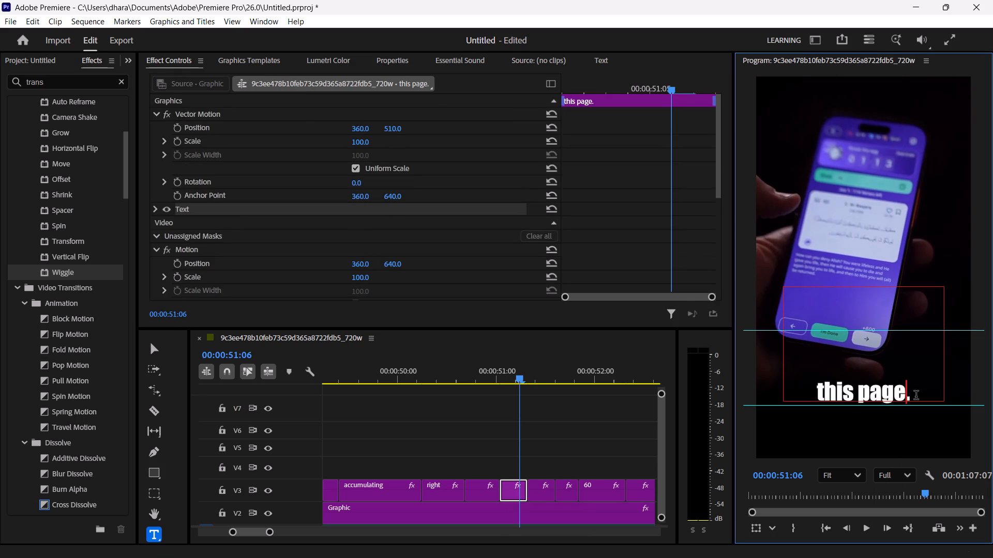
{"action": "key", "text": "Right"}
{"action": "key", "text": "BackSpace"}
{"action": "key", "text": "BackSpace"}
{"action": "key", "text": "BackSpace"}
{"action": "key", "text": "BackSpace"}
{"action": "key", "text": "BackSpace"}
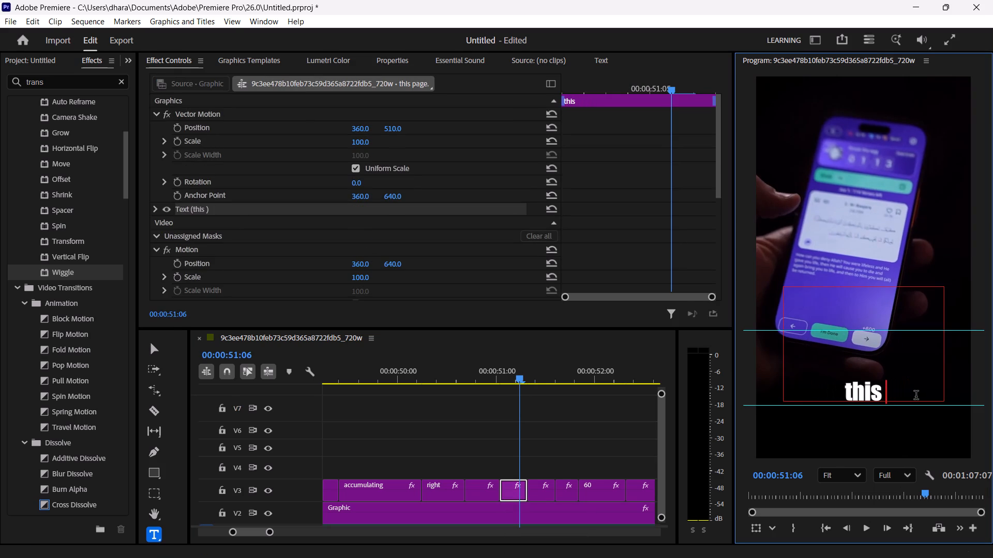
{"action": "key", "text": "BackSpace"}
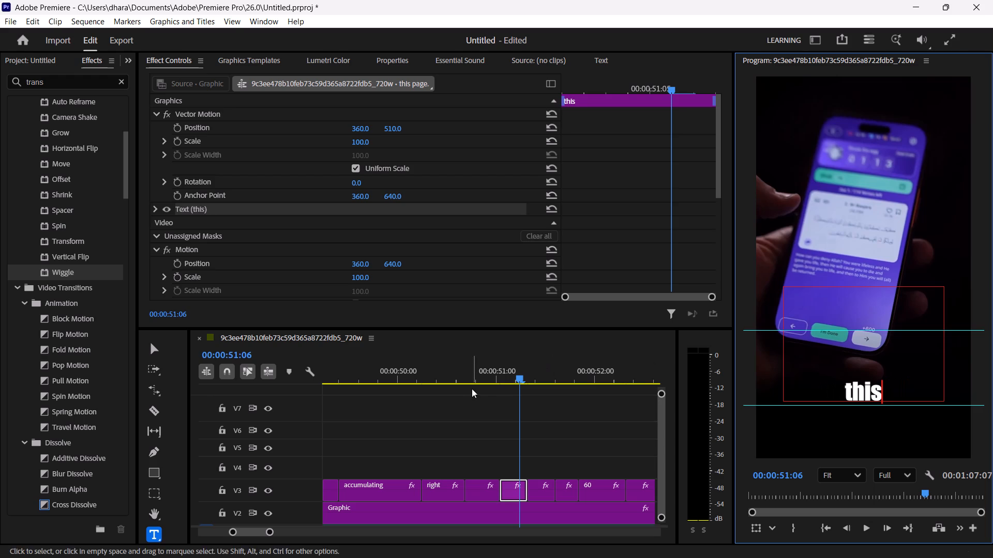
Play in short bursts from just before 00:00:51:00 to 00:00:52:01 to check the "this", "page", "There are" and "60" titles.
{"action": "left_click", "coordinate": [488, 377]}
{"action": "key", "text": "space"}
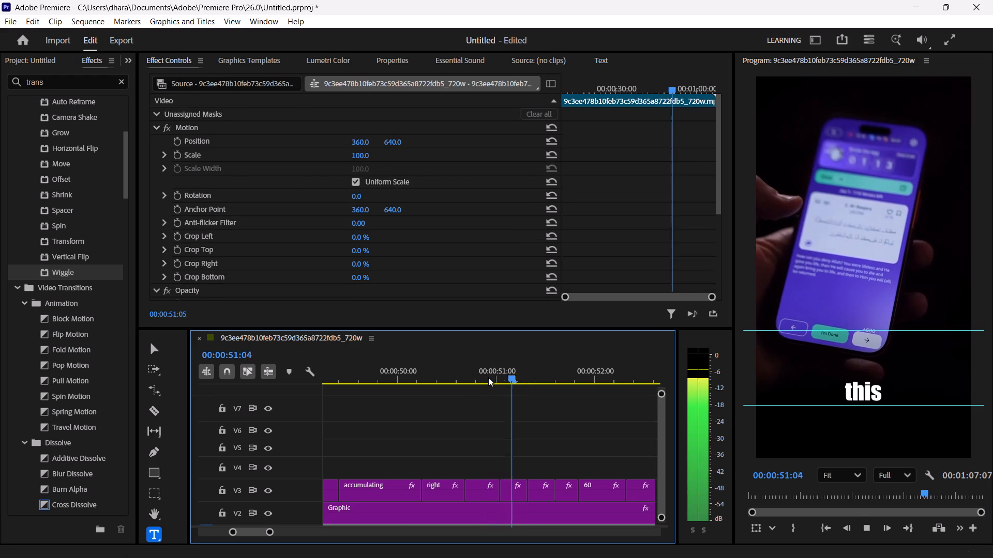
{"action": "key", "text": "space"}
{"action": "key", "text": "space"}
{"action": "key", "text": "space"}
{"action": "key", "text": "space"}
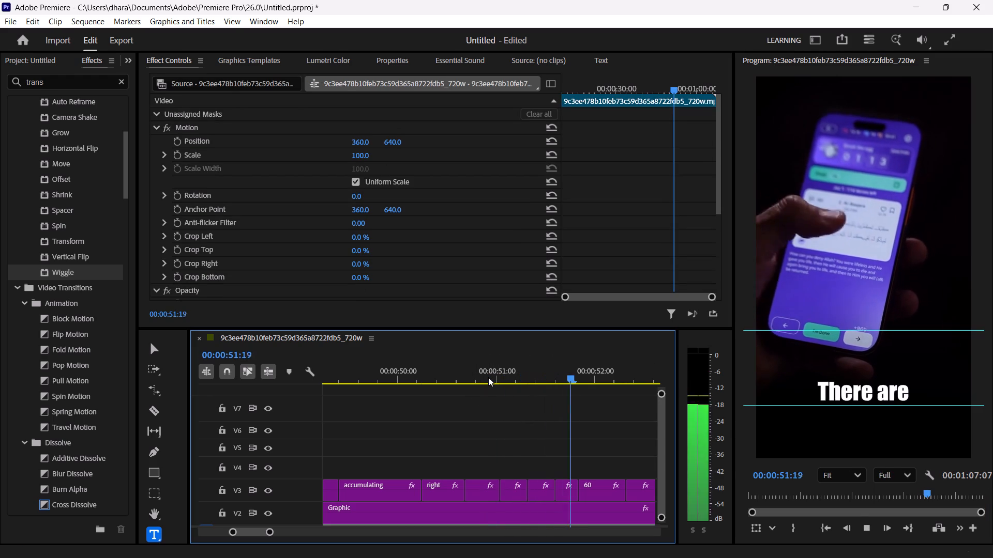
{"action": "key", "text": "space"}
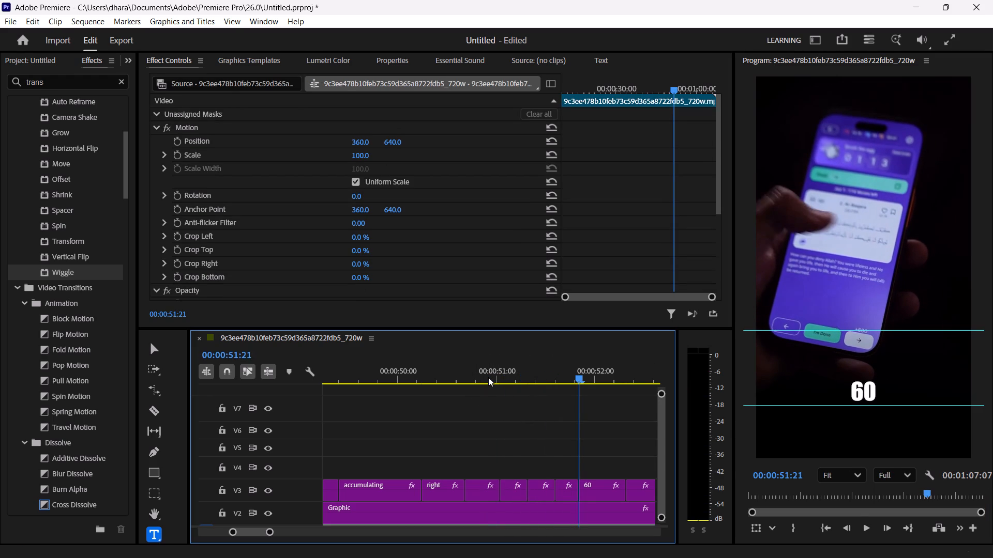
{"action": "key", "text": "space"}
{"action": "key", "text": "space"}
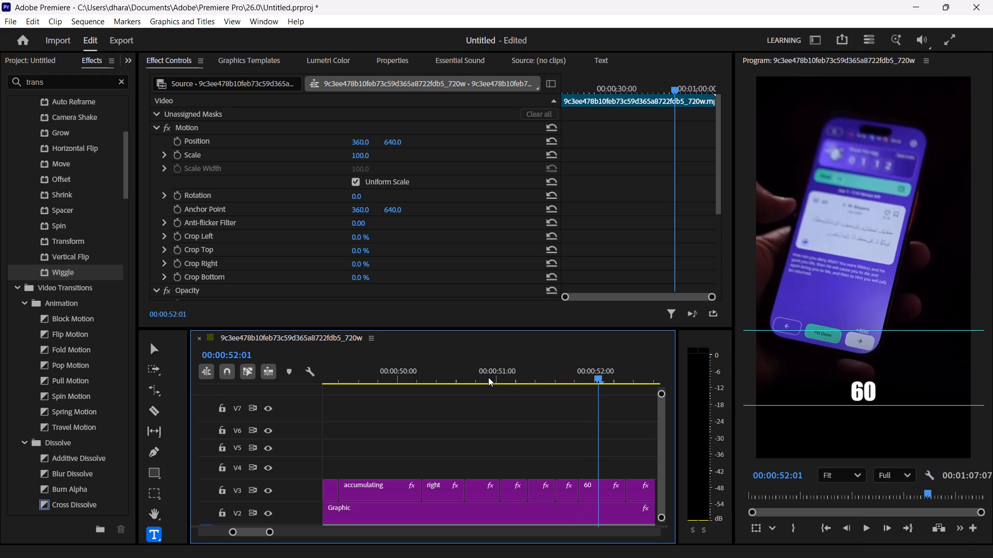
Step back to the "page" title and replay to 00:00:52:08, checking "page", "There are", "60" and "letters" against the speech.
{"action": "key", "text": "Left"}
{"action": "key", "text": "Left"}
{"action": "key", "text": "Left"}
{"action": "key", "text": "Left"}
{"action": "key", "text": "Left"}
{"action": "key", "text": "Left"}
{"action": "key", "text": "Left"}
{"action": "key", "text": "Left"}
{"action": "key", "text": "Left"}
{"action": "key", "text": "Left"}
{"action": "key", "text": "Left"}
{"action": "key", "text": "Left"}
{"action": "key", "text": "Left"}
{"action": "key", "text": "Left"}
{"action": "key", "text": "Left"}
{"action": "key", "text": "space"}
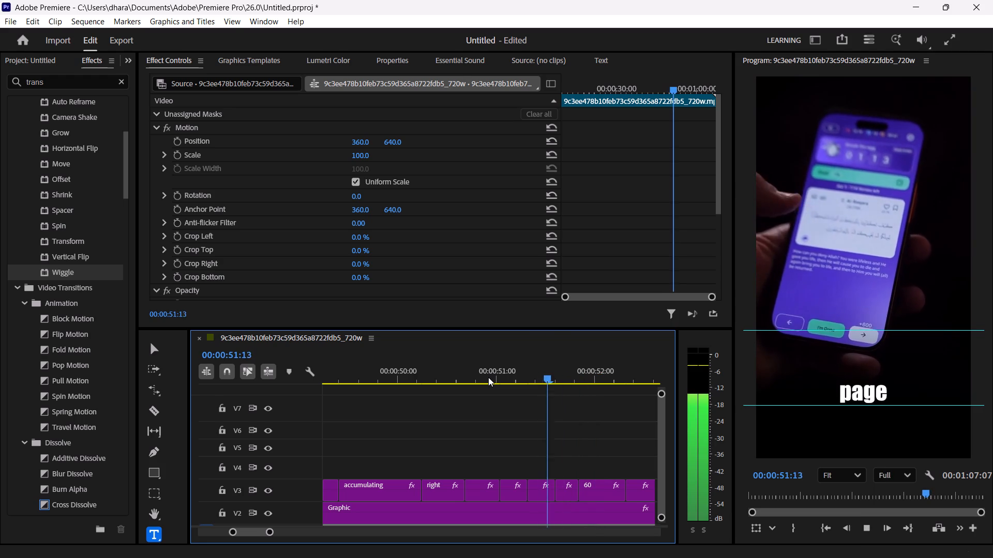
{"action": "key", "text": "space"}
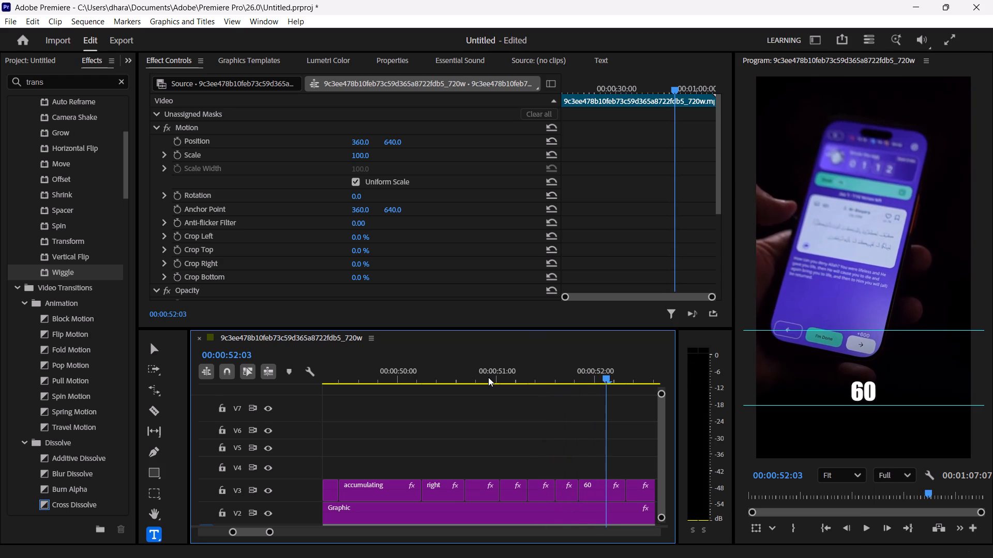
{"action": "key", "text": "space"}
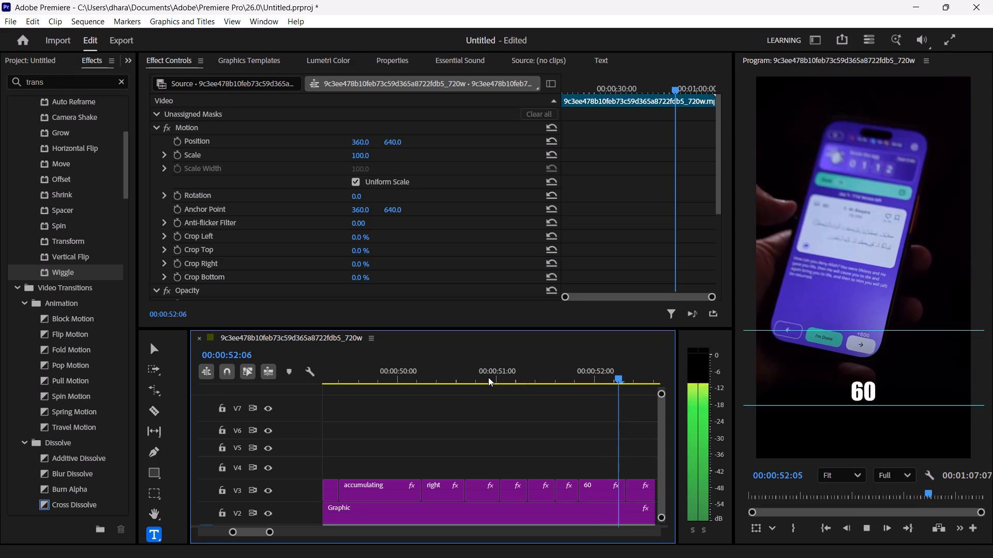
{"action": "key", "text": "space"}
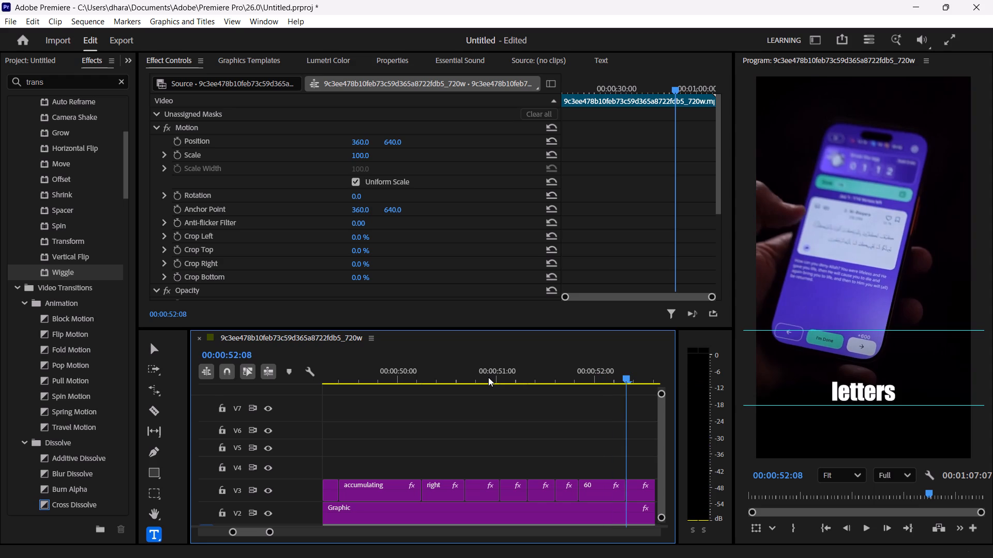
Play on from 00:00:52:08, step back to 00:00:53:01 and replay to 00:00:53:10, checking "letters" and "times 10," against the speech.
{"action": "key", "text": "space"}
{"action": "key", "text": "space"}
{"action": "key", "text": "space"}
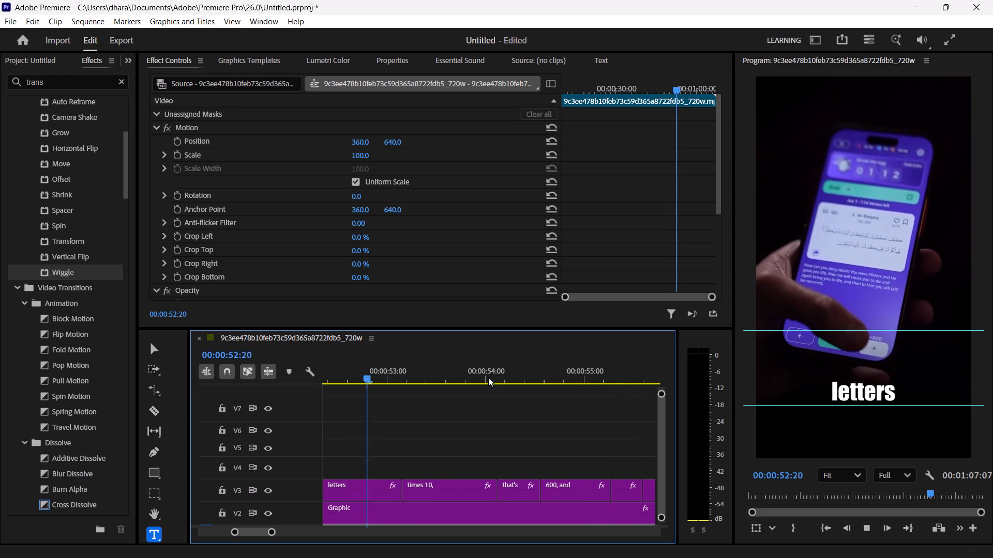
{"action": "key", "text": "space"}
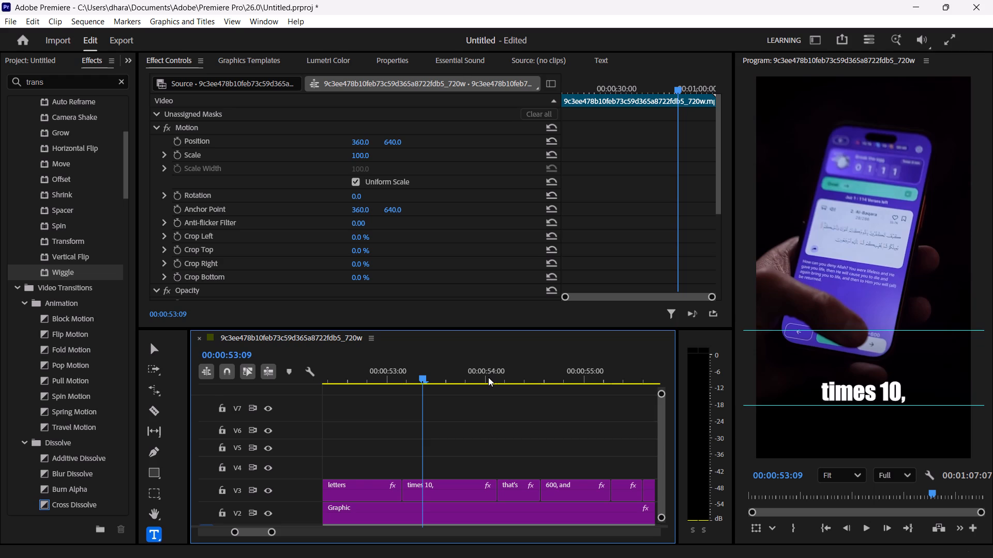
{"action": "key", "text": "Left"}
{"action": "key", "text": "Left"}
{"action": "key", "text": "Left"}
{"action": "key", "text": "Left"}
{"action": "key", "text": "Left"}
{"action": "key", "text": "Left"}
{"action": "key", "text": "Left"}
{"action": "key", "text": "Left"}
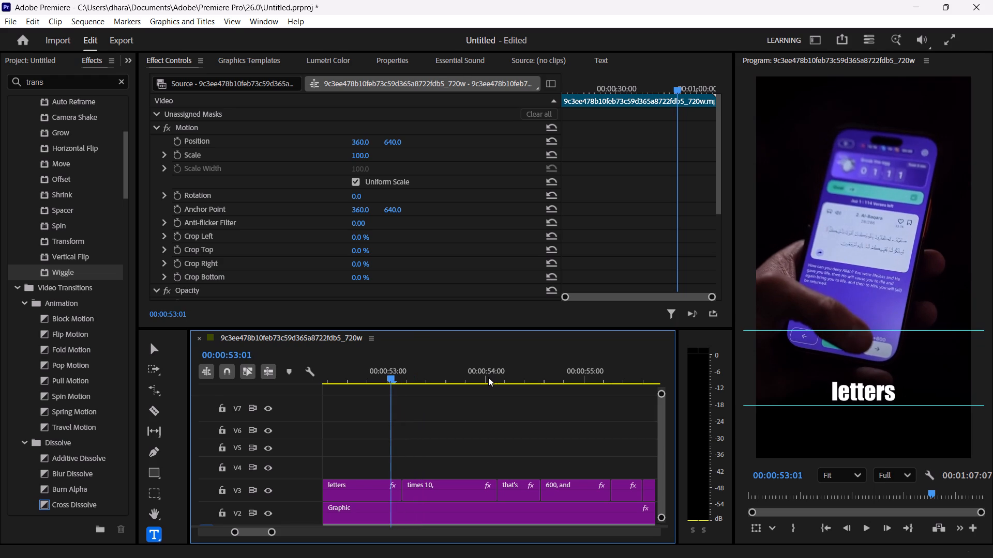
{"action": "key", "text": "space"}
{"action": "key", "text": "space"}
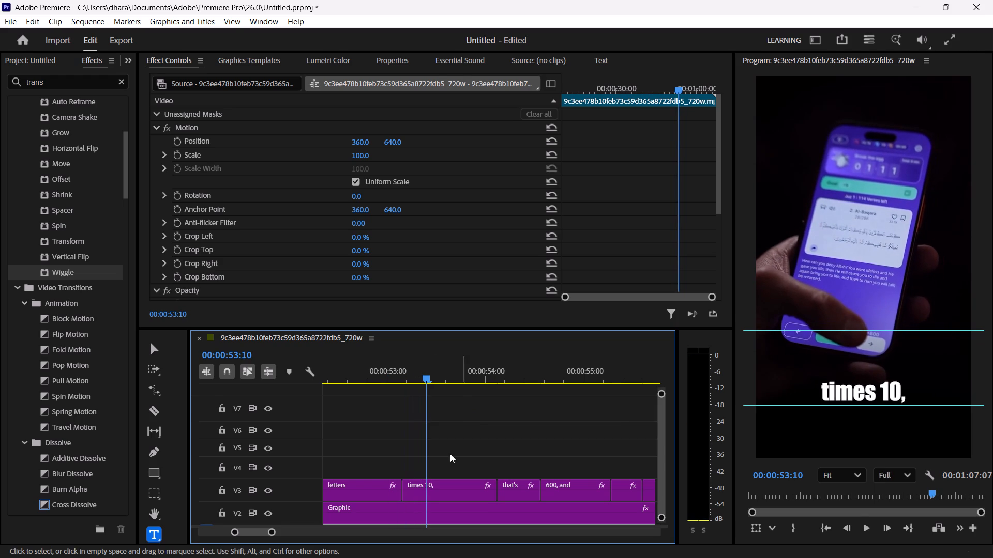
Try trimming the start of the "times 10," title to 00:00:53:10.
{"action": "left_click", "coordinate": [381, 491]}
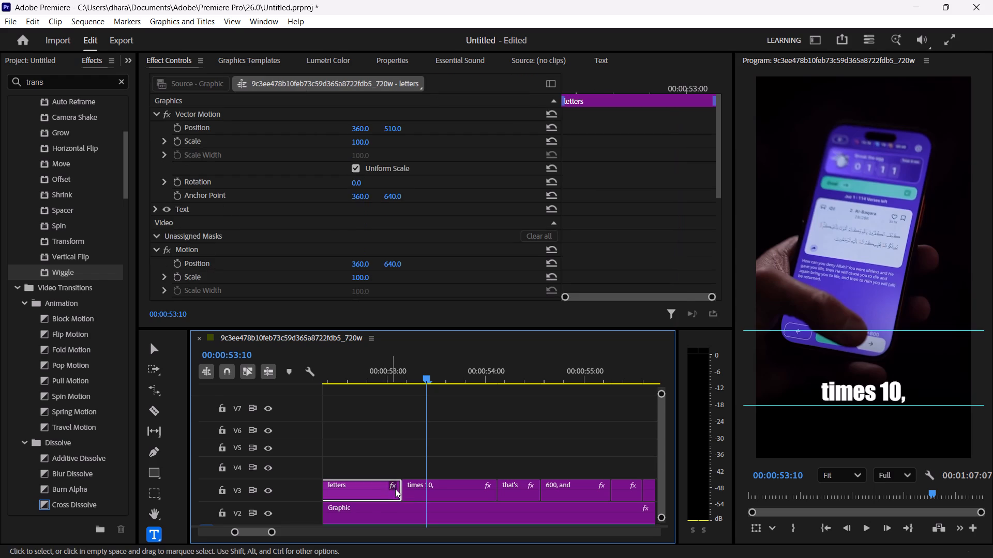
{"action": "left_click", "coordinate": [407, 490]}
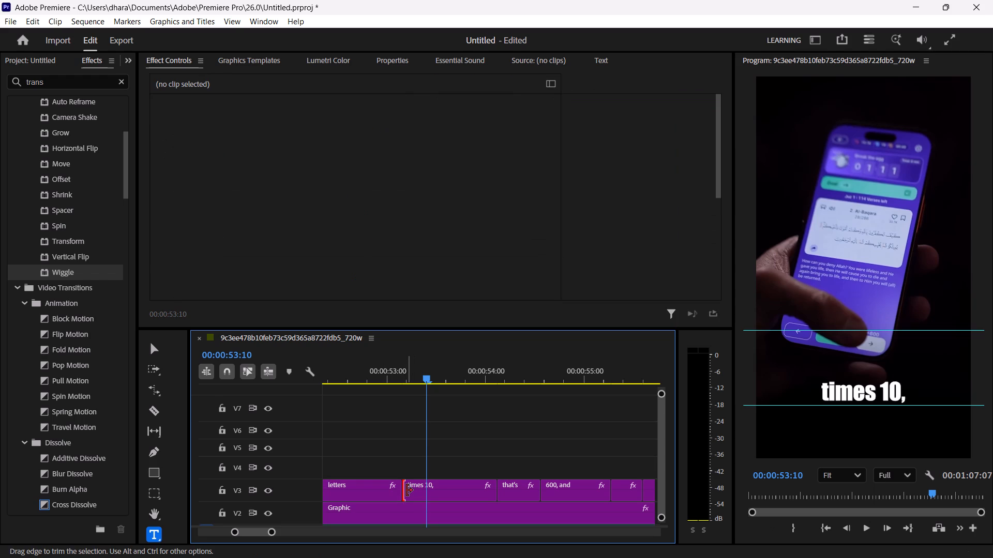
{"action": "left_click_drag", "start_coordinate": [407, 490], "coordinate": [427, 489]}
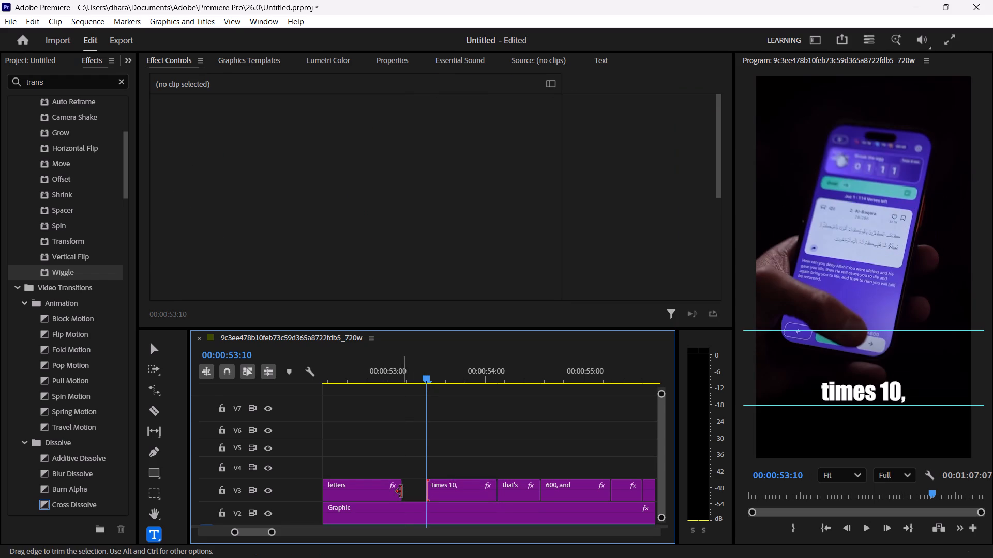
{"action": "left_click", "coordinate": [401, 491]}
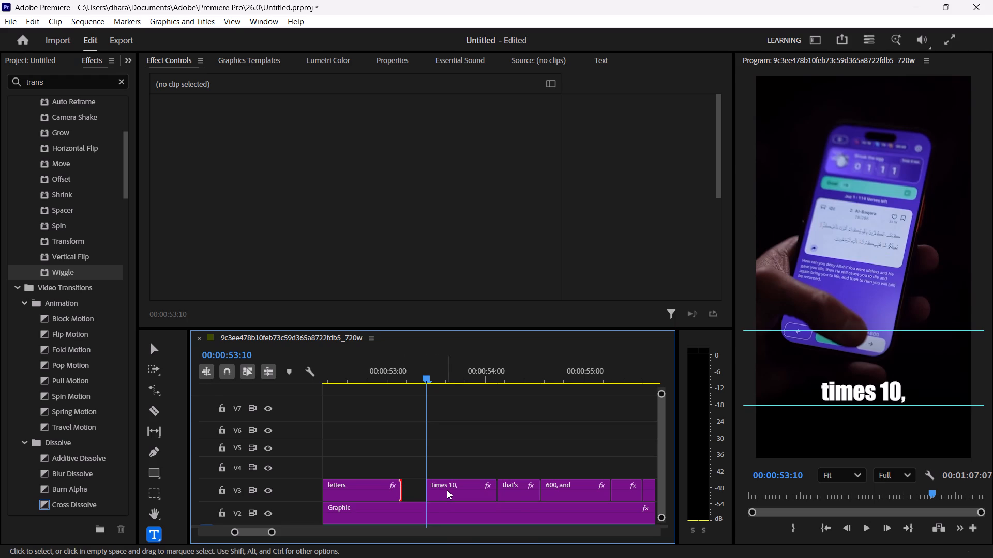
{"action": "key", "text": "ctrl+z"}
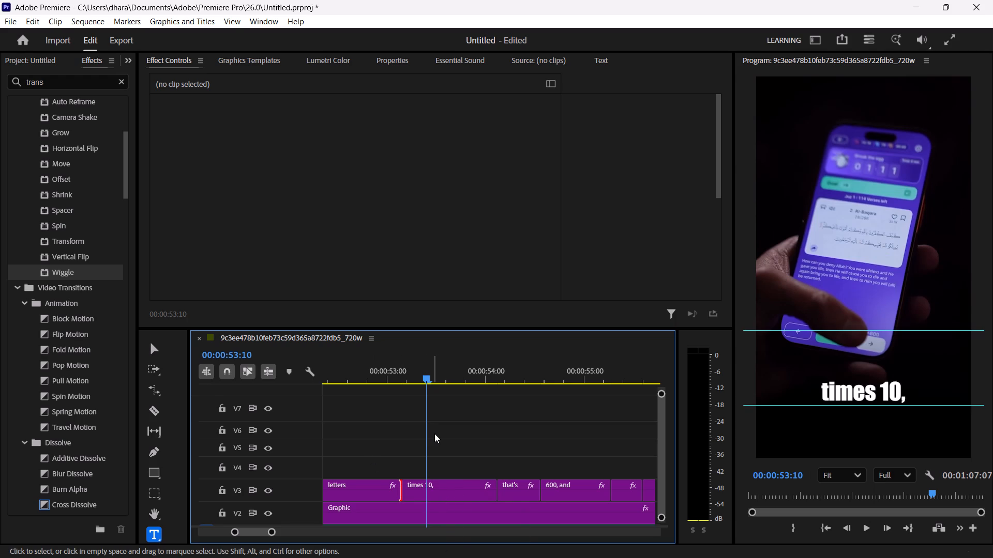
Find where "10" is spoken and split the "times 10," title on V3 there, at 00:00:53:15.
{"action": "key", "text": "space"}
{"action": "key", "text": "space"}
{"action": "key", "text": "space"}
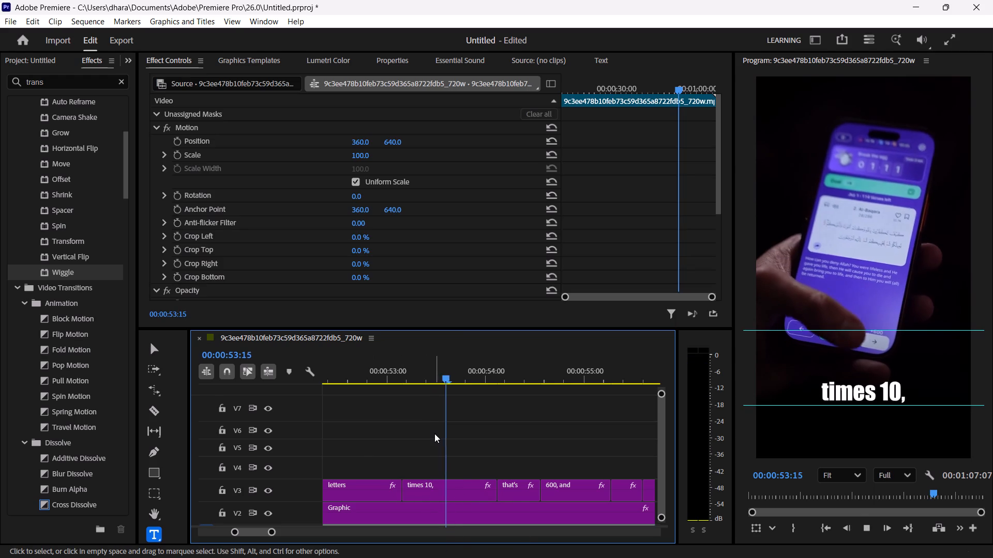
{"action": "key", "text": "space"}
{"action": "left_click", "coordinate": [412, 374]}
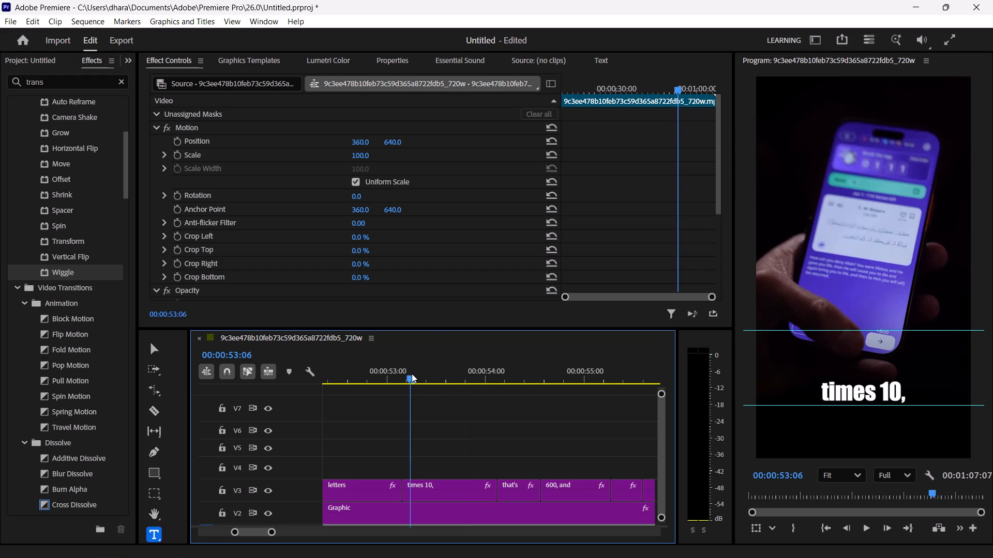
{"action": "key", "text": "space"}
{"action": "key", "text": "space"}
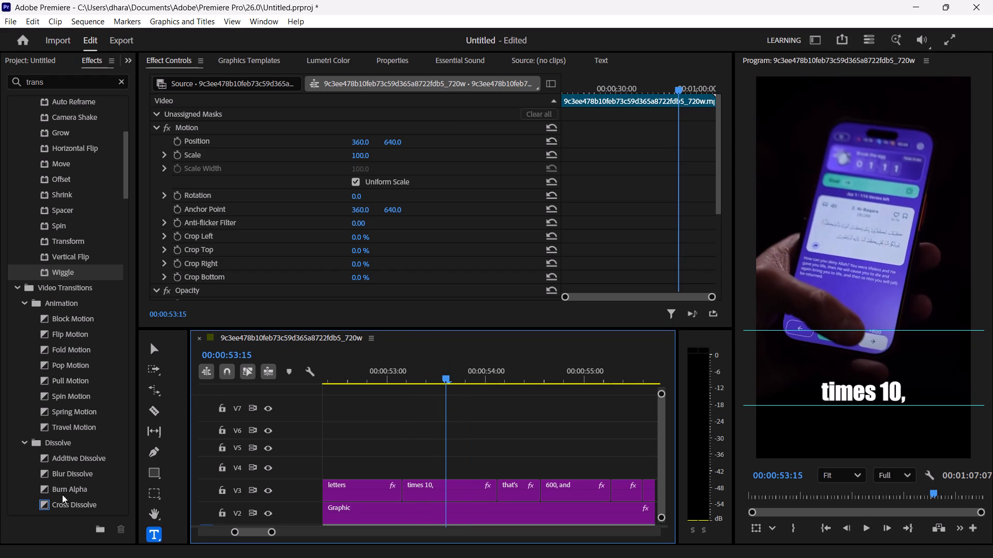
{"action": "left_click", "coordinate": [152, 415]}
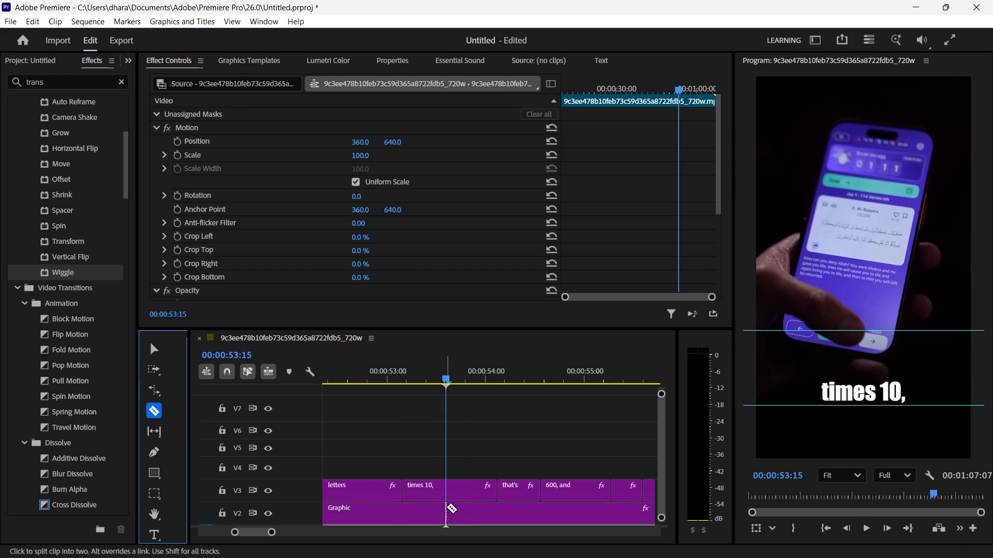
{"action": "left_click", "coordinate": [448, 496]}
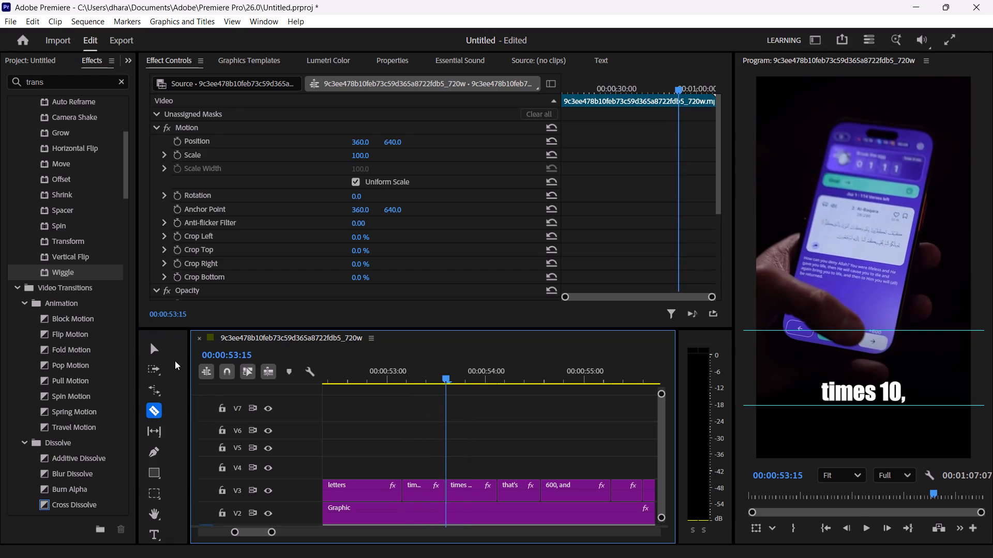
{"action": "left_click", "coordinate": [159, 345]}
Replace the text of the second half of the split "times 10," title with "10".
{"action": "left_click", "coordinate": [418, 488]}
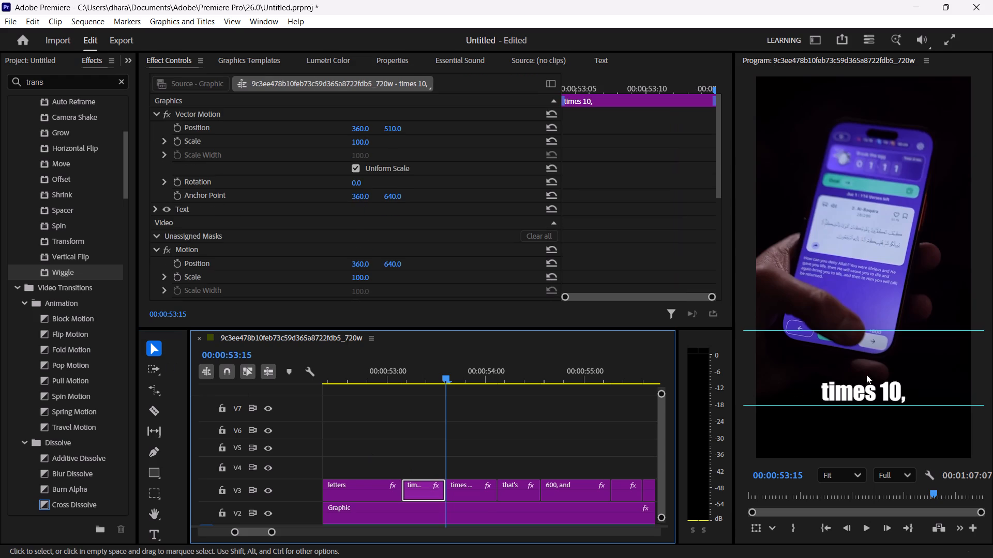
{"action": "double_click", "coordinate": [897, 396]}
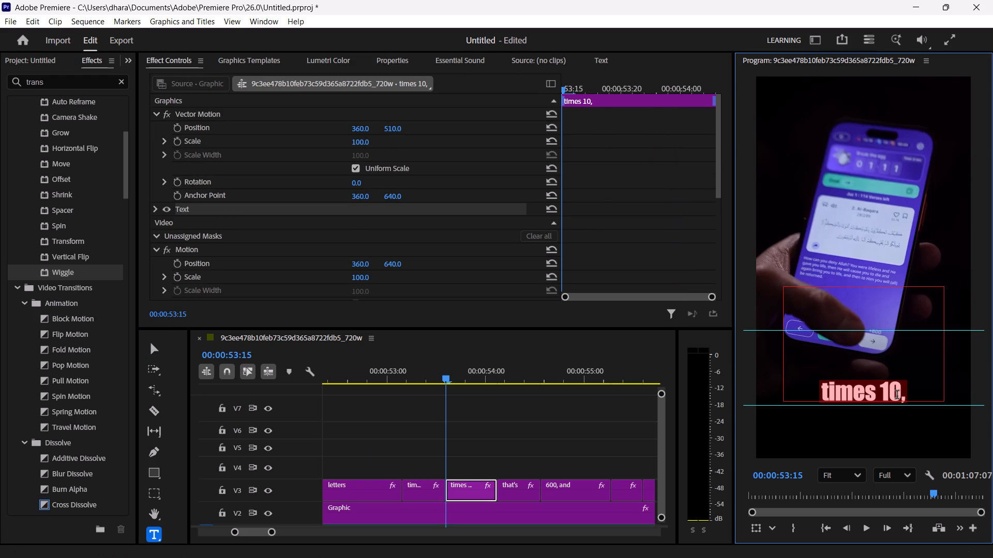
{"action": "left_click", "coordinate": [897, 396]}
{"action": "key", "text": "Right"}
{"action": "key", "text": "BackSpace"}
{"action": "key", "text": "BackSpace"}
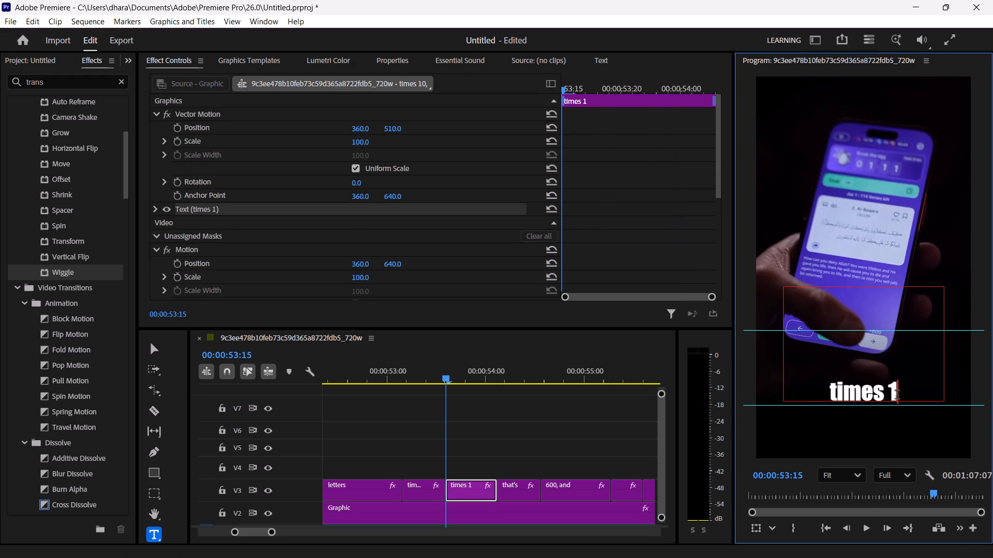
{"action": "key", "text": "BackSpace"}
{"action": "key", "text": "BackSpace"}
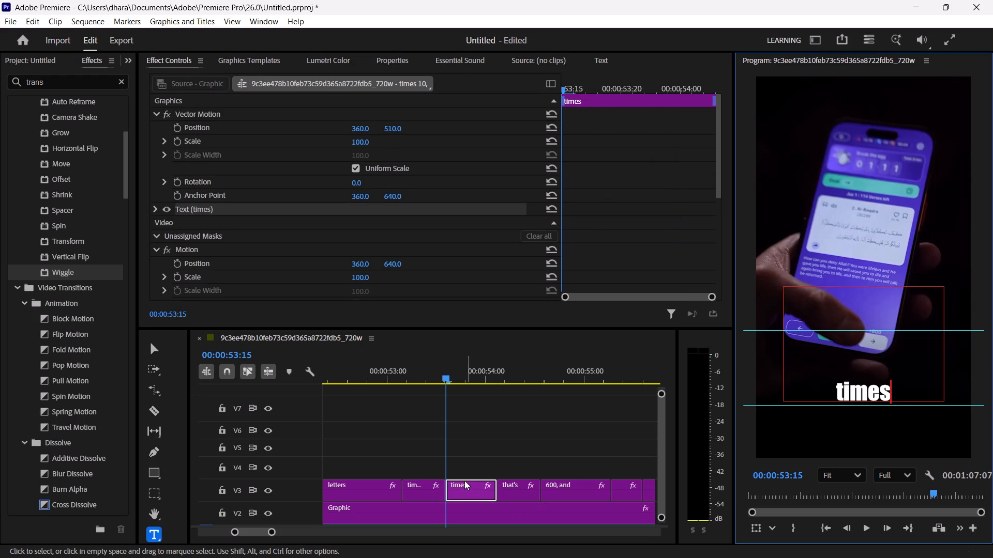
{"action": "key", "text": "BackSpace"}
{"action": "key", "text": "BackSpace"}
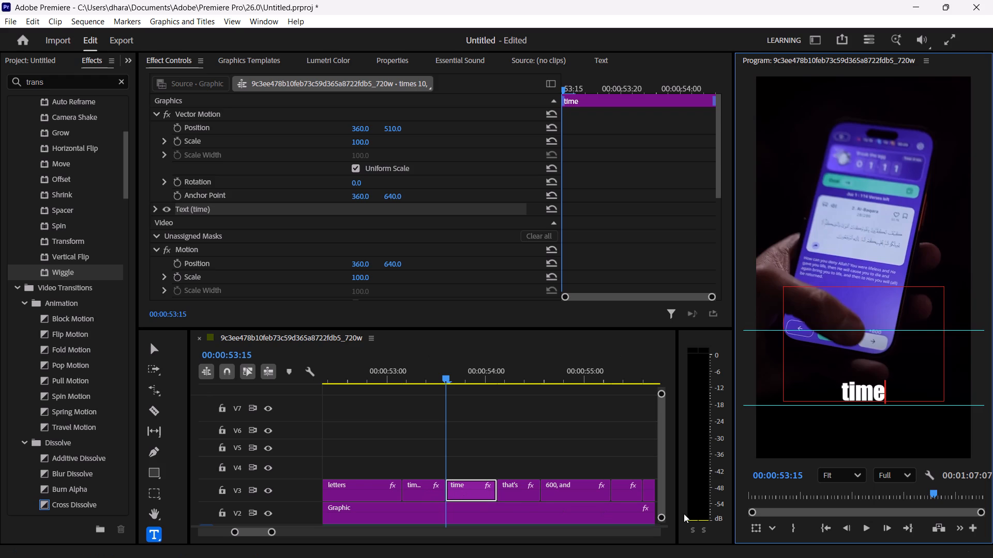
{"action": "key", "text": "BackSpace"}
{"action": "key", "text": "BackSpace"}
{"action": "key", "text": "BackSpace"}
{"action": "type", "text": "10"}
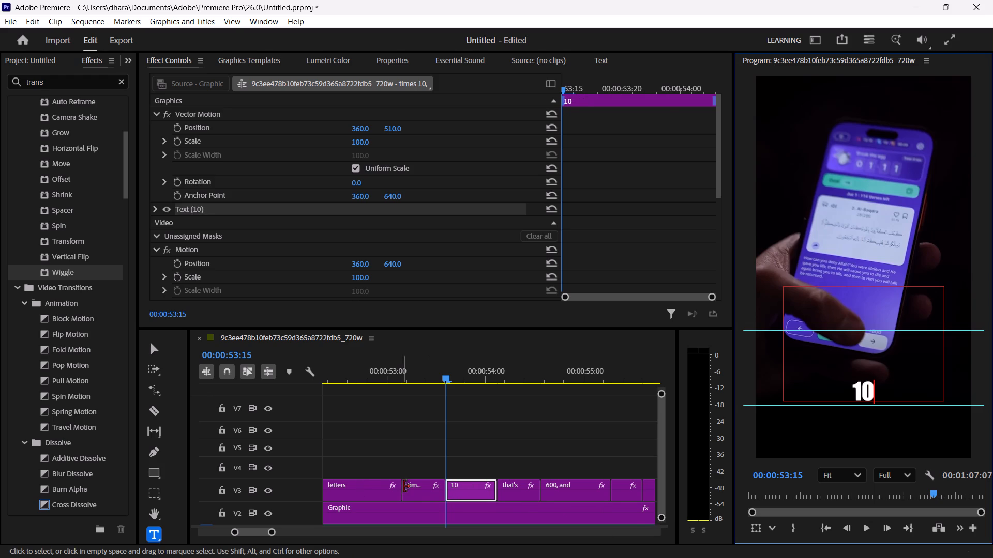
Remove "10," from the first half of the split title so that it reads "times".
{"action": "left_click", "coordinate": [419, 495]}
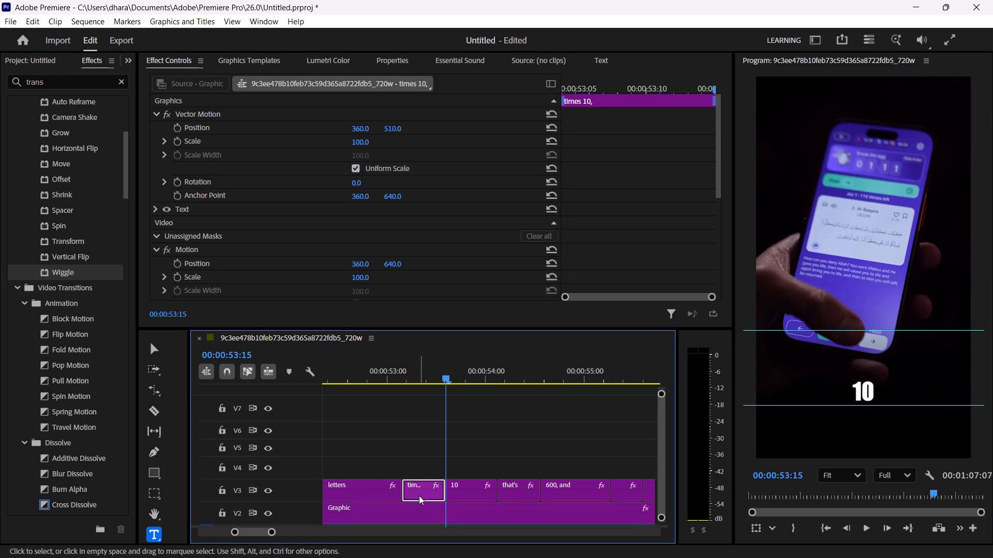
{"action": "key", "text": "Left"}
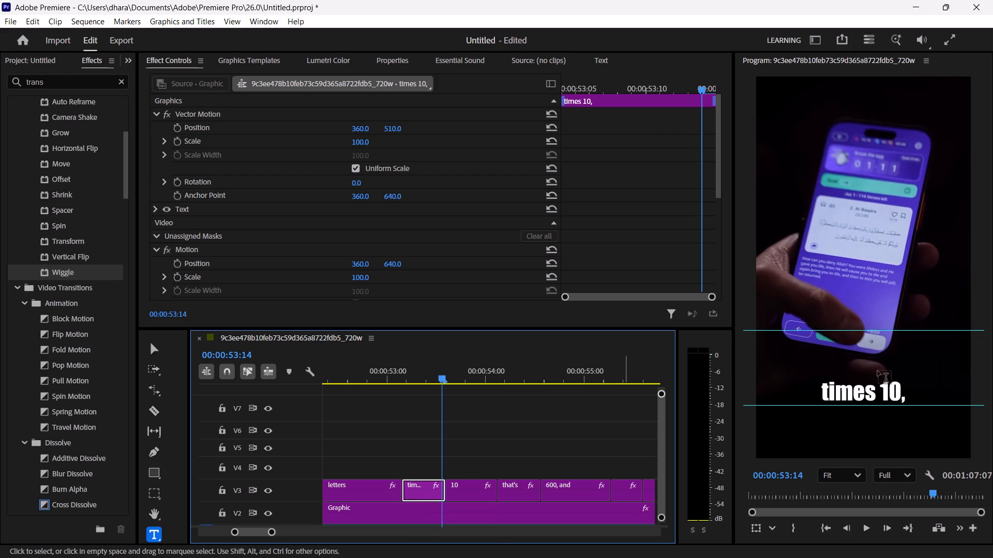
{"action": "left_click", "coordinate": [890, 394]}
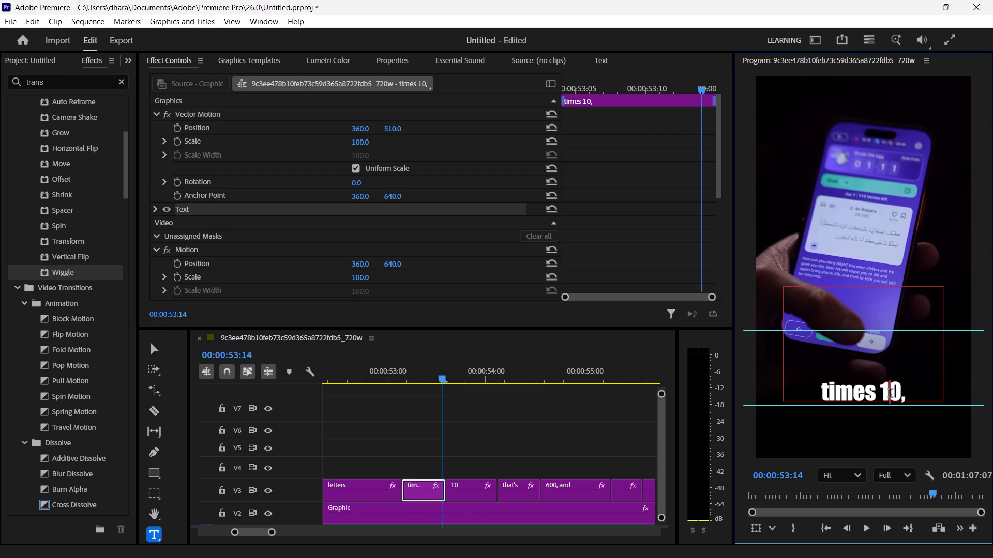
{"action": "key", "text": "Right"}
{"action": "key", "text": "Right"}
{"action": "key", "text": "BackSpace"}
{"action": "key", "text": "BackSpace"}
{"action": "key", "text": "BackSpace"}
{"action": "key", "text": "BackSpace"}
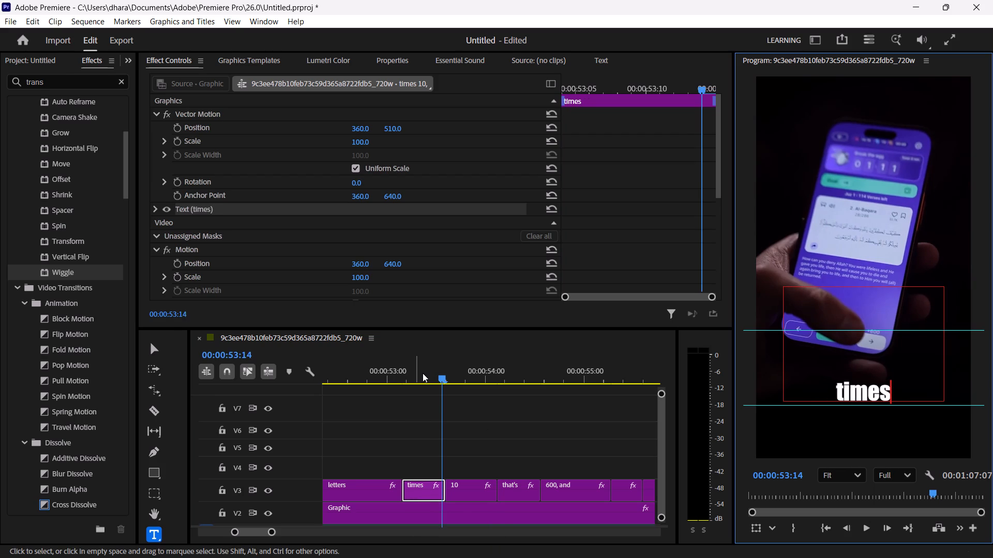
{"action": "key", "text": "space"}
{"action": "key", "text": "BackSpace"}
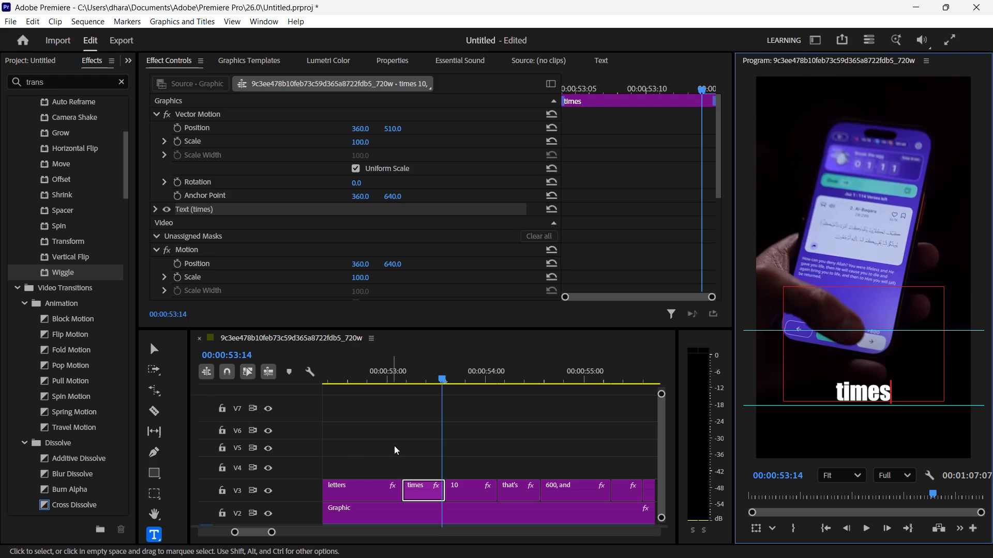
Play in short bursts to 00:00:55:00, checking the "times", "10", "that's" and "600, and" titles against the speech.
{"action": "left_click", "coordinate": [395, 443]}
{"action": "key", "text": "space"}
{"action": "key", "text": "space"}
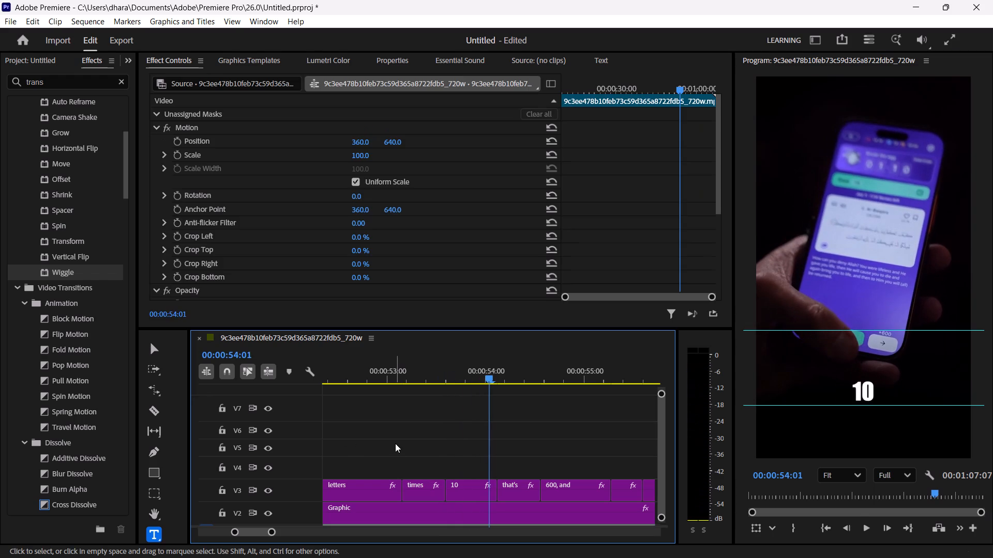
{"action": "key", "text": "space"}
{"action": "key", "text": "space"}
{"action": "key", "text": "space"}
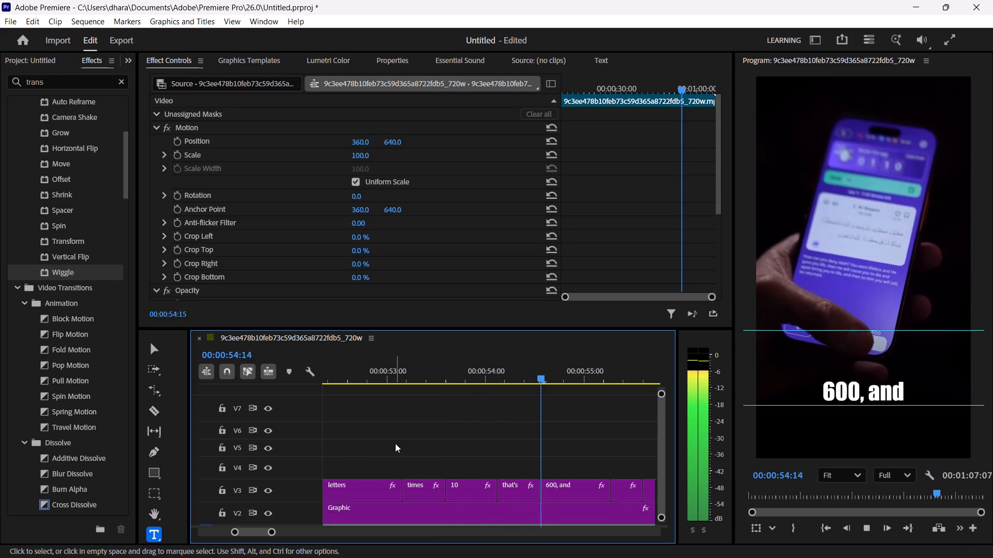
{"action": "key", "text": "space"}
{"action": "key", "text": "space"}
{"action": "key", "text": "space"}
{"action": "key", "text": "space"}
{"action": "key", "text": "space"}
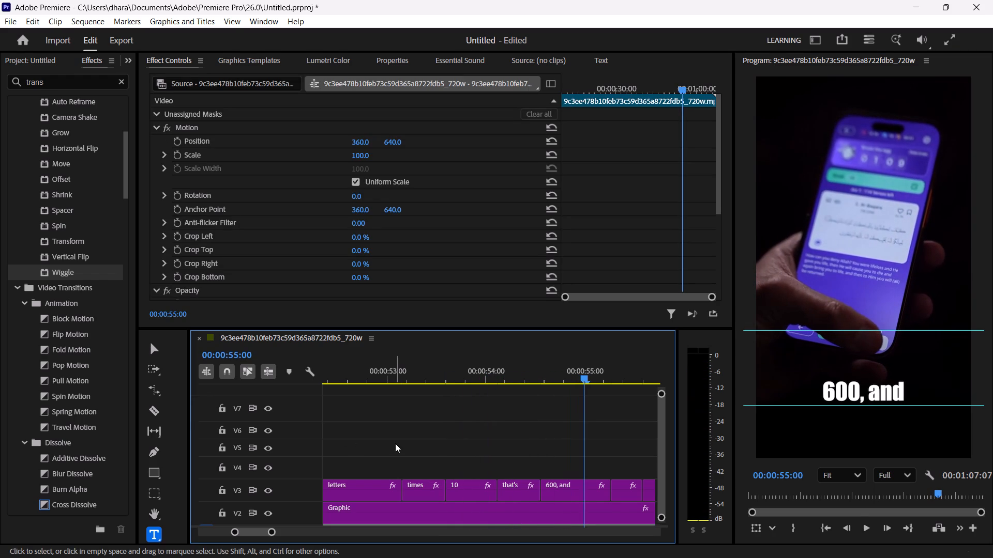
Split the "600, and" title on V3 at 00:00:55:00.
{"action": "left_click", "coordinate": [157, 345]}
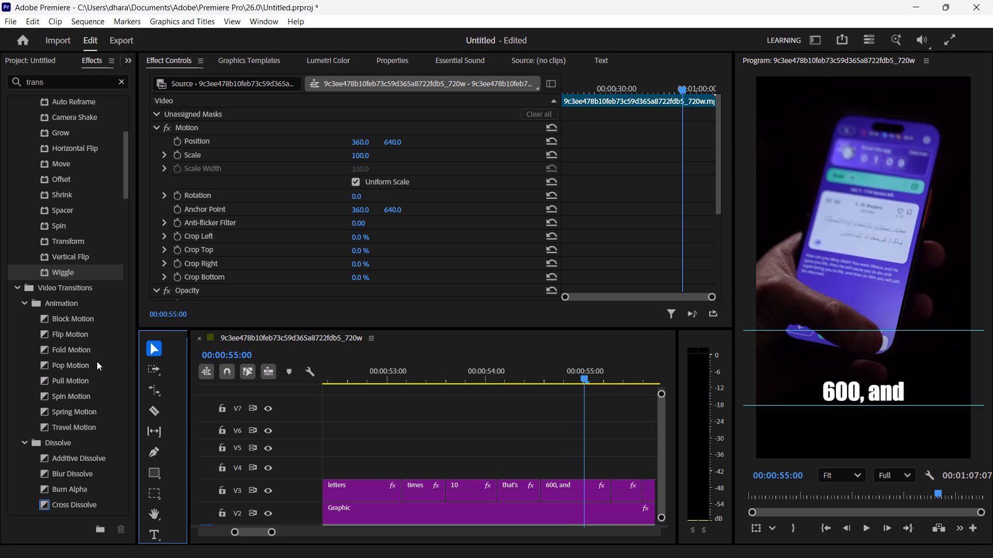
{"action": "left_click", "coordinate": [159, 407]}
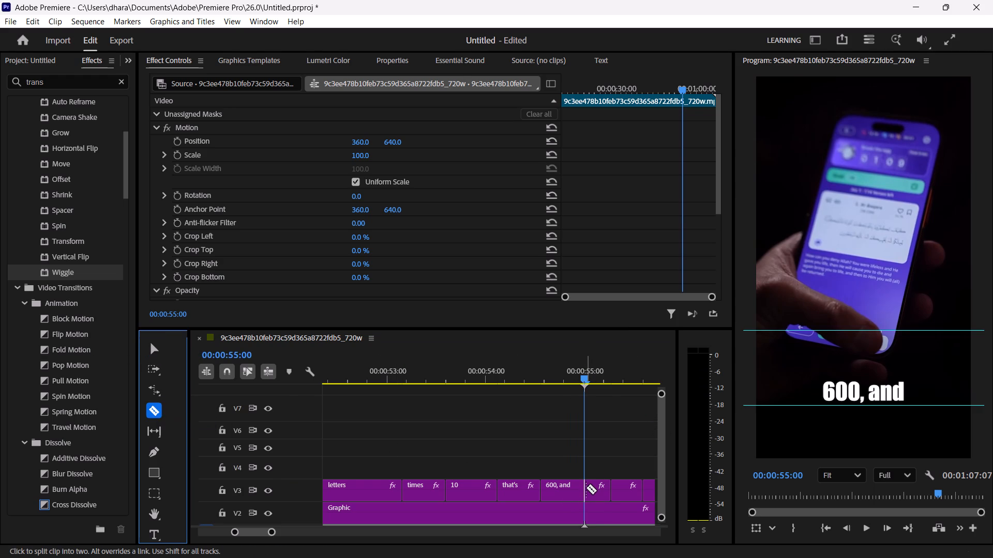
{"action": "left_click", "coordinate": [586, 488]}
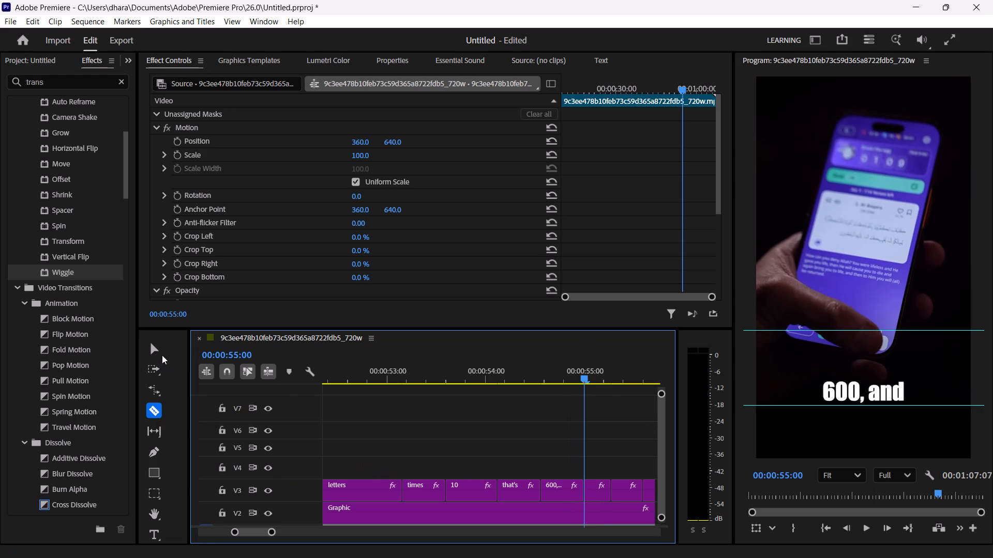
{"action": "left_click", "coordinate": [152, 343]}
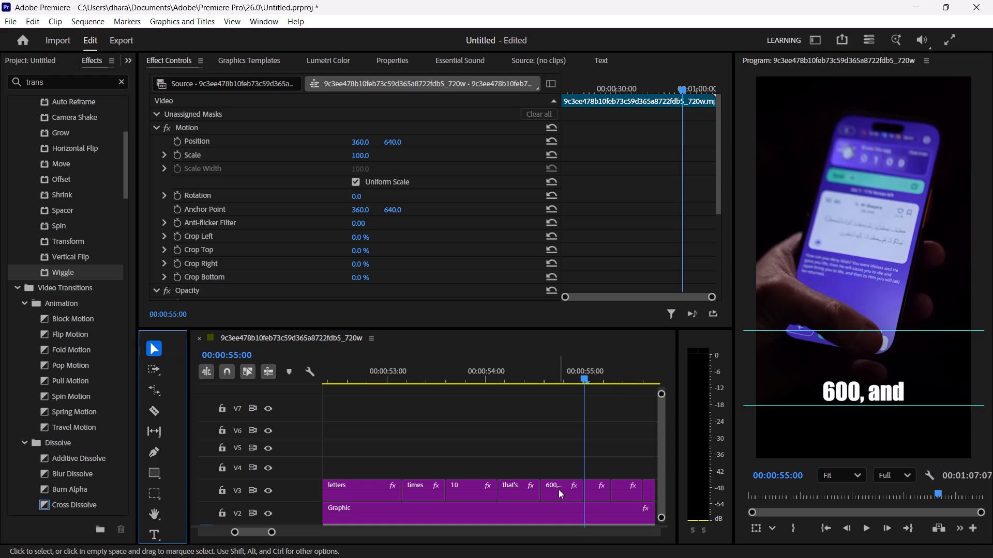
Replace the text of the second half of the split "600, and" title with "and".
{"action": "left_click", "coordinate": [559, 489]}
{"action": "double_click", "coordinate": [893, 399]}
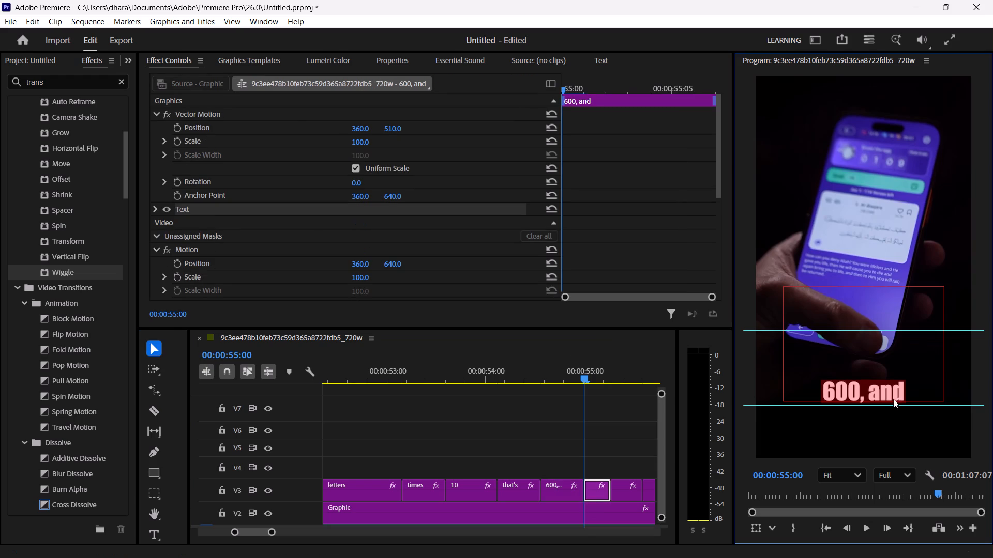
{"action": "left_click", "coordinate": [898, 397]}
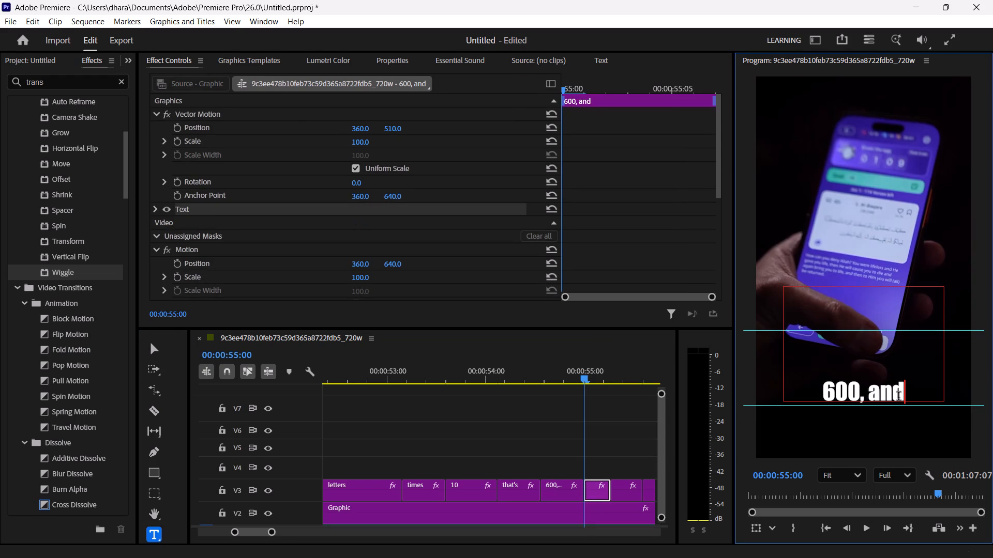
{"action": "key", "text": "BackSpace"}
{"action": "key", "text": "BackSpace"}
{"action": "key", "text": "BackSpace"}
{"action": "key", "text": "BackSpace"}
{"action": "key", "text": "BackSpace"}
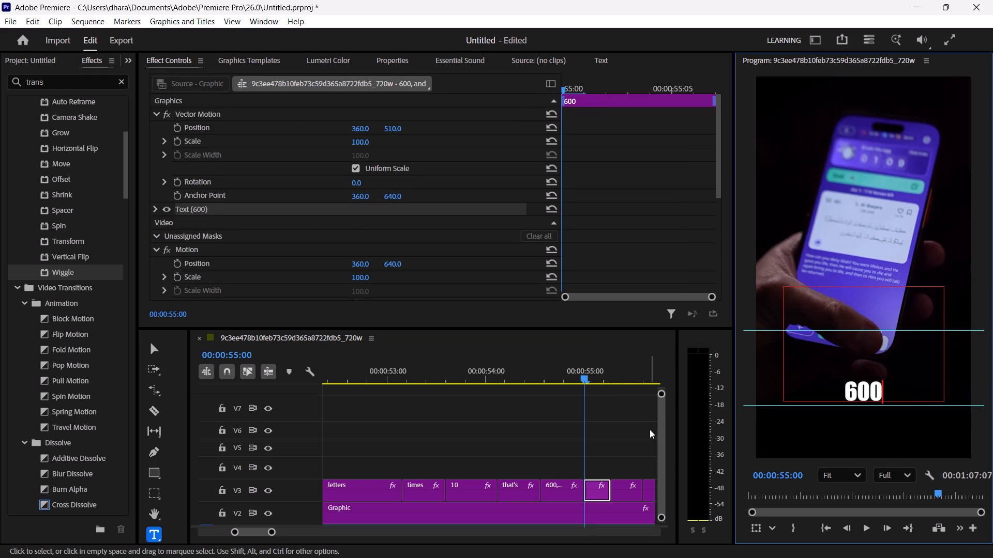
{"action": "key", "text": "BackSpace"}
{"action": "key", "text": "BackSpace"}
{"action": "key", "text": "BackSpace"}
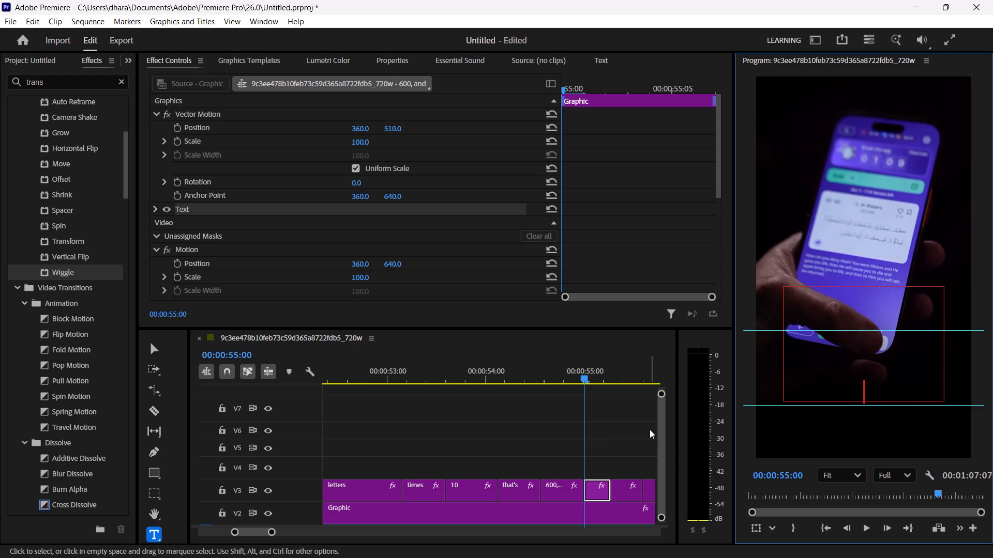
{"action": "type", "text": "and"}
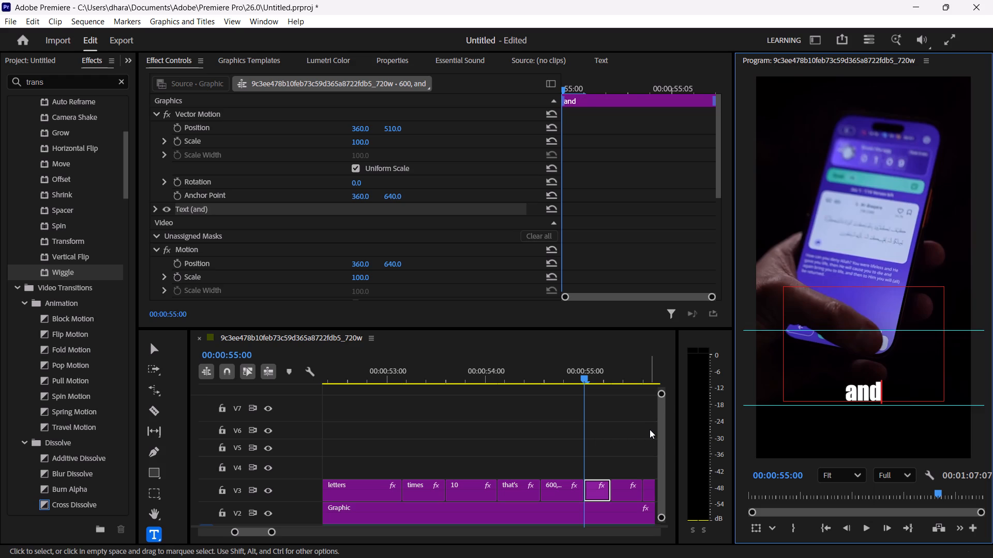
Remove the comma and "and" from the first half of the split title so that it reads "600".
{"action": "left_click", "coordinate": [554, 492]}
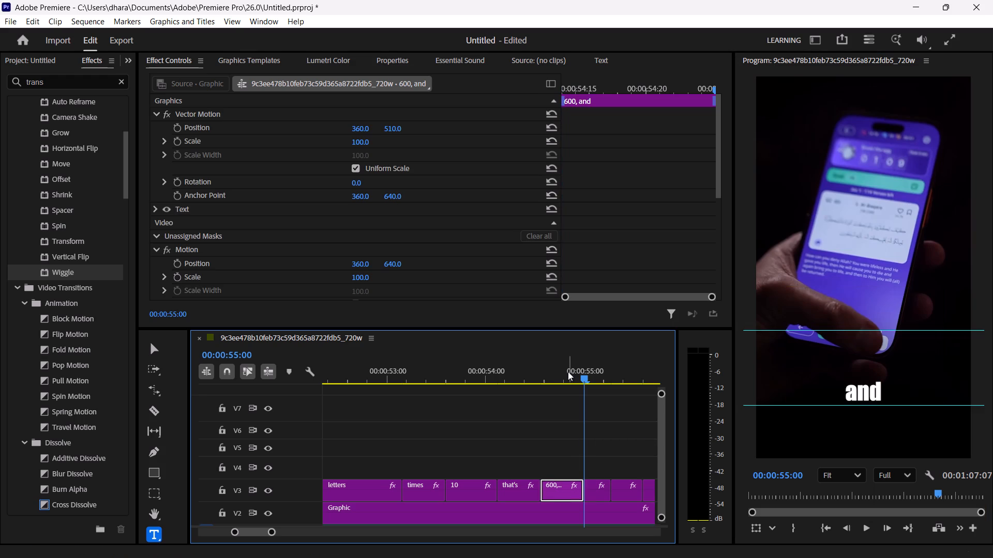
{"action": "left_click", "coordinate": [565, 376]}
{"action": "double_click", "coordinate": [864, 394]}
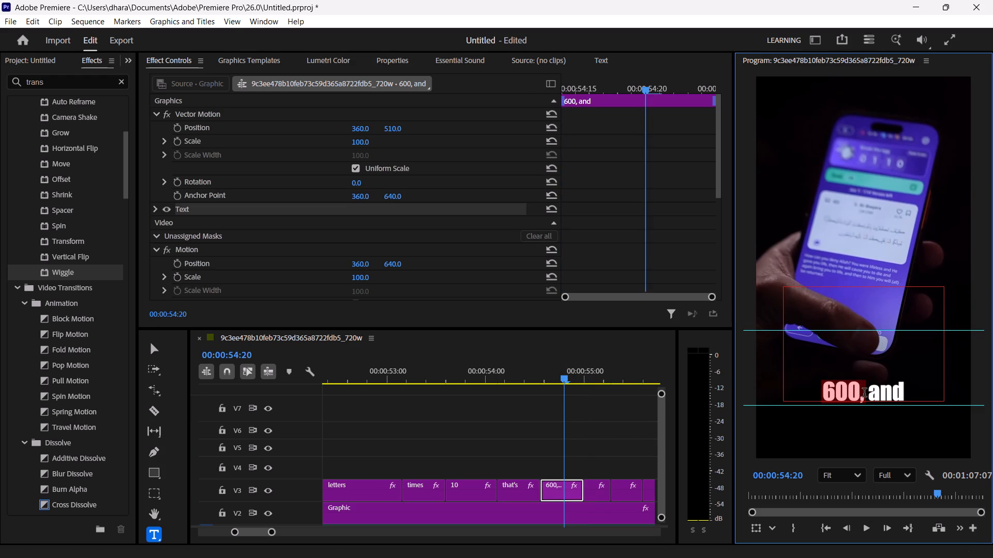
{"action": "left_click", "coordinate": [864, 394]}
{"action": "key", "text": "BackSpace"}
{"action": "key", "text": "Delete"}
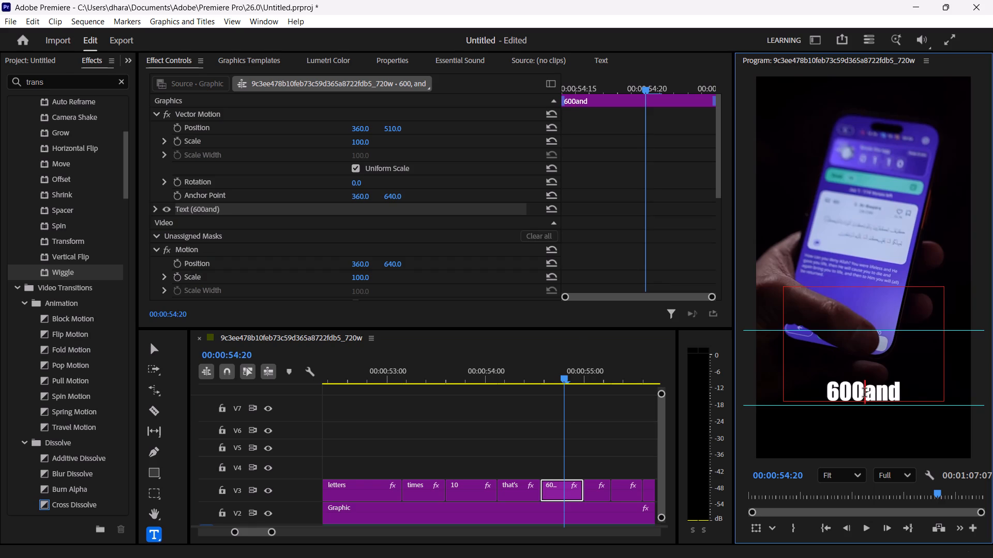
{"action": "key", "text": "Delete"}
{"action": "key", "text": "Delete"}
{"action": "key", "text": "Delete"}
{"action": "key", "text": "space"}
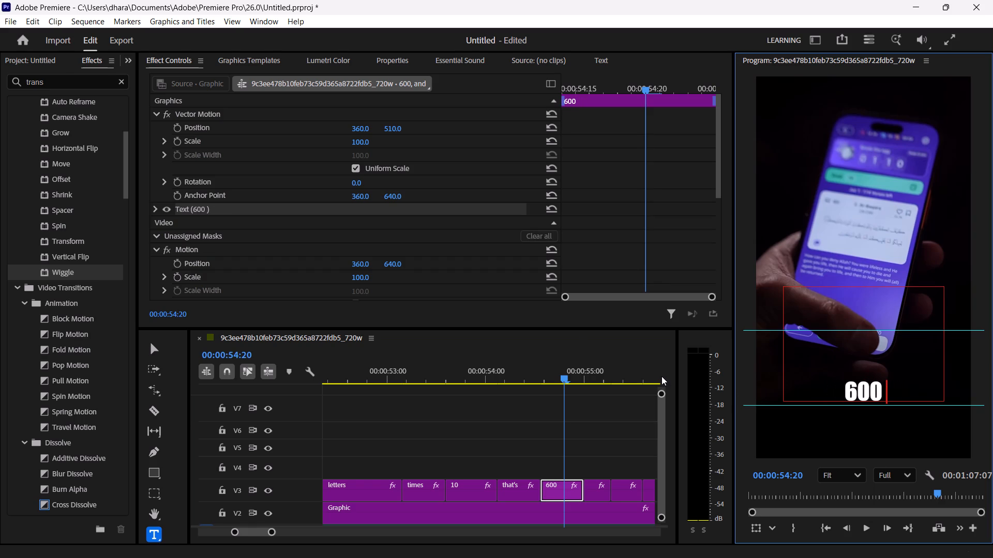
{"action": "key", "text": "BackSpace"}
{"action": "left_click", "coordinate": [514, 420]}
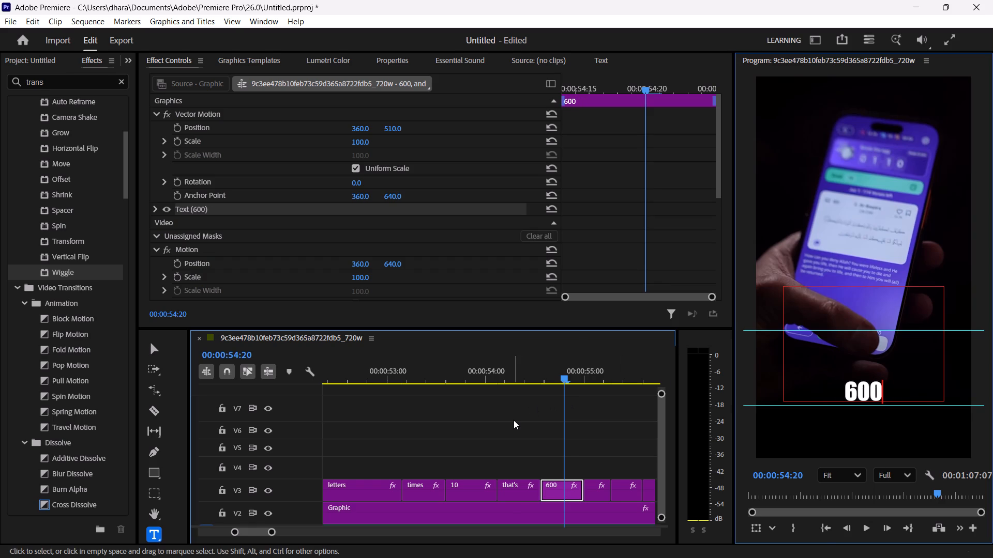
Trim the start of the "and" title on V3 one frame later, to 00:00:55:01.
{"action": "key", "text": "space"}
{"action": "key", "text": "space"}
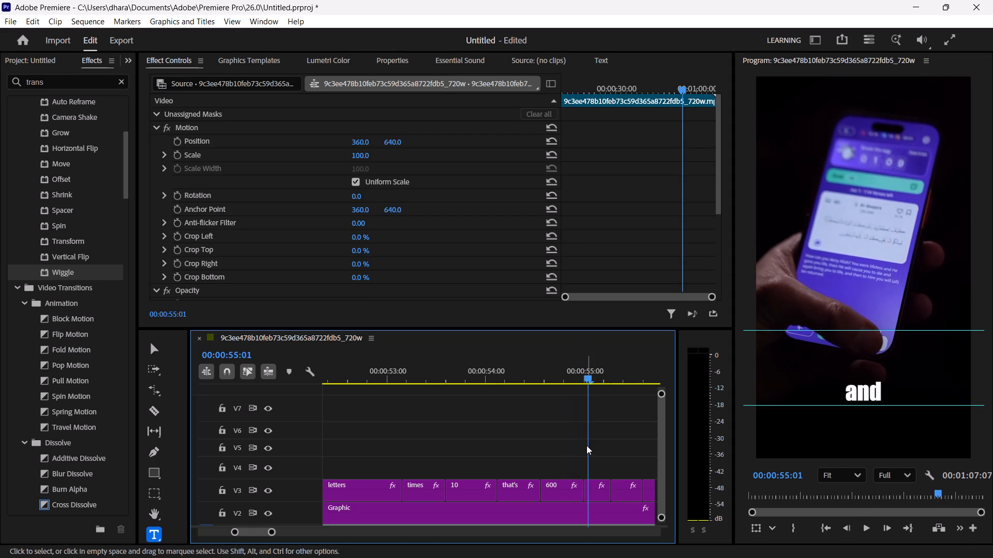
{"action": "left_click", "coordinate": [587, 492]}
{"action": "left_click", "coordinate": [587, 492]}
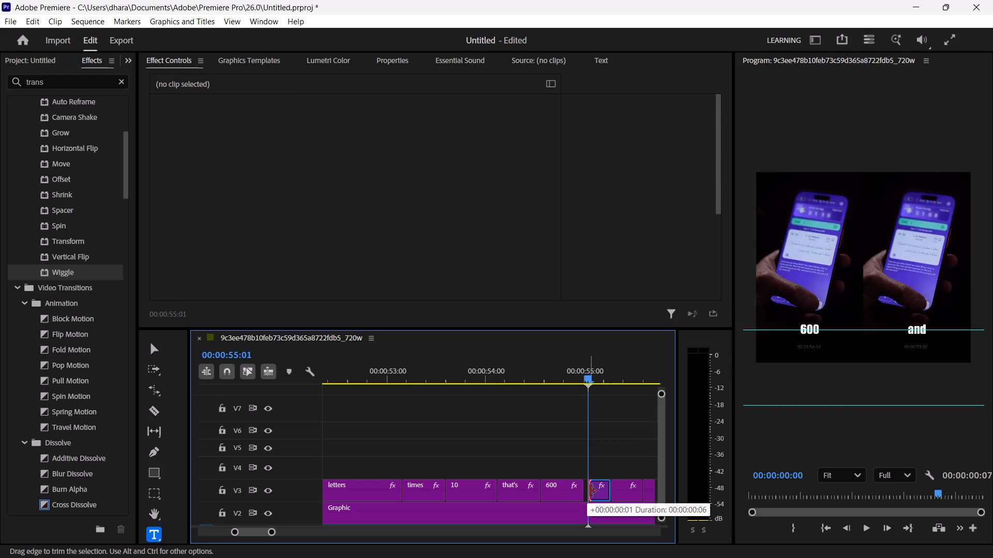
Play the speech from 00:00:54:09 and split the "it, it's" title on V3 at 00:00:56:06.
{"action": "left_click", "coordinate": [523, 380]}
{"action": "key", "text": "space"}
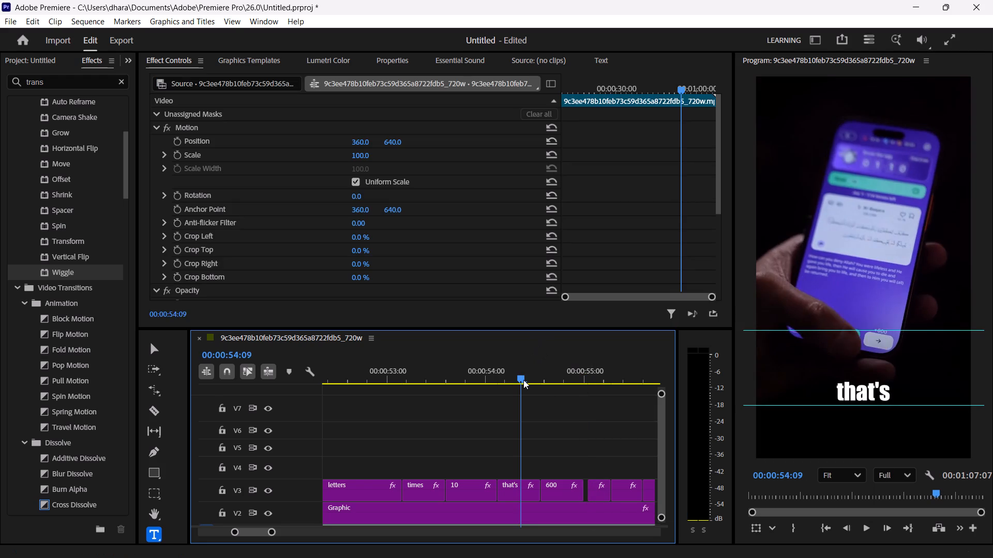
{"action": "key", "text": "space"}
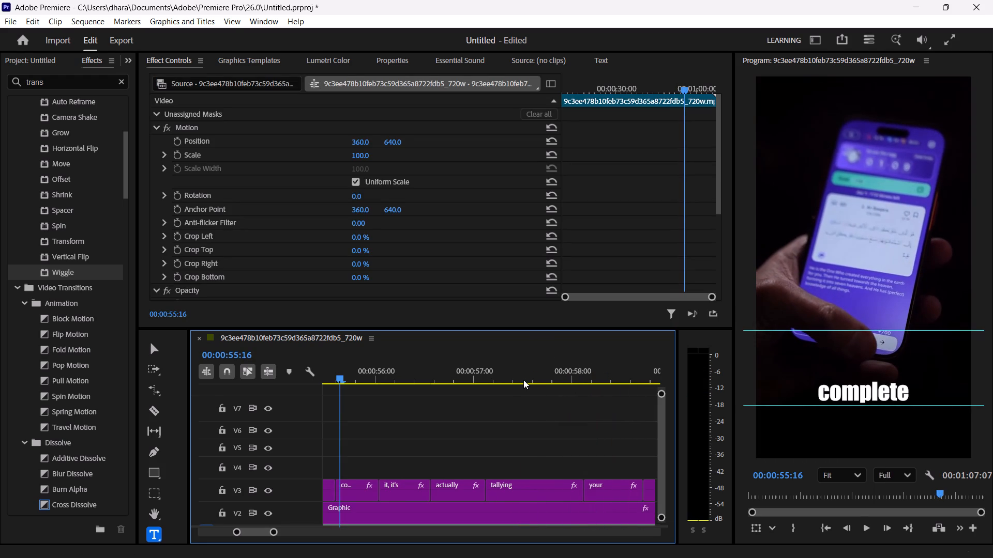
{"action": "key", "text": "space"}
{"action": "key", "text": "space"}
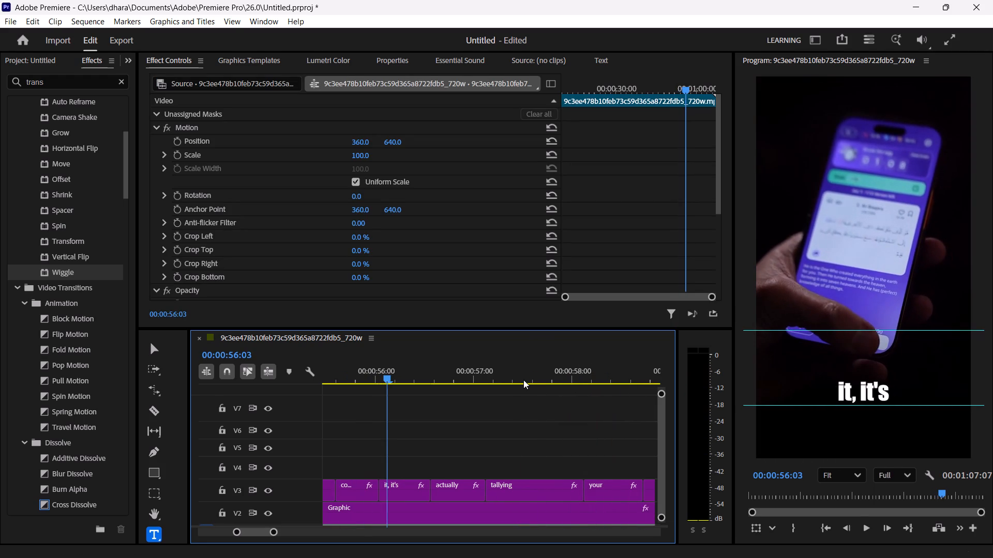
{"action": "key", "text": "space"}
{"action": "key", "text": "space"}
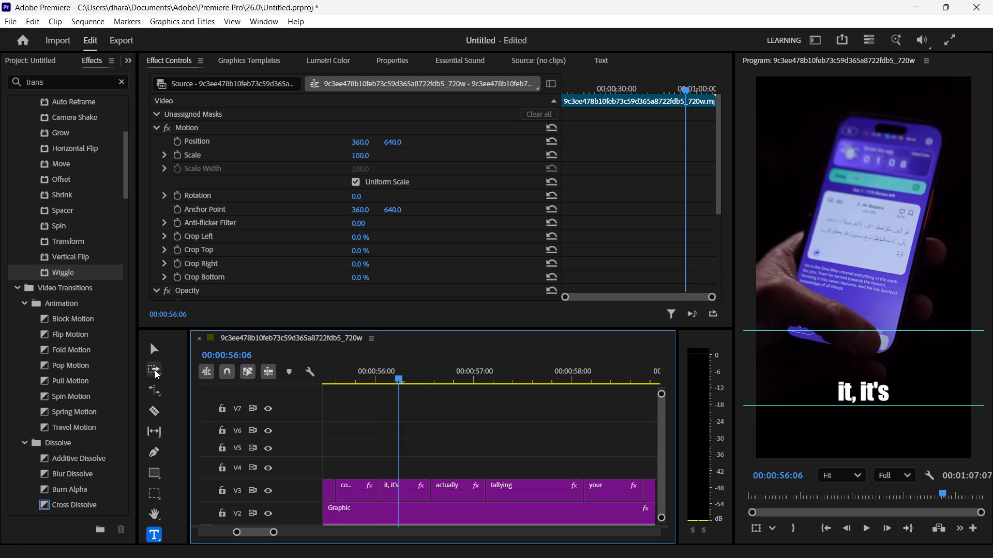
{"action": "left_click", "coordinate": [154, 406]}
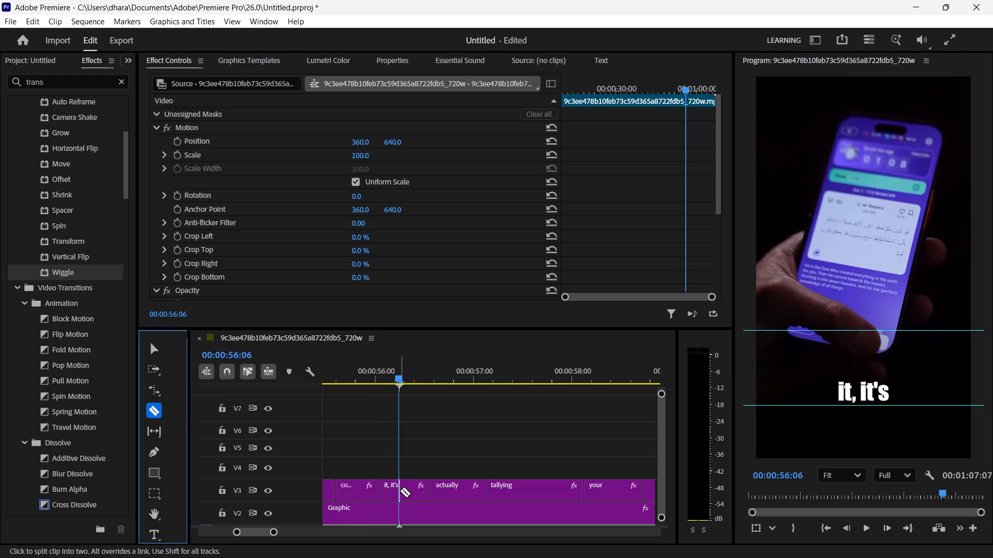
{"action": "left_click", "coordinate": [400, 491]}
Remove "it," from the second half of the split title so that it reads "it's".
{"action": "left_click", "coordinate": [156, 349]}
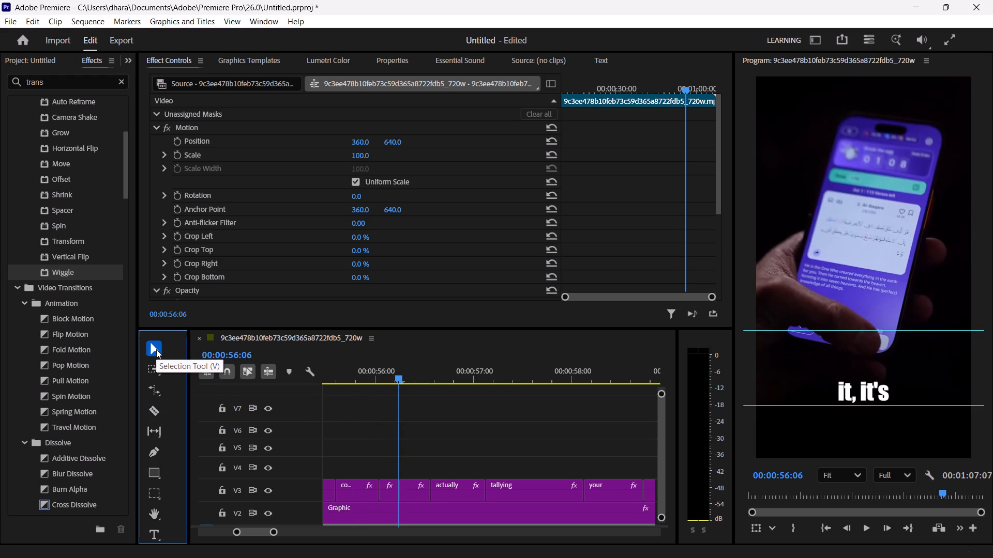
{"action": "left_click", "coordinate": [417, 493]}
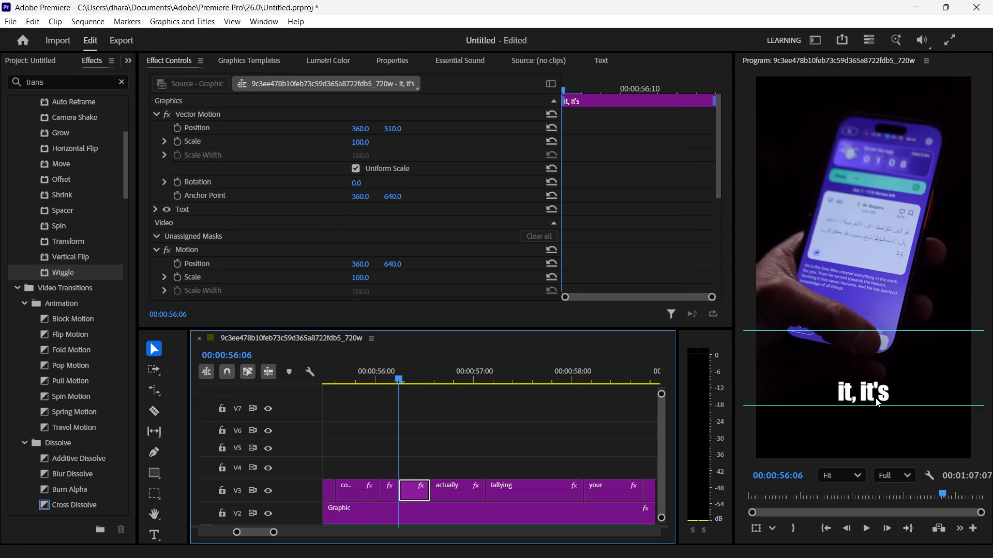
{"action": "double_click", "coordinate": [876, 398]}
{"action": "left_click", "coordinate": [862, 395]}
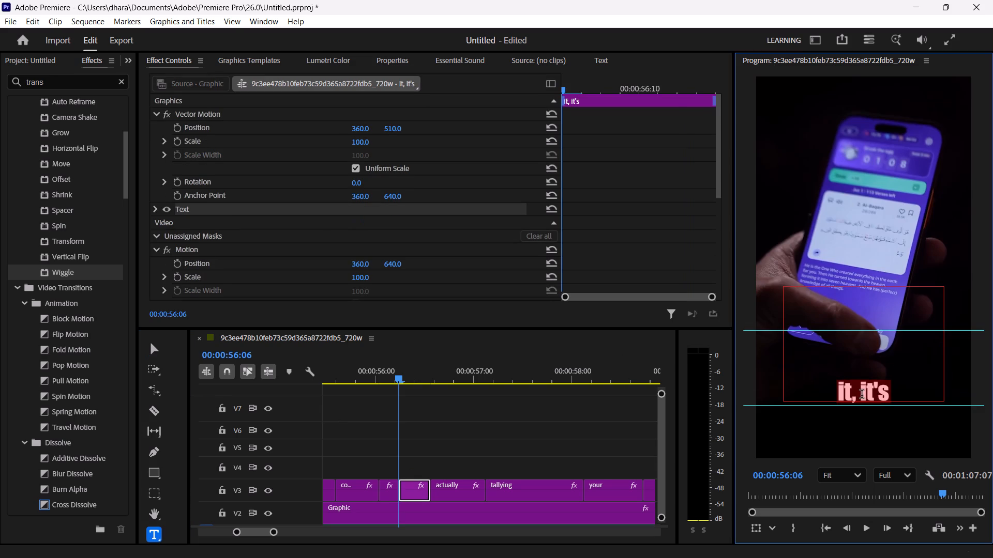
{"action": "key", "text": "BackSpace"}
{"action": "key", "text": "BackSpace"}
{"action": "key", "text": "BackSpace"}
{"action": "key", "text": "BackSpace"}
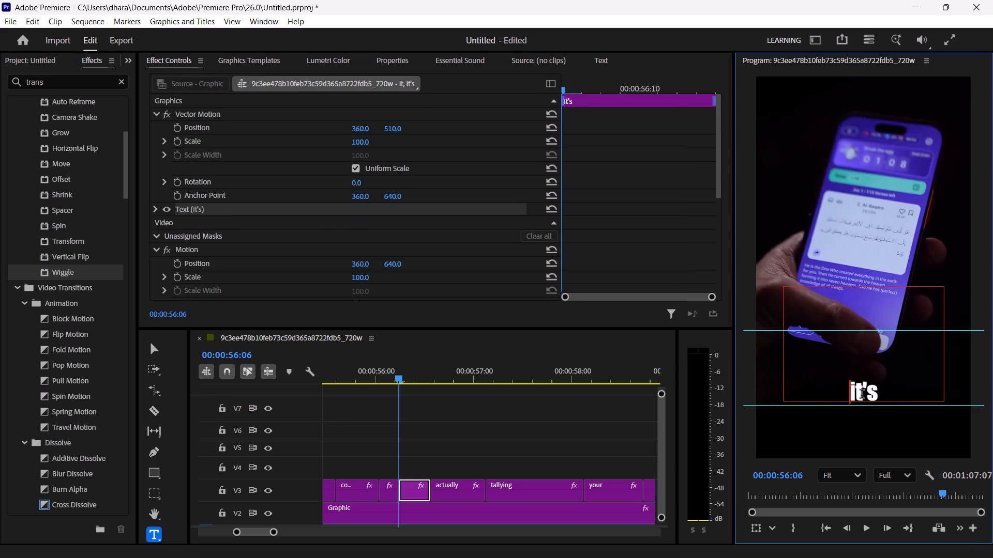
Remove ", it's" from the first half of the split title so that it reads "it".
{"action": "left_click", "coordinate": [387, 491]}
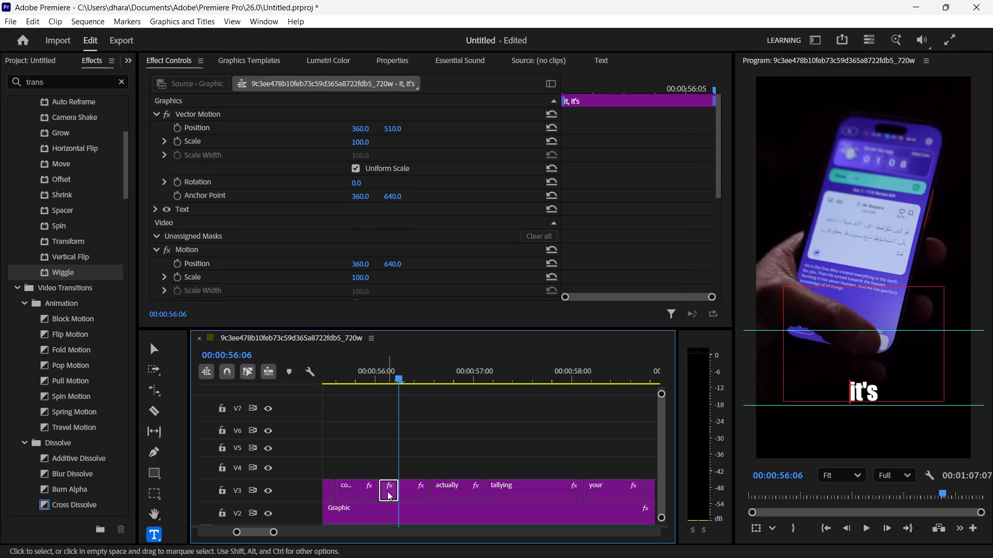
{"action": "left_click", "coordinate": [863, 394]}
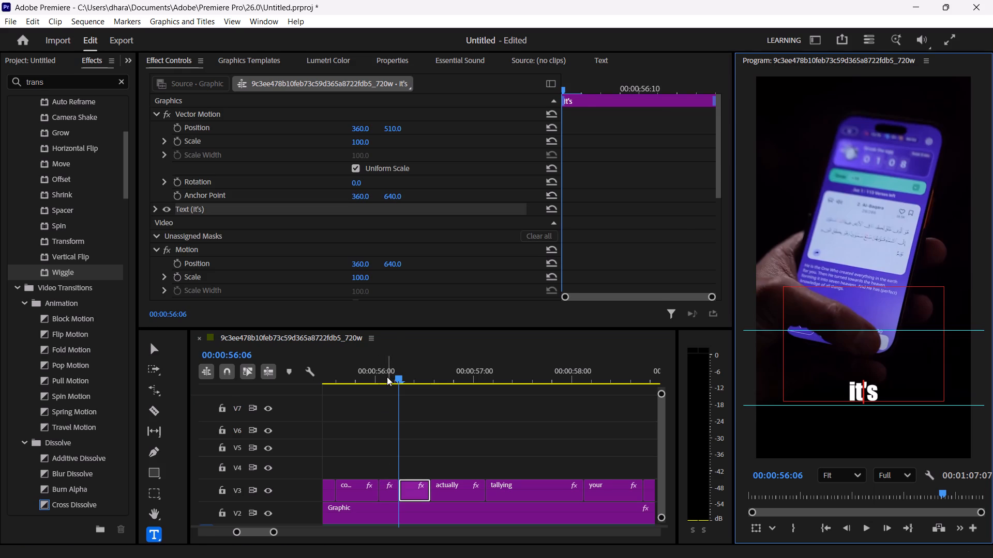
{"action": "left_click", "coordinate": [385, 378]}
{"action": "double_click", "coordinate": [867, 397]}
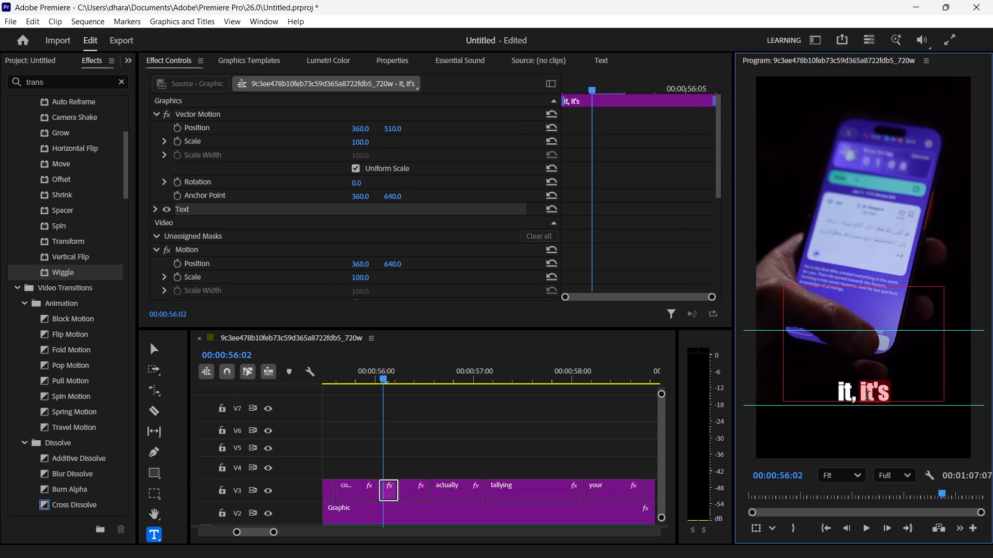
{"action": "left_click", "coordinate": [892, 396]}
{"action": "key", "text": "BackSpace"}
{"action": "key", "text": "BackSpace"}
{"action": "key", "text": "BackSpace"}
{"action": "key", "text": "BackSpace"}
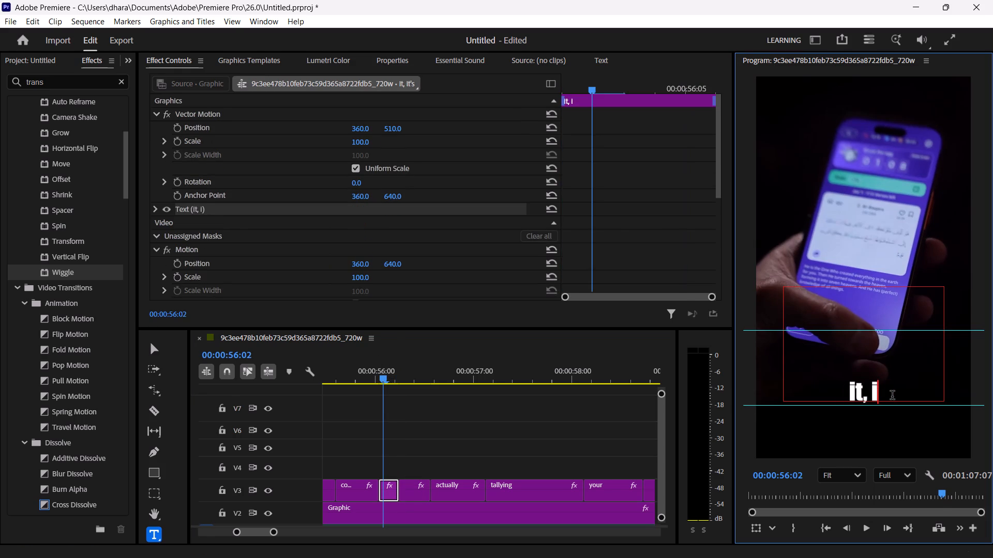
{"action": "key", "text": "BackSpace"}
{"action": "key", "text": "BackSpace"}
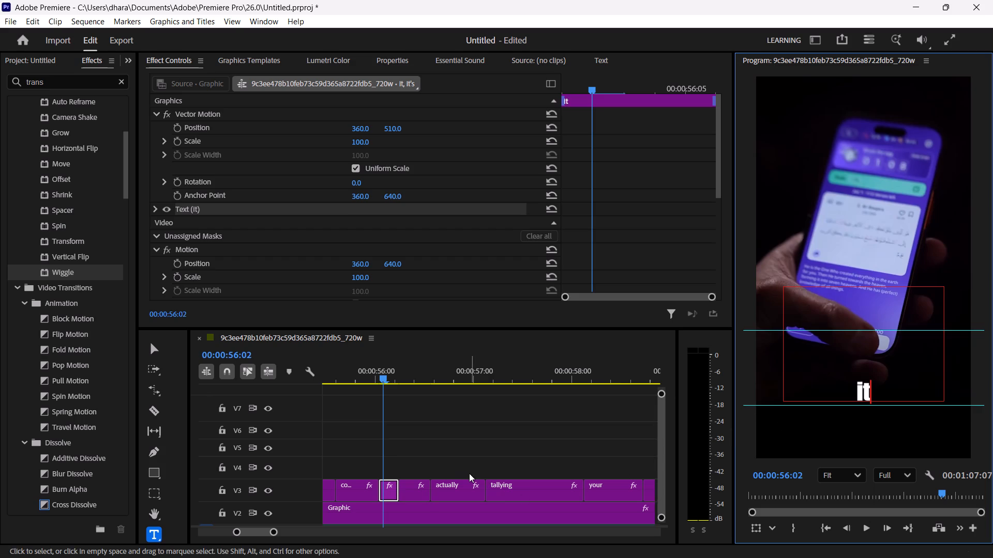
Step frame by frame to the cut between the "it" and "it's" titles to examine the change of word.
{"action": "key", "text": "Right"}
{"action": "key", "text": "Right"}
{"action": "key", "text": "Right"}
{"action": "key", "text": "Right"}
{"action": "left_click", "coordinate": [445, 425]}
{"action": "key", "text": "Right"}
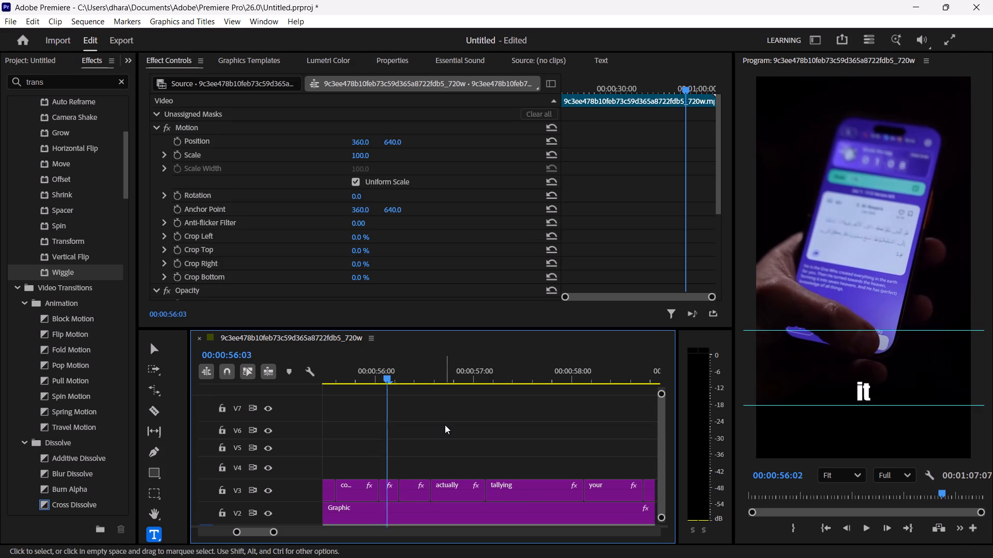
{"action": "key", "text": "Right"}
{"action": "key", "text": "Right"}
{"action": "key", "text": "Right"}
{"action": "key", "text": "Left"}
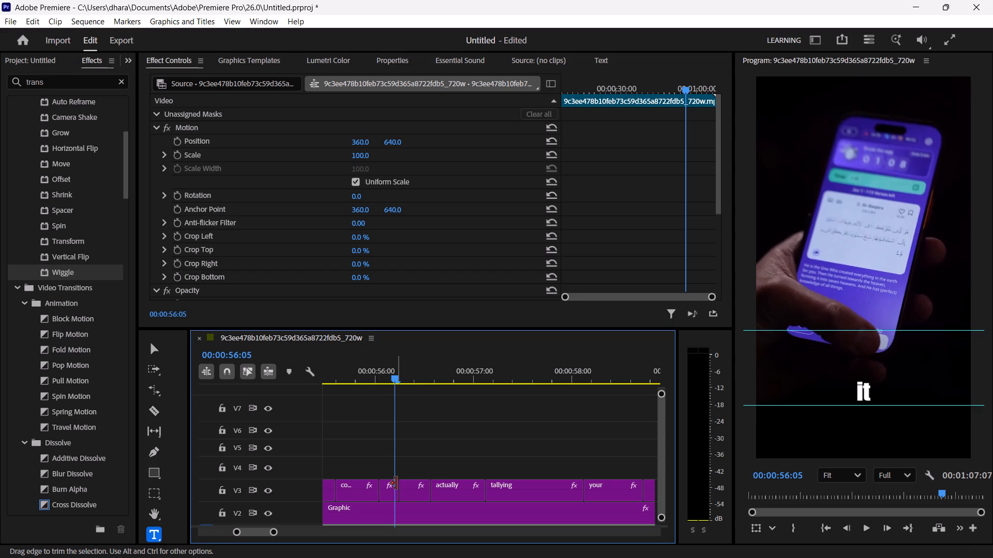
Play in short bursts from 00:00:55:18, replaying from 00:00:57:01, to check the "it", "it's", "actually" and "tallying" titles against the speech.
{"action": "left_click", "coordinate": [351, 379]}
{"action": "key", "text": "space"}
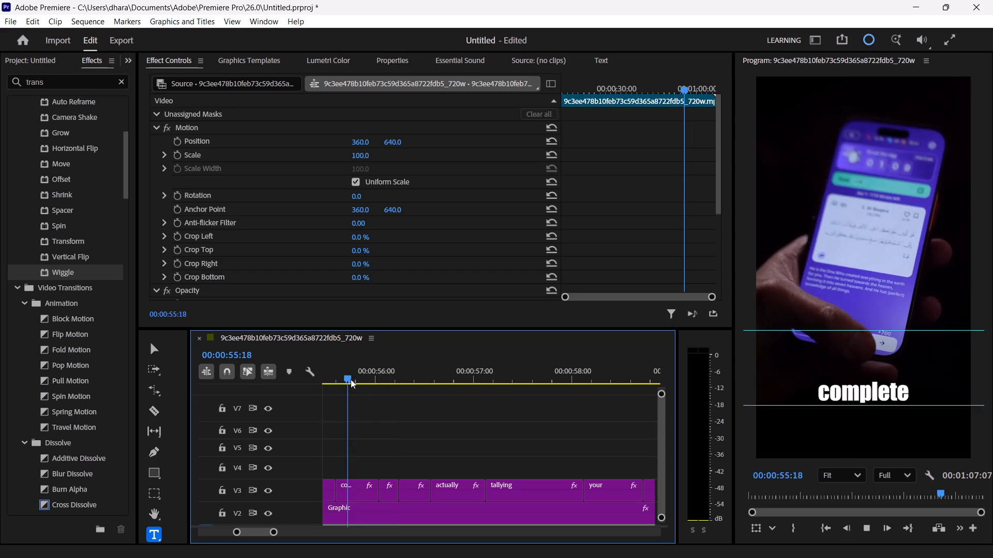
{"action": "key", "text": "space"}
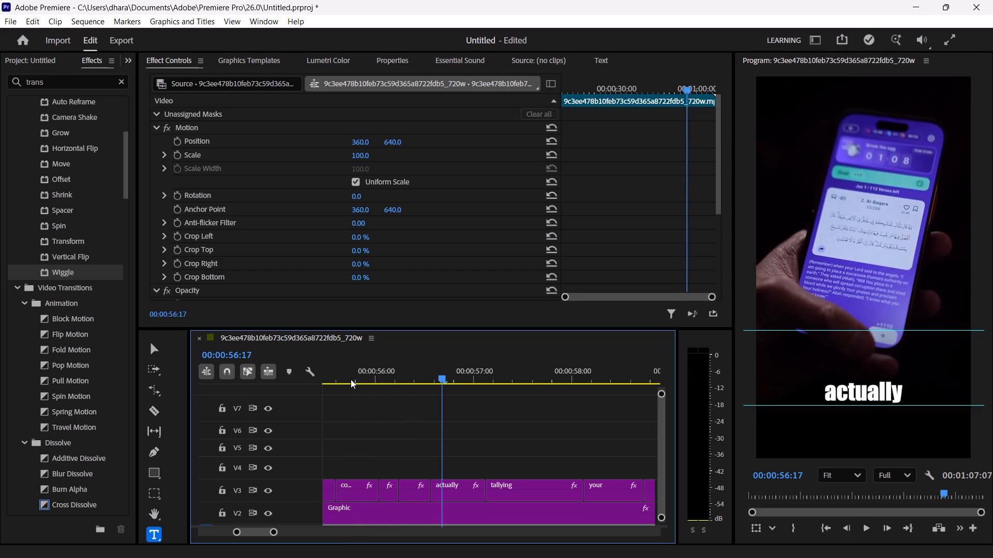
{"action": "key", "text": "space"}
{"action": "key", "text": "space"}
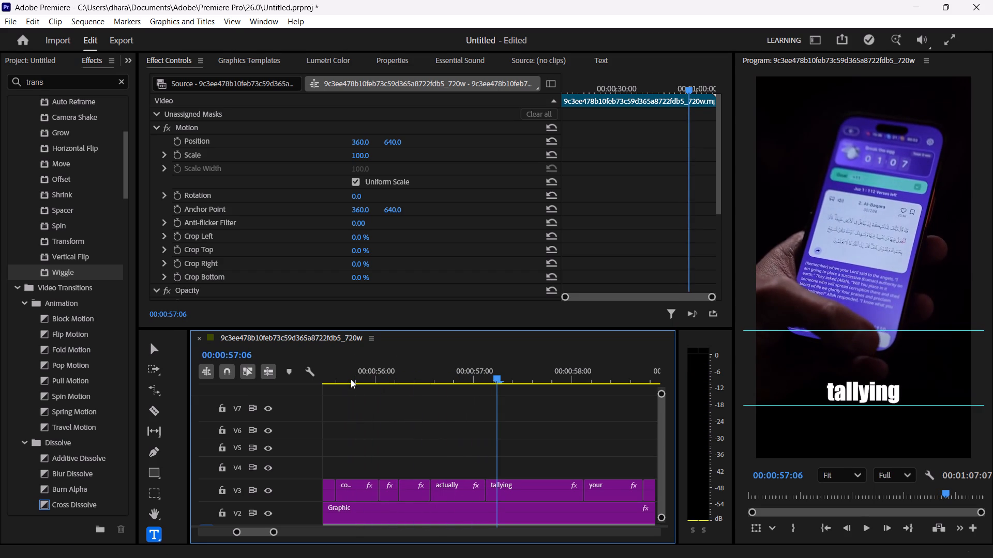
{"action": "key", "text": "space"}
{"action": "key", "text": "space"}
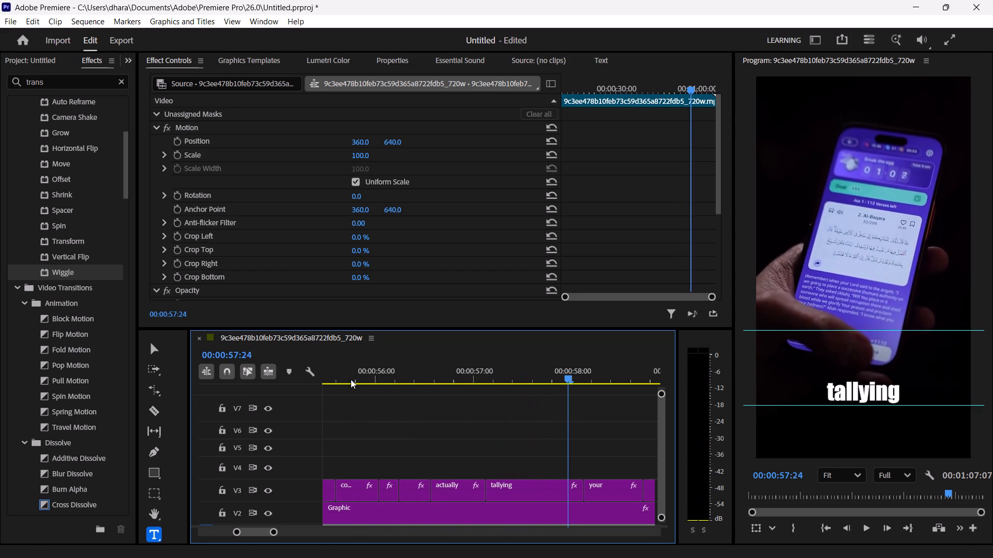
{"action": "key", "text": "Left"}
{"action": "key", "text": "Left"}
{"action": "key", "text": "Left"}
{"action": "key", "text": "Left"}
{"action": "key", "text": "Left"}
{"action": "key", "text": "Left"}
{"action": "key", "text": "Left"}
{"action": "key", "text": "Left"}
{"action": "key", "text": "Left"}
{"action": "key", "text": "Left"}
{"action": "key", "text": "Left"}
{"action": "key", "text": "Left"}
{"action": "key", "text": "Left"}
{"action": "key", "text": "Left"}
{"action": "key", "text": "Left"}
{"action": "key", "text": "Left"}
{"action": "key", "text": "Left"}
{"action": "key", "text": "Left"}
{"action": "key", "text": "Left"}
{"action": "key", "text": "Left"}
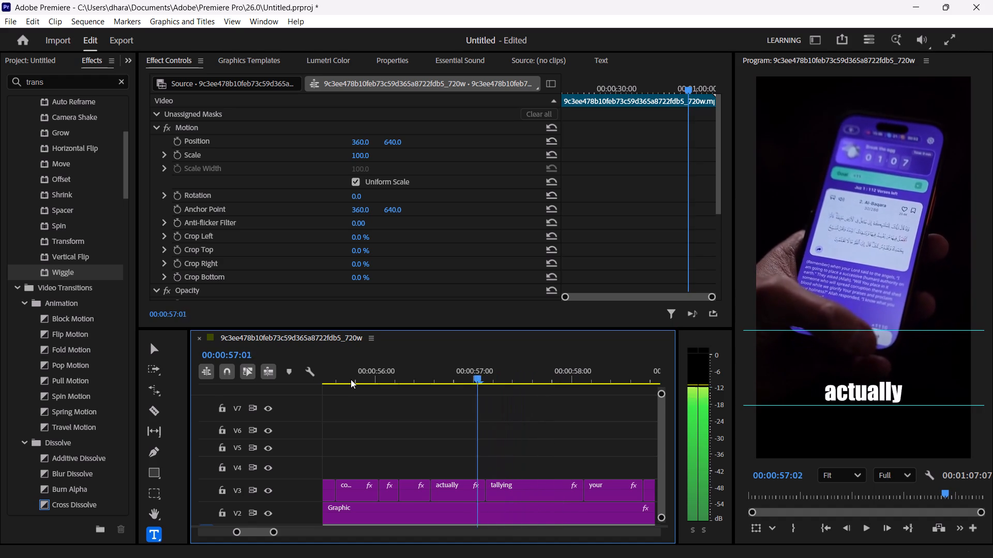
{"action": "key", "text": "space"}
{"action": "key", "text": "space"}
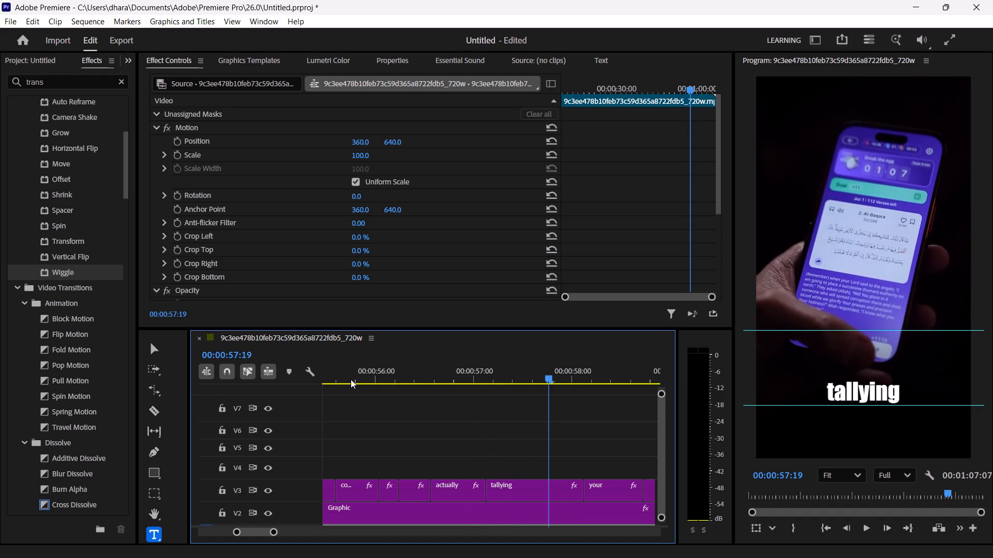
Trim the end of the "tallying" title back to about 00:00:57:23, leaving a gap before "your", and play it back from 00:00:56:21.
{"action": "key", "text": "space"}
{"action": "key", "text": "space"}
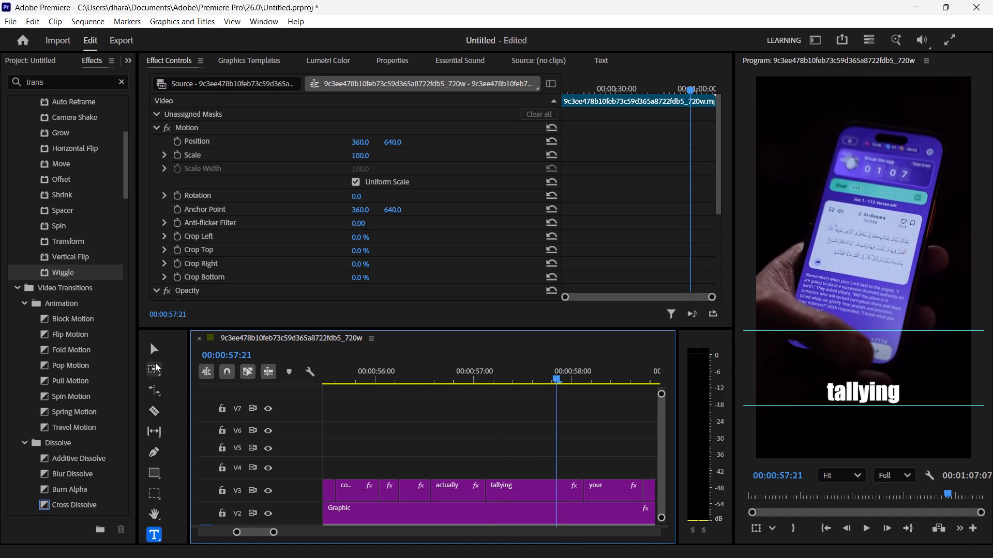
{"action": "left_click", "coordinate": [158, 347]}
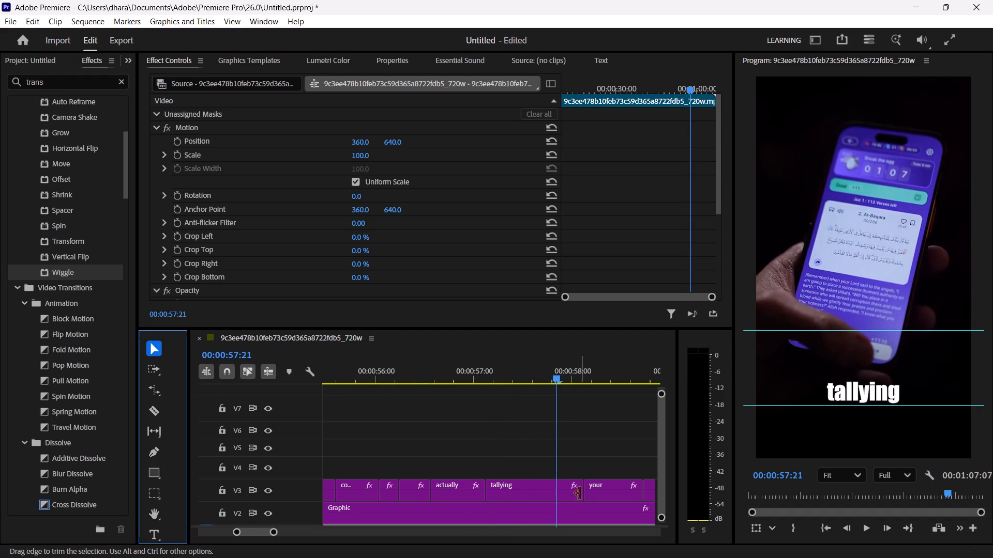
{"action": "left_click_drag", "start_coordinate": [583, 491], "coordinate": [562, 491]}
{"action": "left_click", "coordinate": [458, 376]}
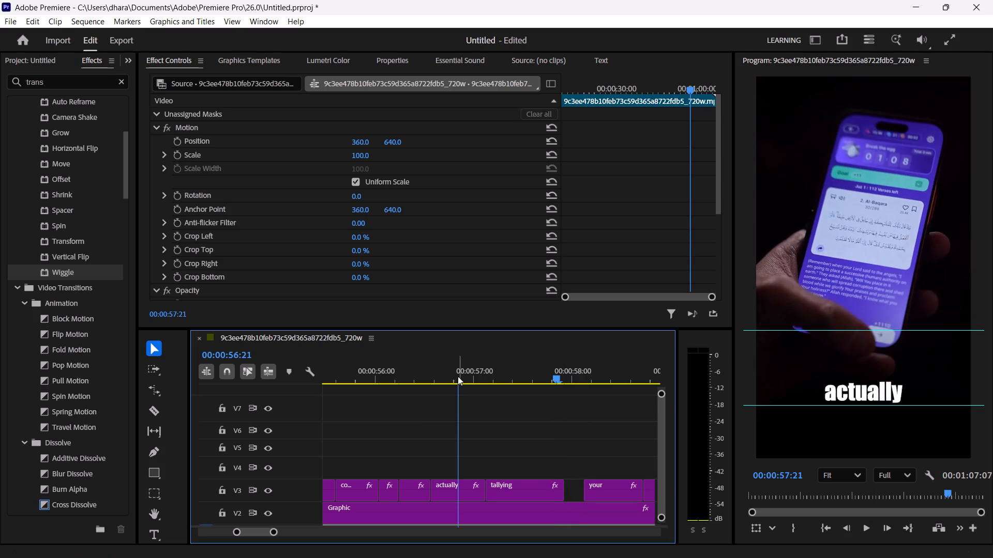
{"action": "key", "text": "space"}
{"action": "key", "text": "space"}
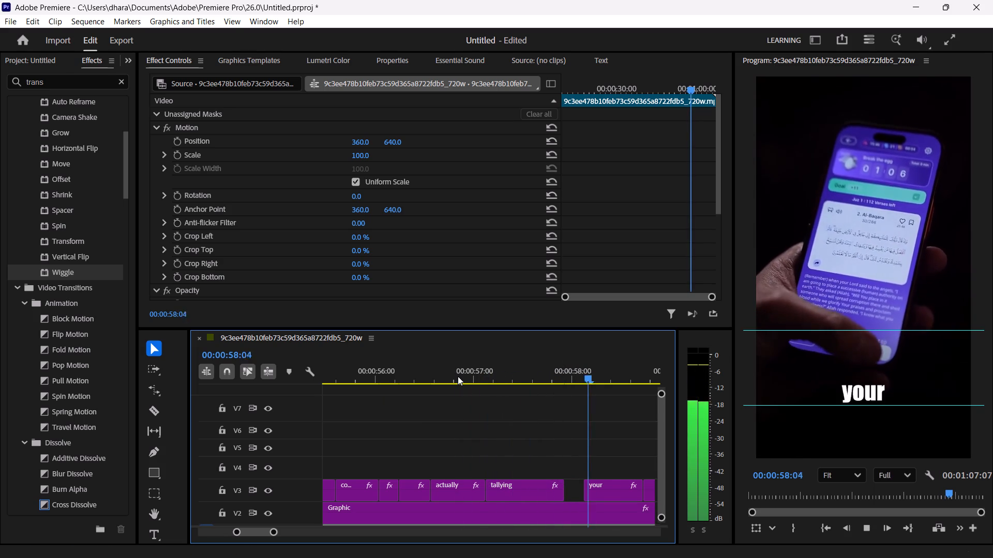
{"action": "key", "text": "space"}
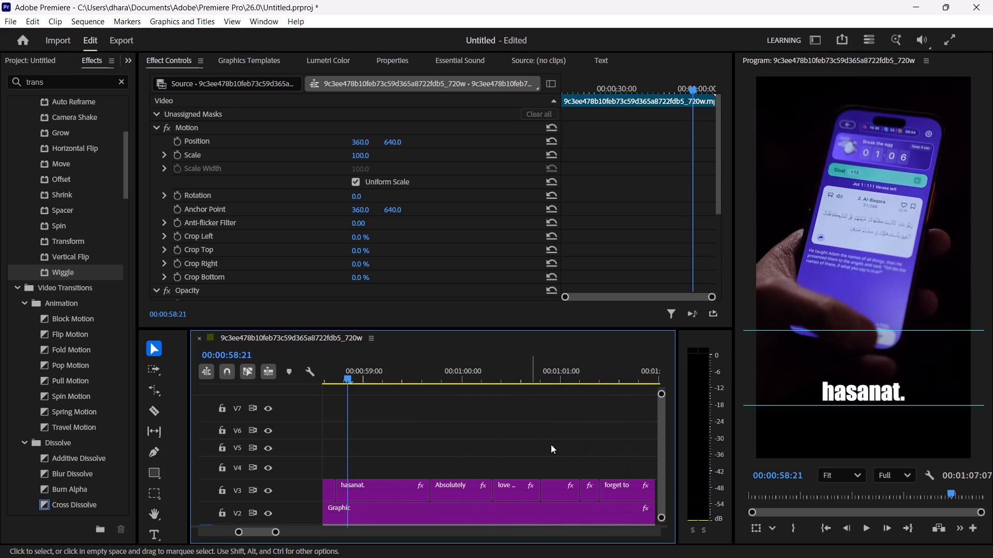
Remove the full stop from the "hasanat." title so that it reads "hasanat".
{"action": "left_click", "coordinate": [388, 489]}
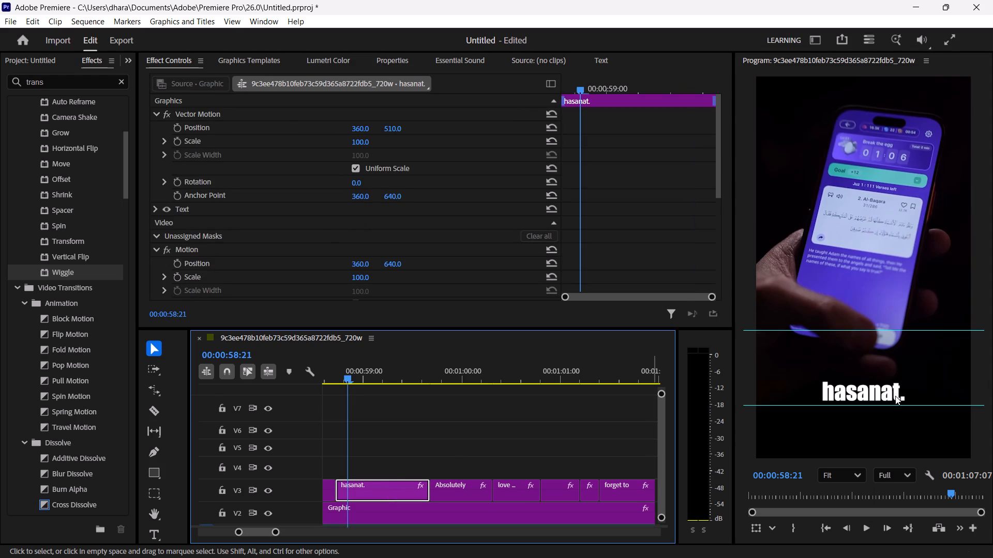
{"action": "double_click", "coordinate": [895, 396]}
{"action": "left_click", "coordinate": [904, 396]}
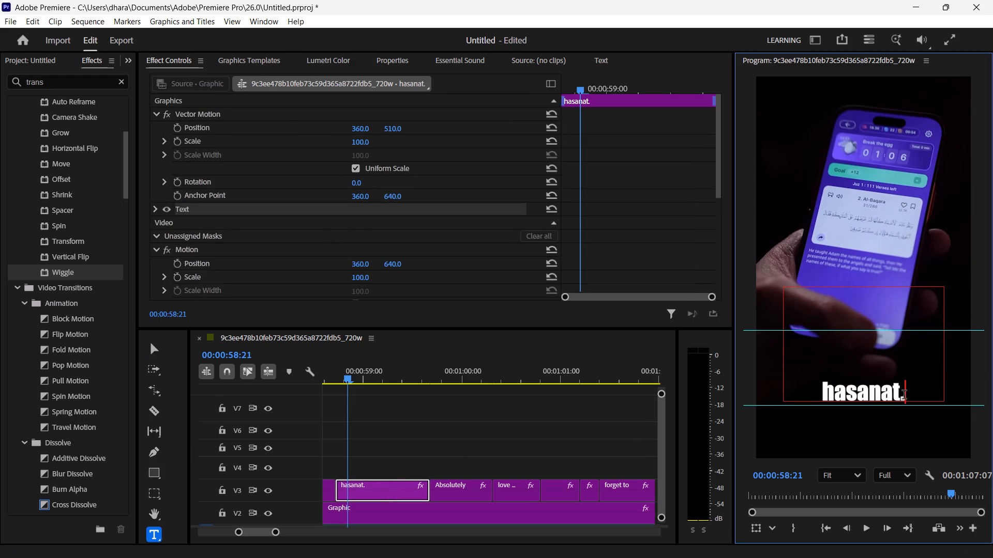
{"action": "key", "text": "BackSpace"}
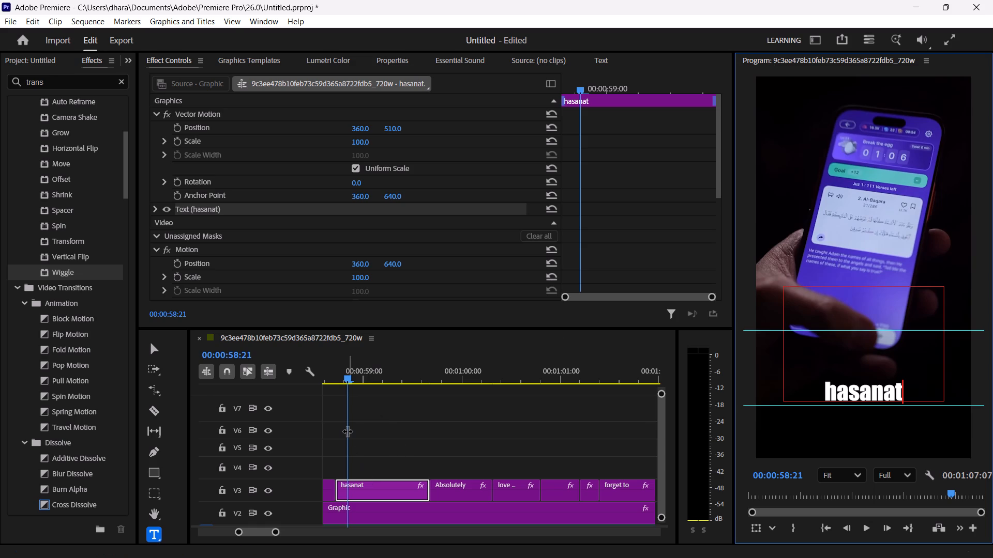
Look through the effects and transitions filtered by "trans" for a motion effect suited to the "hasanat" title.
{"action": "scroll", "coordinate": [71, 459], "scroll_direction": "up", "scroll_amount": 1}
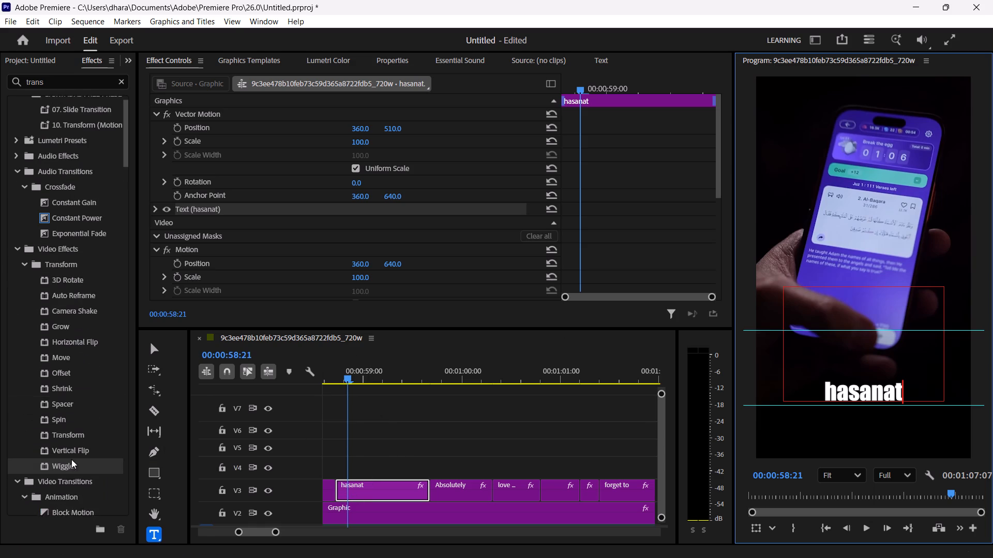
{"action": "scroll", "coordinate": [71, 459], "scroll_direction": "up", "scroll_amount": 1}
{"action": "scroll", "coordinate": [71, 459], "scroll_direction": "down", "scroll_amount": 6}
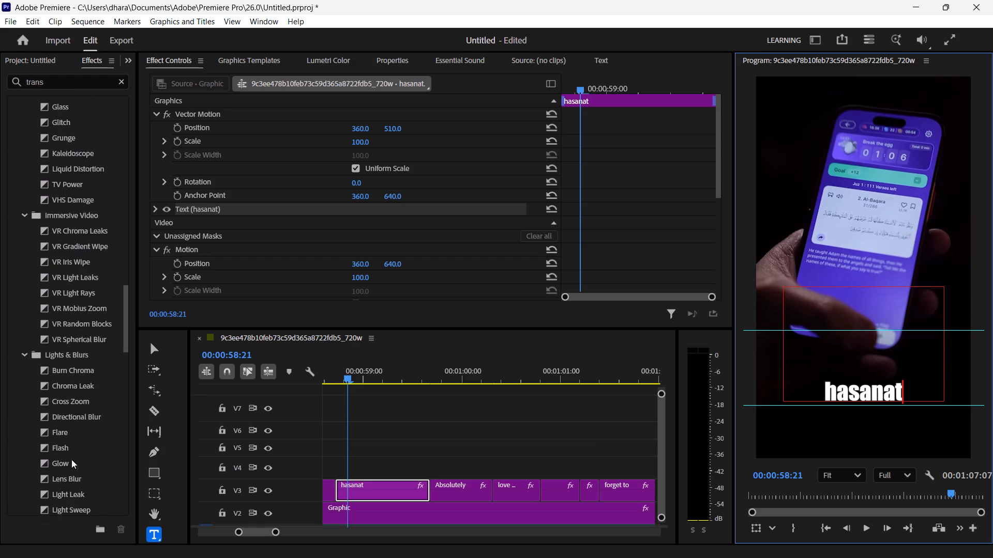
{"action": "scroll", "coordinate": [71, 459], "scroll_direction": "down", "scroll_amount": 2}
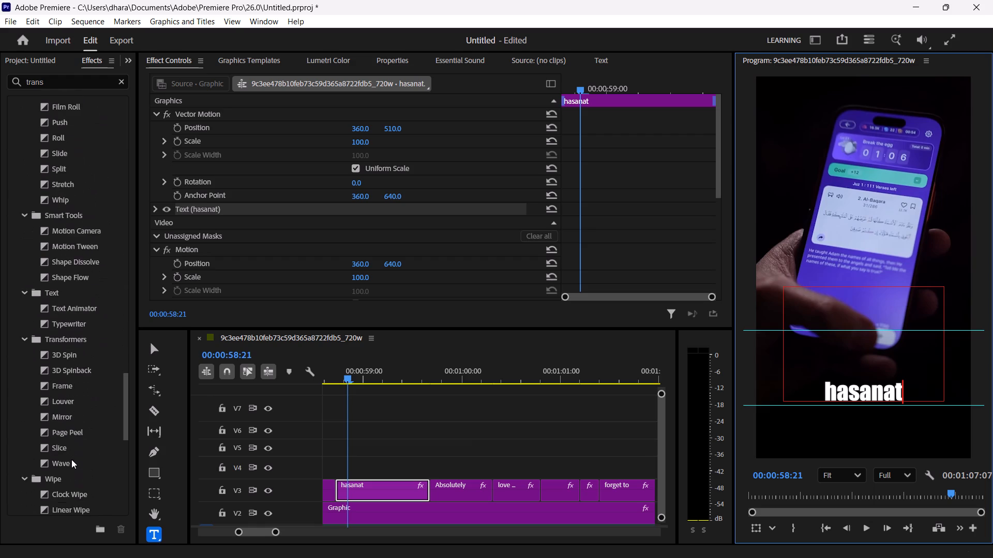
{"action": "scroll", "coordinate": [71, 459], "scroll_direction": "down", "scroll_amount": 2}
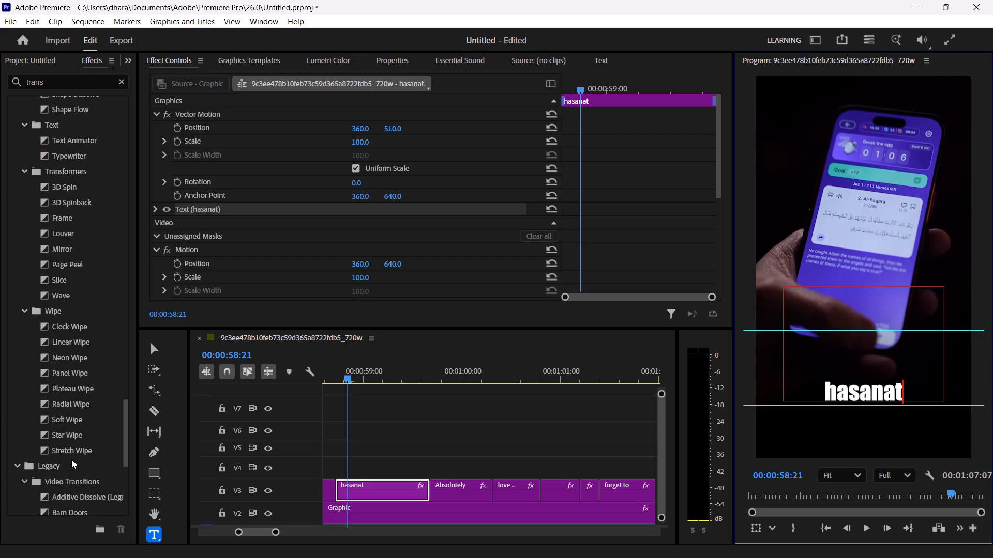
{"action": "scroll", "coordinate": [71, 459], "scroll_direction": "down", "scroll_amount": 1}
{"action": "scroll", "coordinate": [67, 245], "scroll_direction": "down", "scroll_amount": 1}
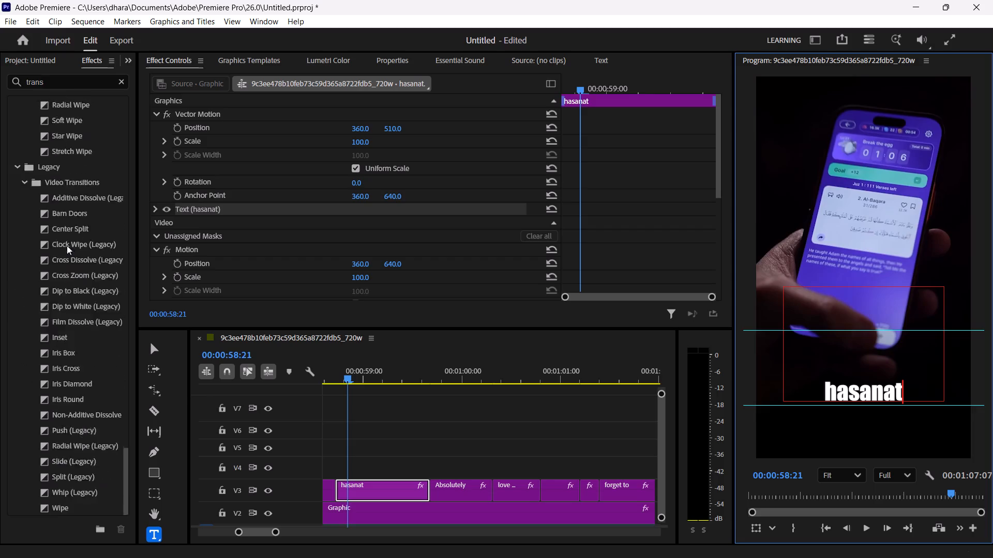
{"action": "scroll", "coordinate": [67, 245], "scroll_direction": "down", "scroll_amount": 3}
{"action": "scroll", "coordinate": [67, 245], "scroll_direction": "up", "scroll_amount": 3}
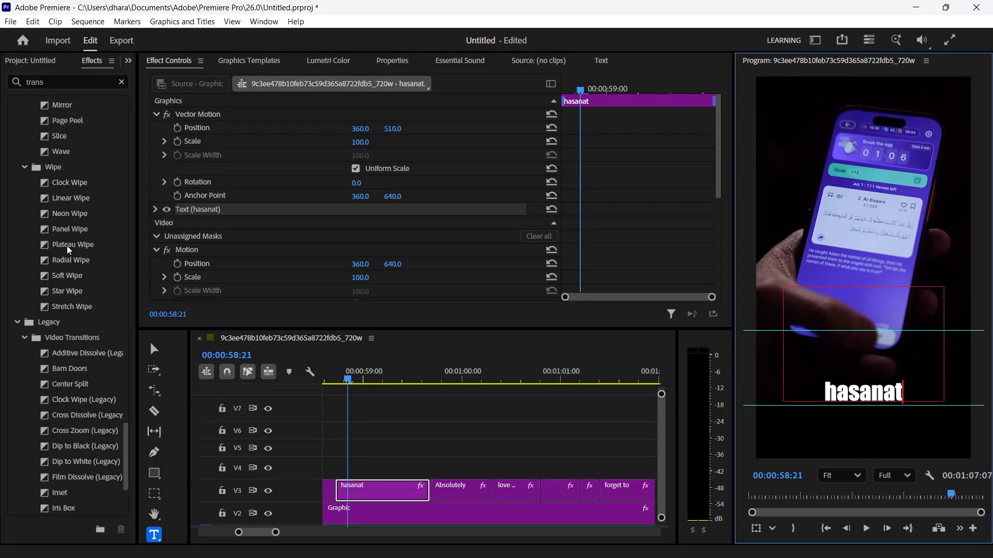
{"action": "scroll", "coordinate": [67, 245], "scroll_direction": "up", "scroll_amount": 20}
{"action": "scroll", "coordinate": [67, 245], "scroll_direction": "up", "scroll_amount": 15}
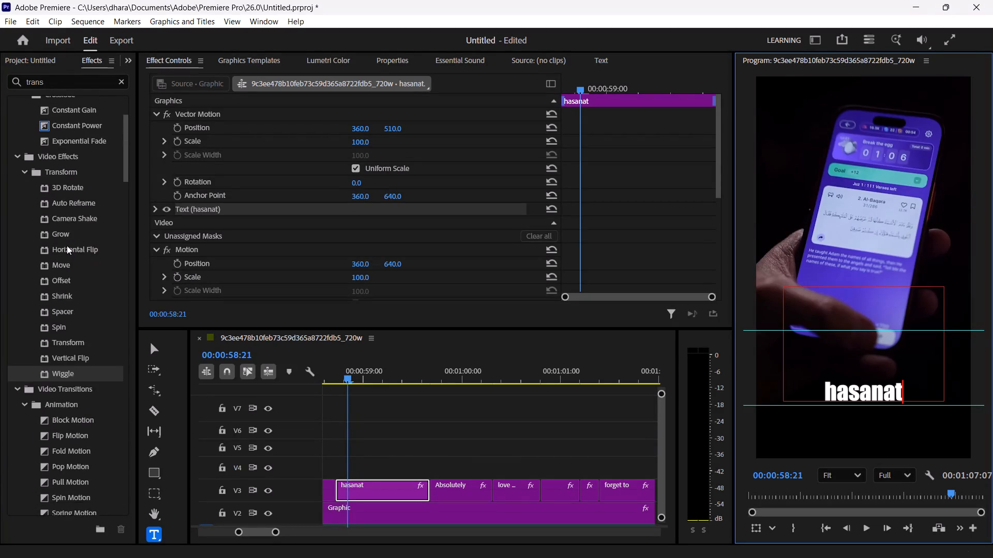
{"action": "scroll", "coordinate": [67, 245], "scroll_direction": "up", "scroll_amount": 8}
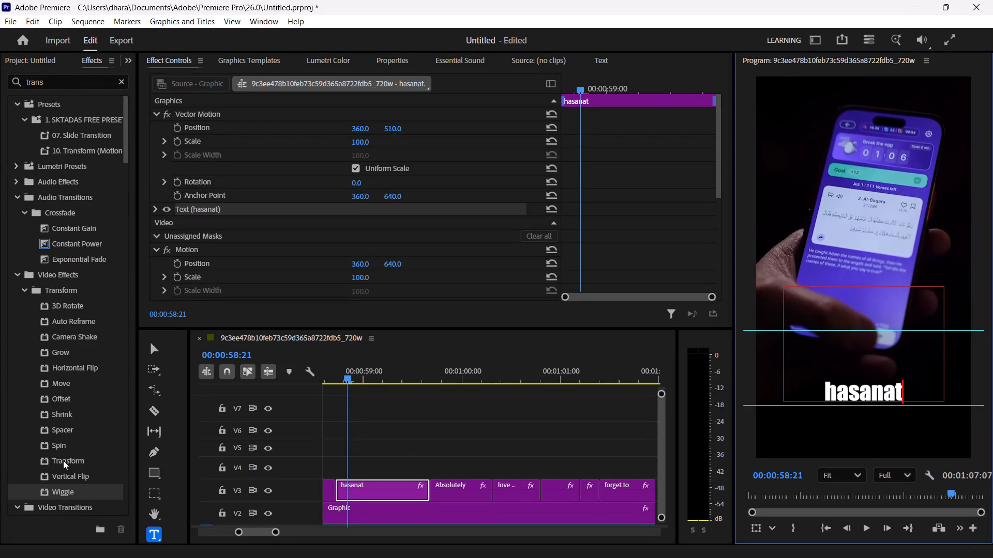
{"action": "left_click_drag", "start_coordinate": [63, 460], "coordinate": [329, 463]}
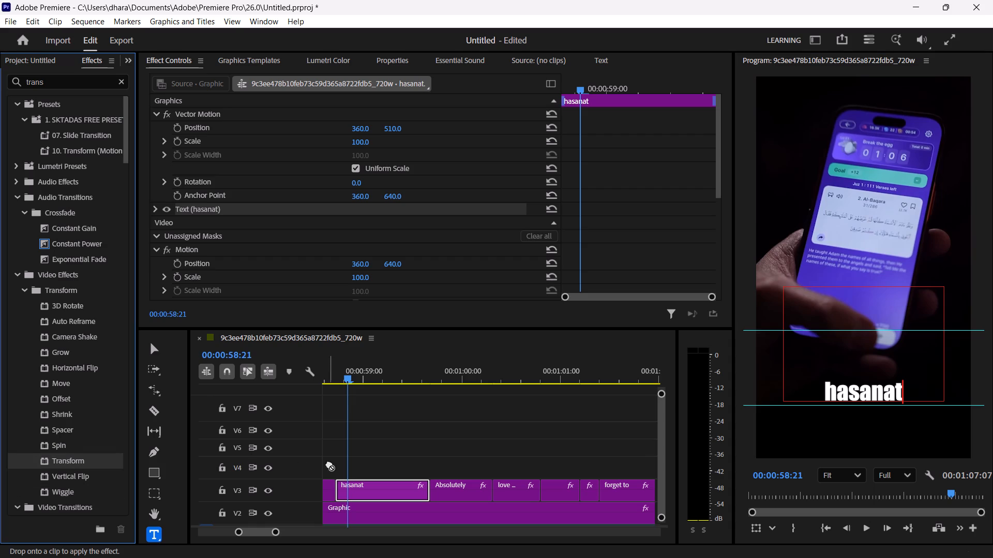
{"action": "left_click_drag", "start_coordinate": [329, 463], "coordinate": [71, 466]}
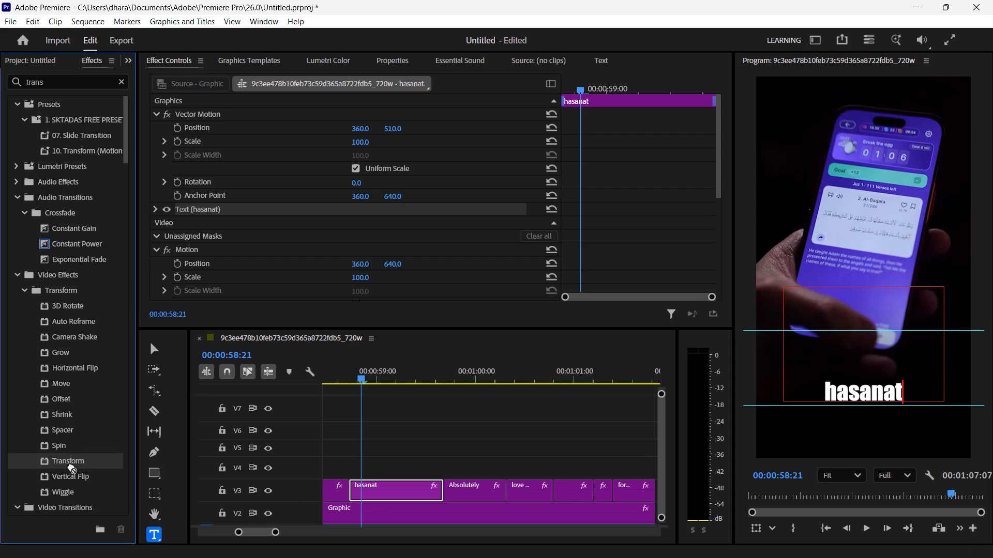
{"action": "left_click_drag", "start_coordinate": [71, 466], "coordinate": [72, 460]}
Apply the Shrink effect to the "hasanat" title and play the animation back twice from just before the title.
{"action": "left_click_drag", "start_coordinate": [62, 413], "coordinate": [371, 461]}
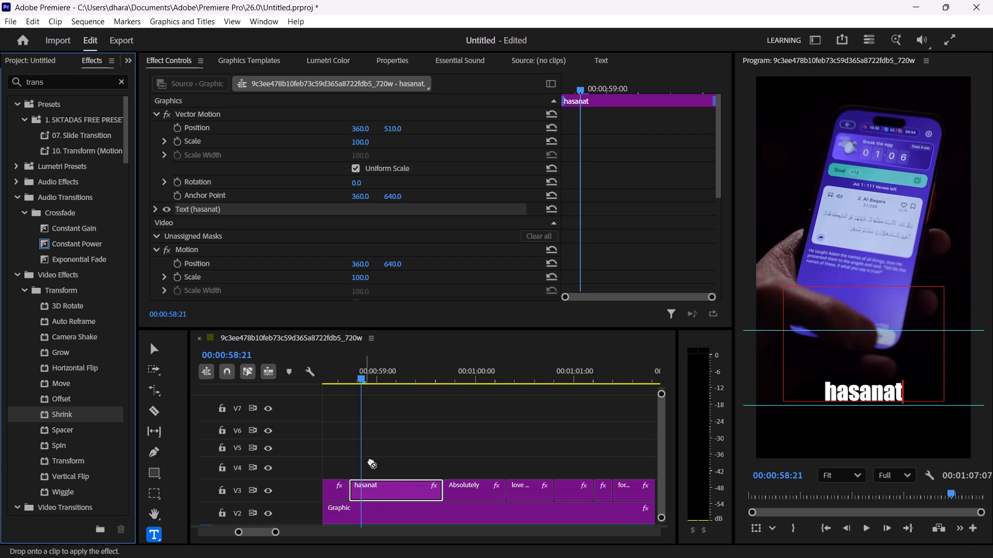
{"action": "left_click_drag", "start_coordinate": [371, 461], "coordinate": [390, 485]}
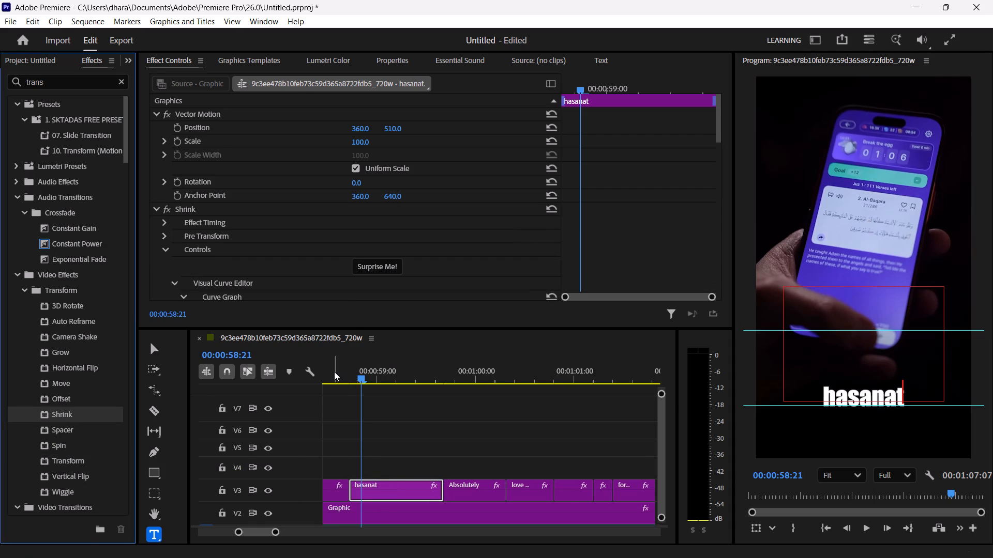
{"action": "left_click", "coordinate": [334, 371]}
{"action": "key", "text": "space"}
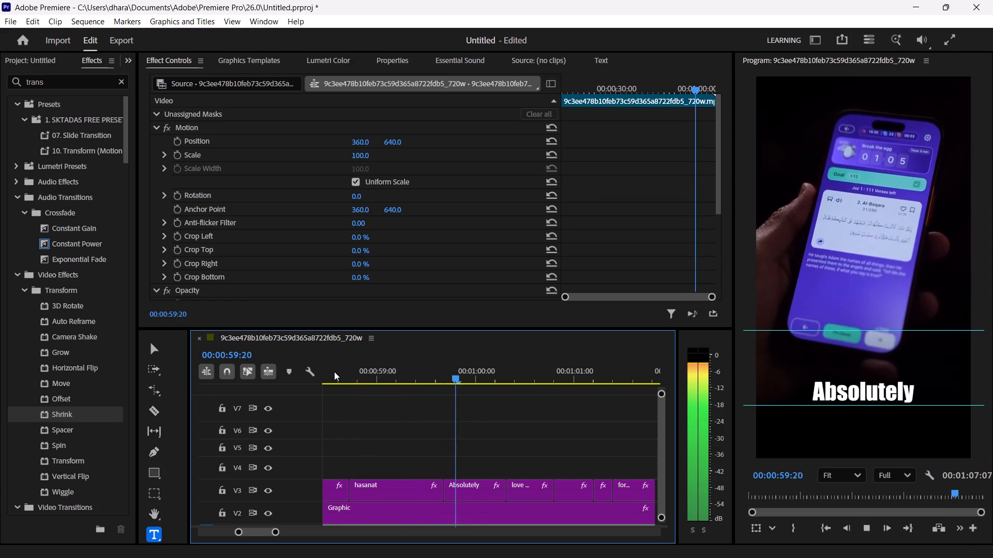
{"action": "key", "text": "space"}
{"action": "left_click", "coordinate": [327, 375]}
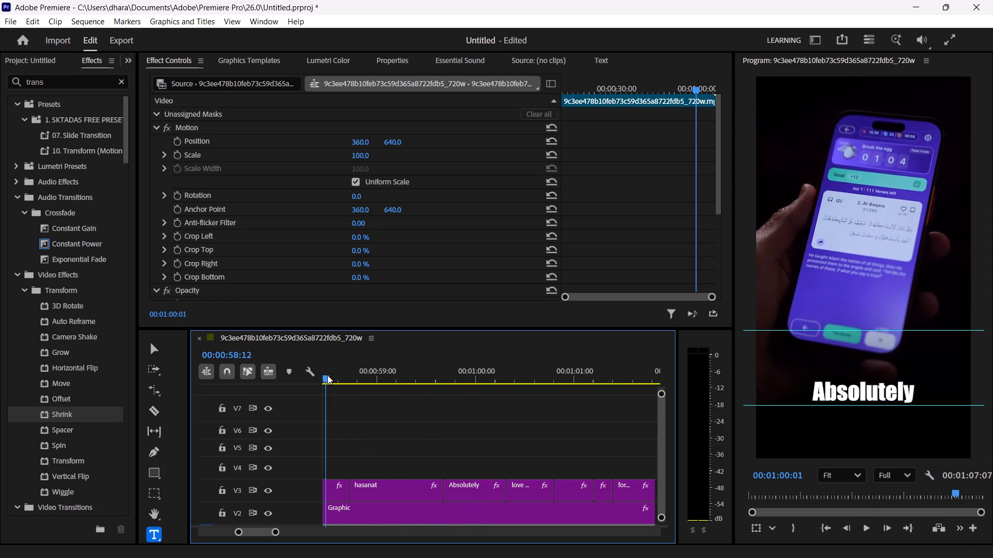
{"action": "key", "text": "space"}
{"action": "key", "text": "space"}
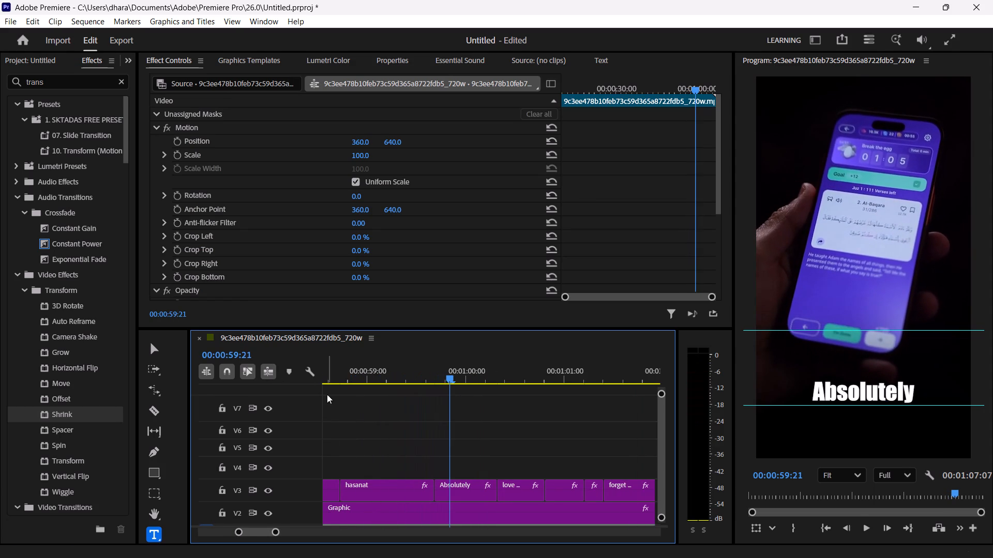
Shorten the end of the "hasanat" title by about two frames, leaving a gap before "Absolutely", and play through to the "feature." title.
{"action": "left_click", "coordinate": [401, 484]}
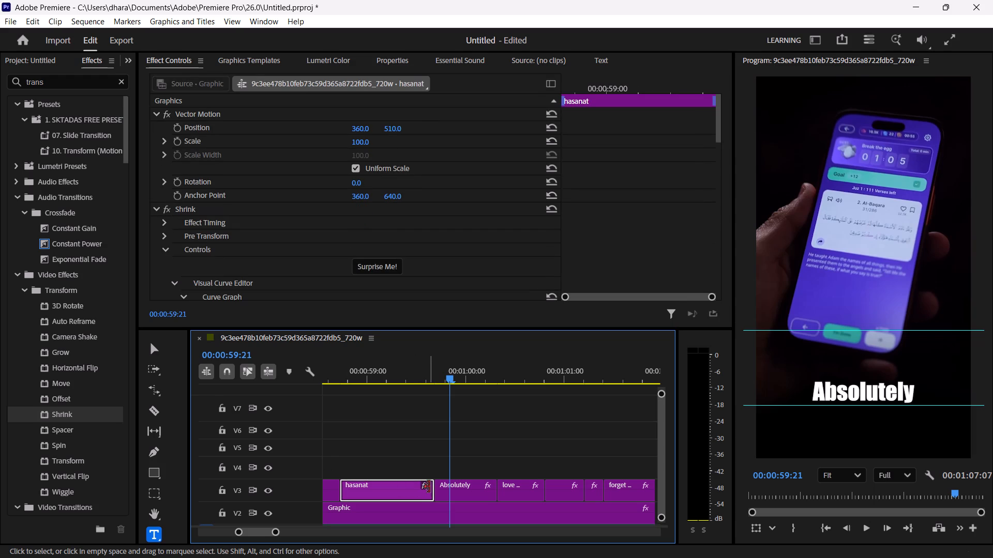
{"action": "left_click_drag", "start_coordinate": [431, 488], "coordinate": [428, 489]}
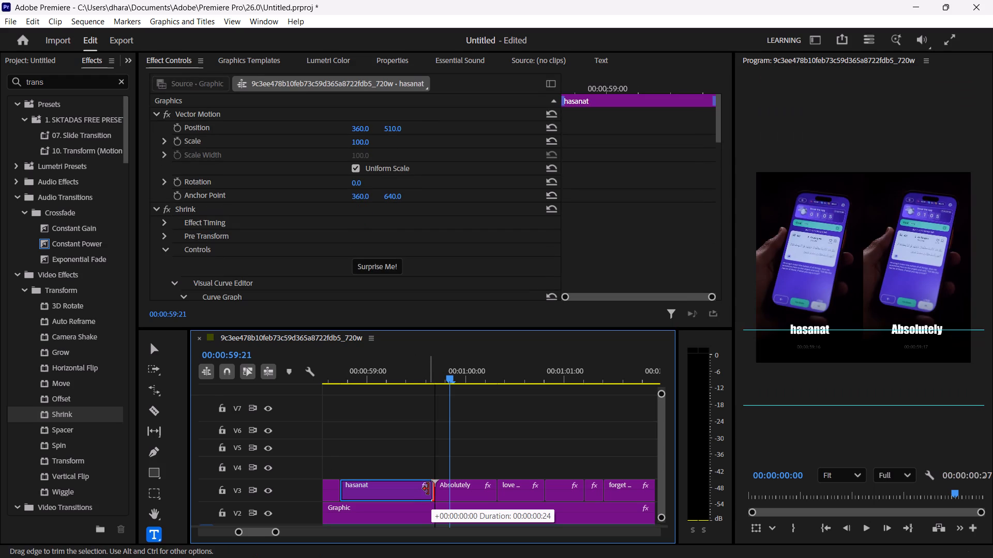
{"action": "left_click_drag", "start_coordinate": [428, 489], "coordinate": [425, 489]}
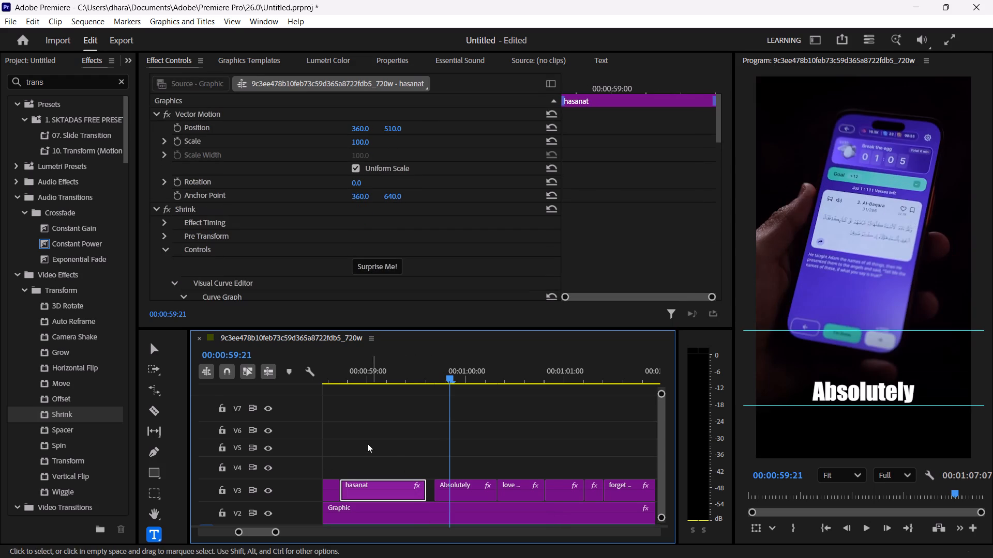
{"action": "left_click", "coordinate": [327, 377]}
{"action": "key", "text": "space"}
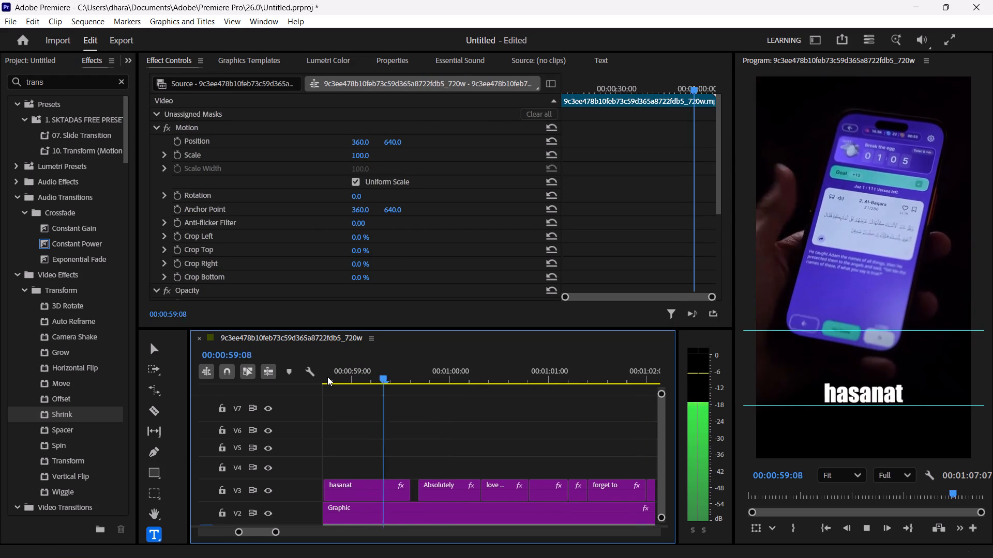
{"action": "key", "text": "space"}
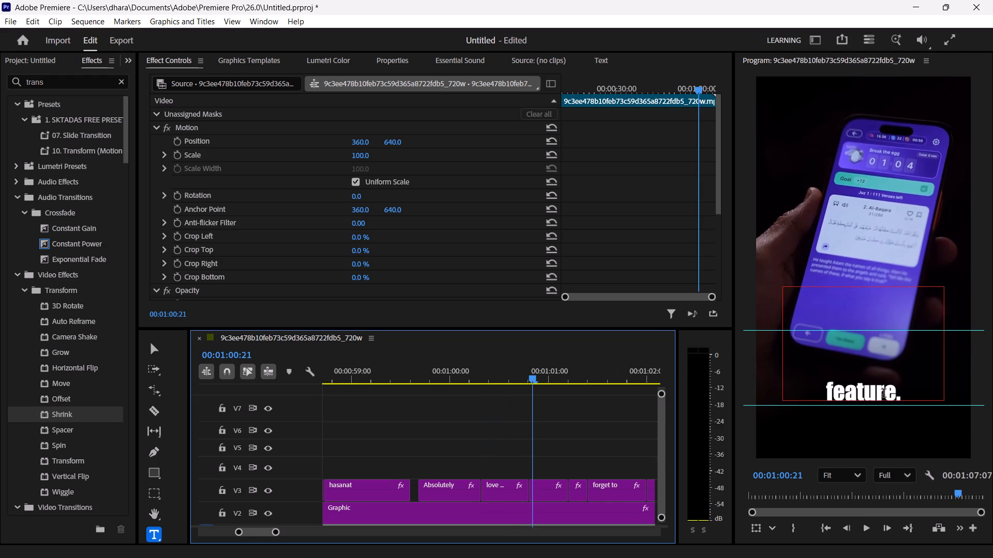
Replay the passage from "Absolutely" through "love this" several times to judge where the word "this" is spoken.
{"action": "left_click", "coordinate": [476, 379]}
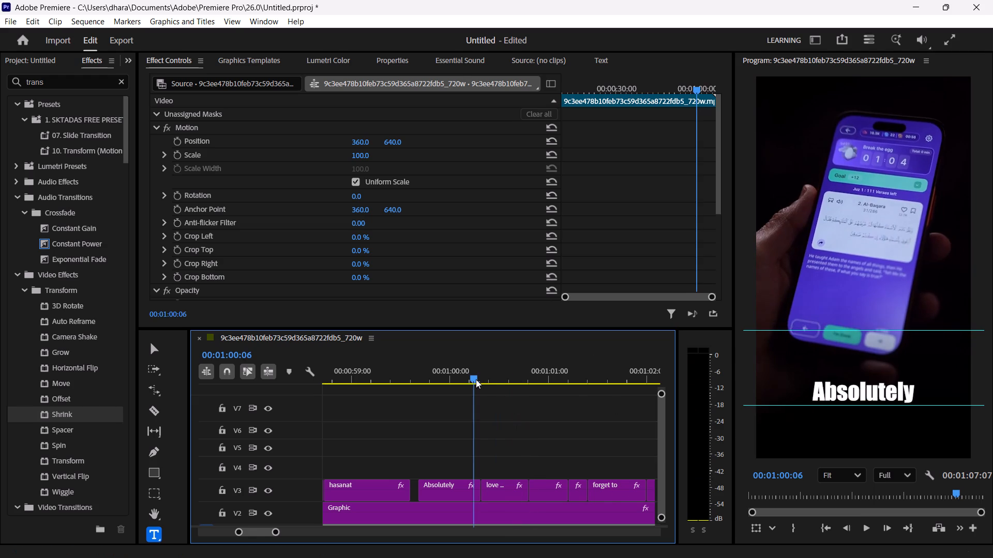
{"action": "key", "text": "space"}
{"action": "key", "text": "space"}
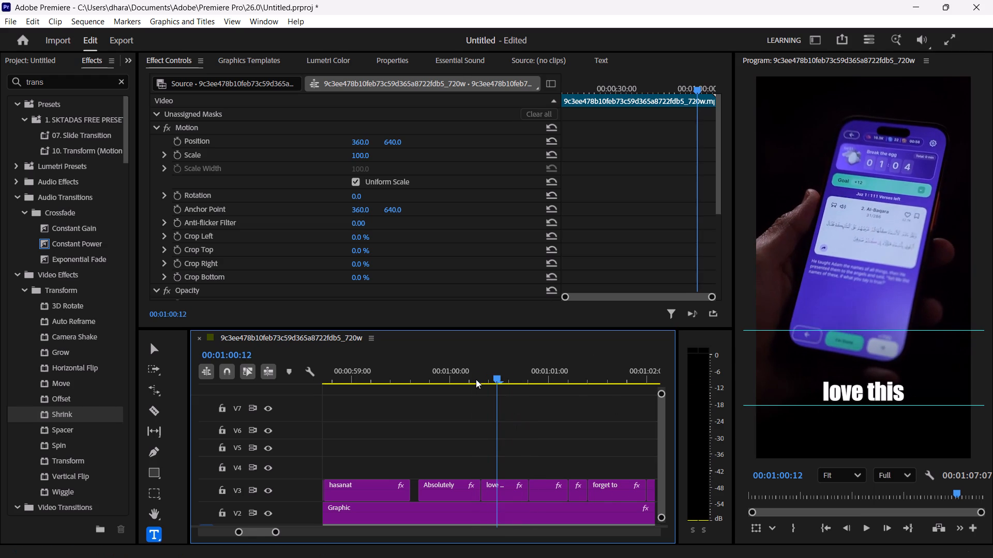
{"action": "key", "text": "Left"}
{"action": "key", "text": "Left"}
{"action": "key", "text": "Left"}
{"action": "key", "text": "Left"}
{"action": "key", "text": "Left"}
{"action": "key", "text": "Left"}
{"action": "key", "text": "Left"}
{"action": "key", "text": "Left"}
{"action": "key", "text": "Left"}
{"action": "key", "text": "Left"}
{"action": "key", "text": "Left"}
{"action": "key", "text": "space"}
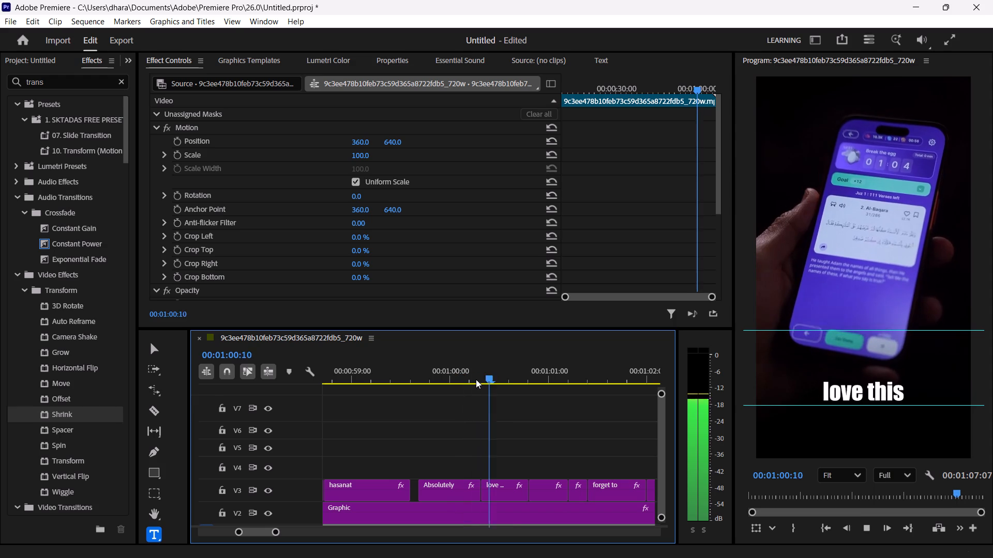
{"action": "key", "text": "space"}
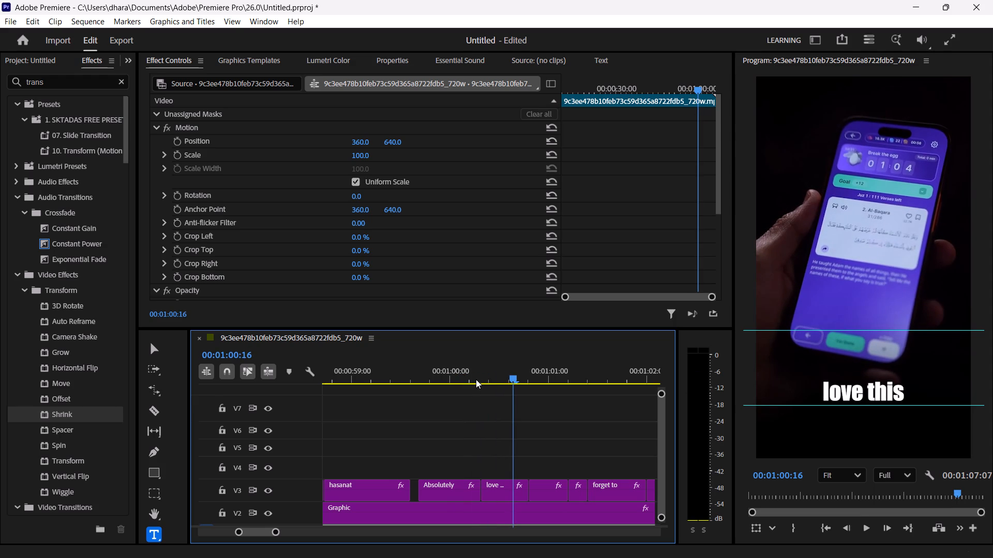
{"action": "key", "text": "Left"}
{"action": "key", "text": "Left"}
{"action": "key", "text": "Left"}
{"action": "key", "text": "Left"}
{"action": "key", "text": "Left"}
{"action": "key", "text": "Left"}
{"action": "key", "text": "Left"}
{"action": "key", "text": "Left"}
{"action": "key", "text": "Left"}
{"action": "key", "text": "Left"}
{"action": "key", "text": "Left"}
{"action": "key", "text": "Left"}
{"action": "key", "text": "Left"}
{"action": "key", "text": "Left"}
{"action": "key", "text": "Left"}
{"action": "key", "text": "Left"}
{"action": "key", "text": "Left"}
{"action": "key", "text": "space"}
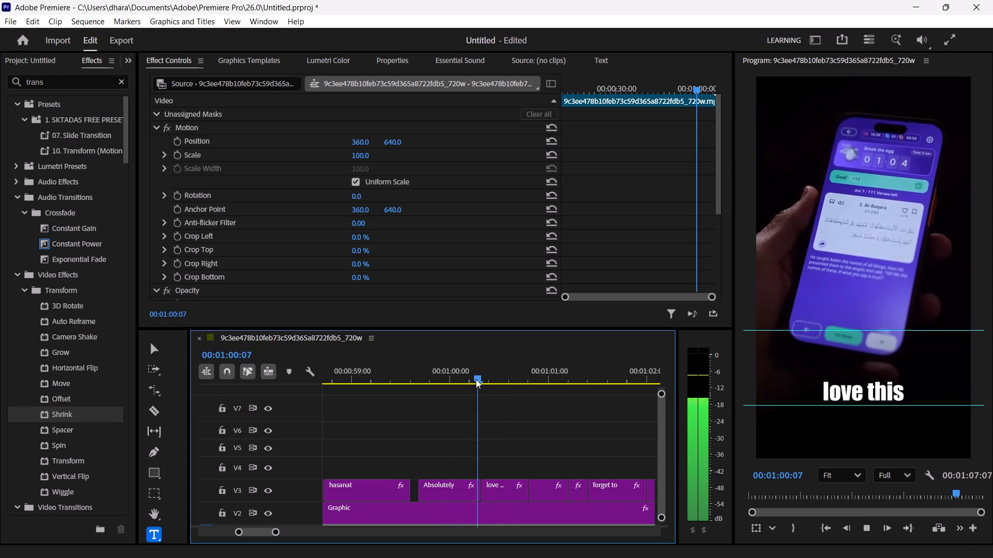
{"action": "key", "text": "space"}
{"action": "key", "text": "space"}
{"action": "key", "text": "space"}
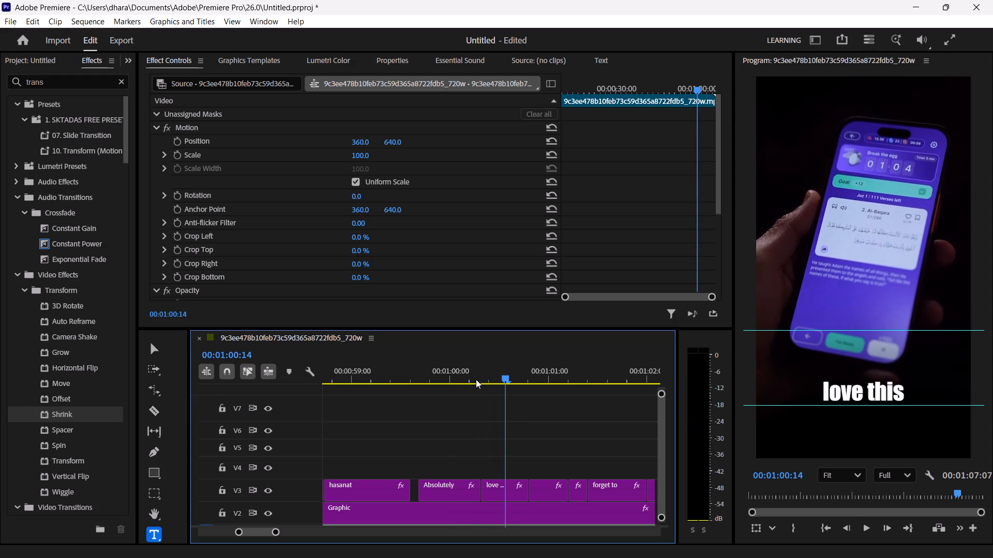
{"action": "key", "text": "space"}
{"action": "key", "text": "space"}
{"action": "key", "text": "space"}
{"action": "key", "text": "space"}
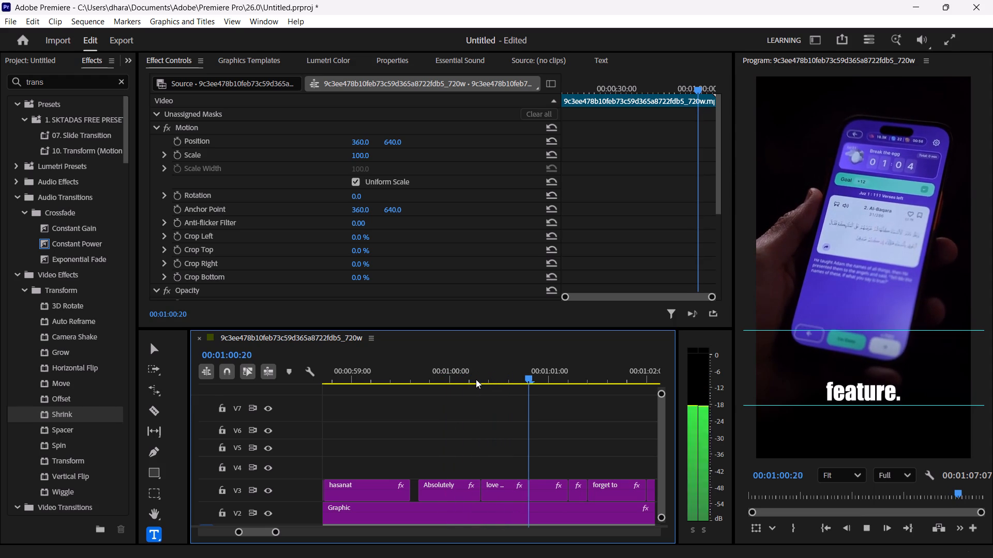
Replay the "love this" passage once more and split its title on V3 at 00:01:00:16, where "this" begins.
{"action": "key", "text": "Left"}
{"action": "key", "text": "Left"}
{"action": "key", "text": "Left"}
{"action": "key", "text": "Left"}
{"action": "key", "text": "Left"}
{"action": "key", "text": "Left"}
{"action": "key", "text": "Left"}
{"action": "key", "text": "Left"}
{"action": "key", "text": "Left"}
{"action": "key", "text": "Left"}
{"action": "key", "text": "Left"}
{"action": "key", "text": "Left"}
{"action": "key", "text": "Left"}
{"action": "key", "text": "Left"}
{"action": "key", "text": "Left"}
{"action": "key", "text": "space"}
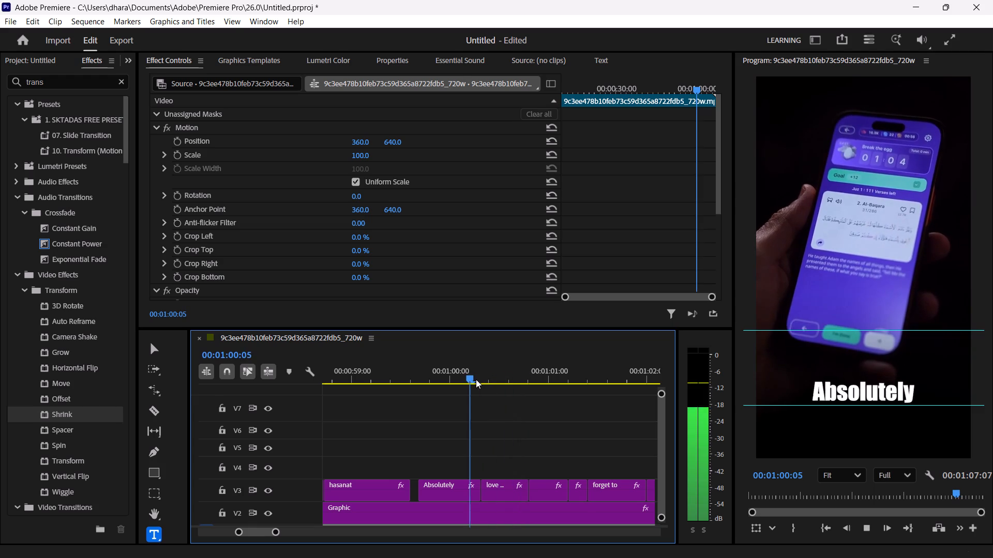
{"action": "key", "text": "space"}
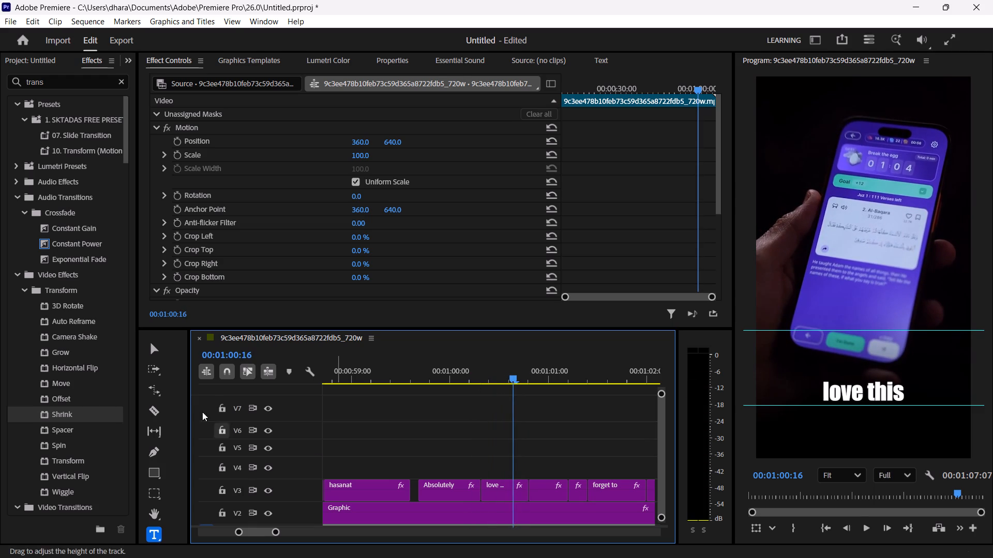
{"action": "left_click", "coordinate": [148, 409]}
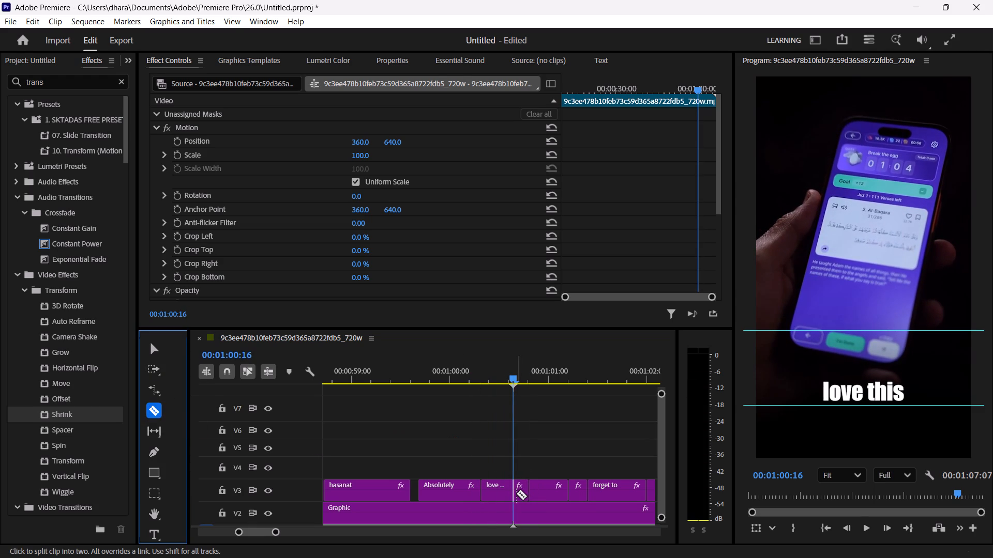
{"action": "left_click", "coordinate": [516, 493]}
{"action": "left_click", "coordinate": [161, 347]}
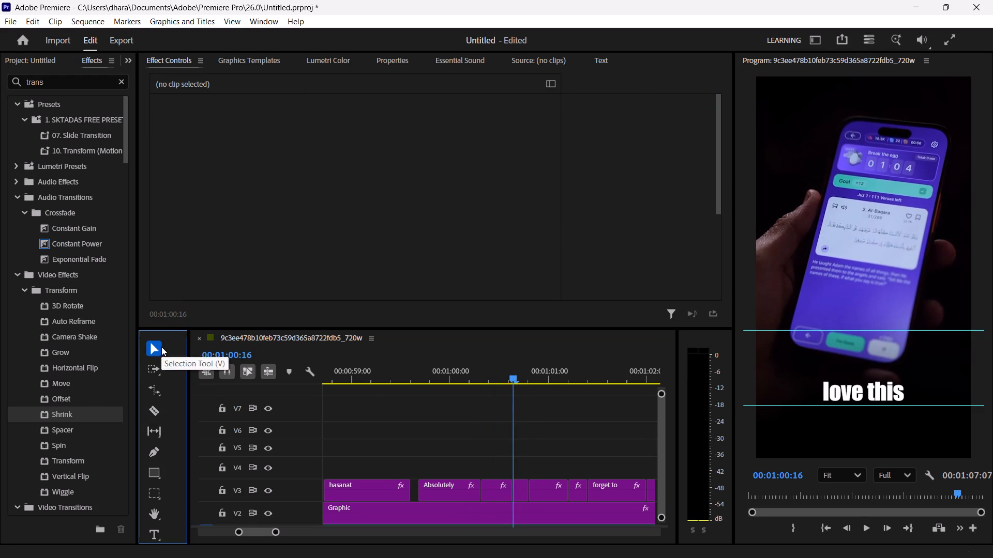
Trim the start of the first "love this" piece to 00:01:00:09, leaving a short gap after "Absolutely".
{"action": "left_click_drag", "start_coordinate": [514, 376], "coordinate": [477, 377]}
{"action": "key", "text": "space"}
{"action": "key", "text": "space"}
{"action": "key", "text": "Left"}
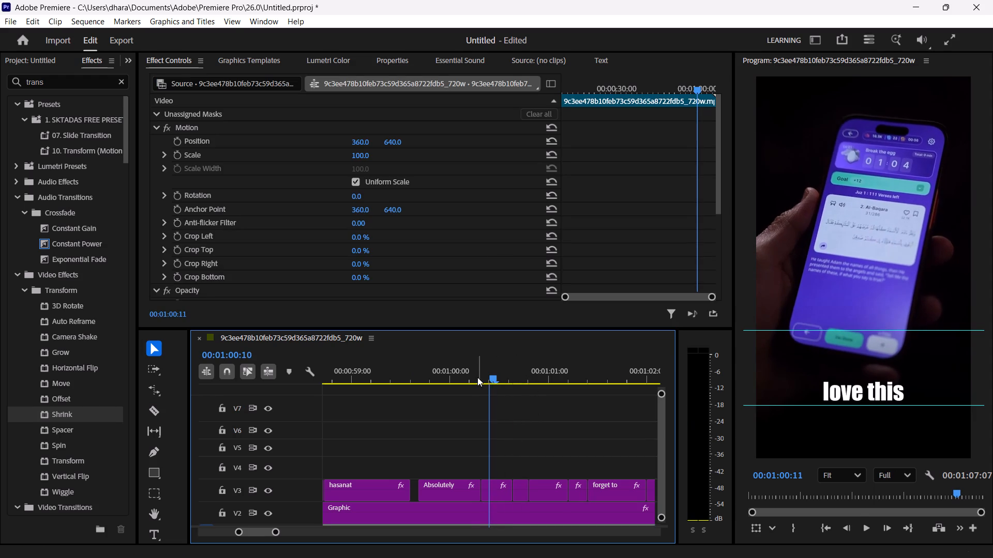
{"action": "key", "text": "Left"}
{"action": "key", "text": "Left"}
{"action": "key", "text": "Left"}
{"action": "key", "text": "Right"}
{"action": "key", "text": "Right"}
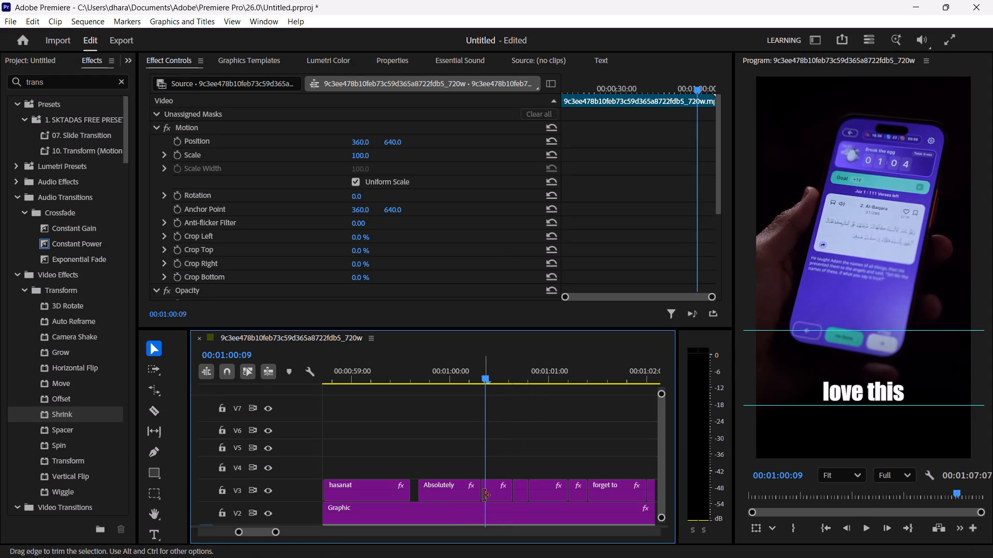
{"action": "left_click_drag", "start_coordinate": [484, 495], "coordinate": [488, 495]}
Change the text of the first "love this" piece so that it reads only "love".
{"action": "double_click", "coordinate": [885, 388]}
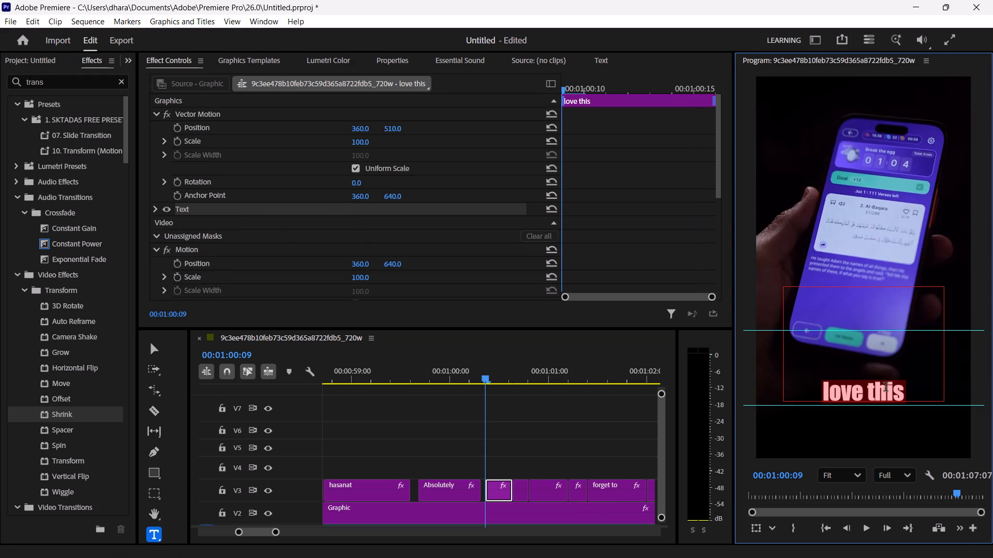
{"action": "left_click", "coordinate": [907, 391]}
{"action": "key", "text": "BackSpace"}
{"action": "key", "text": "BackSpace"}
{"action": "key", "text": "BackSpace"}
{"action": "key", "text": "BackSpace"}
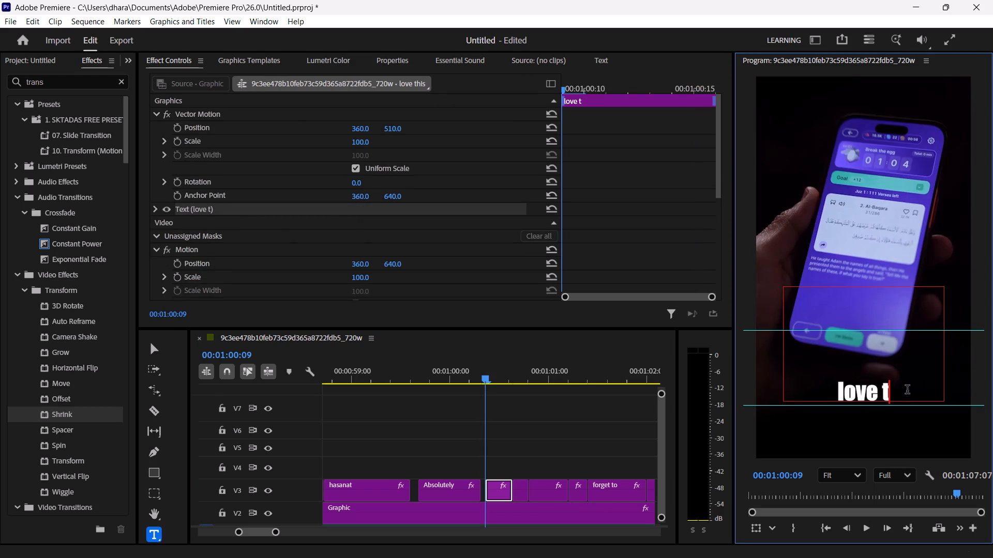
{"action": "key", "text": "BackSpace"}
{"action": "key", "text": "Return"}
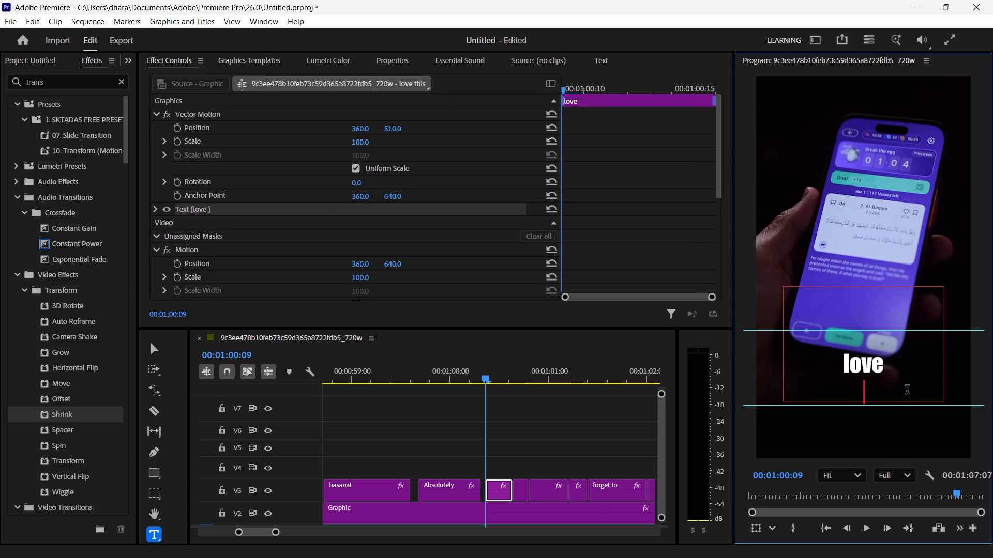
{"action": "key", "text": "BackSpace"}
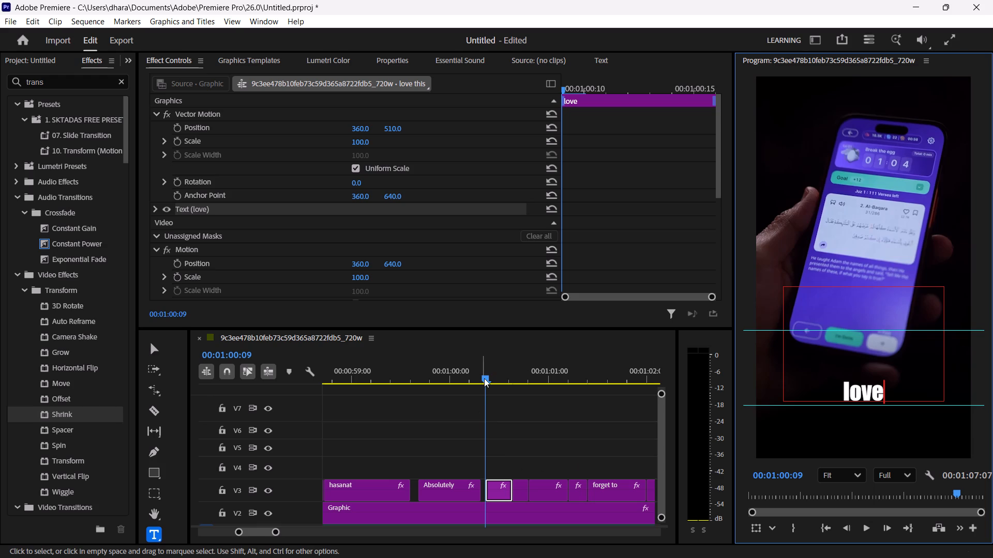
Play on to the second "love this" piece and change its text so that it reads only "this".
{"action": "left_click", "coordinate": [484, 378]}
{"action": "key", "text": "space"}
{"action": "key", "text": "space"}
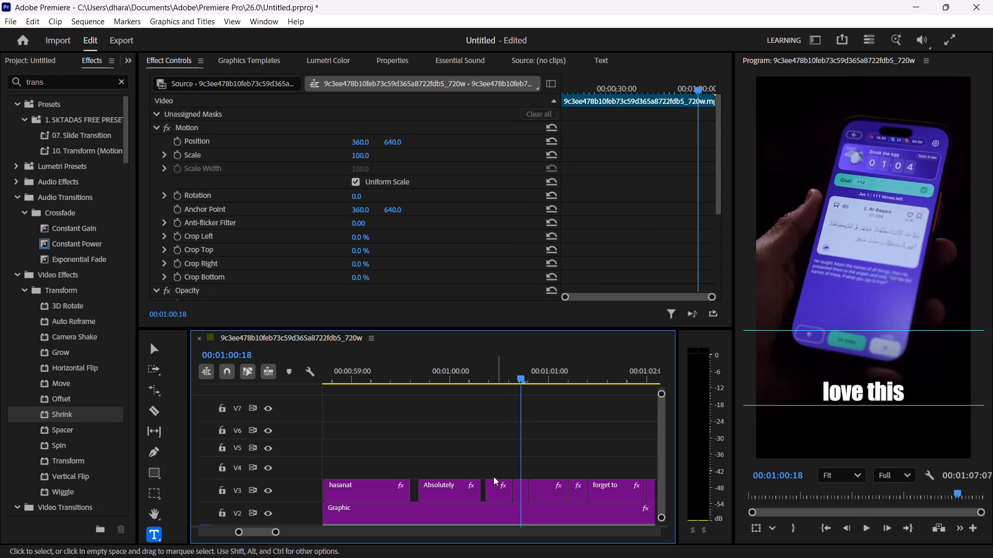
{"action": "left_click", "coordinate": [519, 488]}
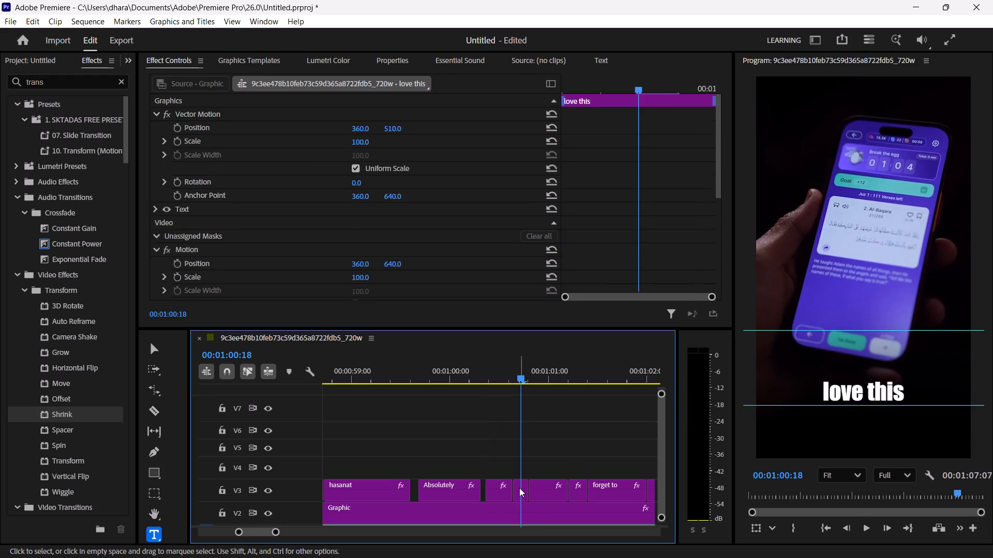
{"action": "double_click", "coordinate": [872, 392]}
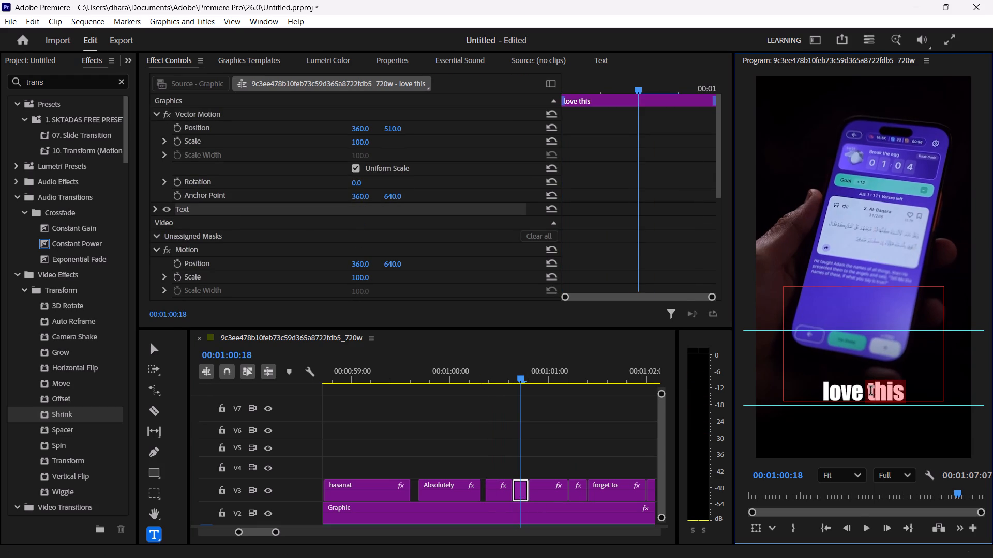
{"action": "left_click", "coordinate": [870, 392]}
{"action": "key", "text": "BackSpace"}
{"action": "key", "text": "BackSpace"}
{"action": "key", "text": "BackSpace"}
{"action": "key", "text": "BackSpace"}
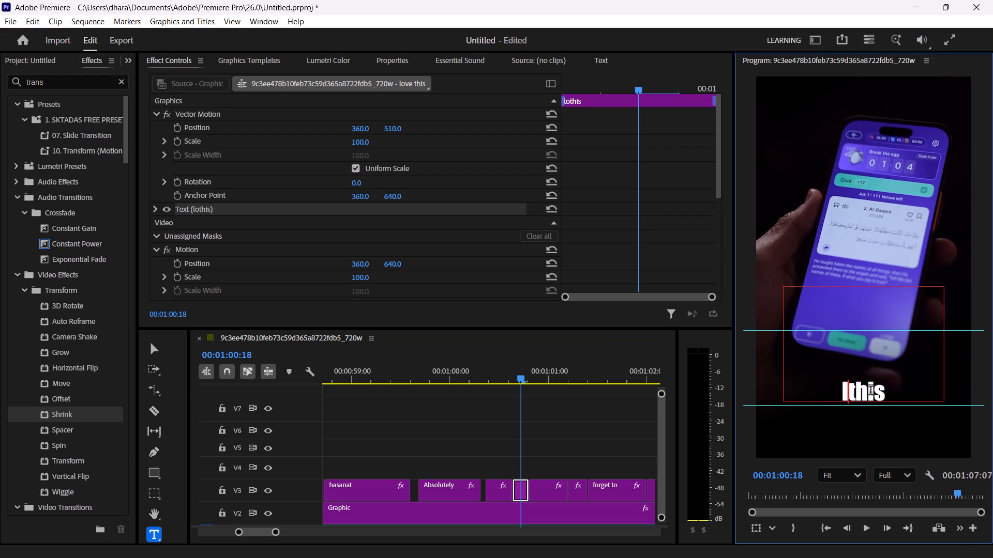
{"action": "key", "text": "BackSpace"}
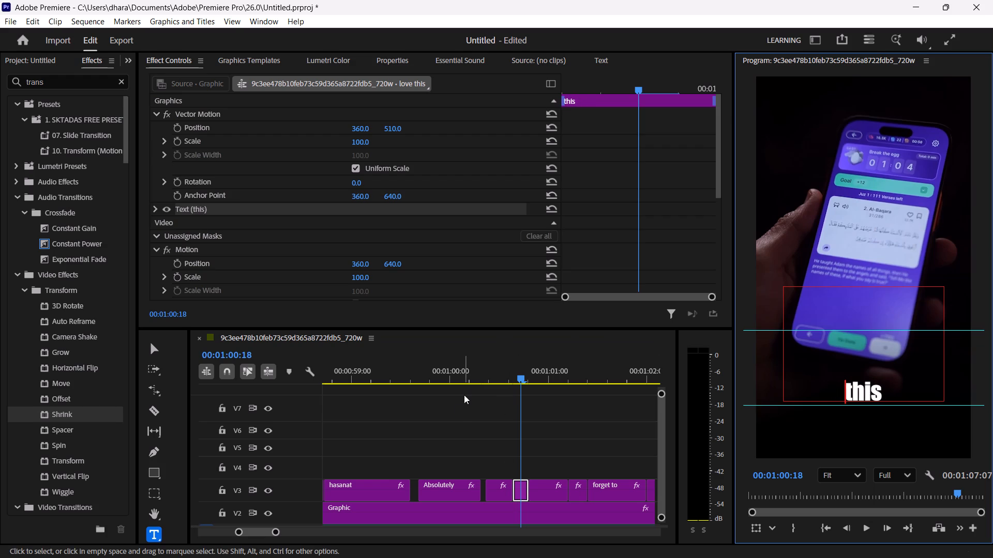
{"action": "left_click", "coordinate": [455, 409]}
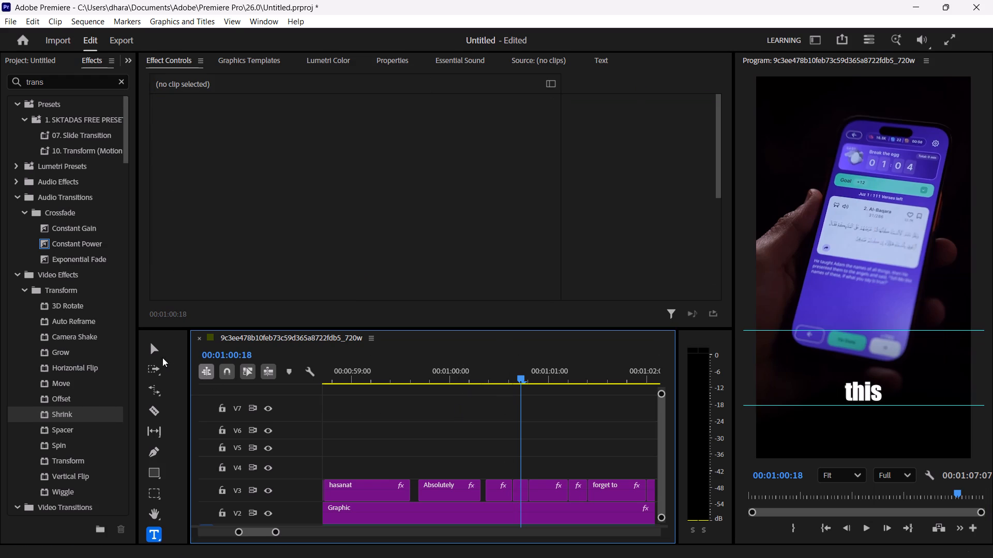
Play back from before "Absolutely" to the "feature." title and remove its full stop so that it reads "feature".
{"action": "left_click", "coordinate": [156, 351]}
{"action": "left_click", "coordinate": [431, 372]}
{"action": "key", "text": "space"}
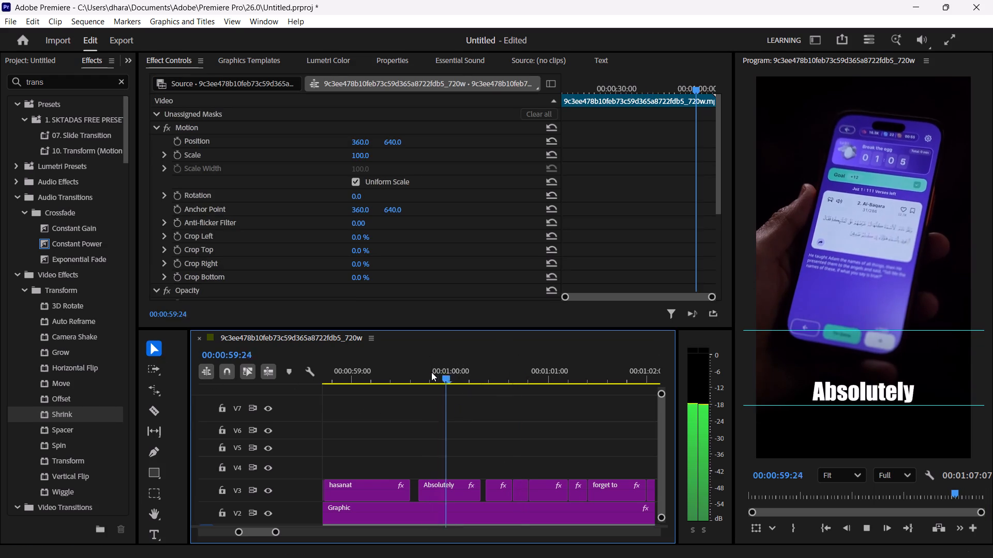
{"action": "key", "text": "space"}
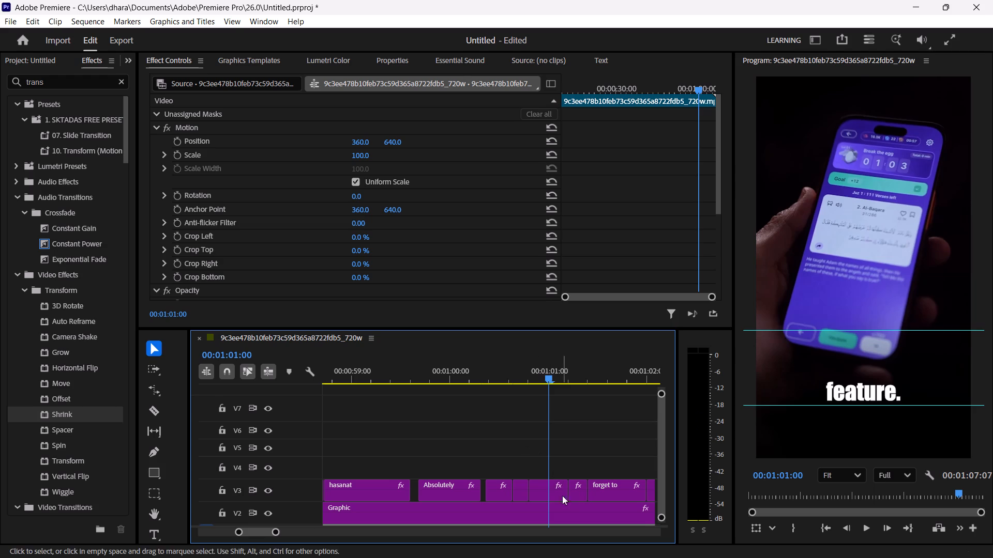
{"action": "double_click", "coordinate": [549, 495]}
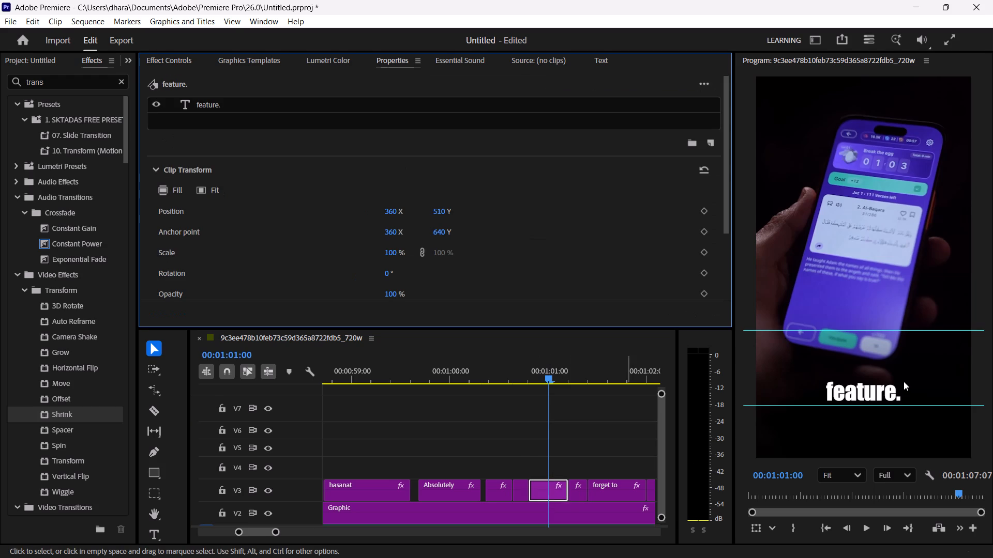
{"action": "double_click", "coordinate": [899, 396]}
{"action": "left_click", "coordinate": [899, 396]}
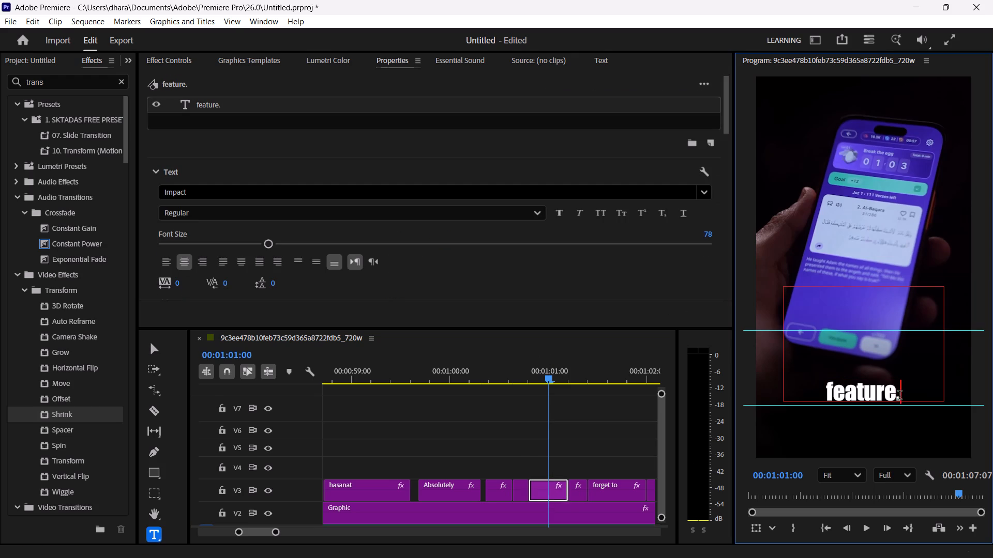
{"action": "key", "text": "BackSpace"}
Play in short bursts from the "feature" title onward and split the "forget to" title on V3 at 00:01:01:21.
{"action": "left_click", "coordinate": [532, 376]}
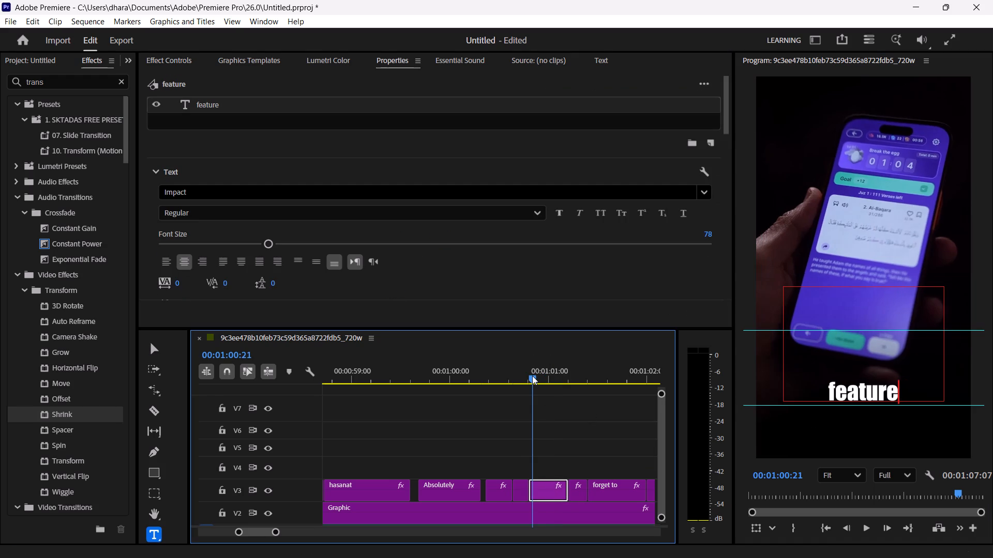
{"action": "key", "text": "space"}
{"action": "key", "text": "space"}
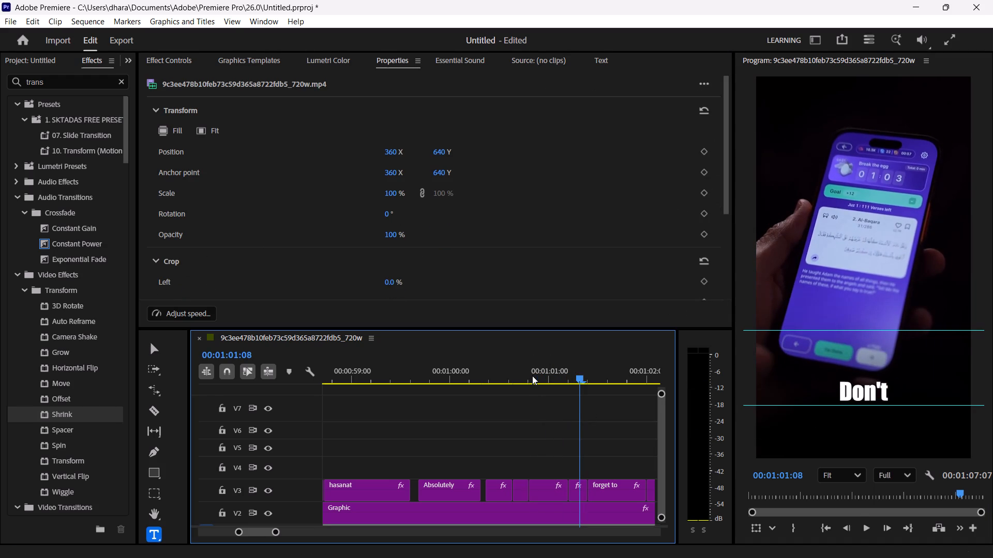
{"action": "key", "text": "space"}
{"action": "key", "text": "space"}
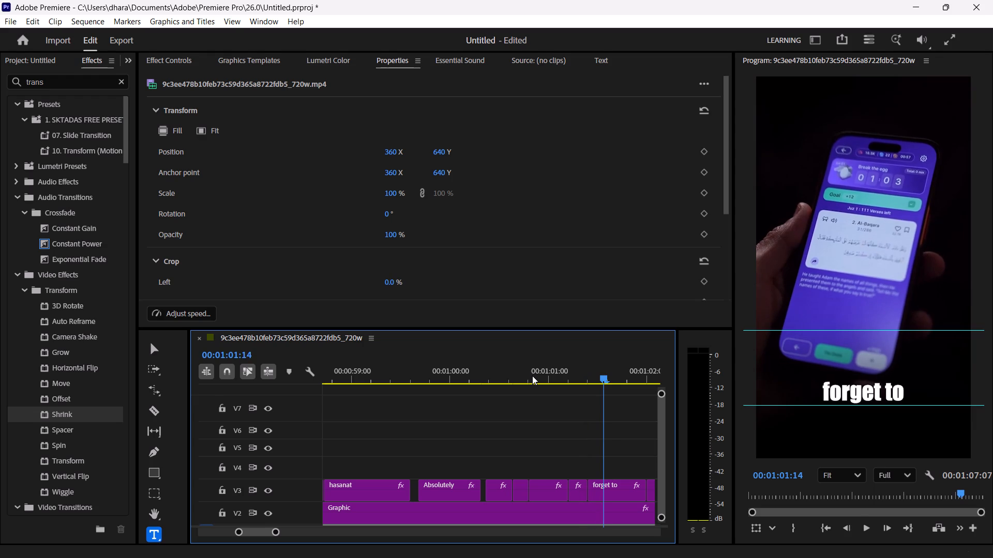
{"action": "key", "text": "space"}
{"action": "key", "text": "space"}
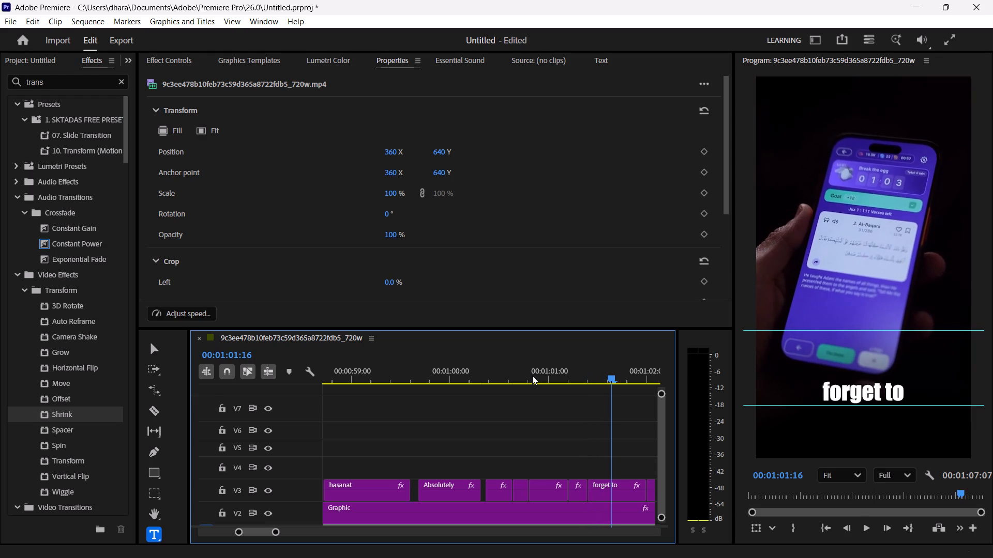
{"action": "key", "text": "space"}
{"action": "key", "text": "space"}
{"action": "key", "text": "space"}
{"action": "key", "text": "space"}
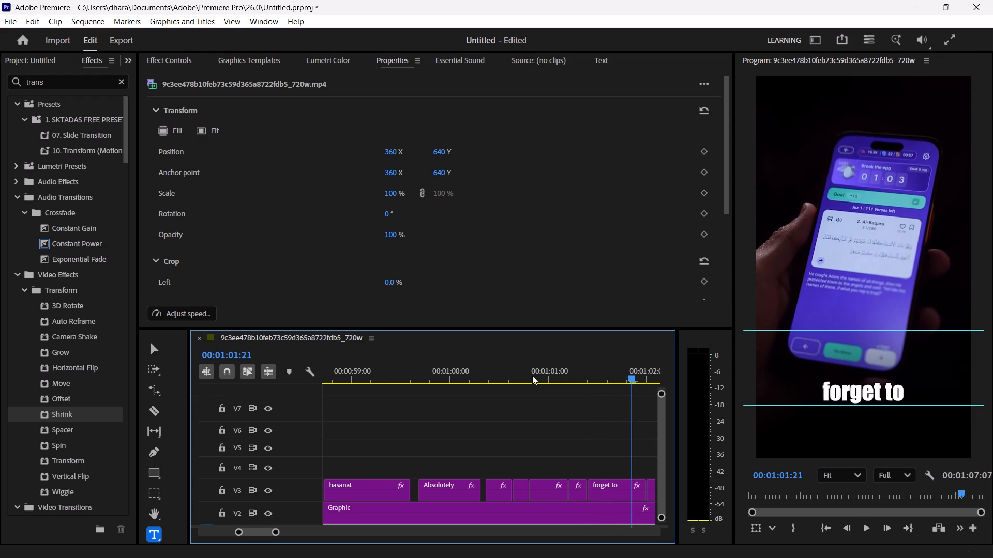
{"action": "left_click", "coordinate": [159, 355]}
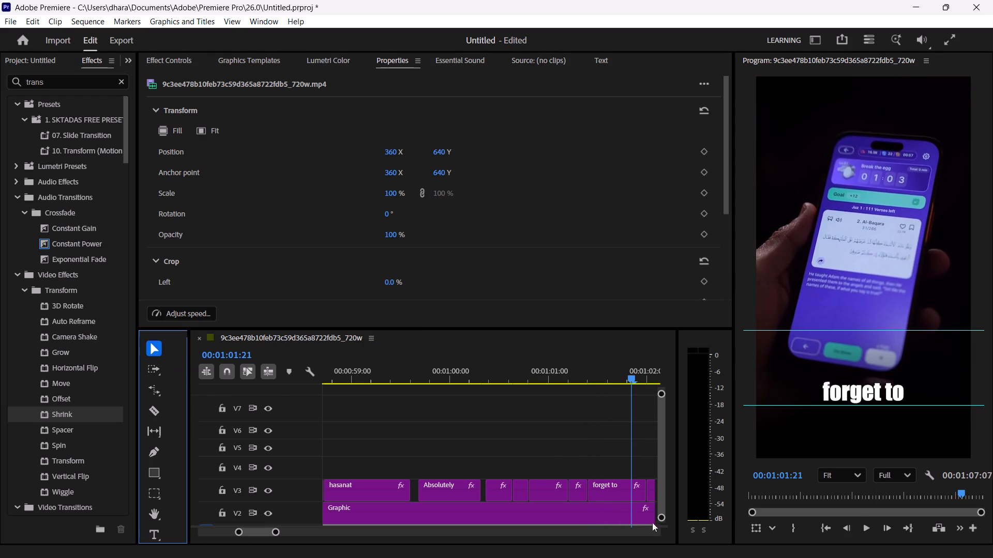
{"action": "left_click", "coordinate": [153, 409]}
{"action": "left_click", "coordinate": [632, 490]}
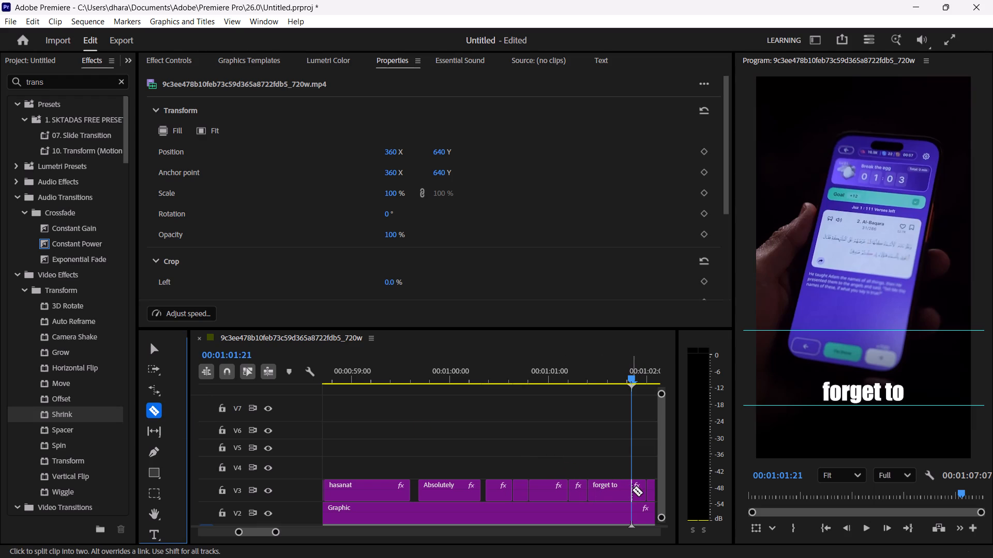
{"action": "left_click", "coordinate": [151, 353]}
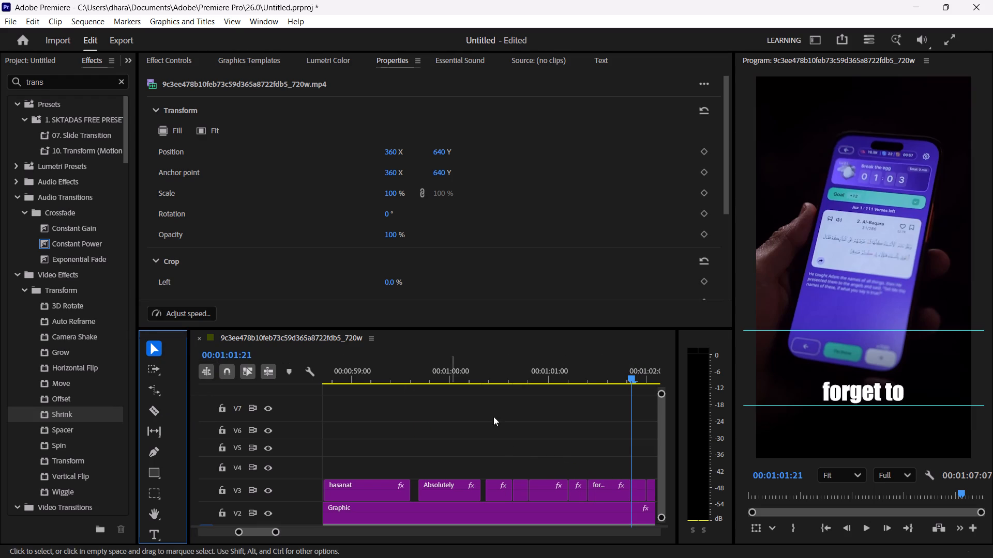
Change the text of the second "forget to" piece on V3 so that it reads only "to".
{"action": "left_click", "coordinate": [601, 497]}
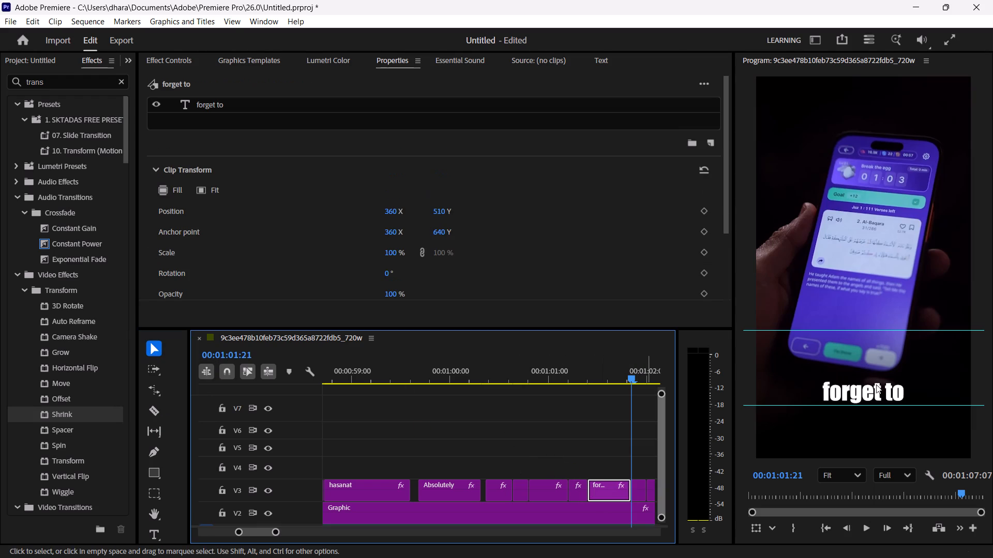
{"action": "double_click", "coordinate": [879, 389]}
{"action": "left_click", "coordinate": [910, 389]}
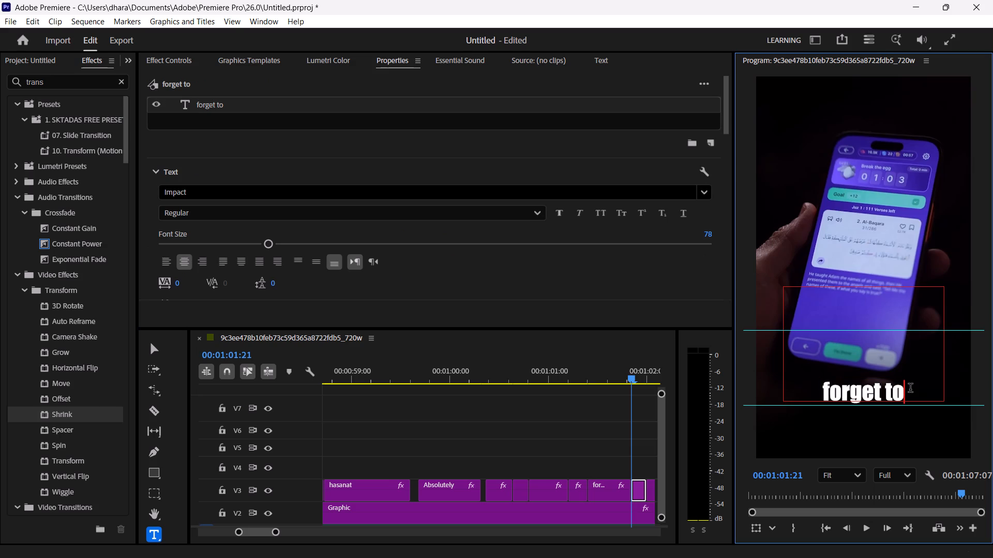
{"action": "key", "text": "BackSpace"}
{"action": "key", "text": "BackSpace"}
{"action": "key", "text": "BackSpace"}
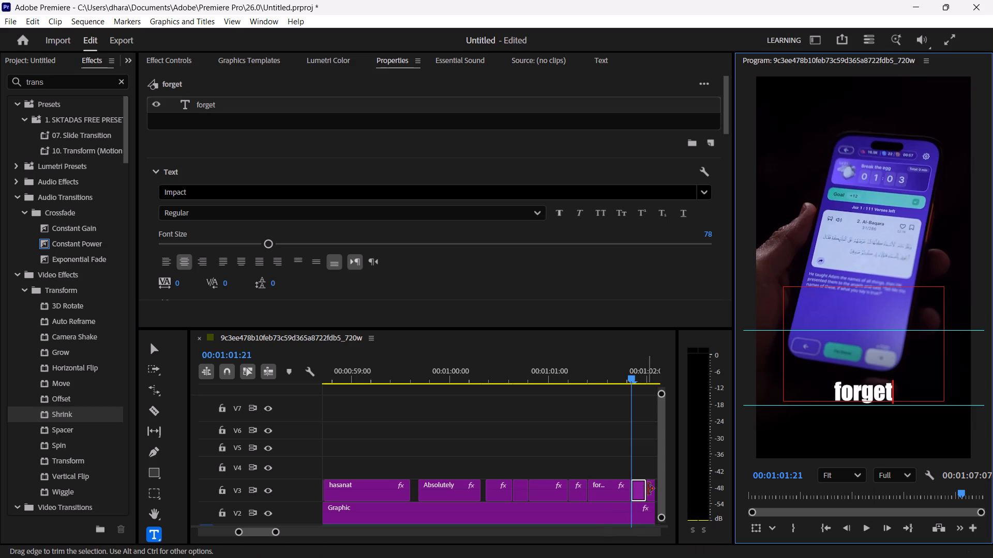
{"action": "key", "text": "BackSpace"}
{"action": "key", "text": "BackSpace"}
{"action": "key", "text": "BackSpace"}
{"action": "key", "text": "BackSpace"}
{"action": "key", "text": "BackSpace"}
{"action": "key", "text": "BackSpace"}
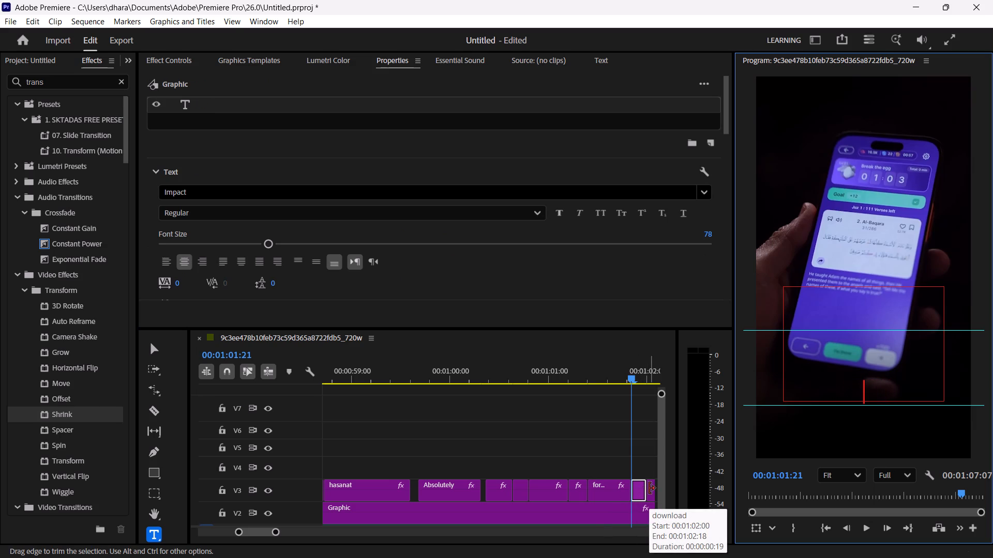
{"action": "type", "text": "to"}
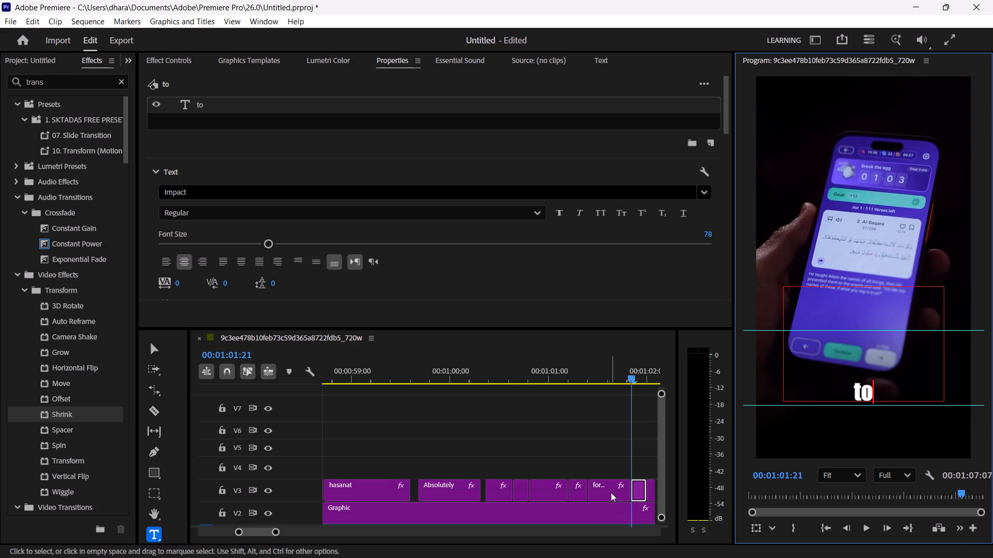
Change the text of the first "forget to" piece so that it reads only "forget".
{"action": "left_click", "coordinate": [611, 492]}
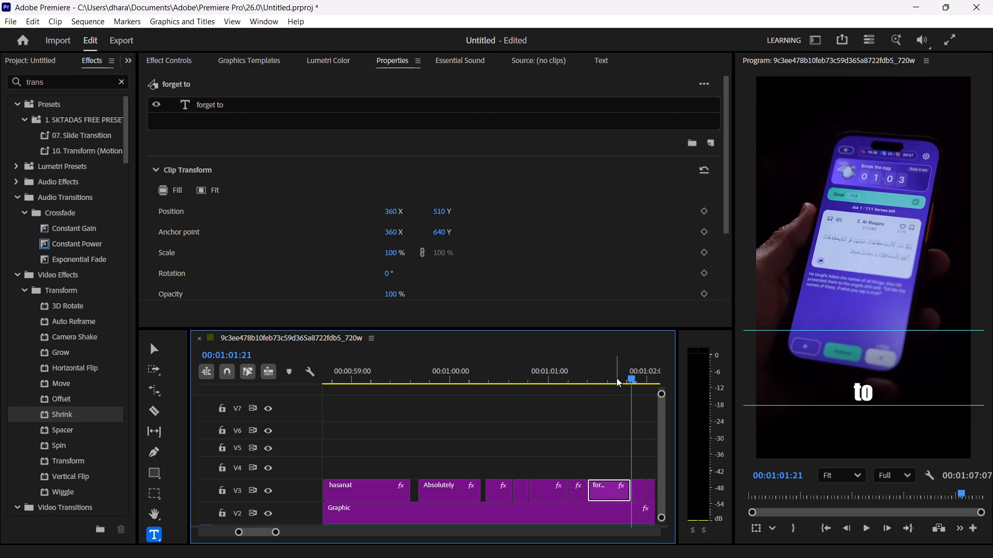
{"action": "left_click", "coordinate": [616, 378]}
{"action": "left_click", "coordinate": [892, 397]}
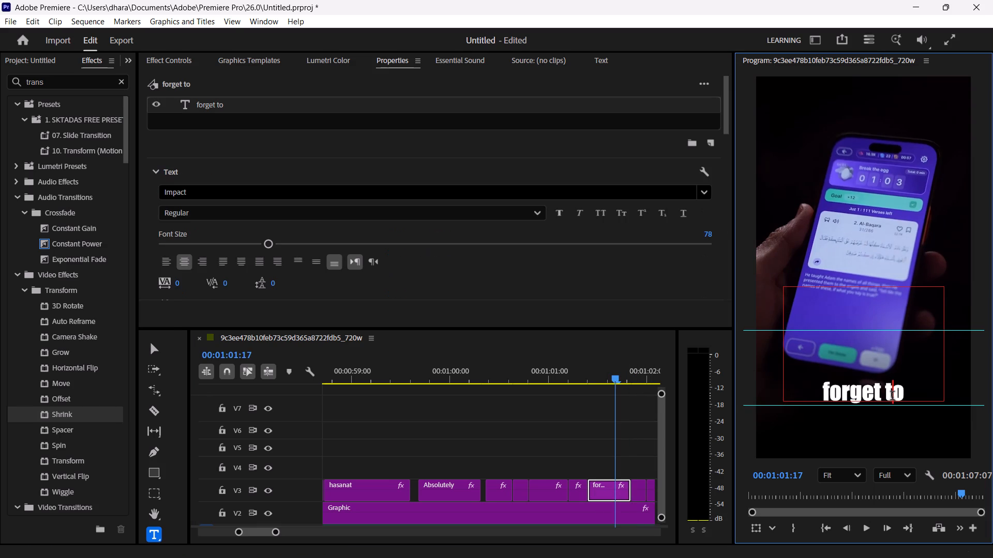
{"action": "key", "text": "Right"}
{"action": "key", "text": "BackSpace"}
{"action": "key", "text": "BackSpace"}
{"action": "key", "text": "BackSpace"}
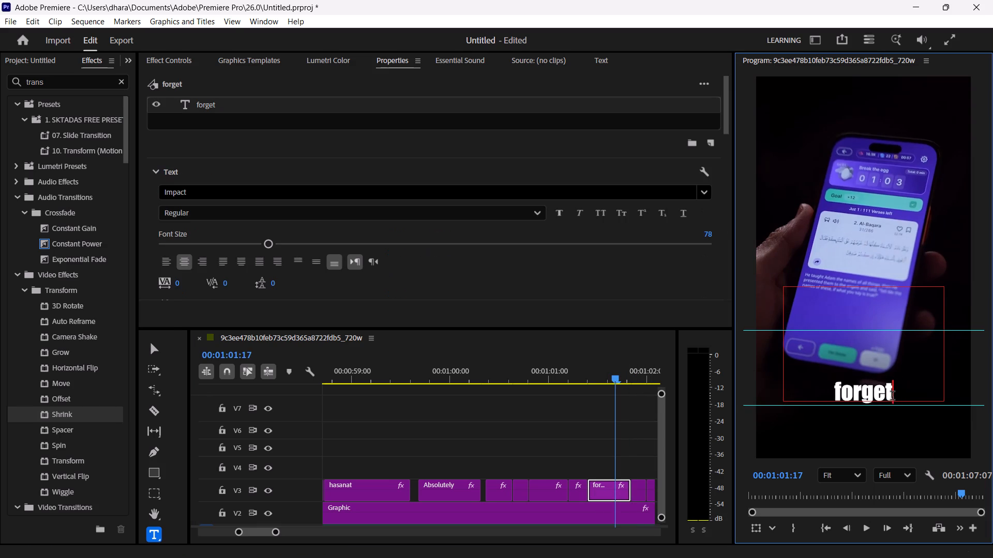
{"action": "key", "text": "Return"}
{"action": "key", "text": "BackSpace"}
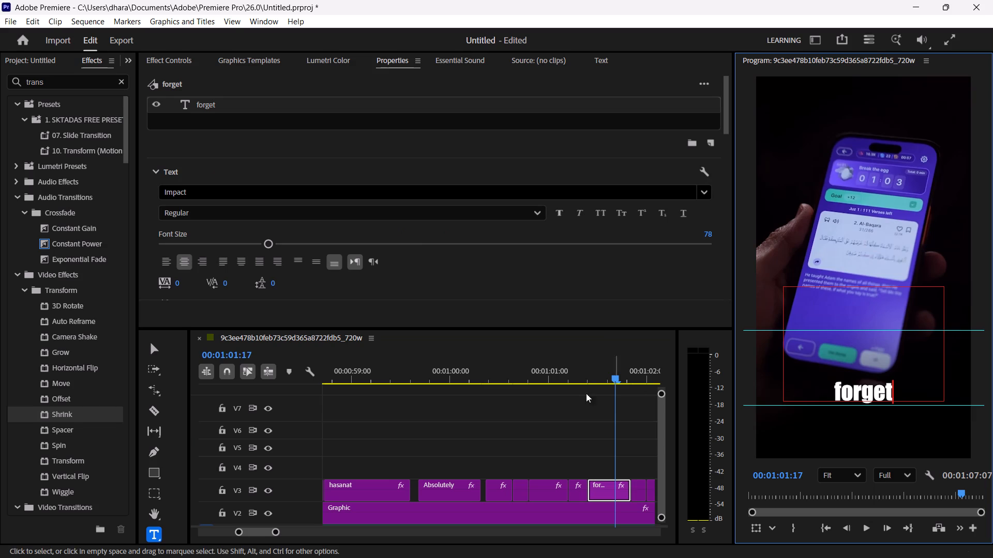
Play in short bursts from just before the "forget" title through to the "App Store" title to check the caption timing.
{"action": "left_click", "coordinate": [570, 379]}
{"action": "key", "text": "space"}
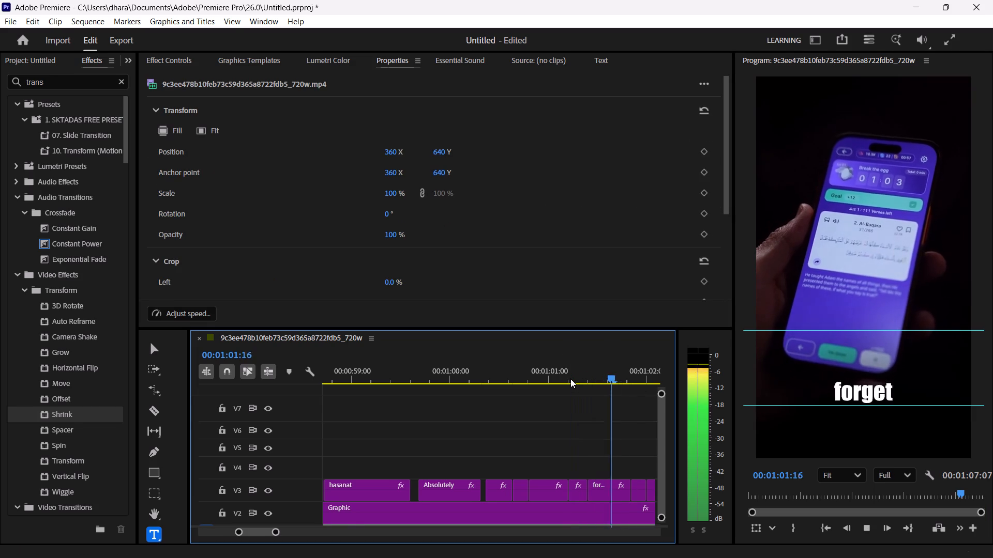
{"action": "key", "text": "space"}
{"action": "key", "text": "space"}
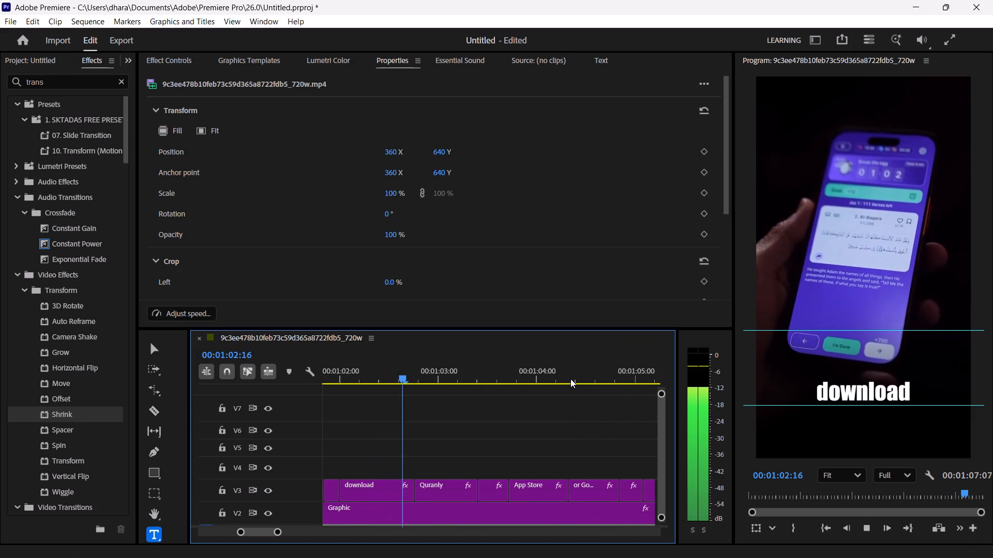
{"action": "key", "text": "space"}
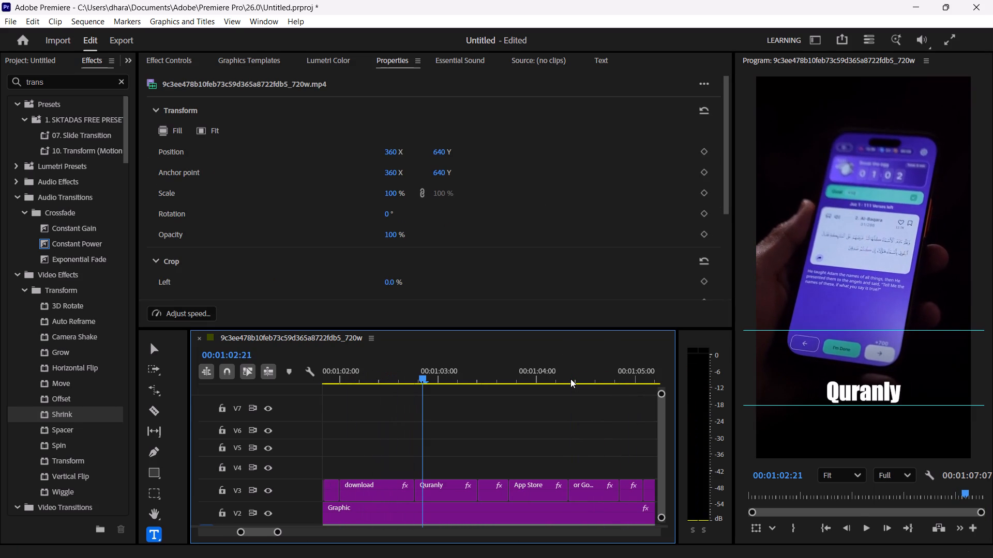
{"action": "key", "text": "space"}
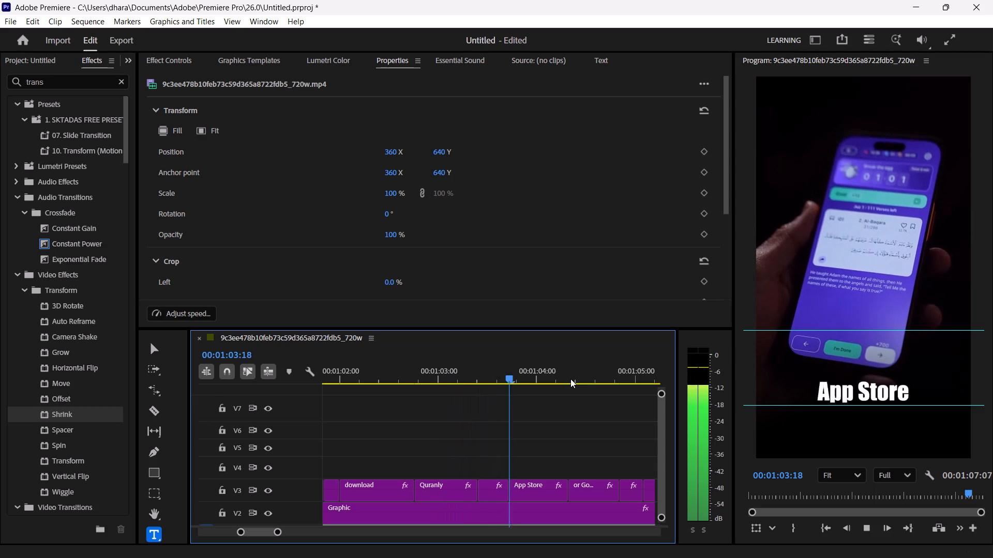
{"action": "key", "text": "space"}
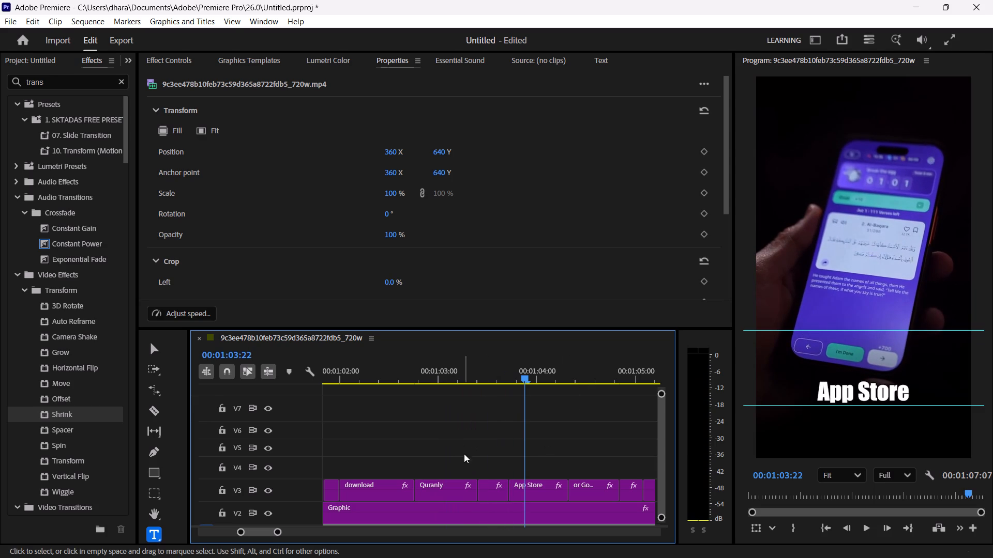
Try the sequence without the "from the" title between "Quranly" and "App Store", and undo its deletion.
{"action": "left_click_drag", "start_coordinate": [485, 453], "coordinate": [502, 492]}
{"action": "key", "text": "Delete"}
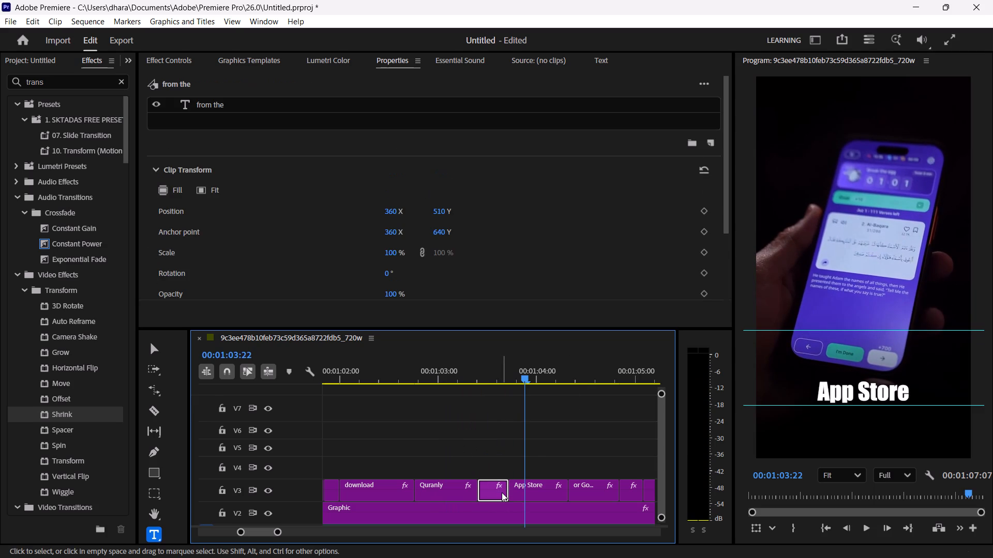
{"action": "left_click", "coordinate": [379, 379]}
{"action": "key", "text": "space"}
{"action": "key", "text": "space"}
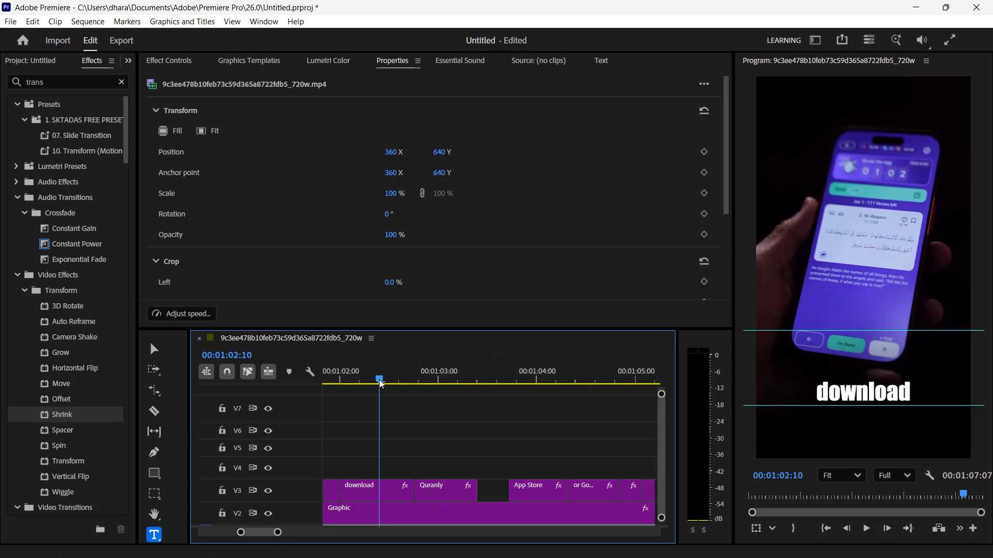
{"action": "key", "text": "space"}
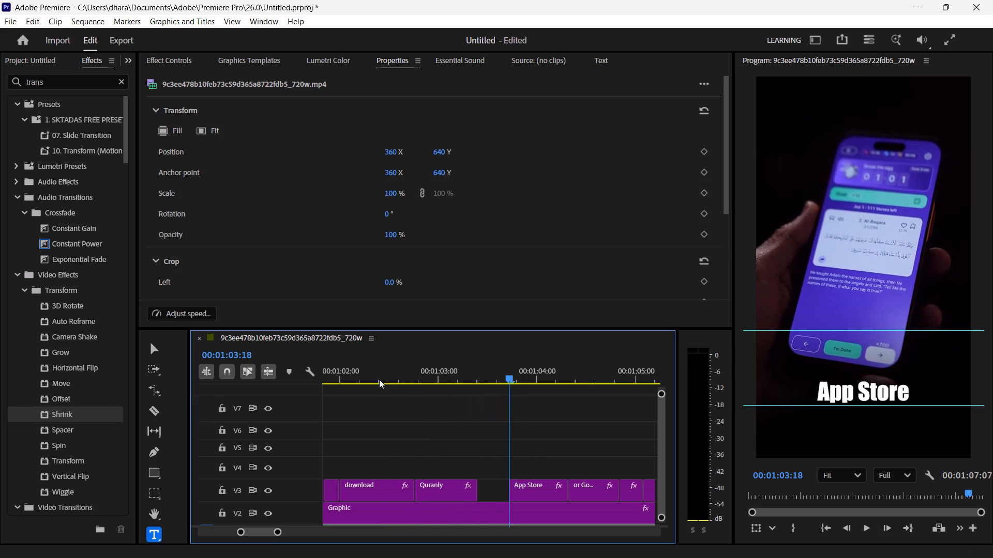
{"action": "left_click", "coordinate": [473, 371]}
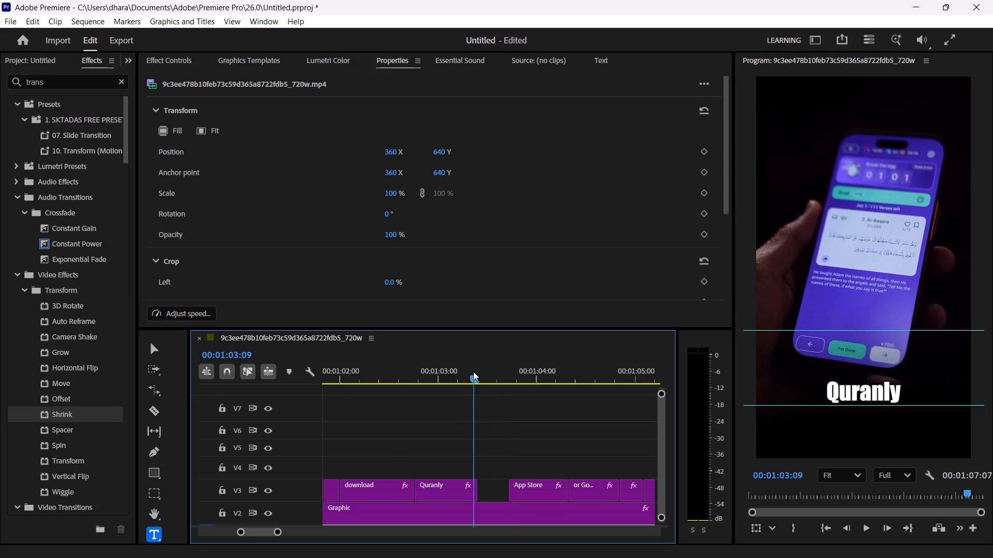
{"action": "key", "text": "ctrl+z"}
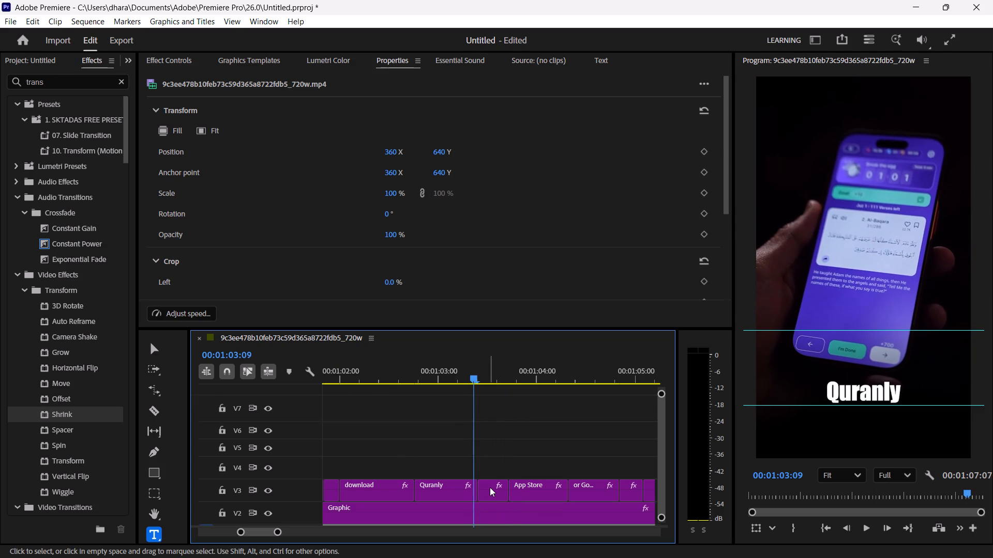
Play through the "from the" title on V3 and split it at 00:01:03:15.
{"action": "left_click", "coordinate": [490, 487]}
{"action": "left_click", "coordinate": [487, 378]}
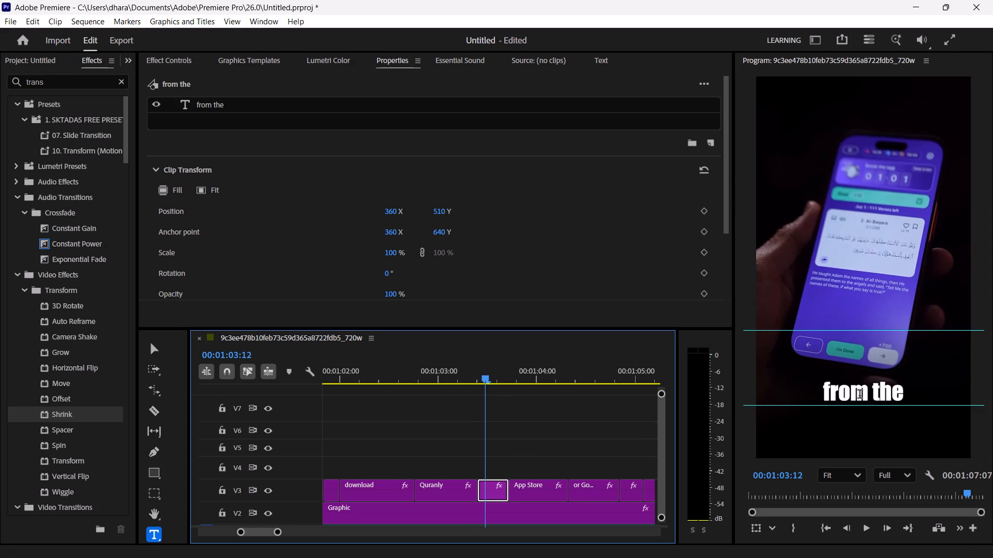
{"action": "key", "text": "space"}
{"action": "key", "text": "space"}
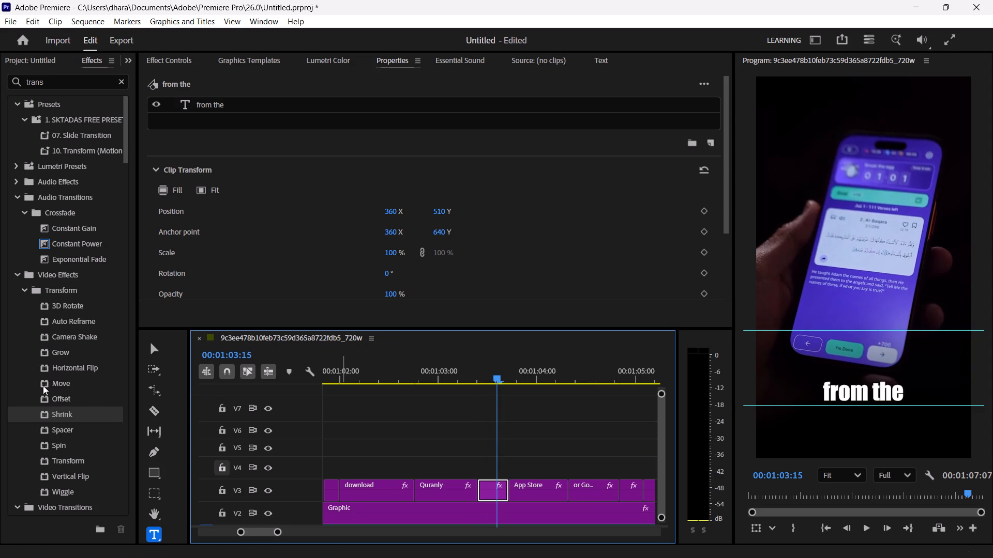
{"action": "left_click", "coordinate": [150, 347]}
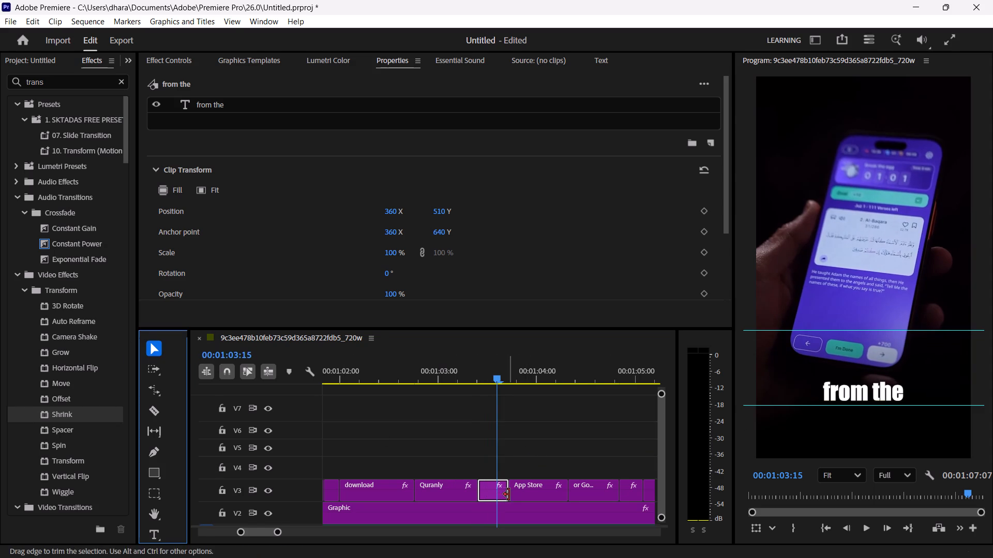
{"action": "left_click", "coordinate": [158, 416]}
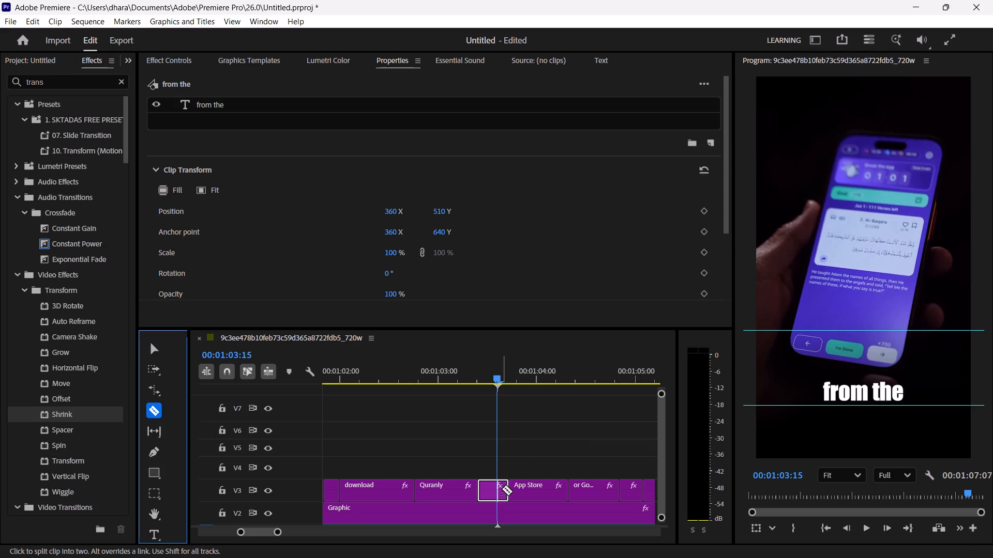
{"action": "left_click", "coordinate": [502, 489]}
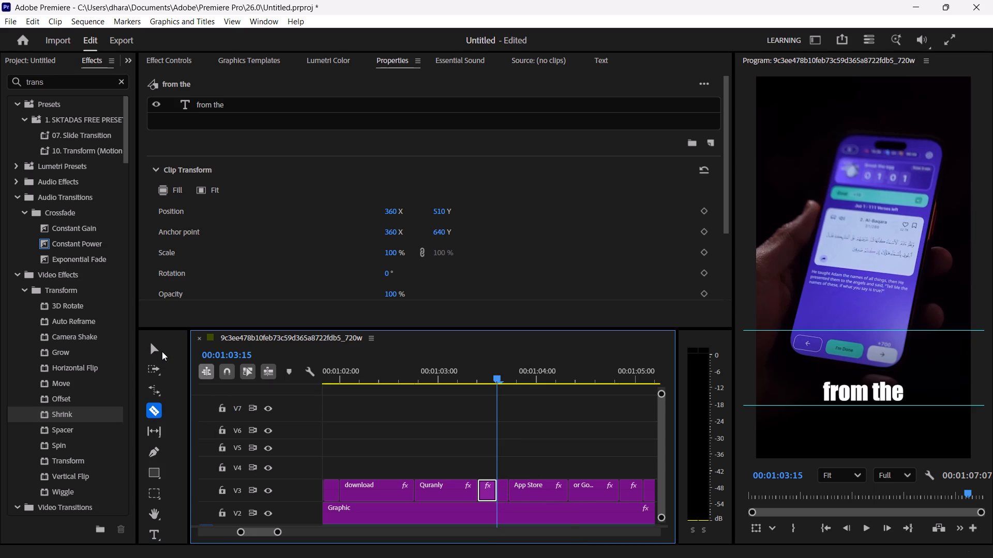
{"action": "left_click", "coordinate": [155, 348]}
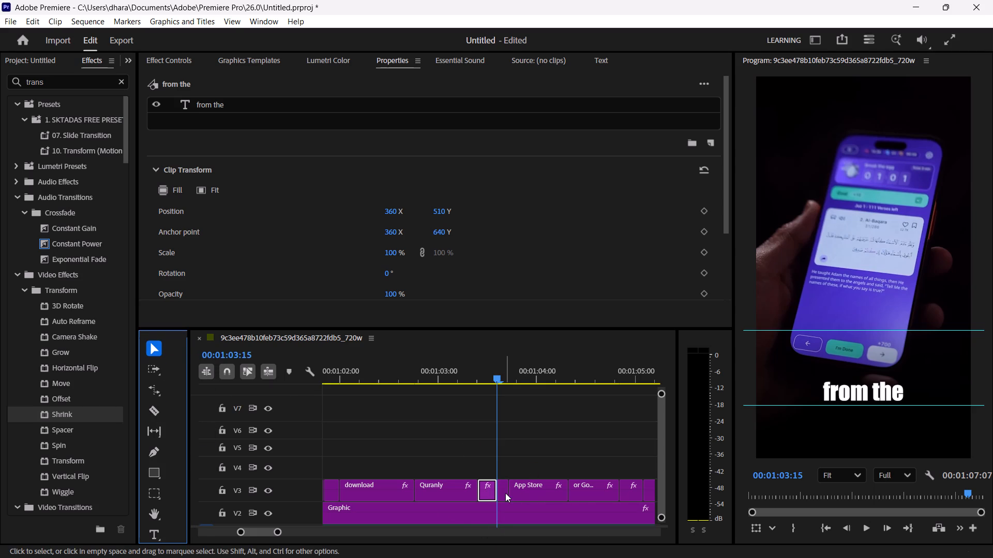
Change the text of the second "from the" piece so that it reads only "the".
{"action": "left_click", "coordinate": [504, 493]}
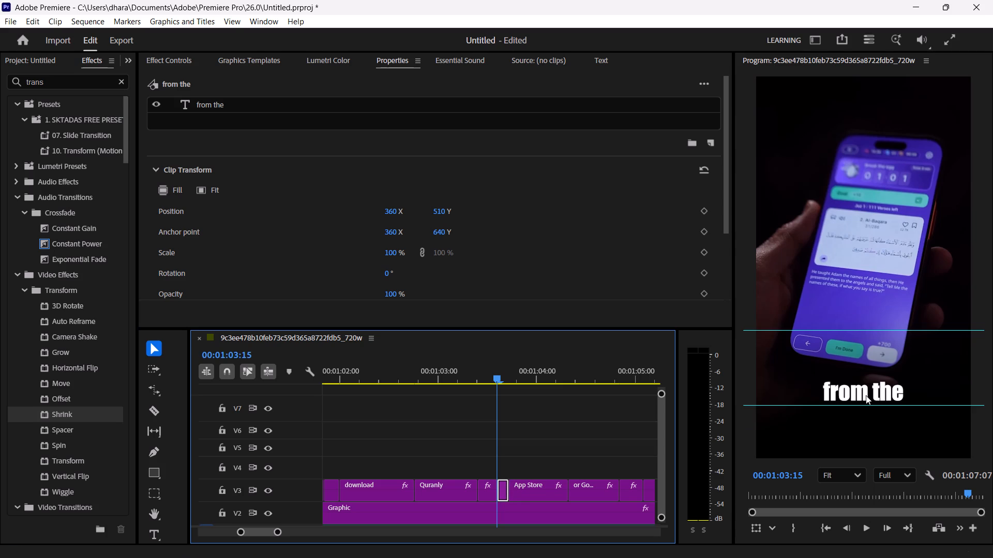
{"action": "left_click", "coordinate": [874, 391]}
{"action": "double_click", "coordinate": [874, 391]}
{"action": "left_click", "coordinate": [874, 391]}
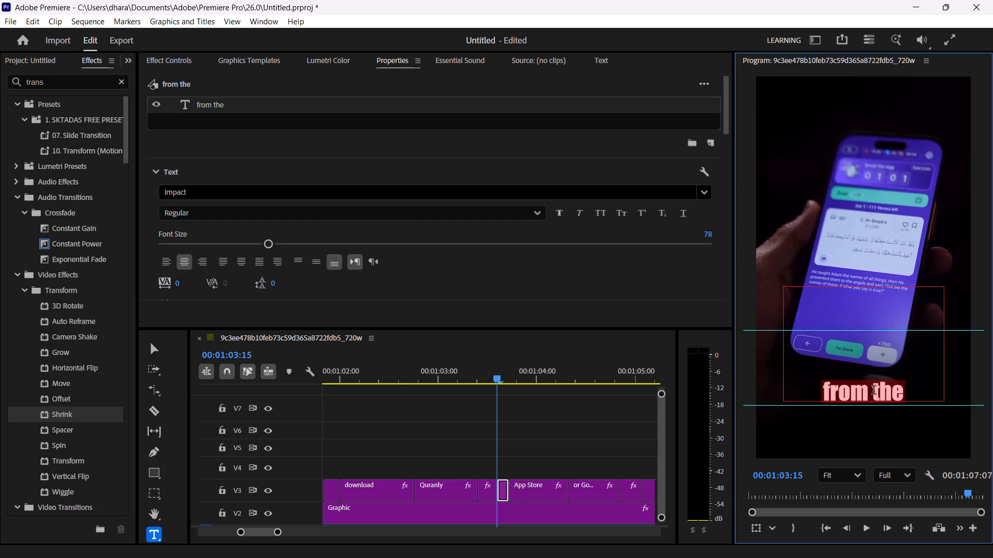
{"action": "left_click", "coordinate": [874, 391]}
{"action": "left_click", "coordinate": [874, 391]}
{"action": "left_click", "coordinate": [886, 393]}
{"action": "key", "text": "Left"}
{"action": "key", "text": "Left"}
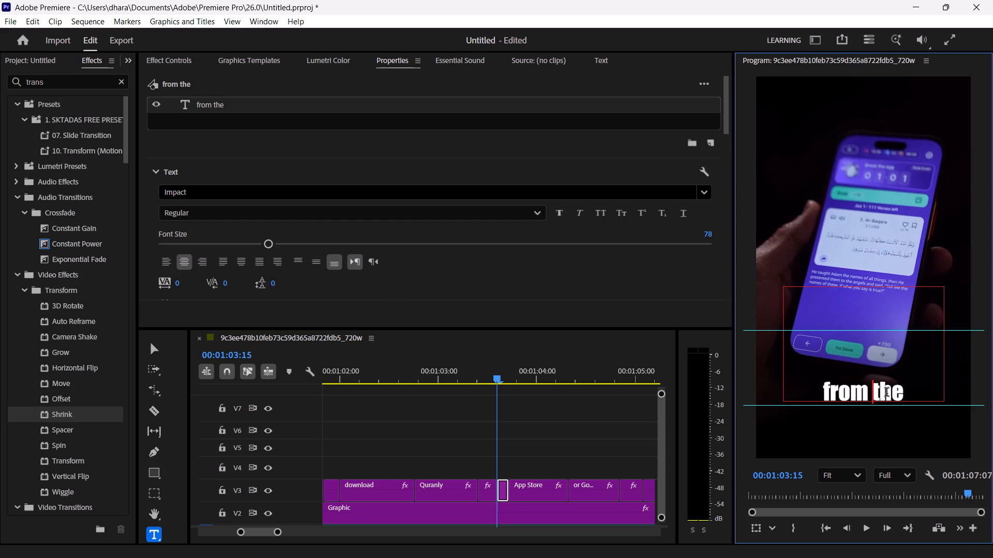
{"action": "key", "text": "BackSpace"}
{"action": "key", "text": "BackSpace"}
{"action": "key", "text": "BackSpace"}
{"action": "key", "text": "BackSpace"}
{"action": "key", "text": "BackSpace"}
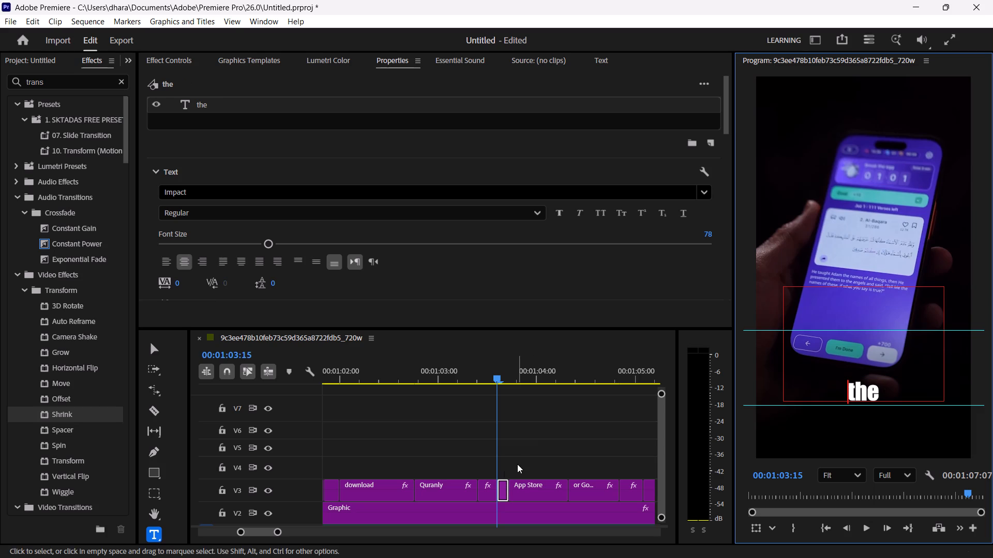
Change the text of the first "from the" piece so that it reads only "from".
{"action": "left_click", "coordinate": [486, 496]}
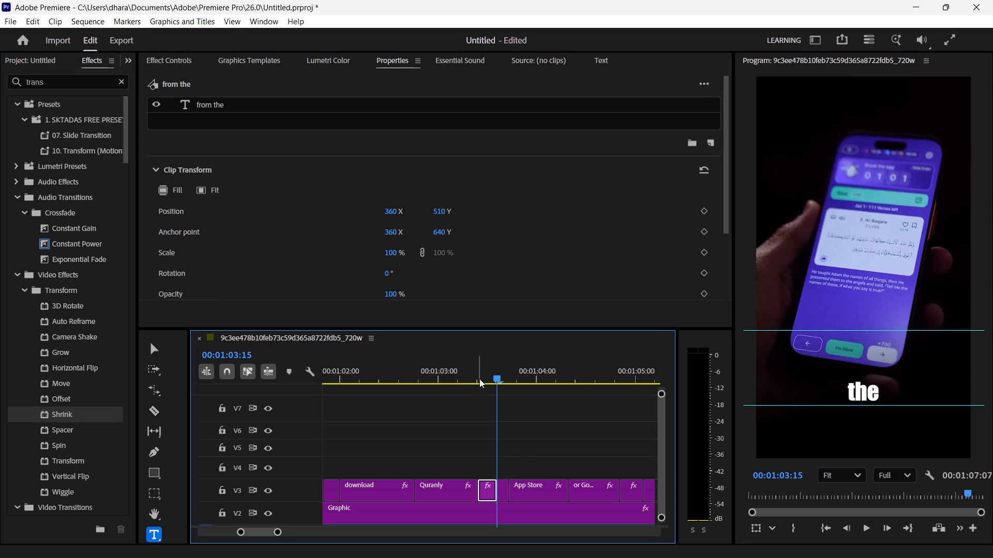
{"action": "left_click", "coordinate": [480, 380]}
{"action": "left_click", "coordinate": [480, 378]}
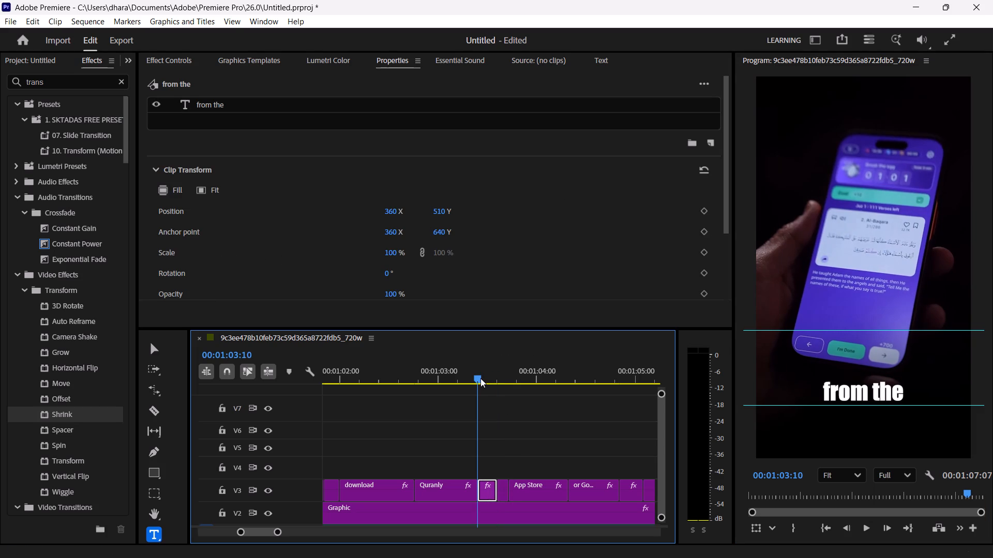
{"action": "double_click", "coordinate": [864, 392]}
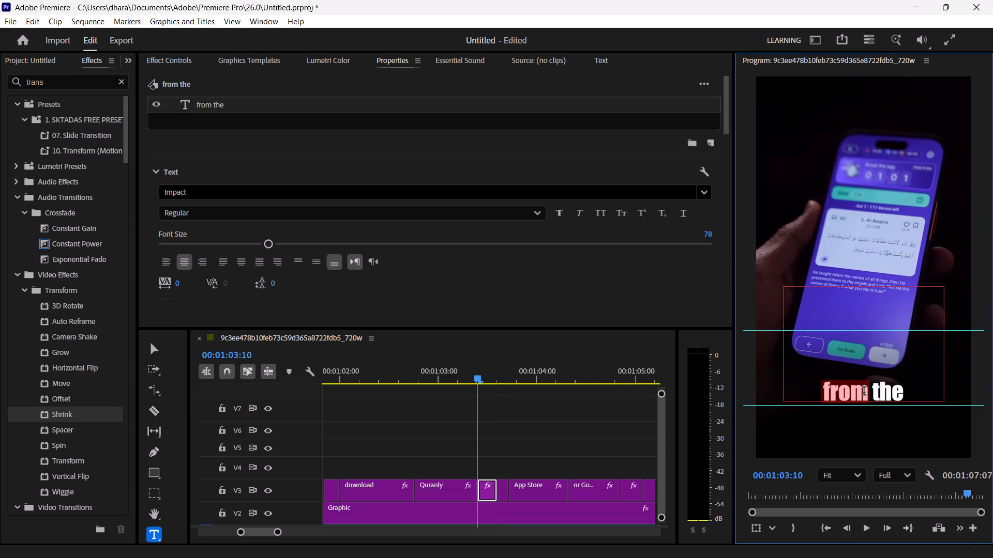
{"action": "key", "text": "Right"}
{"action": "key", "text": "Right"}
{"action": "key", "text": "Right"}
{"action": "key", "text": "Right"}
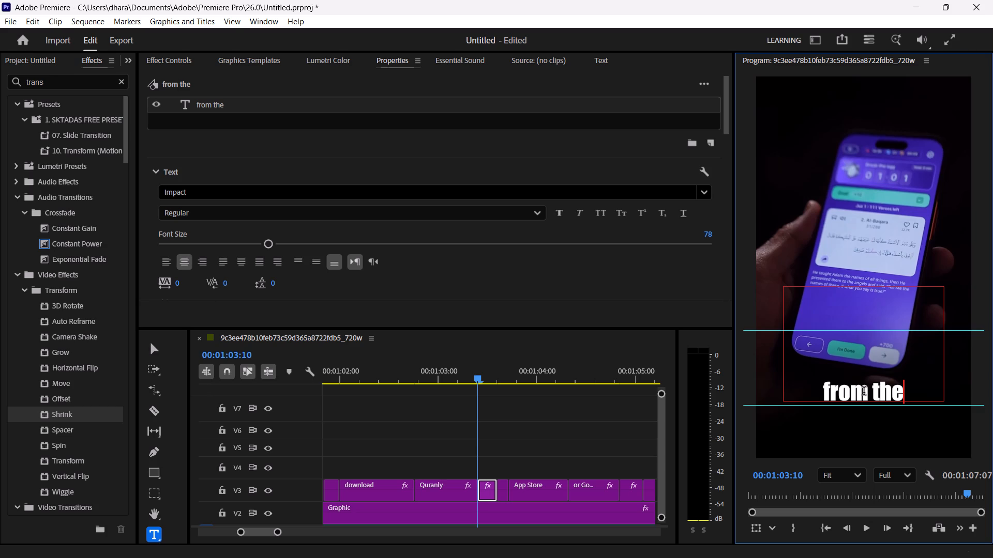
{"action": "key", "text": "BackSpace"}
{"action": "key", "text": "BackSpace"}
{"action": "key", "text": "BackSpace"}
{"action": "key", "text": "BackSpace"}
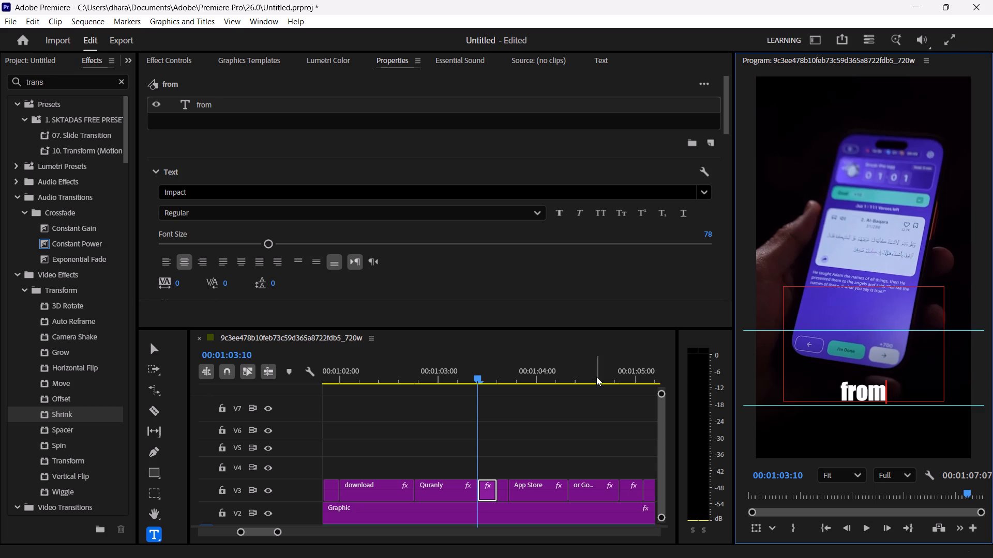
Play through the V3 titles from "Quranly" to "Store." to check their timing against the speech.
{"action": "left_click", "coordinate": [443, 378]}
{"action": "key", "text": "space"}
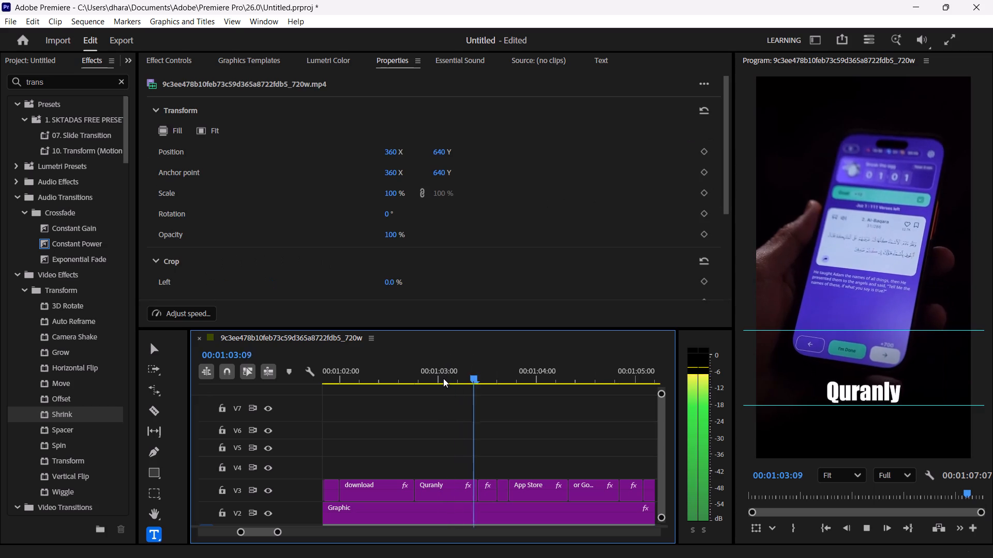
{"action": "key", "text": "space"}
{"action": "key", "text": "space"}
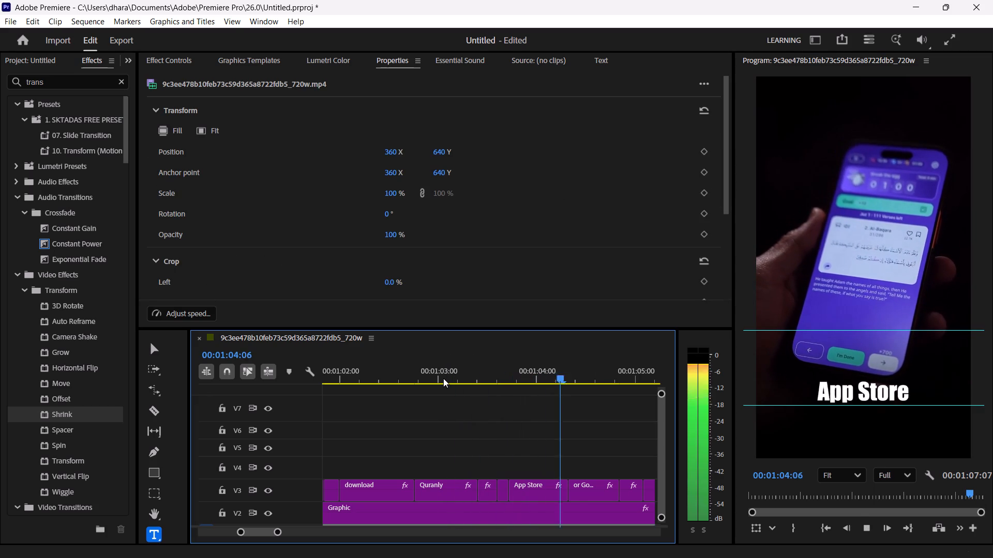
{"action": "key", "text": "space"}
{"action": "key", "text": "space"}
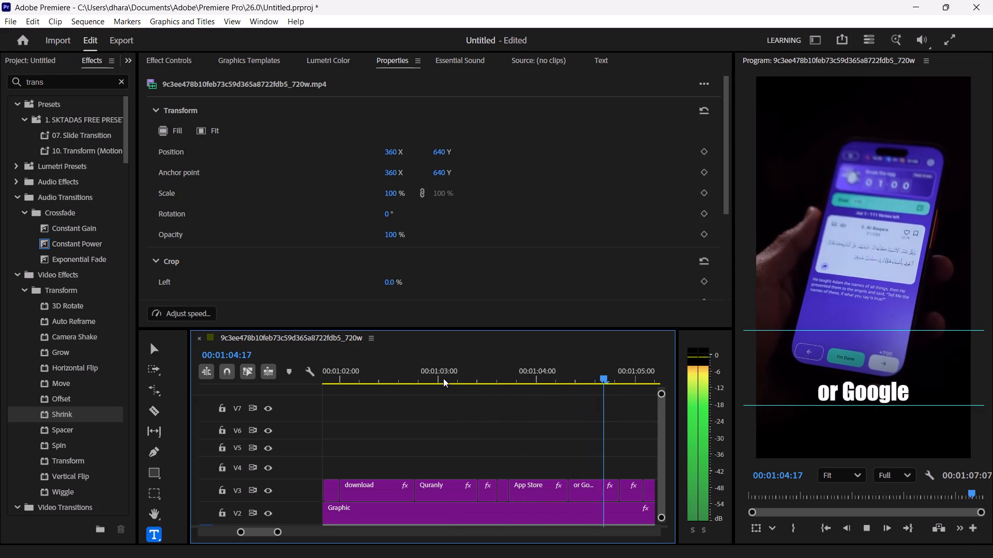
{"action": "key", "text": "space"}
{"action": "key", "text": "space"}
{"action": "key", "text": "space"}
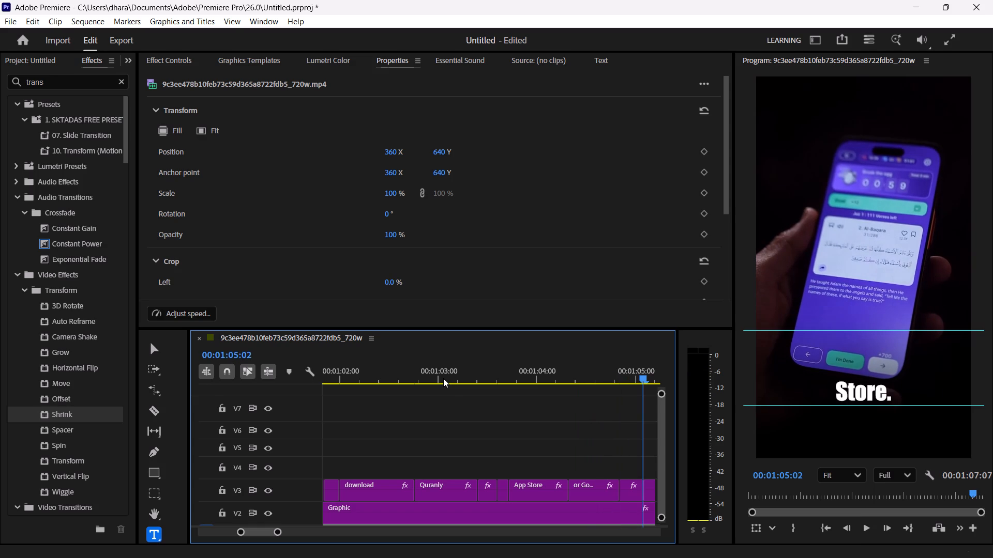
Remove the full stop from the "Store." title that follows "Play" on V3.
{"action": "left_click", "coordinate": [626, 495]}
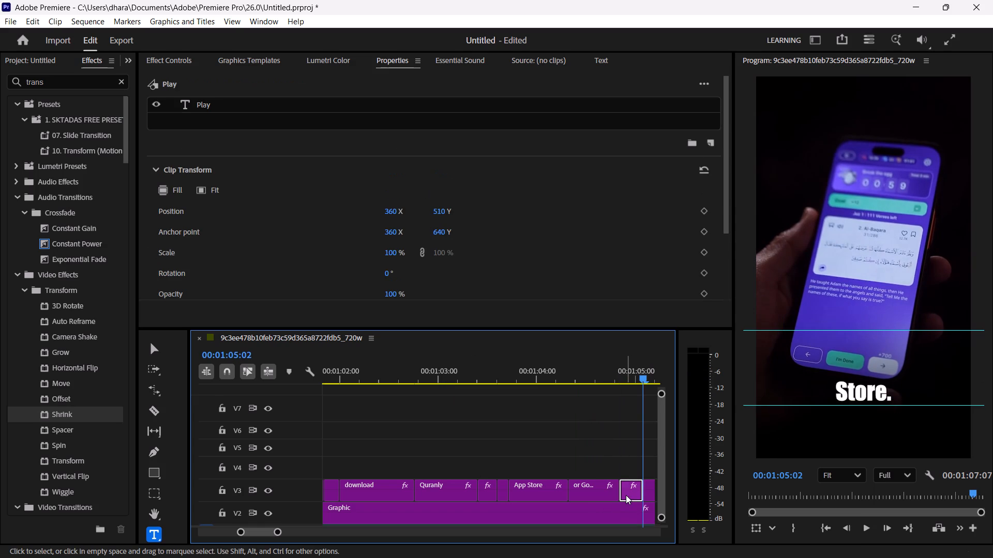
{"action": "left_click", "coordinate": [630, 492]}
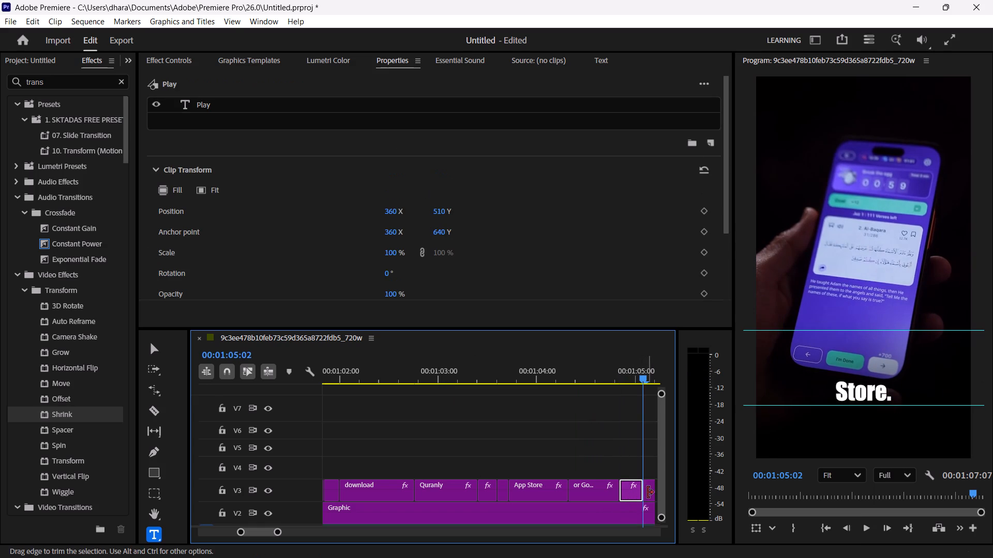
{"action": "double_click", "coordinate": [649, 495]}
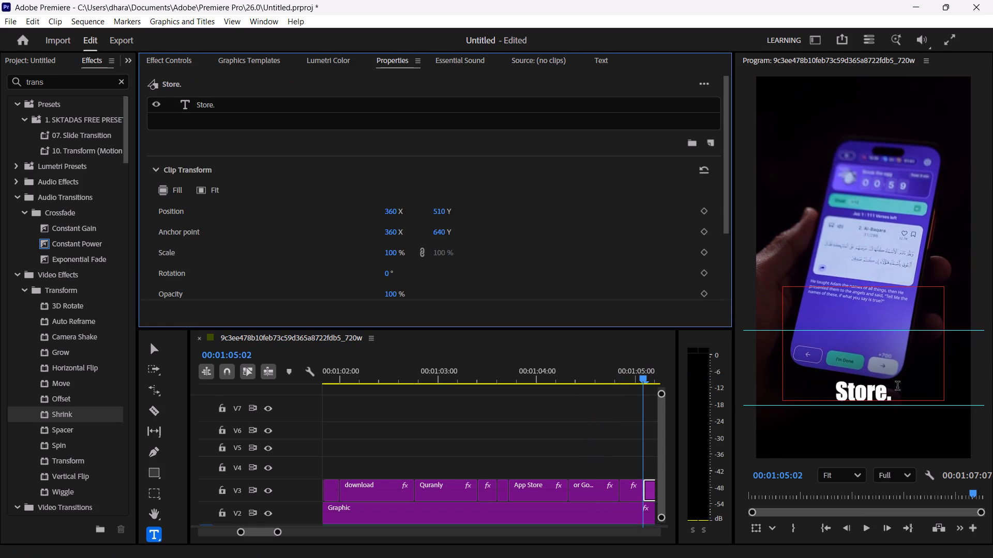
{"action": "left_click", "coordinate": [897, 393]}
{"action": "key", "text": "BackSpace"}
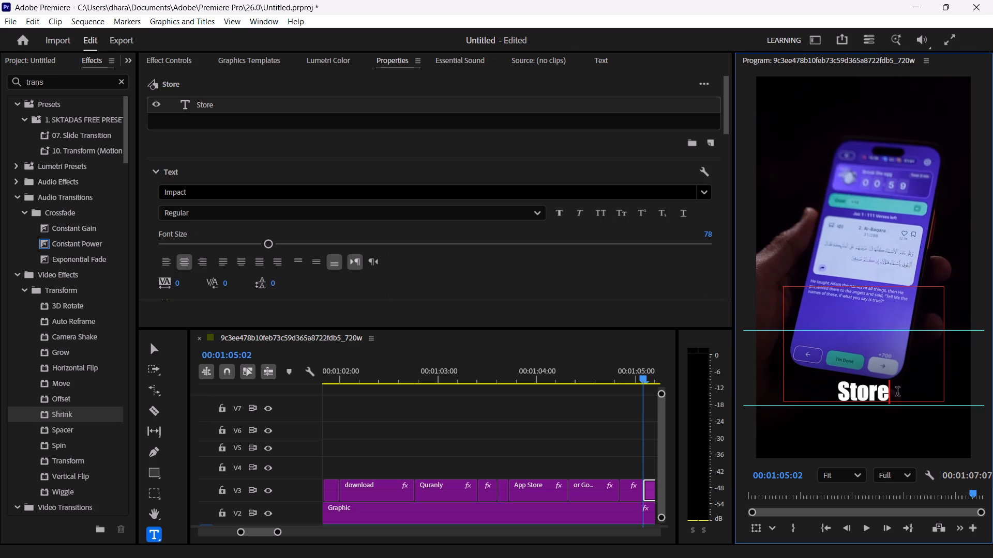
{"action": "key", "text": "space"}
{"action": "key", "text": "BackSpace"}
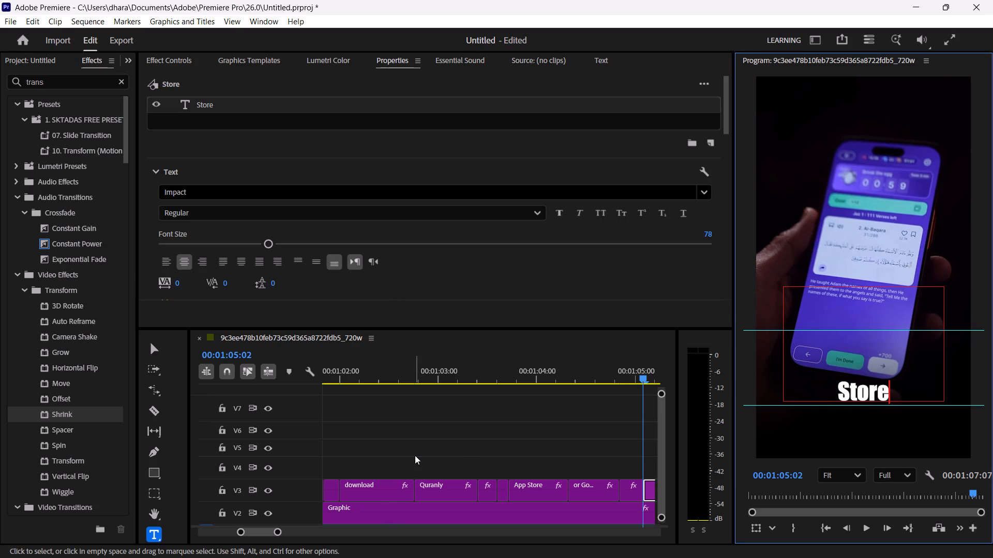
Play on to the last title on V3 and remove the full stop from "the bio.".
{"action": "left_click", "coordinate": [415, 455]}
{"action": "key", "text": "space"}
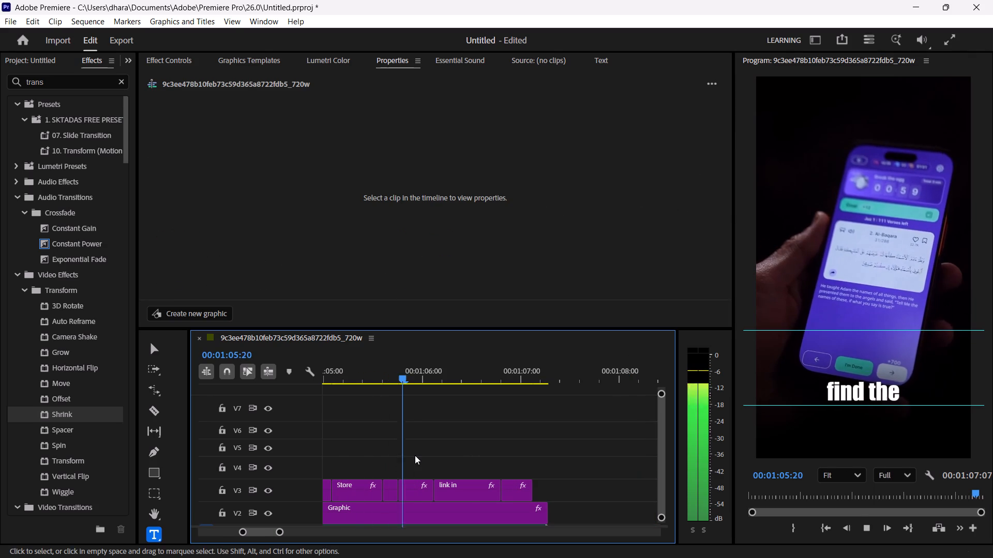
{"action": "key", "text": "space"}
{"action": "key", "text": "space"}
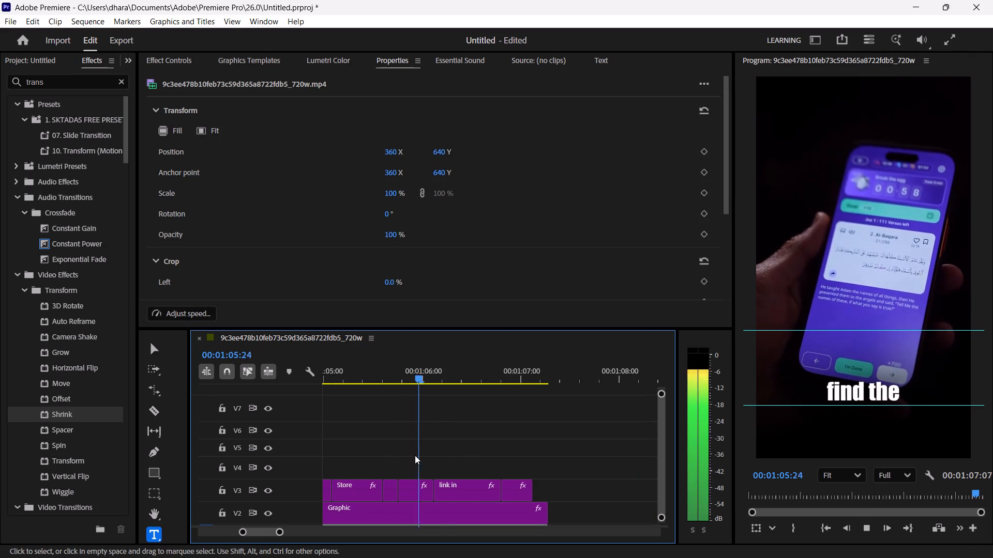
{"action": "key", "text": "space"}
{"action": "key", "text": "space"}
{"action": "key", "text": "space"}
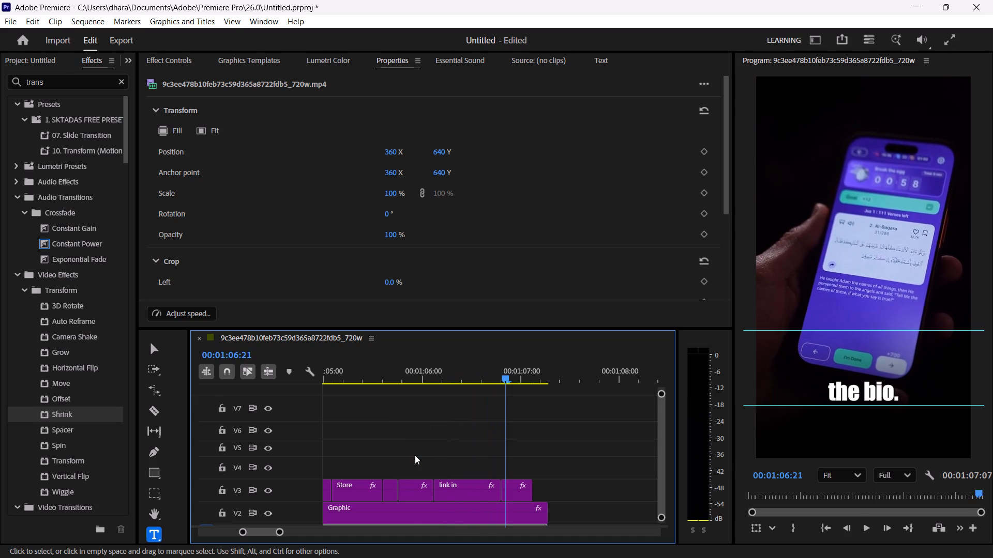
{"action": "double_click", "coordinate": [517, 496]}
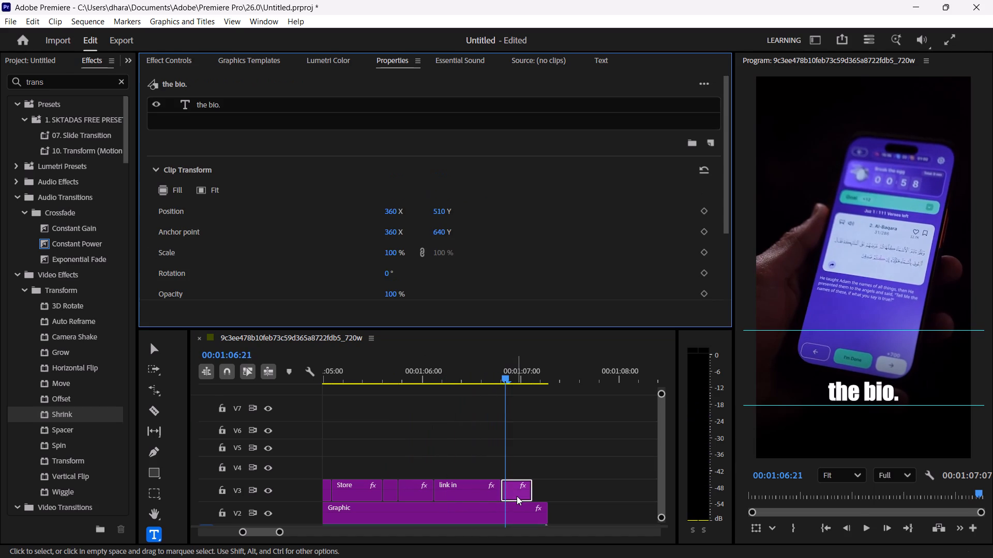
{"action": "left_click", "coordinate": [901, 392]}
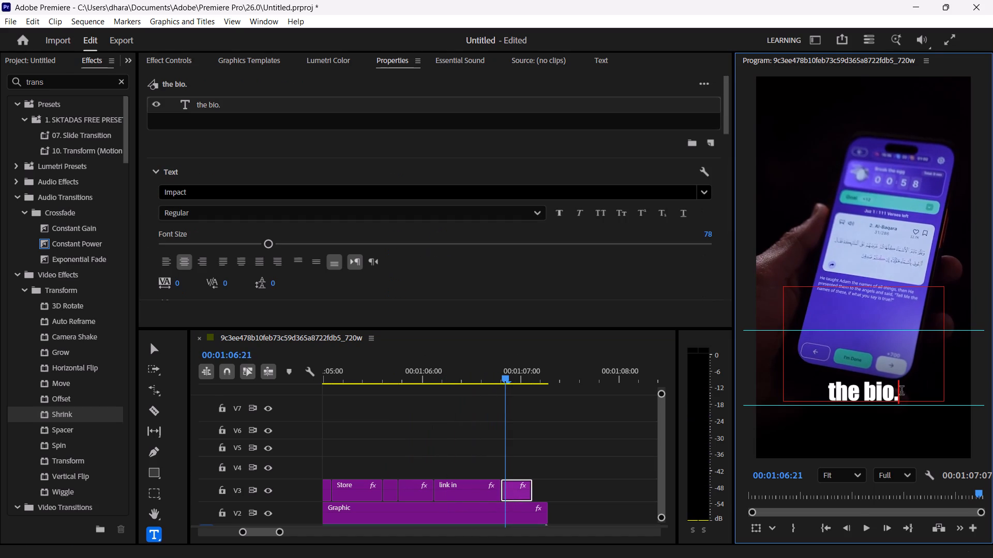
{"action": "key", "text": "BackSpace"}
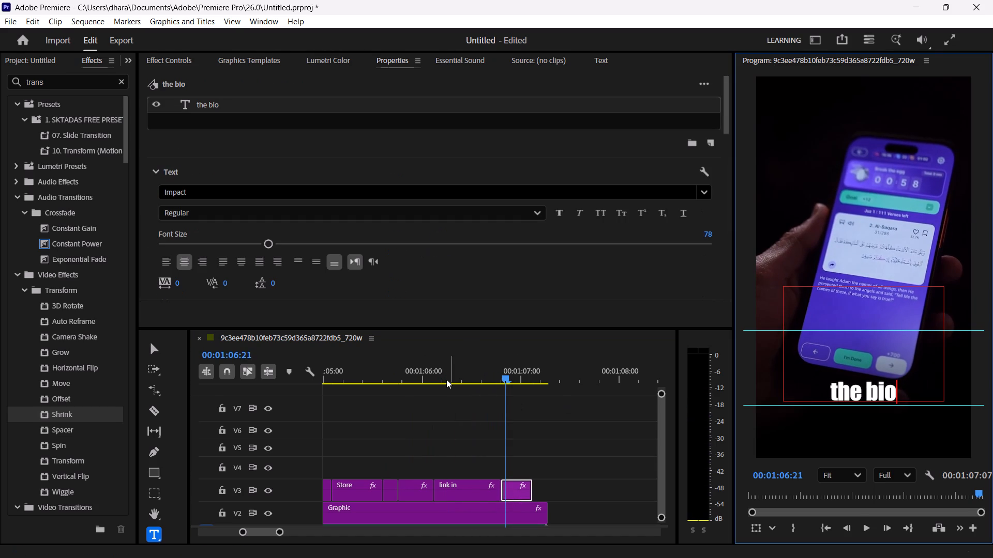
Review playback of the closing titles, the opening titles around "All Sorts", and the sequence up to the images.jpg section.
{"action": "left_click", "coordinate": [442, 377]}
{"action": "key", "text": "space"}
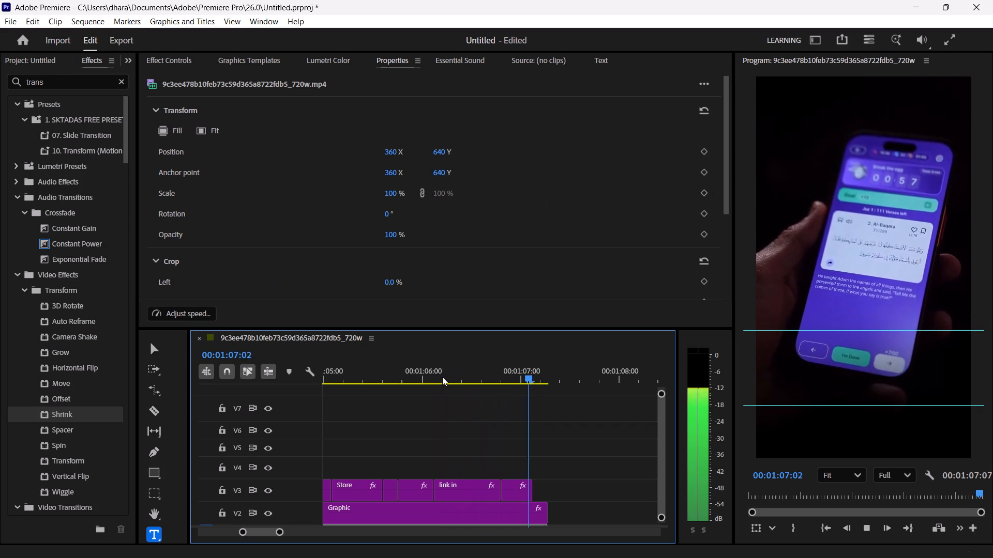
{"action": "key", "text": "space"}
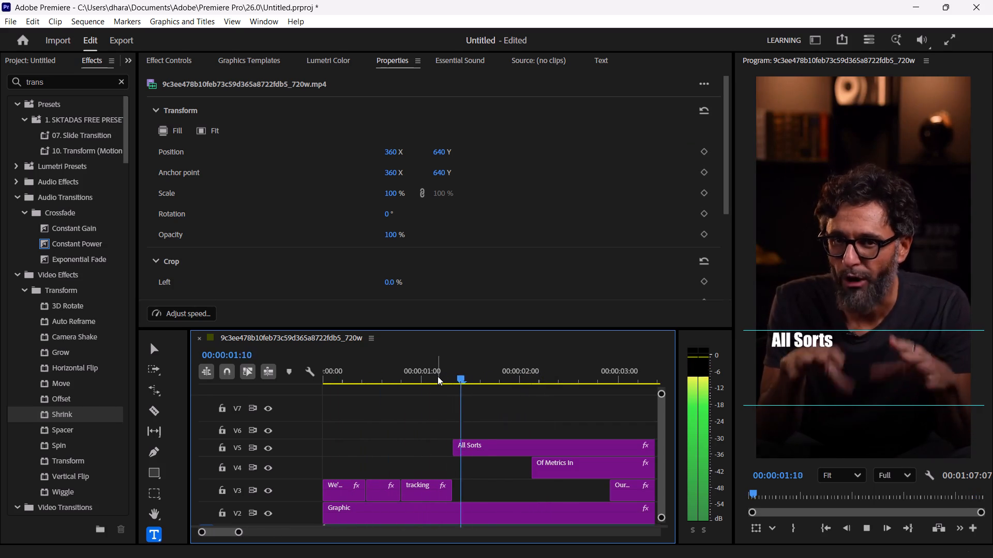
{"action": "key", "text": "space"}
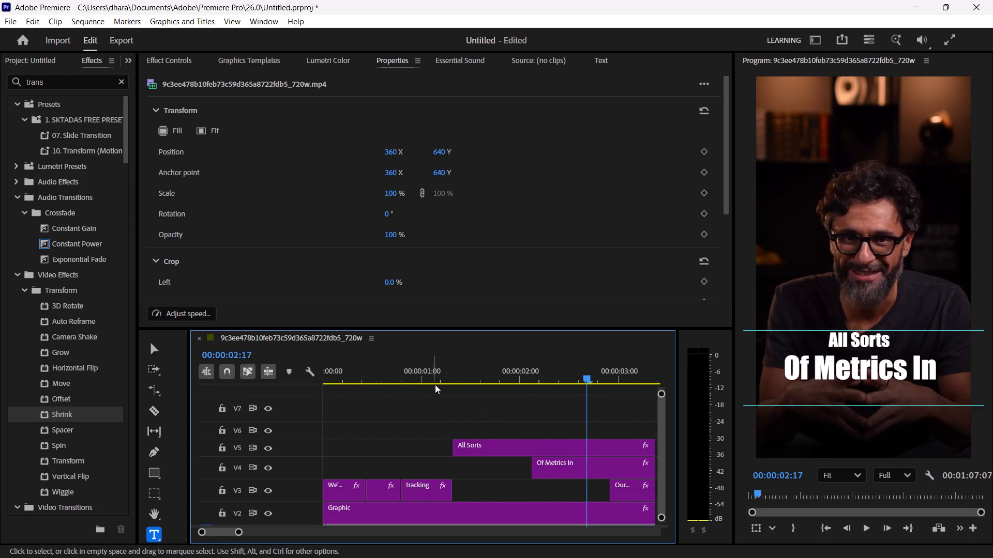
{"action": "left_click_drag", "start_coordinate": [588, 379], "coordinate": [516, 388]}
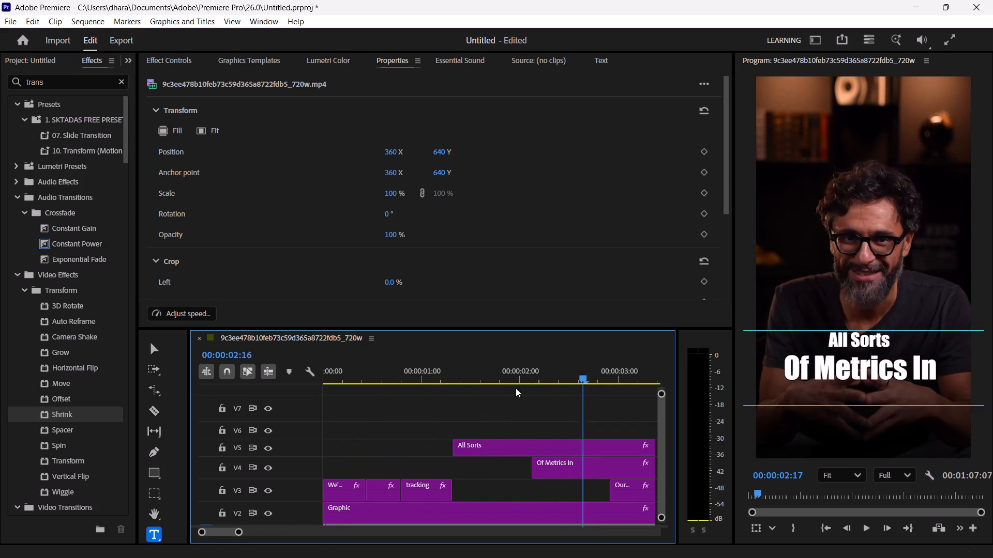
{"action": "left_click_drag", "start_coordinate": [516, 388], "coordinate": [219, 418]}
{"action": "key", "text": "space"}
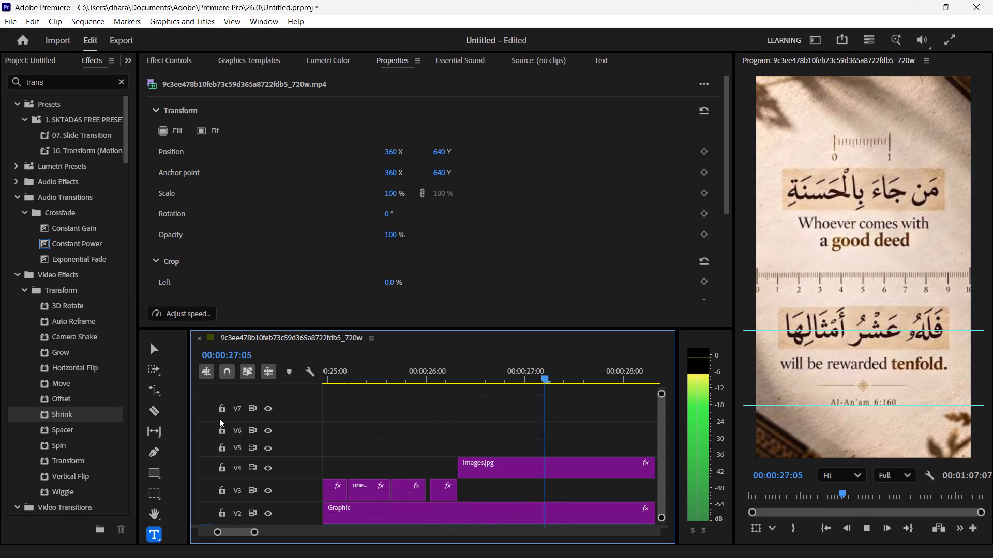
{"action": "key", "text": "space"}
Check the captions and speech from "one good" through "deed" and "and" up to the start of images.jpg at 00:00:26:08.
{"action": "left_click", "coordinate": [370, 367]}
{"action": "key", "text": "space"}
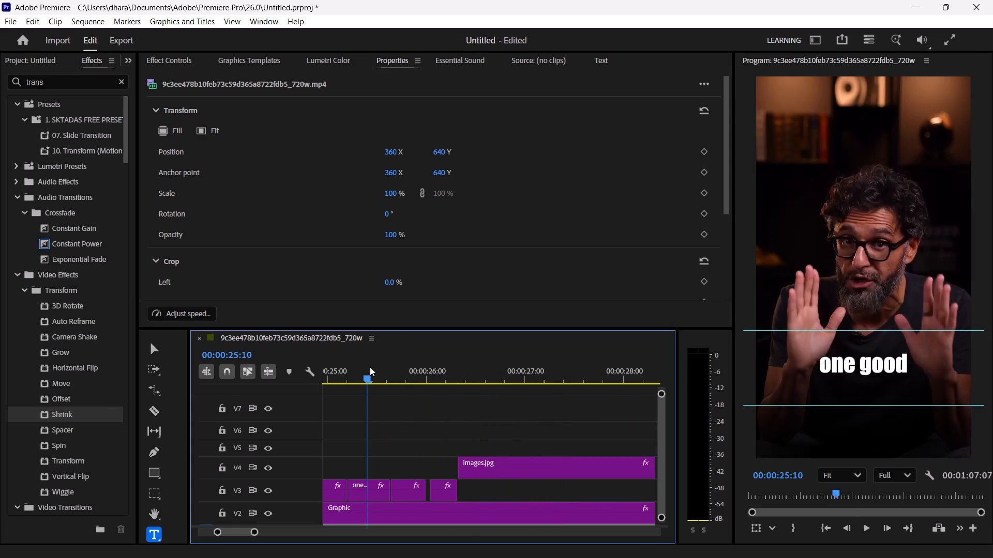
{"action": "key", "text": "space"}
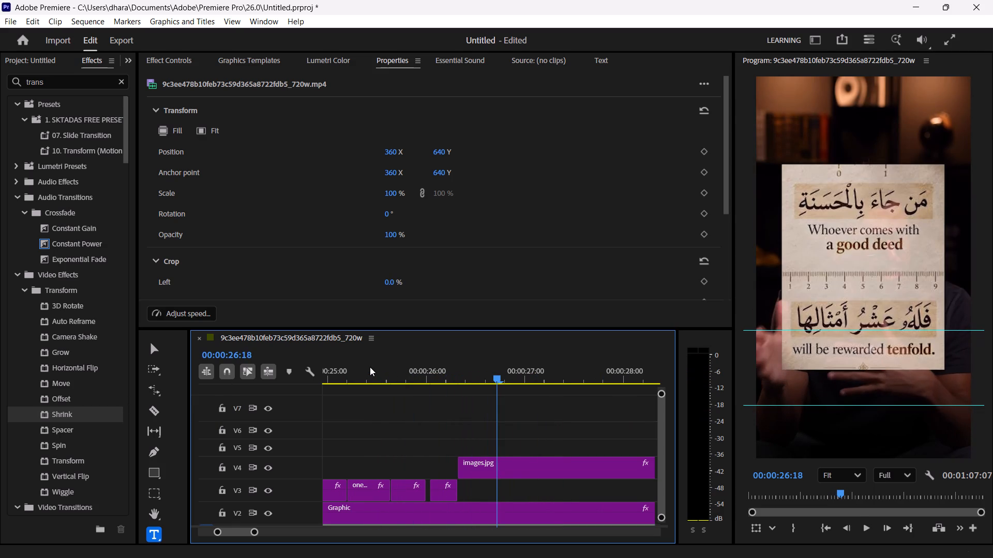
{"action": "key", "text": "Left"}
{"action": "key", "text": "Left"}
{"action": "key", "text": "Left"}
{"action": "key", "text": "Left"}
{"action": "key", "text": "Left"}
{"action": "key", "text": "Left"}
{"action": "key", "text": "Left"}
{"action": "key", "text": "Left"}
{"action": "key", "text": "Left"}
{"action": "key", "text": "Left"}
{"action": "key", "text": "Left"}
{"action": "key", "text": "Left"}
{"action": "key", "text": "Left"}
{"action": "key", "text": "Left"}
{"action": "key", "text": "Left"}
{"action": "key", "text": "Left"}
{"action": "key", "text": "Left"}
{"action": "key", "text": "Left"}
{"action": "key", "text": "Left"}
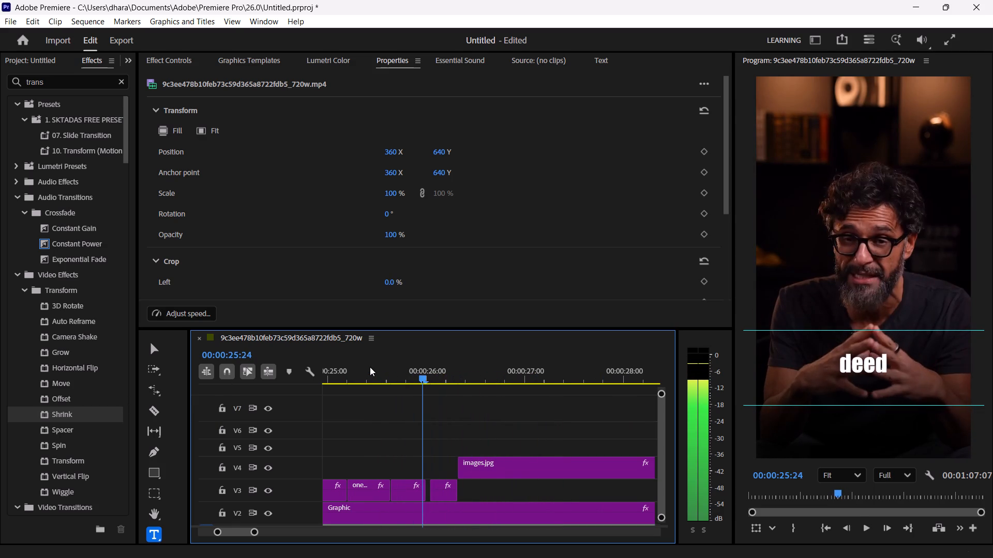
{"action": "key", "text": "space"}
{"action": "key", "text": "space"}
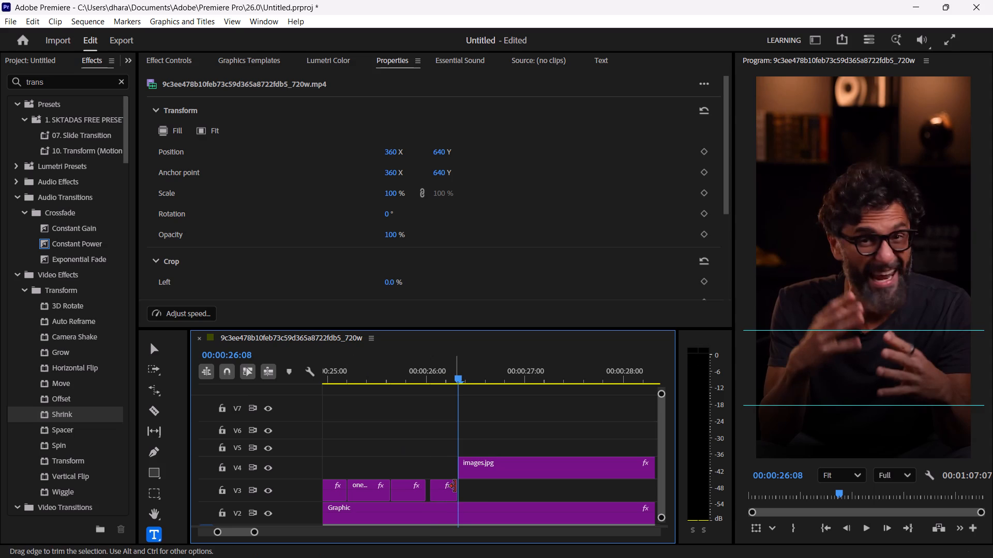
Duplicate the "So if we Know" title on V3 so the copy starts at 00:00:26:08, directly after "and".
{"action": "left_click", "coordinate": [475, 489]}
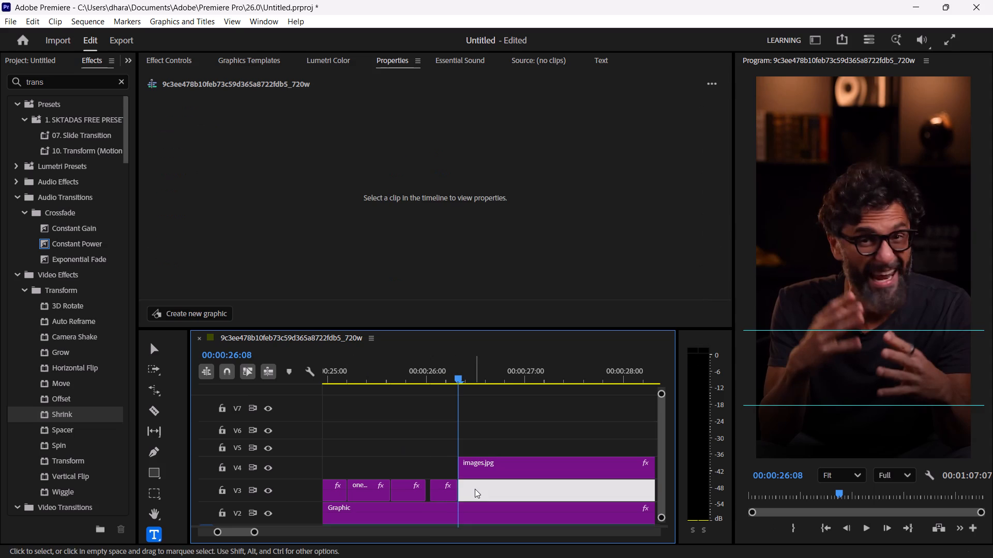
{"action": "left_click", "coordinate": [445, 495]}
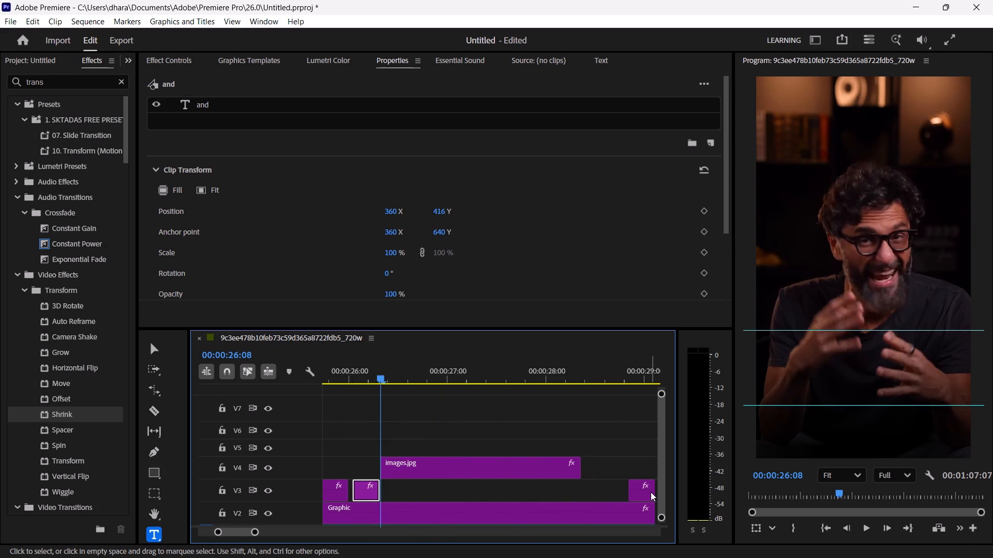
{"action": "left_click", "coordinate": [638, 491]}
{"action": "left_click_drag", "start_coordinate": [638, 491], "coordinate": [396, 485], "text": "alt"}
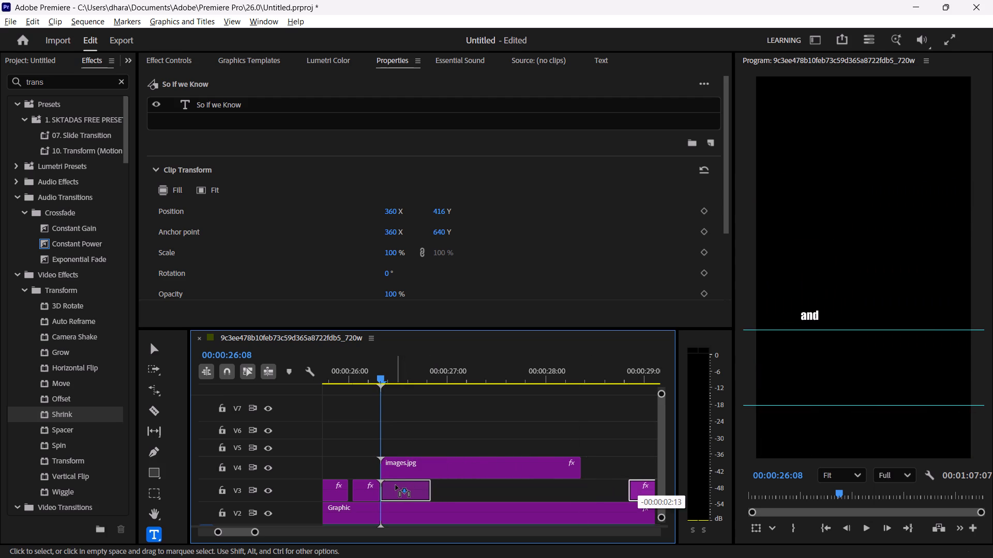
{"action": "left_click_drag", "start_coordinate": [396, 485], "coordinate": [395, 486], "text": "alt"}
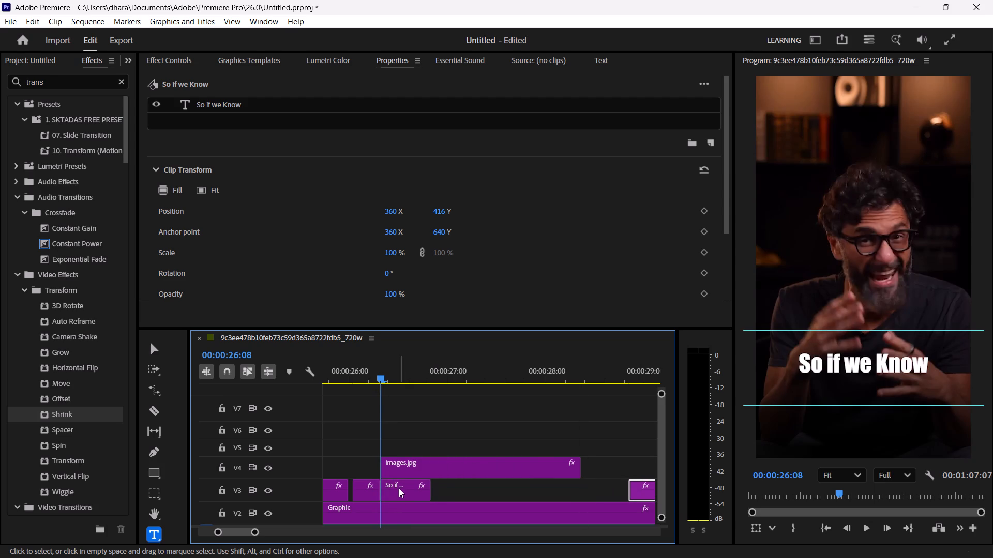
Replace the text of the duplicated title beneath images.jpg with "Every Good".
{"action": "left_click", "coordinate": [400, 489]}
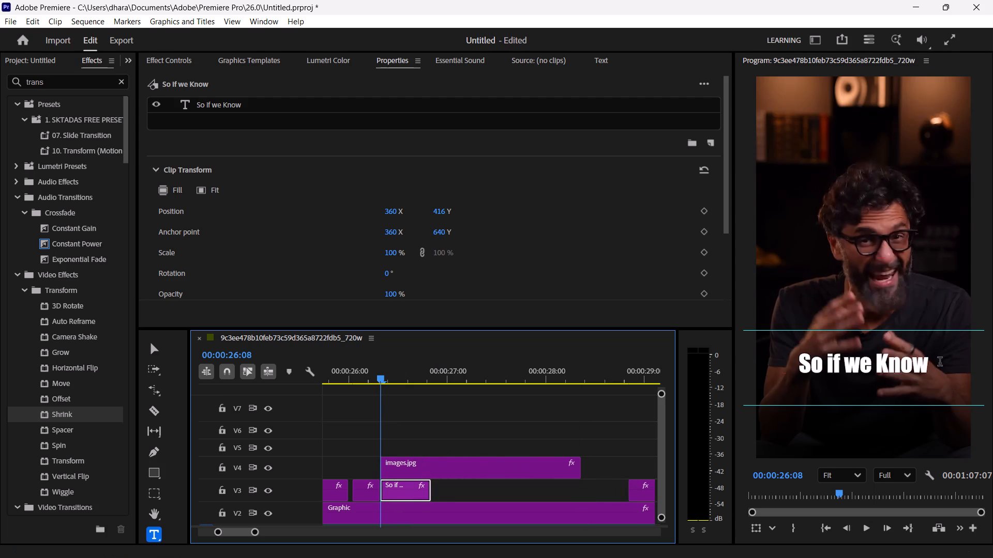
{"action": "left_click", "coordinate": [924, 362]}
{"action": "left_click", "coordinate": [924, 362]}
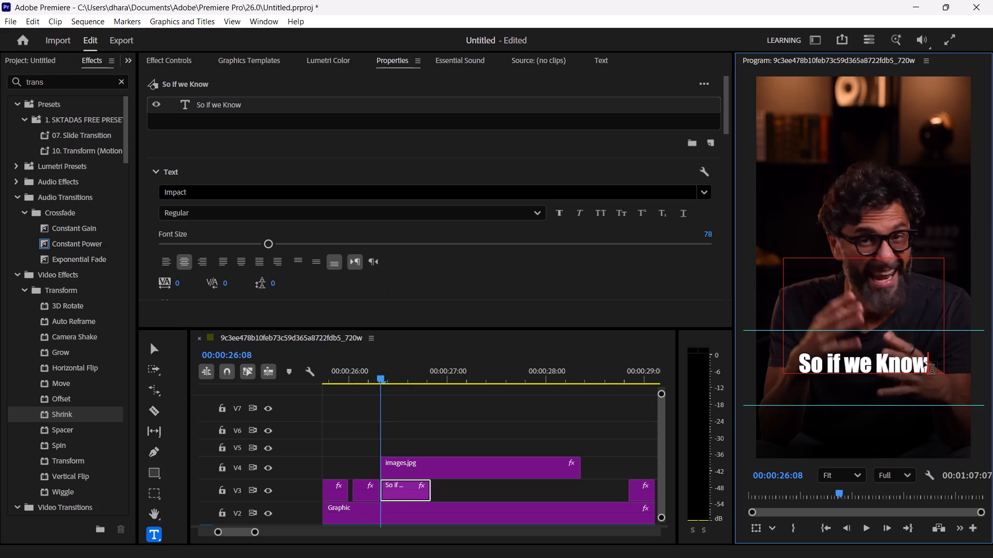
{"action": "key", "text": "BackSpace"}
{"action": "key", "text": "BackSpace"}
{"action": "key", "text": "BackSpace"}
{"action": "key", "text": "BackSpace"}
{"action": "key", "text": "BackSpace"}
{"action": "key", "text": "BackSpace"}
{"action": "key", "text": "BackSpace"}
{"action": "key", "text": "BackSpace"}
{"action": "key", "text": "BackSpace"}
{"action": "key", "text": "BackSpace"}
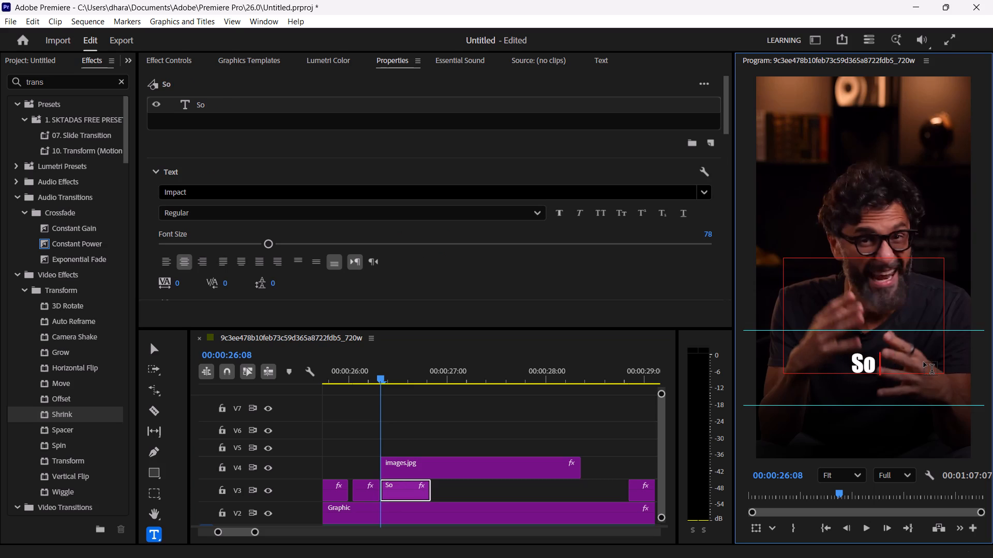
{"action": "key", "text": "BackSpace"}
{"action": "key", "text": "BackSpace"}
{"action": "key", "text": "BackSpace"}
{"action": "type", "text": "Every"}
{"action": "key", "text": "space"}
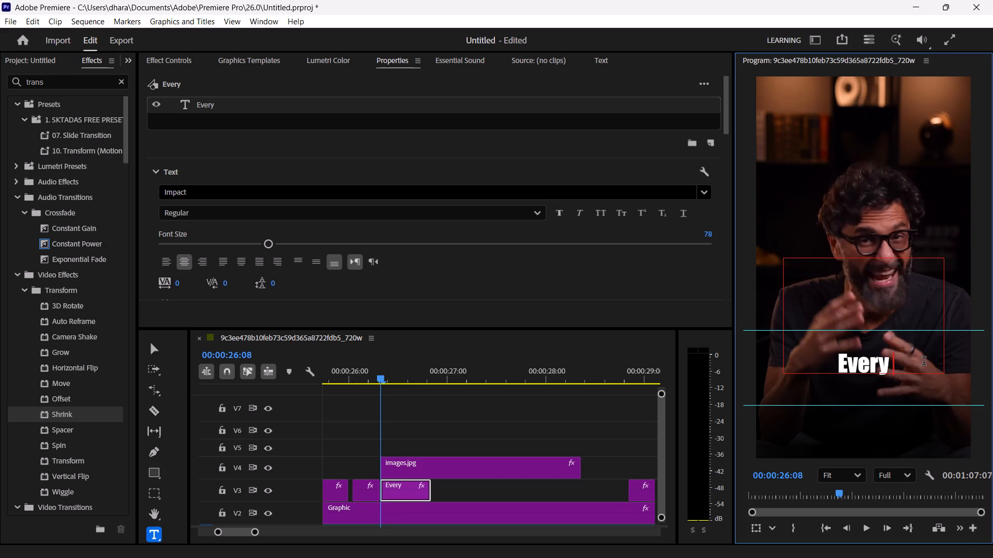
{"action": "type", "text": "Goo"}
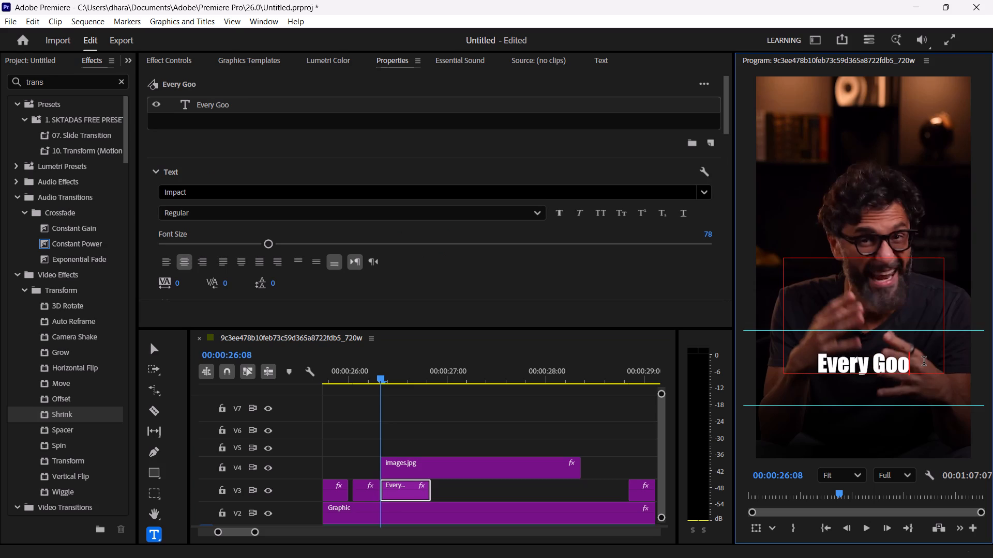
{"action": "key", "text": "d"}
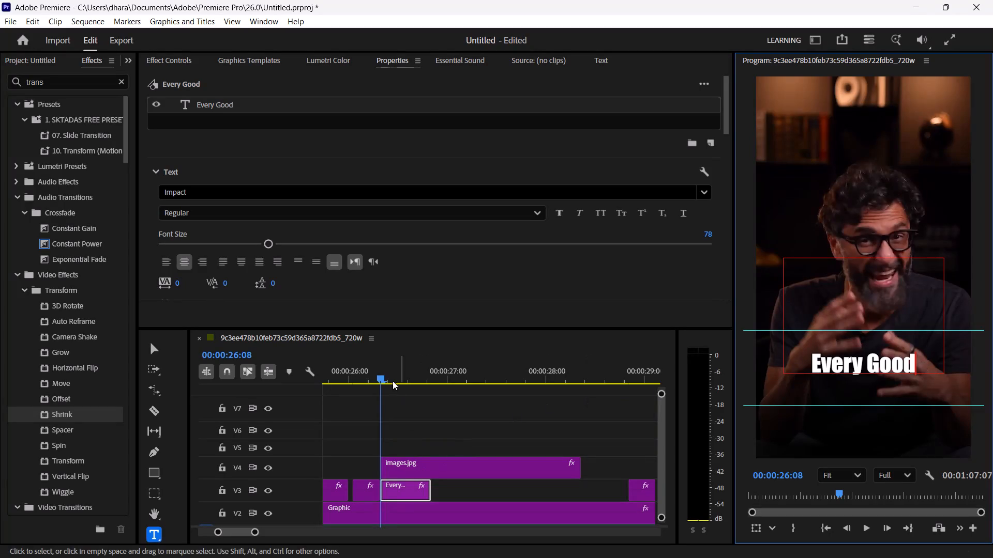
Check the speech frame by frame from the end of "and" through "Every Good" to about 00:00:26:23.
{"action": "left_click", "coordinate": [364, 372]}
{"action": "key", "text": "Right"}
{"action": "key", "text": "Right"}
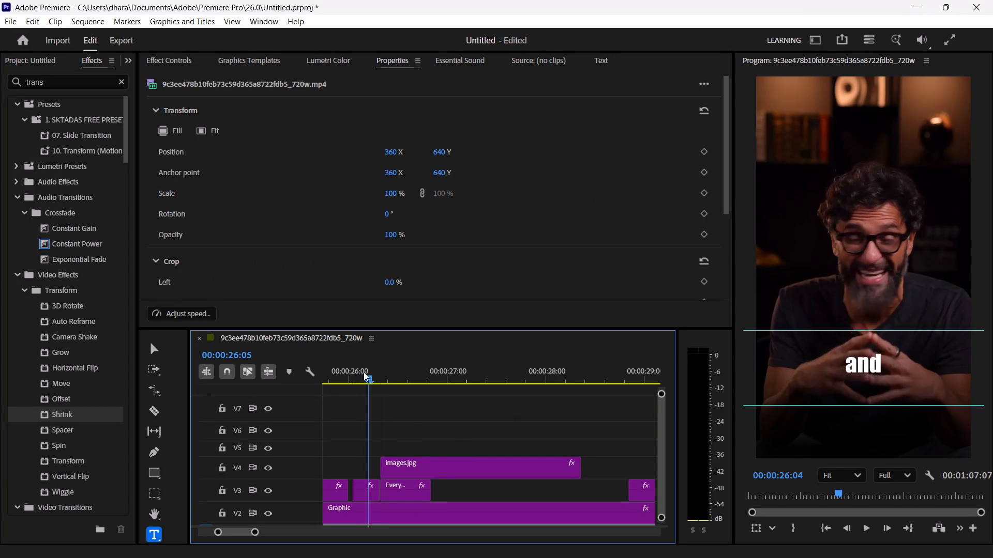
{"action": "key", "text": "Right"}
{"action": "key", "text": "Right"}
{"action": "key", "text": "Right"}
{"action": "key", "text": "Right"}
{"action": "key", "text": "Right"}
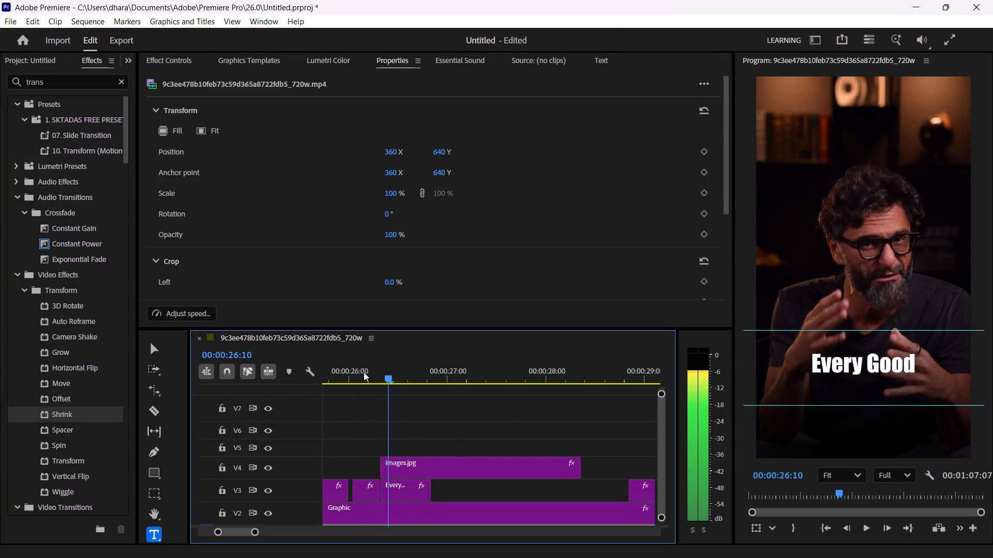
{"action": "key", "text": "Right"}
{"action": "key", "text": "Right"}
{"action": "key", "text": "Right"}
{"action": "key", "text": "Right"}
{"action": "key", "text": "Right"}
{"action": "key", "text": "Right"}
{"action": "key", "text": "Right"}
{"action": "key", "text": "Right"}
{"action": "key", "text": "Right"}
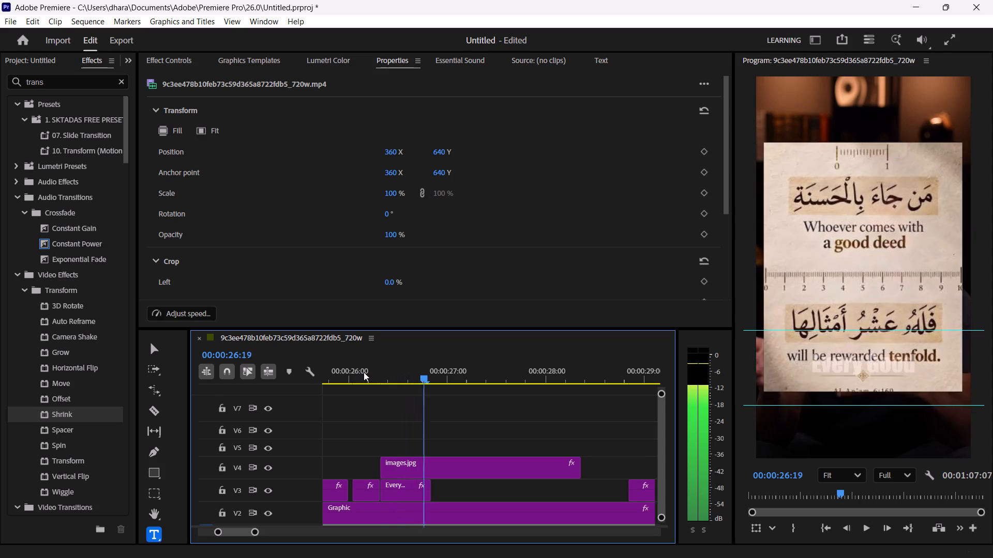
{"action": "key", "text": "Right"}
{"action": "key", "text": "Right"}
{"action": "key", "text": "Right"}
{"action": "key", "text": "Right"}
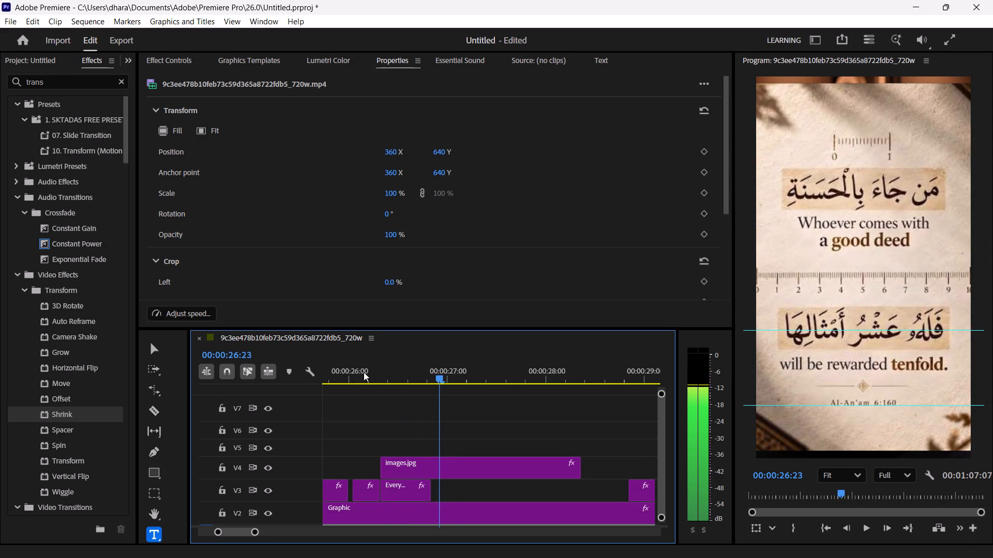
Replay the speech around the end of "Every Good" to find where the following word starts beneath images.jpg.
{"action": "key", "text": "space"}
{"action": "key", "text": "space"}
{"action": "key", "text": "Left"}
{"action": "key", "text": "Left"}
{"action": "key", "text": "Left"}
{"action": "key", "text": "Left"}
{"action": "key", "text": "Left"}
{"action": "key", "text": "Left"}
{"action": "key", "text": "Left"}
{"action": "key", "text": "Left"}
{"action": "key", "text": "Left"}
{"action": "key", "text": "Left"}
{"action": "key", "text": "Left"}
{"action": "key", "text": "Left"}
{"action": "key", "text": "Left"}
{"action": "key", "text": "Left"}
{"action": "key", "text": "Left"}
{"action": "key", "text": "Left"}
{"action": "key", "text": "Left"}
{"action": "key", "text": "Left"}
{"action": "key", "text": "Left"}
{"action": "key", "text": "Left"}
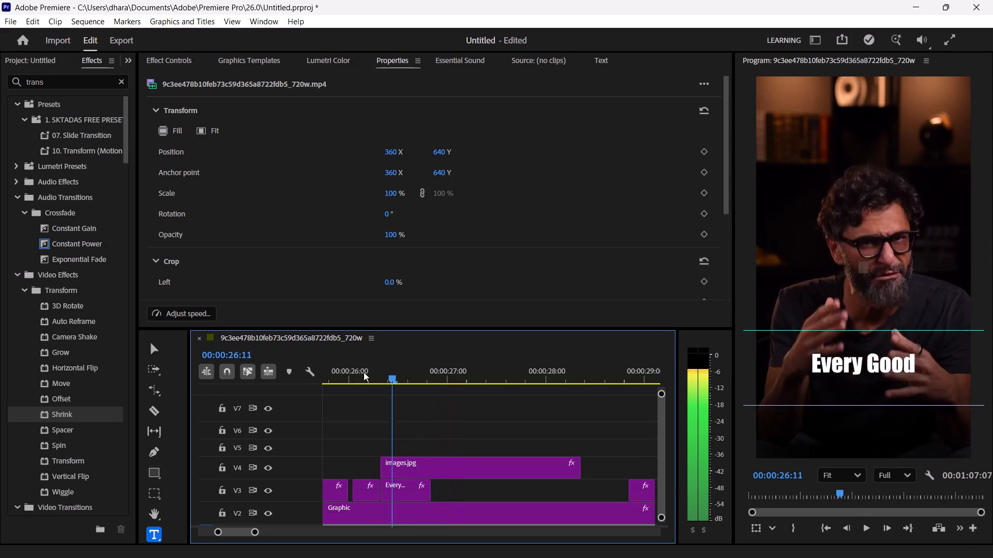
{"action": "key", "text": "space"}
{"action": "key", "text": "space"}
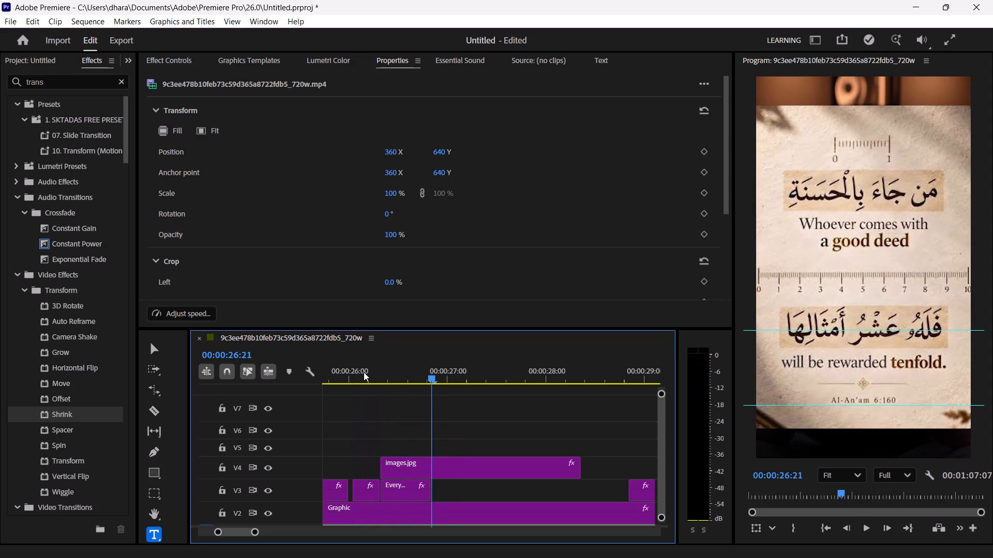
{"action": "key", "text": "Left"}
{"action": "key", "text": "Left"}
{"action": "key", "text": "Left"}
{"action": "key", "text": "Left"}
{"action": "key", "text": "Left"}
{"action": "key", "text": "Left"}
{"action": "key", "text": "Left"}
{"action": "key", "text": "Left"}
{"action": "key", "text": "Left"}
{"action": "key", "text": "Left"}
{"action": "key", "text": "Left"}
{"action": "key", "text": "Left"}
{"action": "key", "text": "Left"}
{"action": "key", "text": "Left"}
{"action": "key", "text": "Left"}
{"action": "key", "text": "Left"}
{"action": "key", "text": "Left"}
{"action": "key", "text": "Left"}
{"action": "key", "text": "Left"}
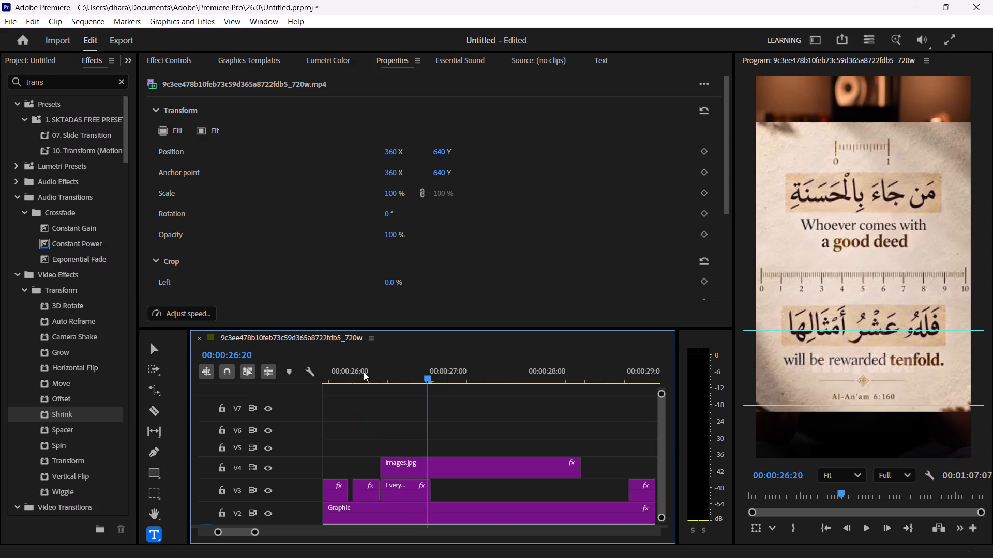
{"action": "key", "text": "space"}
{"action": "key", "text": "space"}
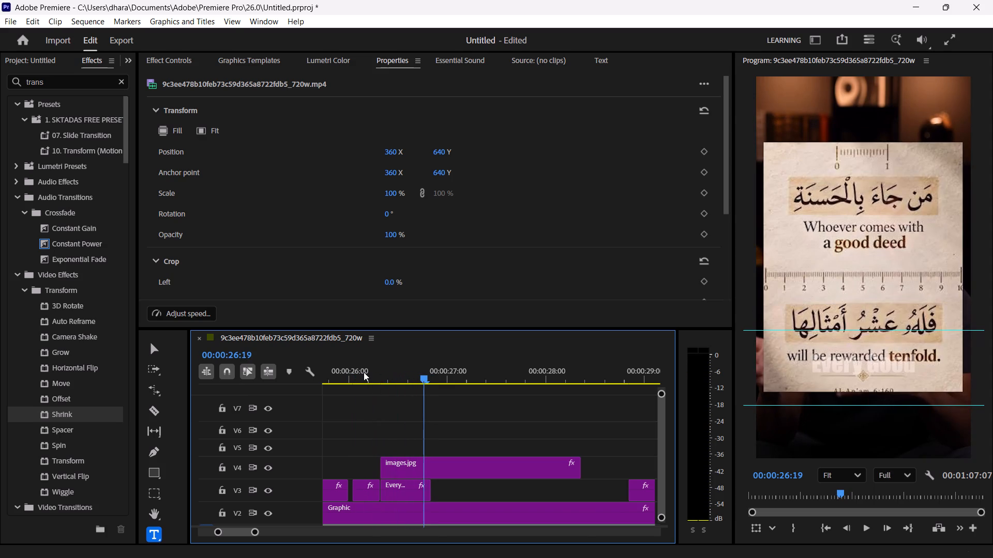
{"action": "key", "text": "space"}
{"action": "key", "text": "space"}
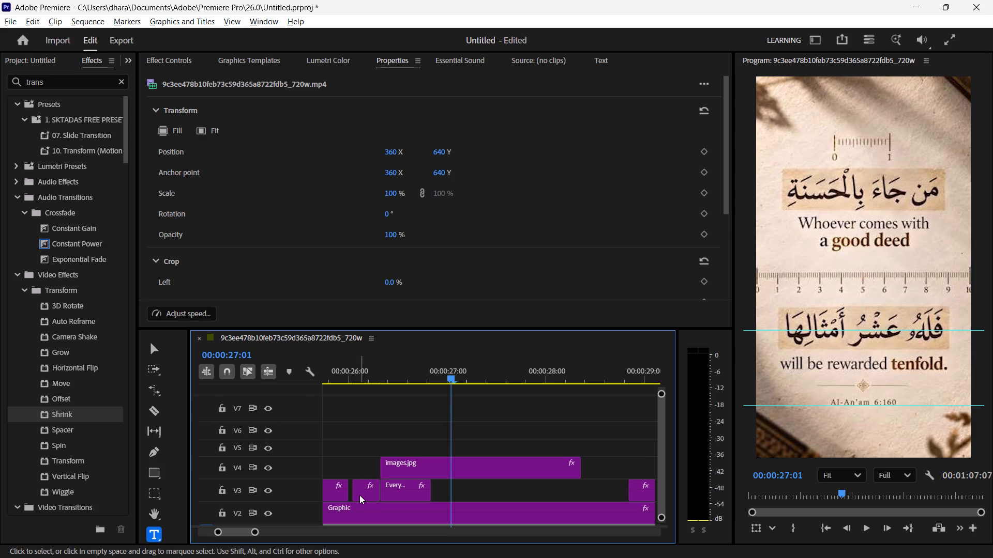
Duplicate the "and" title on V3 after "Every Good" and trim the copy's start to about 00:00:26:23.
{"action": "left_click_drag", "start_coordinate": [359, 495], "coordinate": [443, 496], "text": "alt"}
{"action": "left_click", "coordinate": [437, 491]}
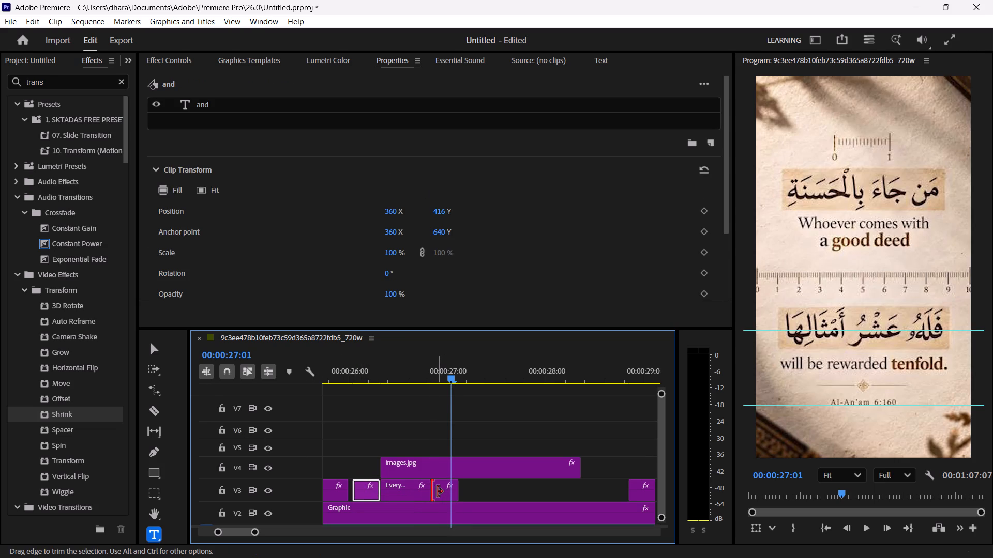
{"action": "left_click_drag", "start_coordinate": [437, 491], "coordinate": [442, 491]}
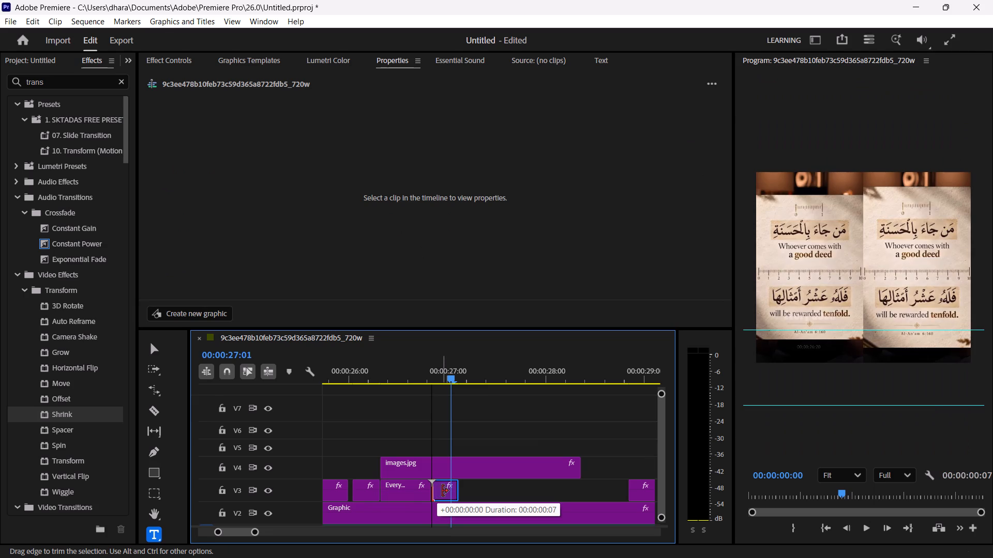
{"action": "left_click_drag", "start_coordinate": [442, 491], "coordinate": [443, 489]}
{"action": "left_click_drag", "start_coordinate": [443, 489], "coordinate": [444, 489]}
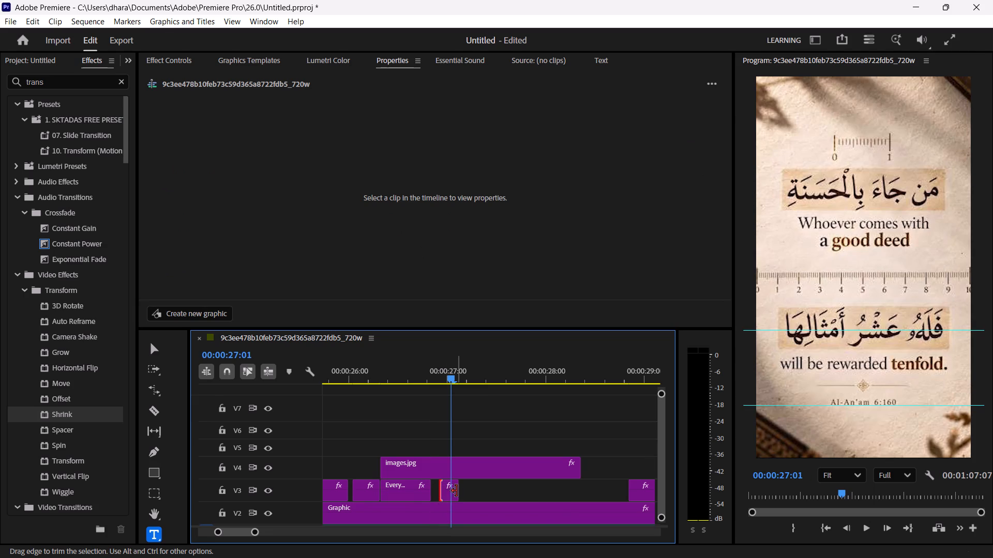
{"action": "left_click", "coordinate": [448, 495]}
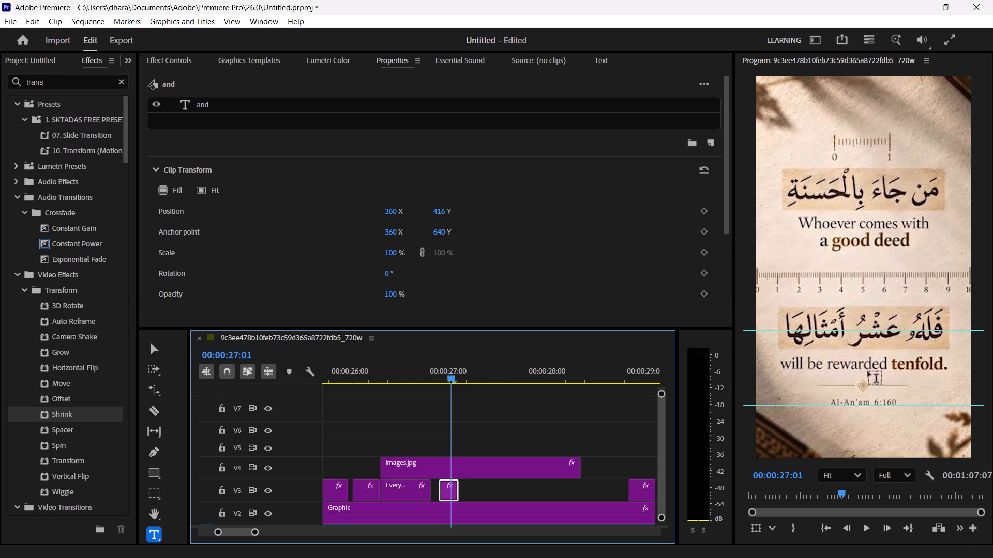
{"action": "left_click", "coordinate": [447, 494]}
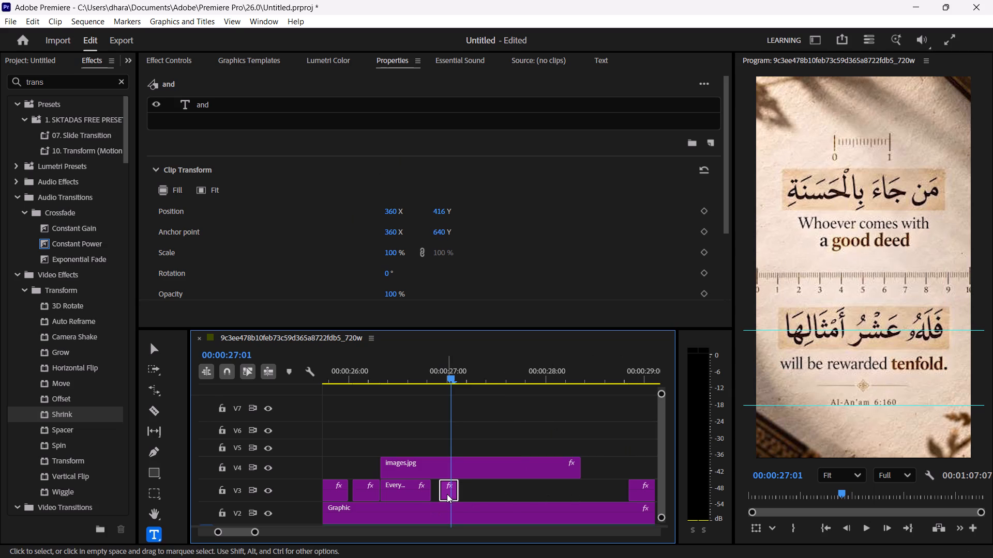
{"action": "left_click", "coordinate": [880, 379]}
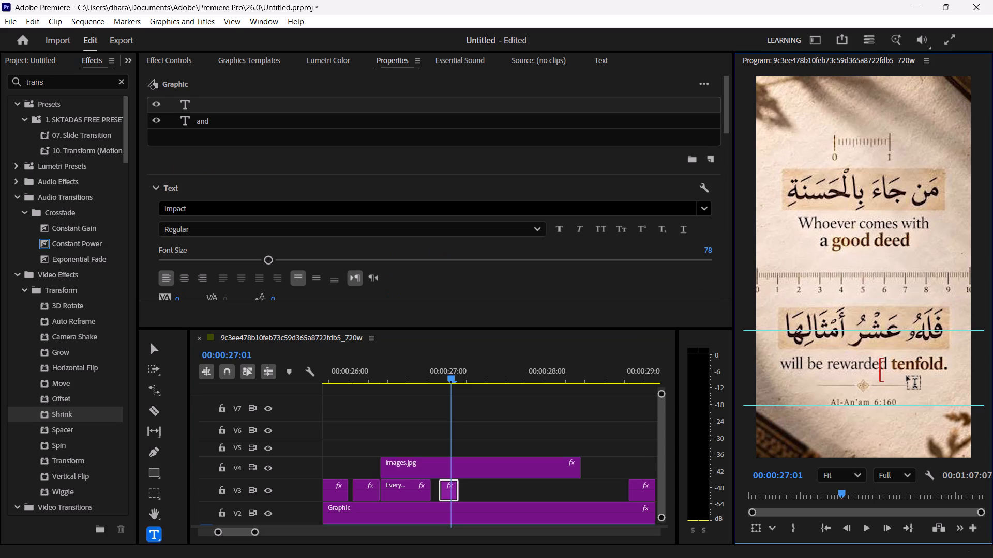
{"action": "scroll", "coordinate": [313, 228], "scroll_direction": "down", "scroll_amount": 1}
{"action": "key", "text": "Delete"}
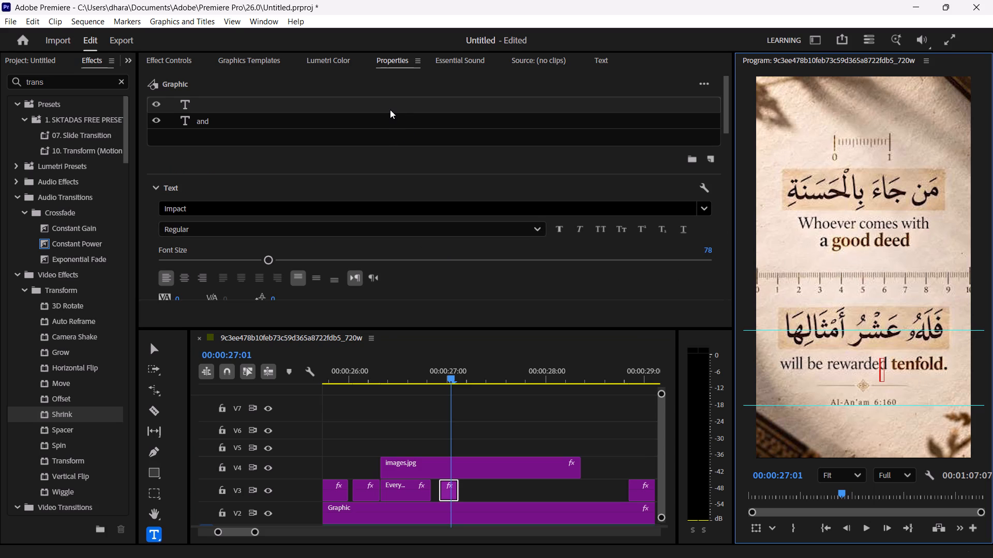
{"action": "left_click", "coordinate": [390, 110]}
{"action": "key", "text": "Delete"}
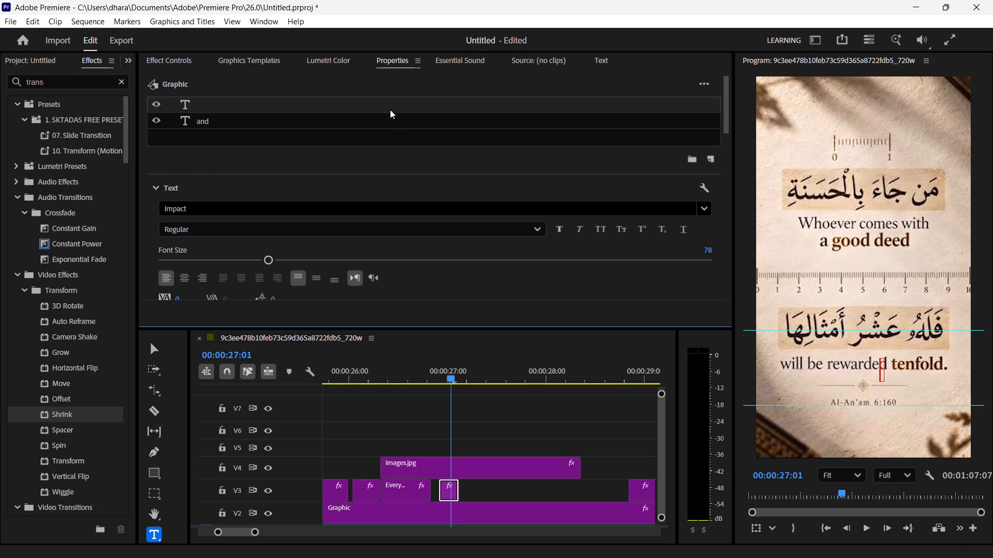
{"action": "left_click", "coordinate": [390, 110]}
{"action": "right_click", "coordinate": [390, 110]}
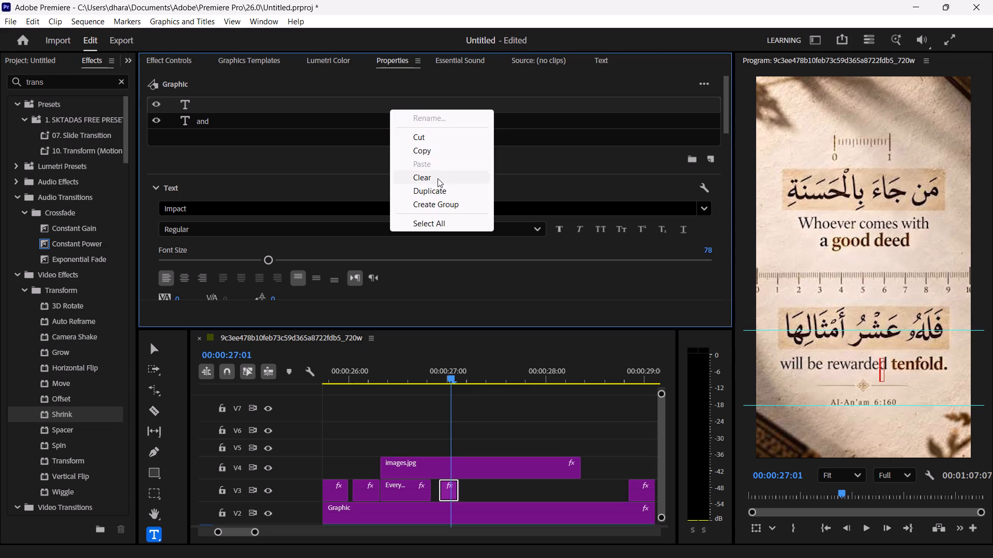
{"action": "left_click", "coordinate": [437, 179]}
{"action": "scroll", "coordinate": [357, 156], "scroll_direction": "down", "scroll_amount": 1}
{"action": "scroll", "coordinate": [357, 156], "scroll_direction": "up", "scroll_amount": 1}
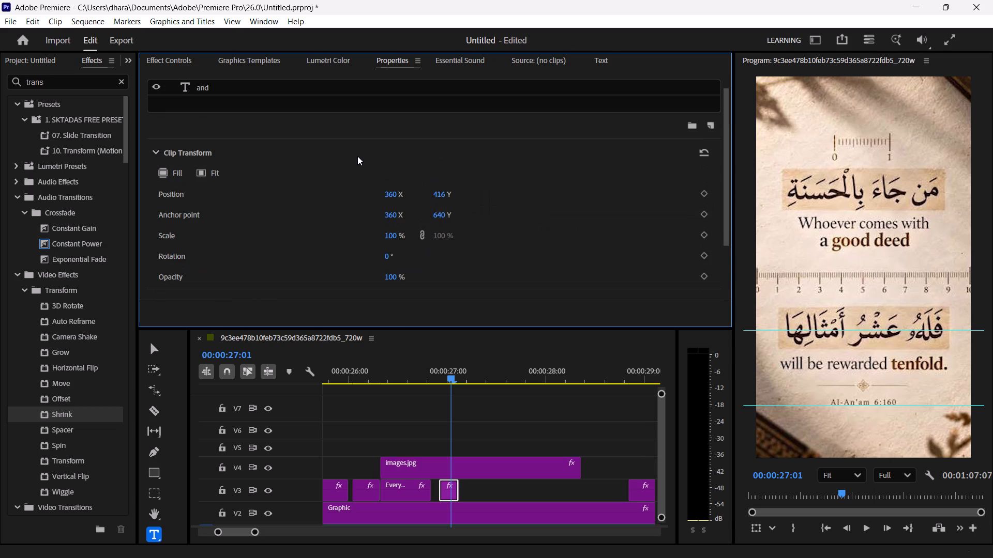
Set the fill of the "and" caption text to black by sampling its black stroke swatch with the eyedropper.
{"action": "left_click", "coordinate": [317, 108]}
{"action": "scroll", "coordinate": [336, 184], "scroll_direction": "down", "scroll_amount": 1}
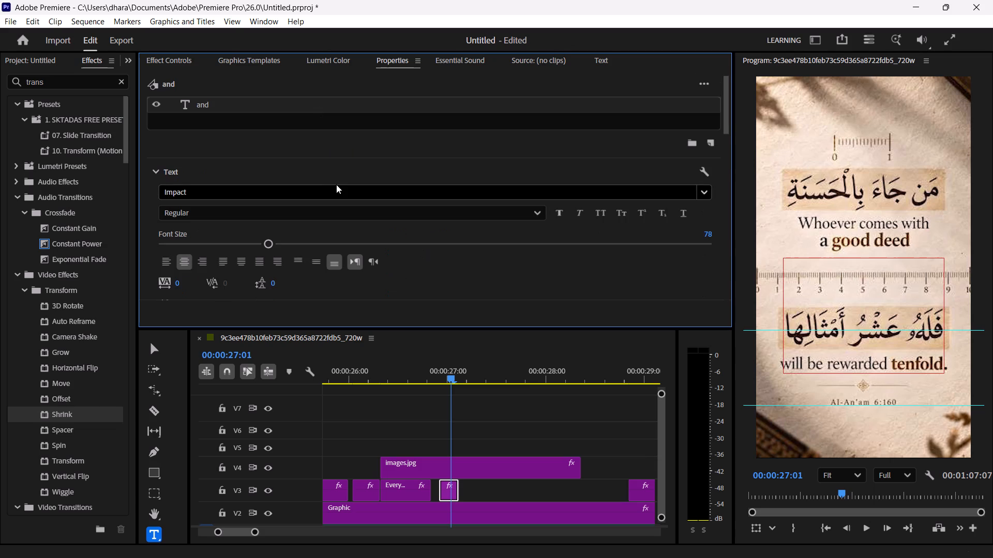
{"action": "scroll", "coordinate": [336, 184], "scroll_direction": "down", "scroll_amount": 1}
{"action": "scroll", "coordinate": [303, 223], "scroll_direction": "down", "scroll_amount": 1}
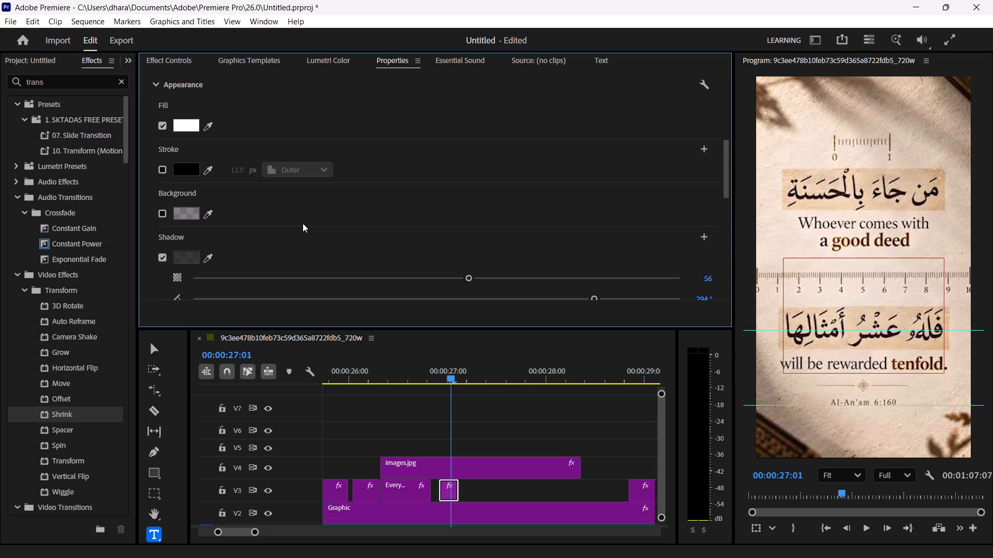
{"action": "scroll", "coordinate": [303, 223], "scroll_direction": "down", "scroll_amount": 1}
{"action": "left_click", "coordinate": [206, 126]}
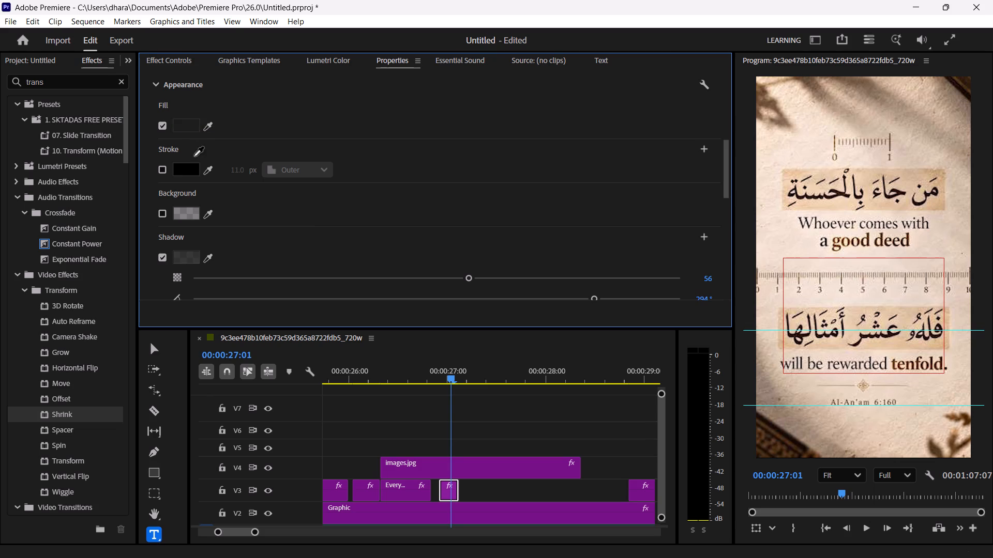
{"action": "left_click", "coordinate": [191, 171]}
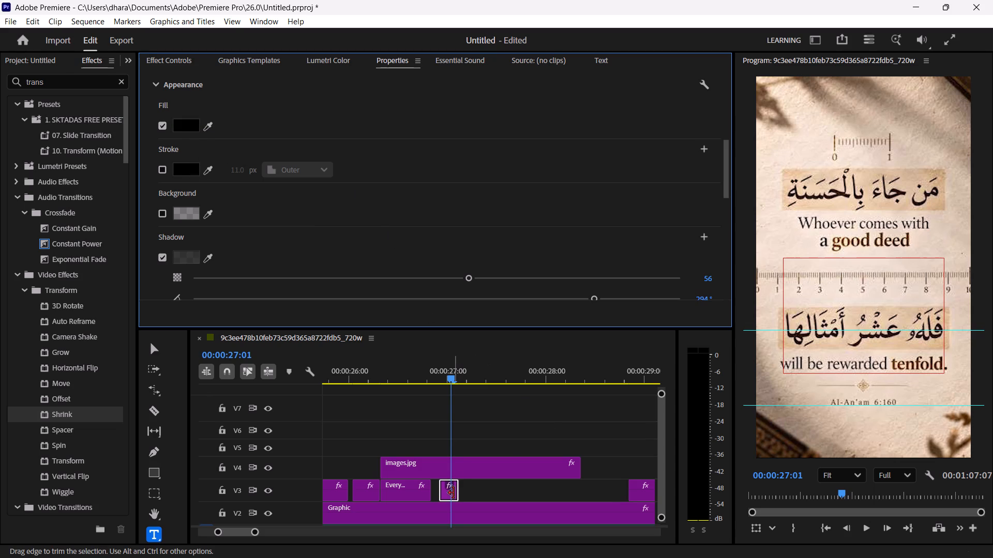
Move the "and" caption clip from track V3 up to V5, above the images.jpg clip.
{"action": "left_click_drag", "start_coordinate": [446, 493], "coordinate": [446, 486]}
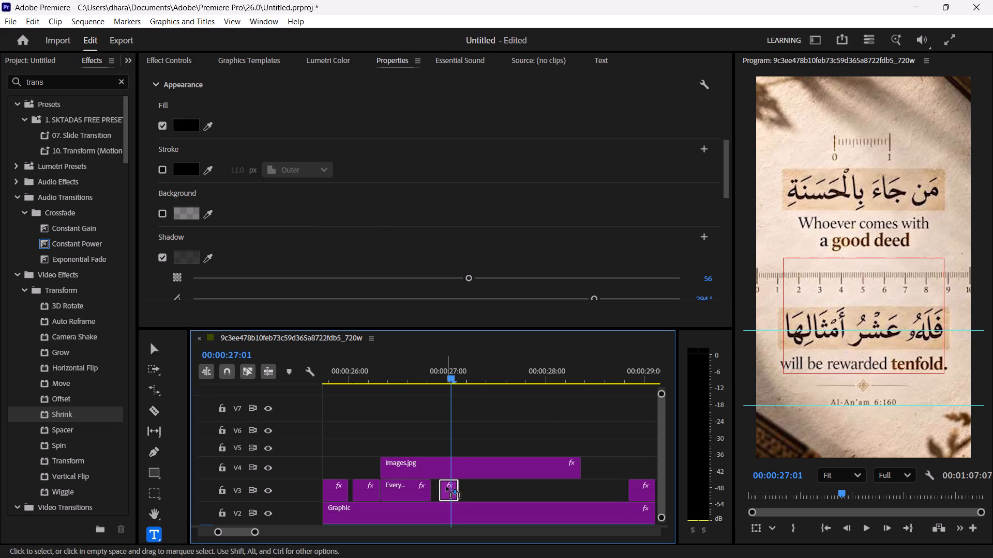
{"action": "left_click_drag", "start_coordinate": [446, 486], "coordinate": [447, 452]}
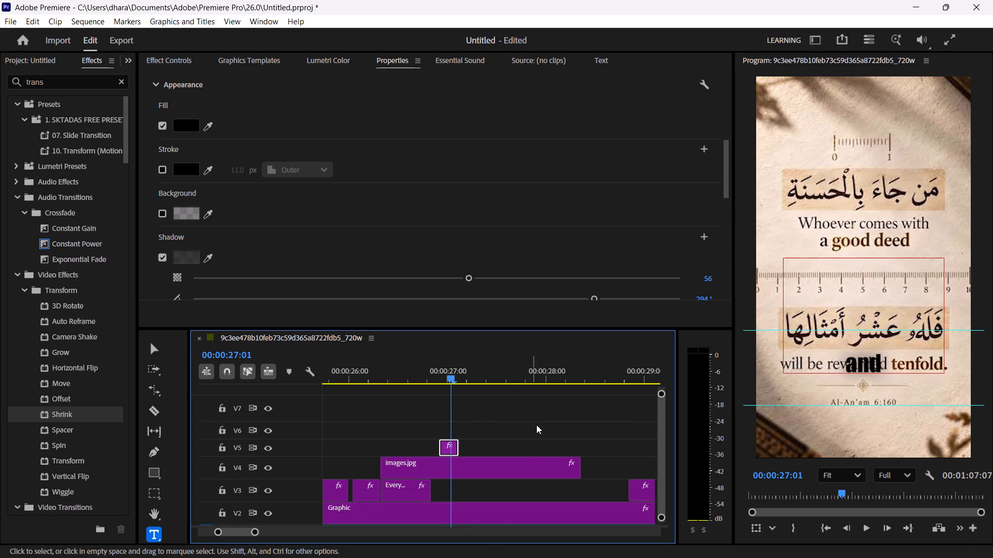
Replace the caption text "and" with "Deed".
{"action": "left_click", "coordinate": [863, 365]}
{"action": "key", "text": "BackSpace"}
{"action": "key", "text": "BackSpace"}
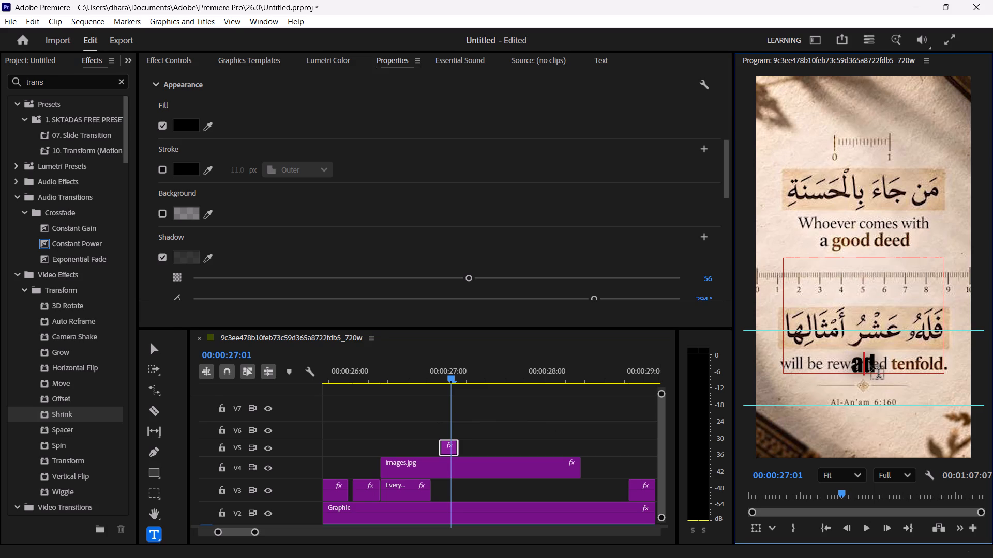
{"action": "key", "text": "Right"}
{"action": "key", "text": "BackSpace"}
{"action": "type", "text": "Deed"}
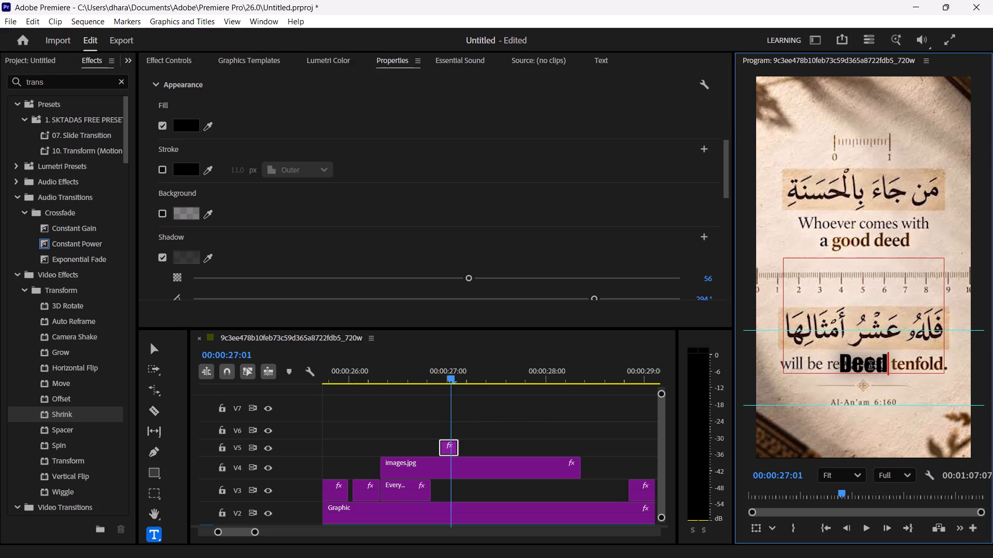
Raise the Deed caption on the verse image by setting its Motion vertical position to 335.
{"action": "left_click", "coordinate": [242, 60]}
{"action": "left_click", "coordinate": [184, 56]}
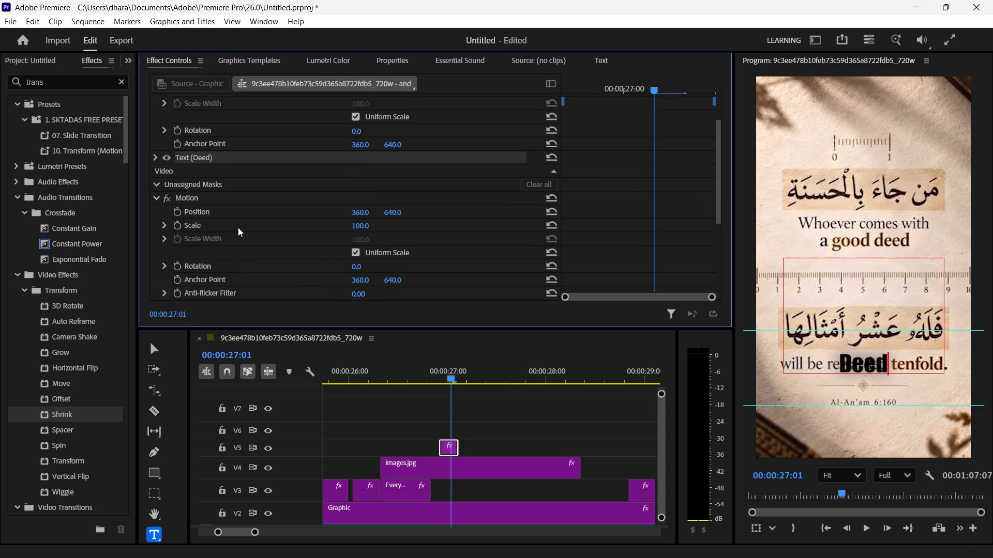
{"action": "left_click_drag", "start_coordinate": [391, 199], "coordinate": [253, 228]}
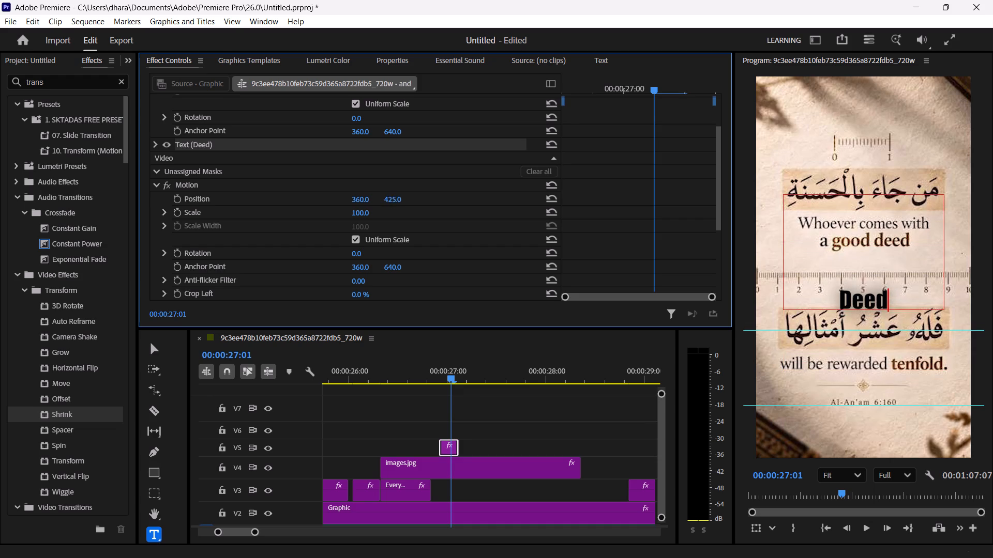
{"action": "left_click_drag", "start_coordinate": [253, 228], "coordinate": [201, 265]}
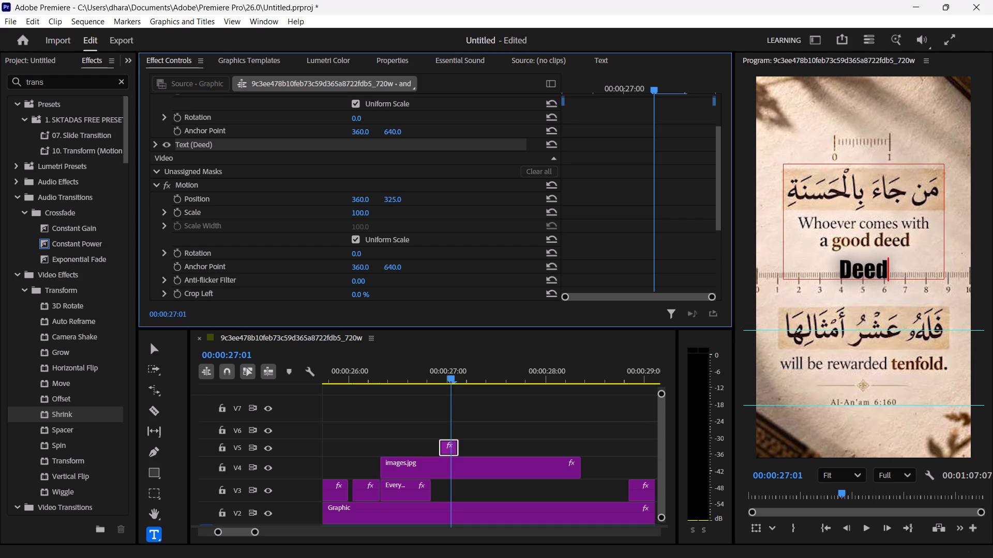
{"action": "left_click_drag", "start_coordinate": [201, 265], "coordinate": [206, 258]}
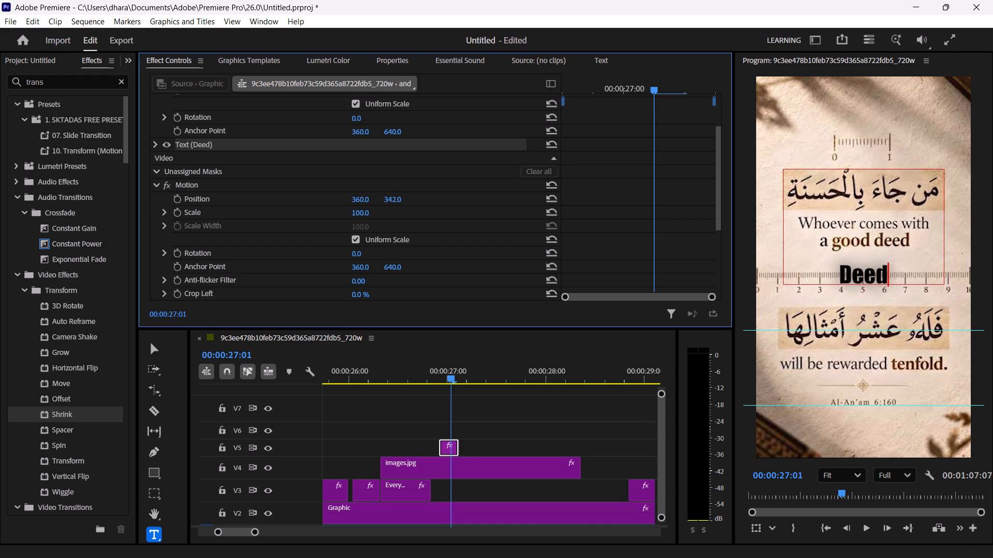
{"action": "left_click_drag", "start_coordinate": [206, 258], "coordinate": [203, 272]}
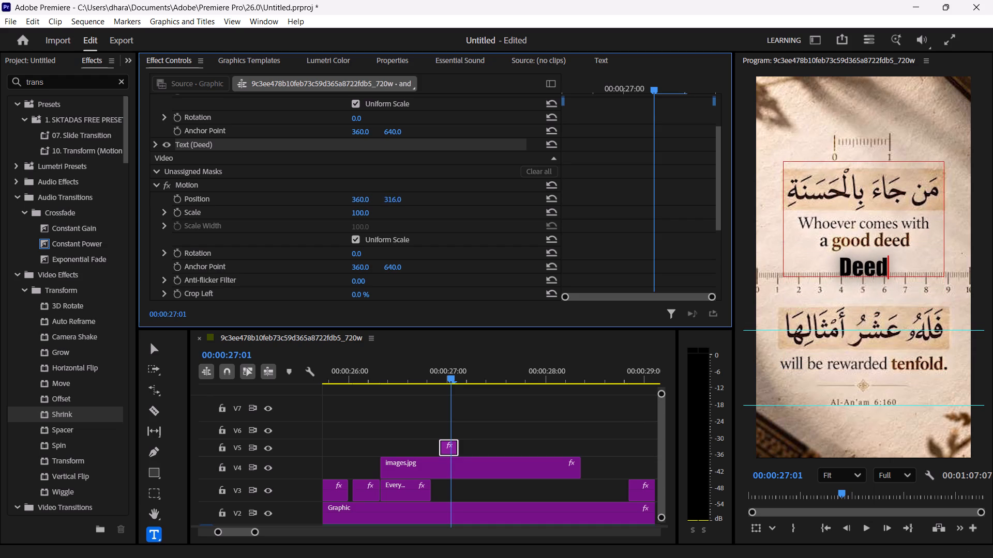
{"action": "left_click_drag", "start_coordinate": [203, 272], "coordinate": [204, 262]}
{"action": "left_click", "coordinate": [880, 347]}
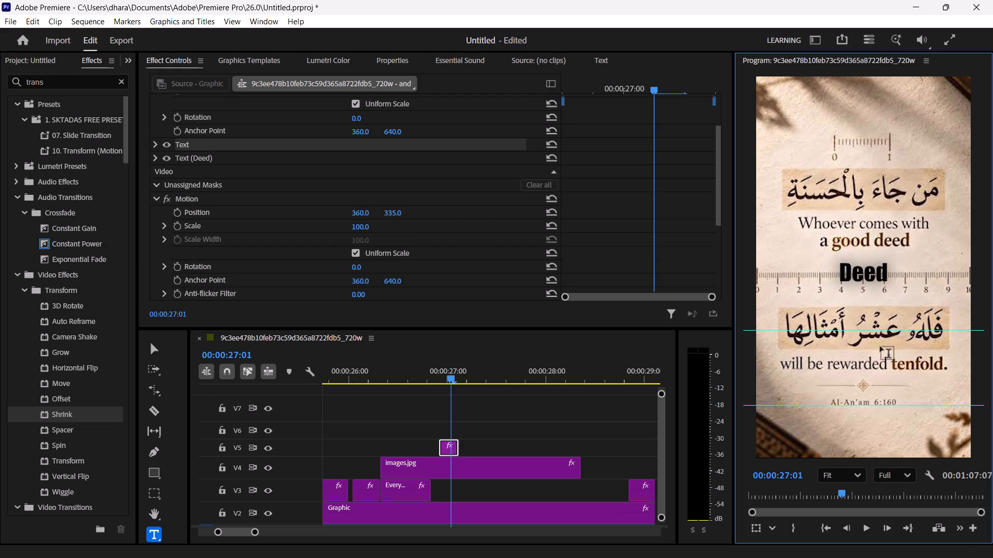
Delete the stray empty text layer from the Deed graphic on V5.
{"action": "left_click", "coordinate": [355, 379]}
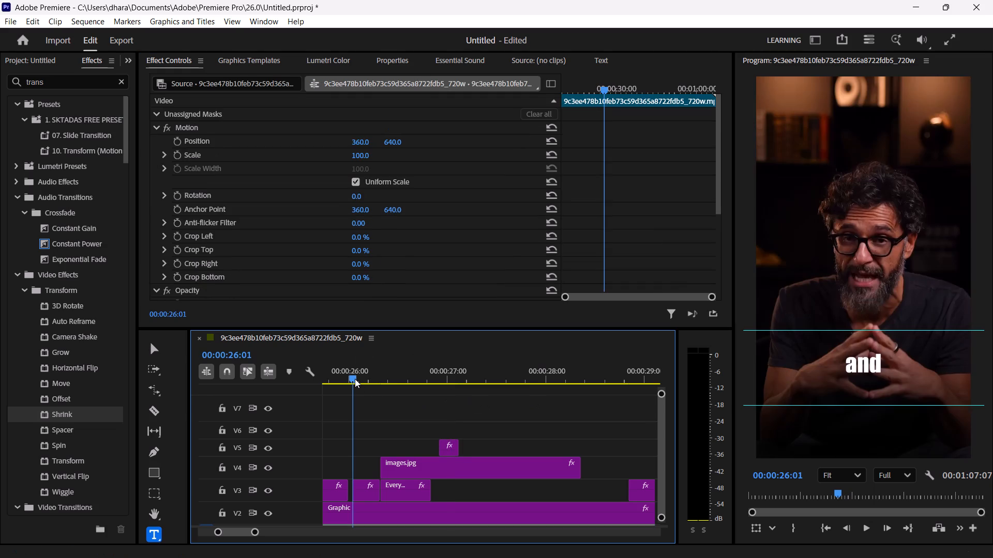
{"action": "left_click", "coordinate": [448, 371]}
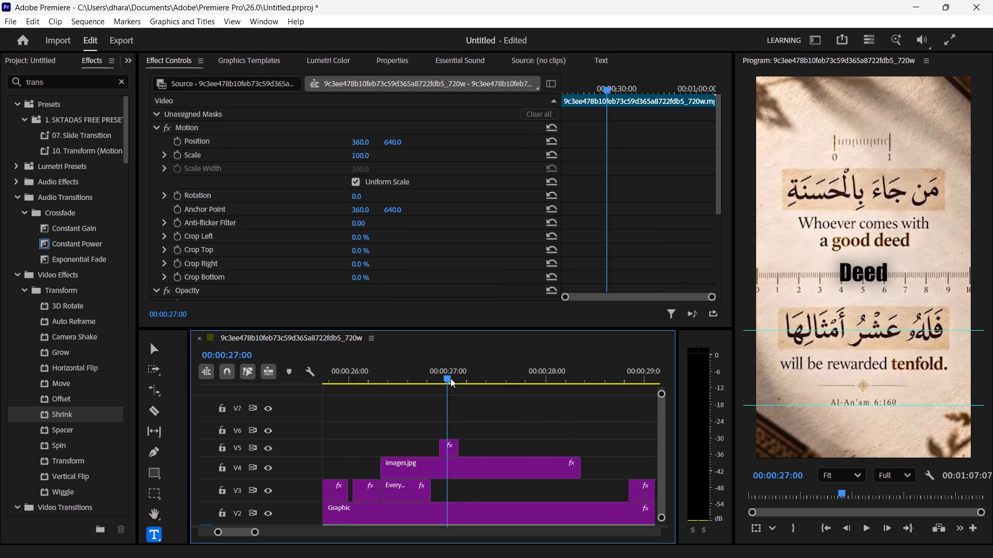
{"action": "left_click", "coordinate": [452, 452]}
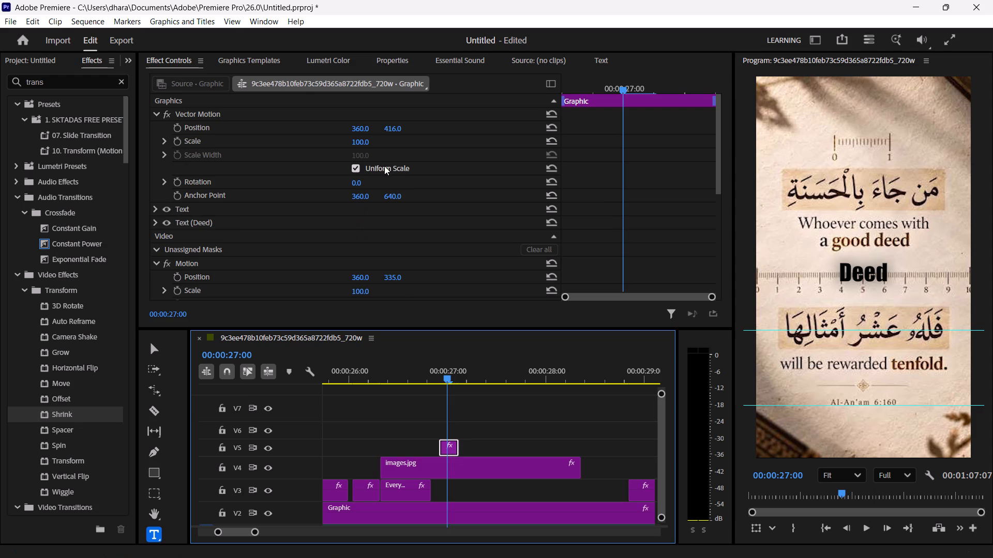
{"action": "left_click", "coordinate": [375, 63]}
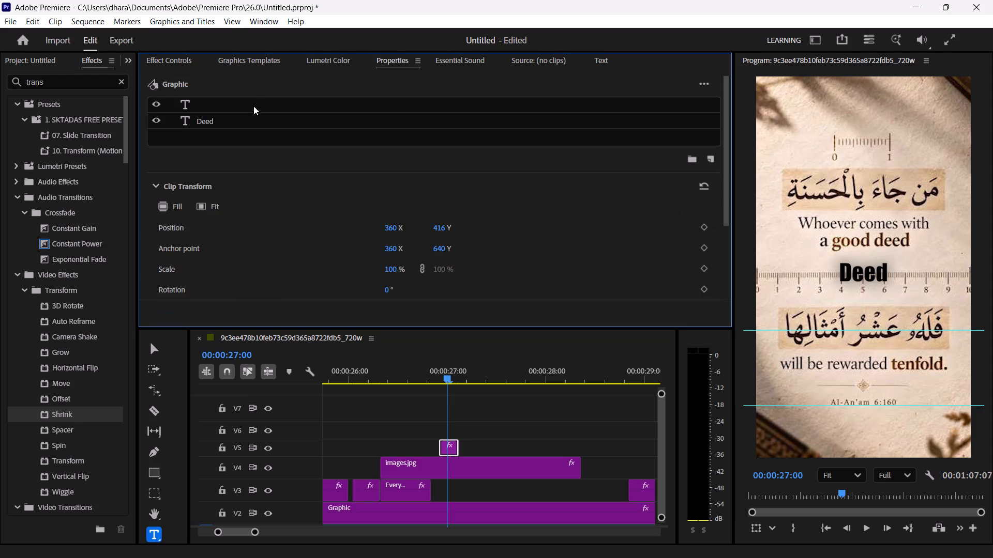
{"action": "left_click", "coordinate": [250, 105]}
{"action": "key", "text": "Delete"}
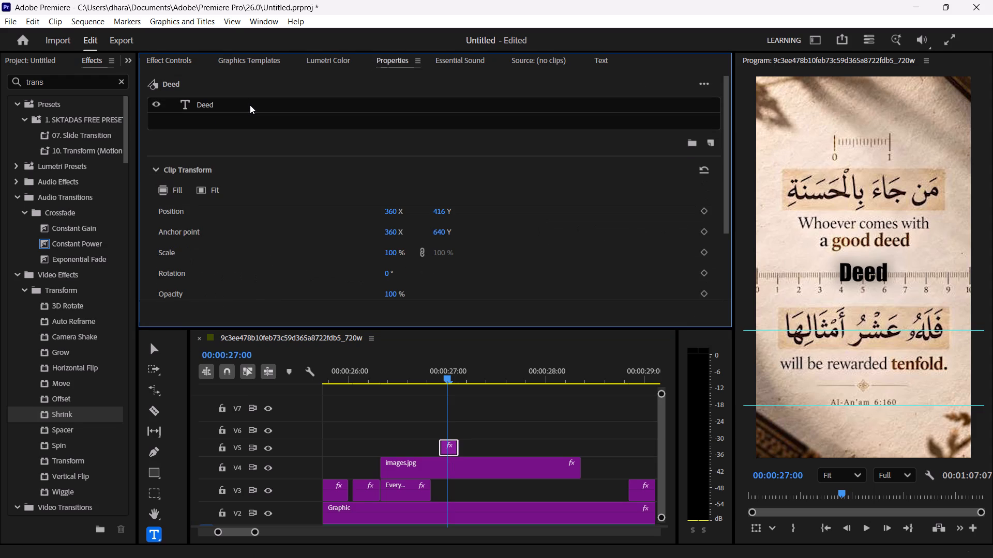
Play back the section from about 00:00:26 and check the Deed caption's timing frame by frame around 00:00:27:00.
{"action": "left_click", "coordinate": [363, 369]}
{"action": "key", "text": "space"}
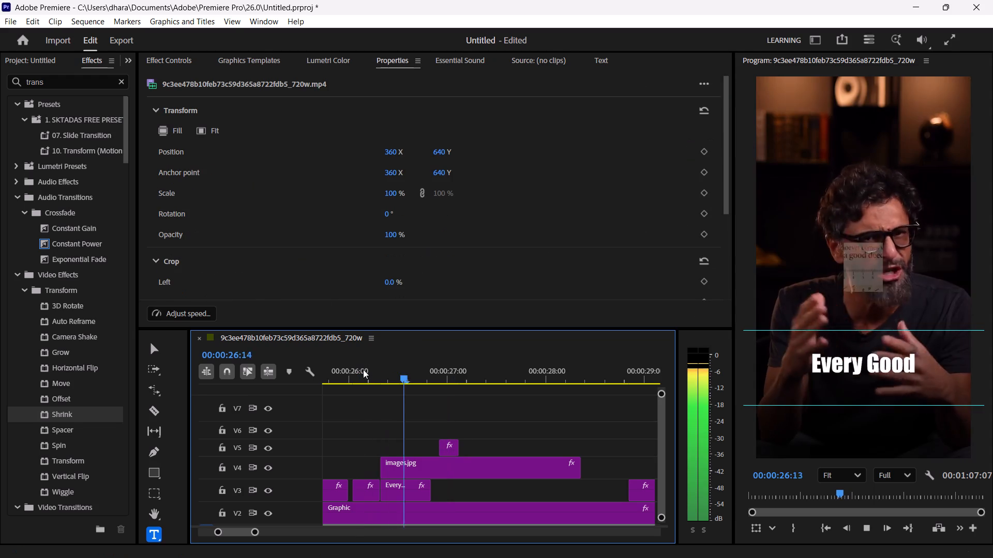
{"action": "key", "text": "space"}
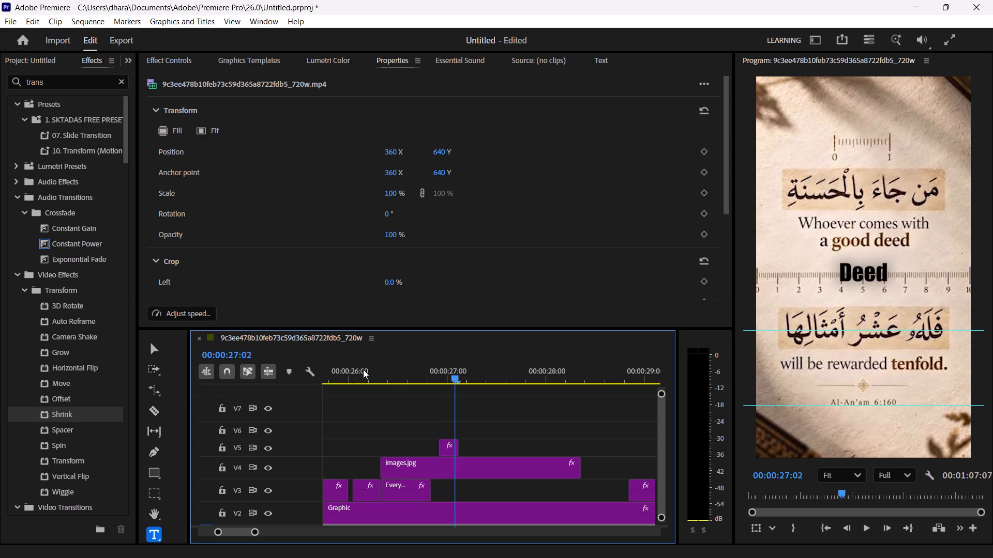
{"action": "key", "text": "space"}
{"action": "key", "text": "space"}
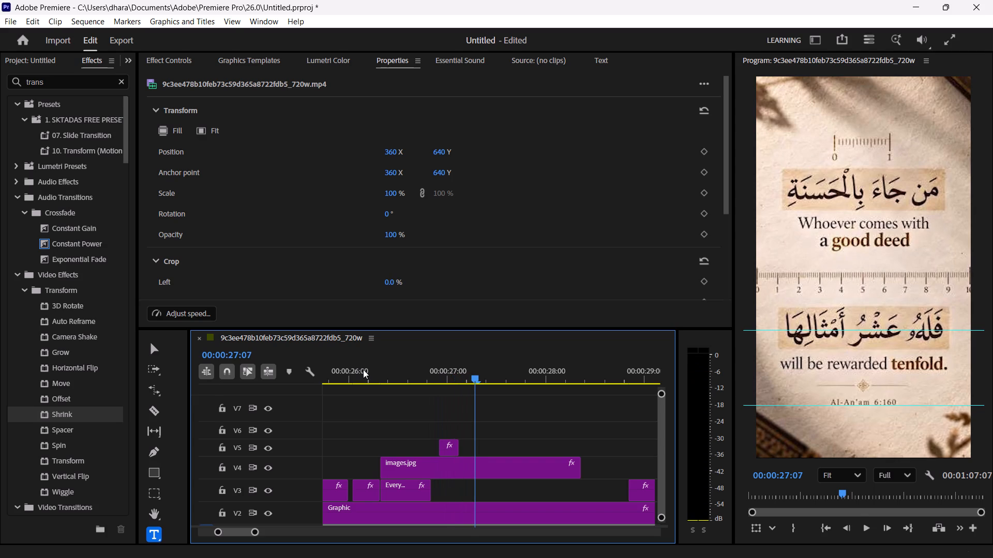
{"action": "key", "text": "Left"}
{"action": "key", "text": "Left"}
{"action": "key", "text": "Left"}
{"action": "key", "text": "Left"}
{"action": "key", "text": "Left"}
{"action": "key", "text": "Left"}
{"action": "key", "text": "Left"}
{"action": "key", "text": "Left"}
{"action": "key", "text": "Right"}
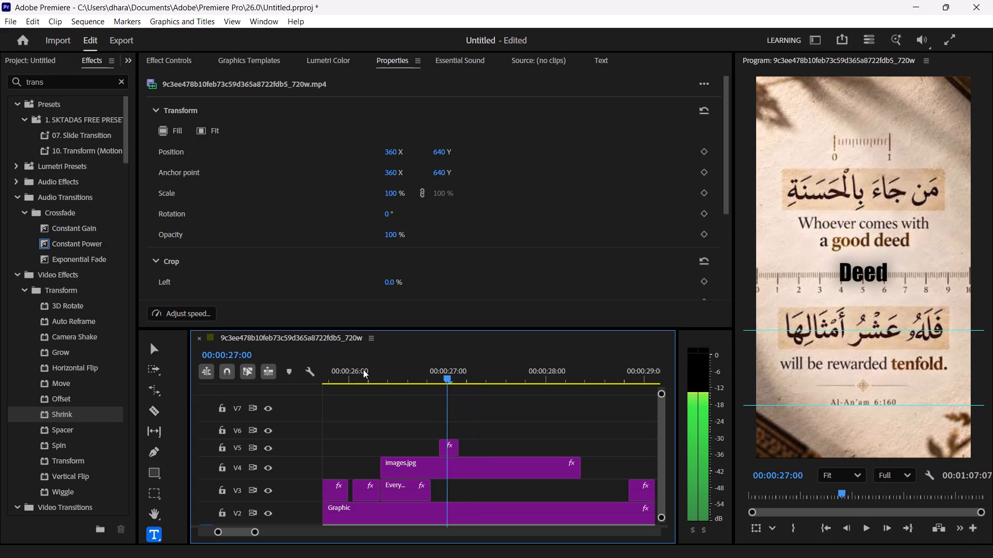
{"action": "key", "text": "Right"}
{"action": "key", "text": "Left"}
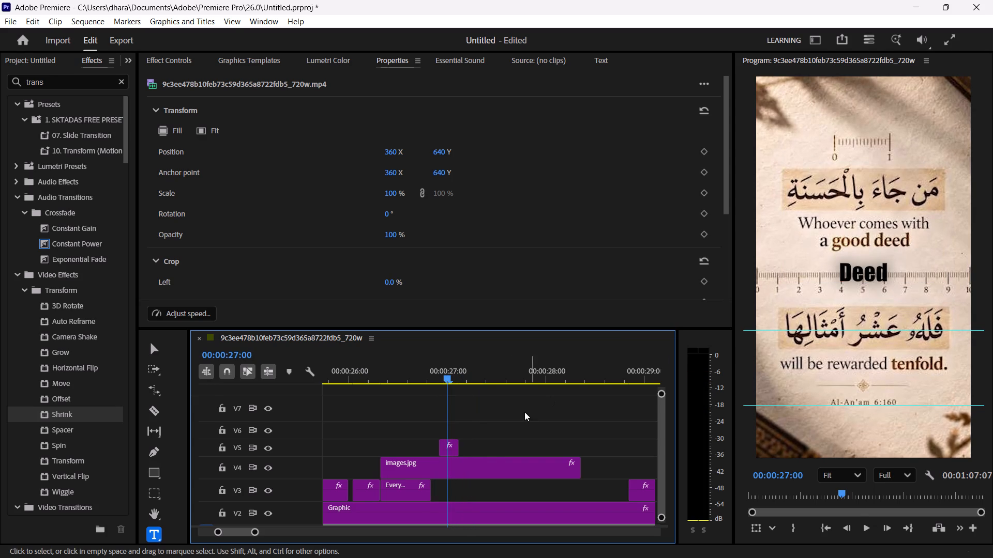
Shift the Deed clip earlier to start where the "Every Good" caption ends, and extend its end to a 7-frame duration.
{"action": "left_click", "coordinate": [452, 453]}
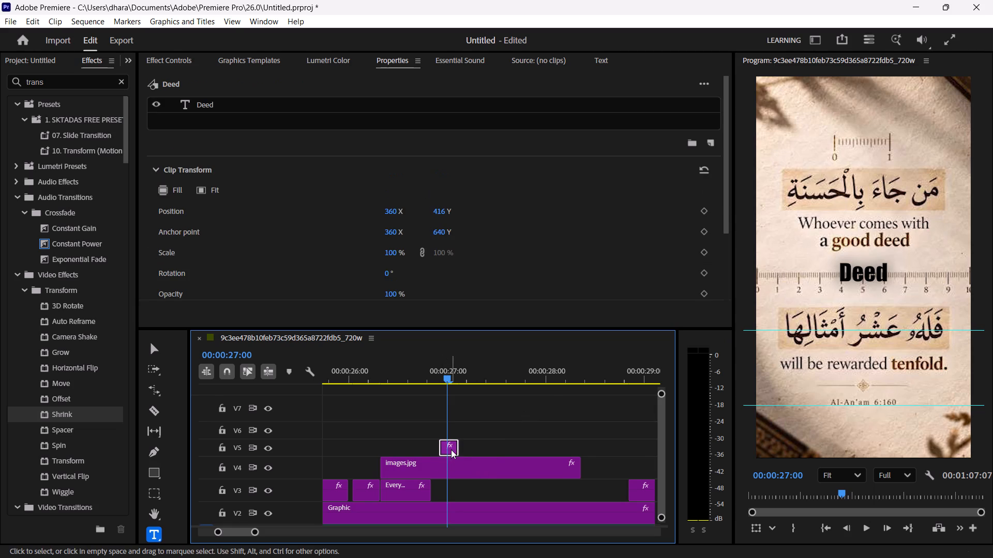
{"action": "left_click", "coordinate": [452, 450]}
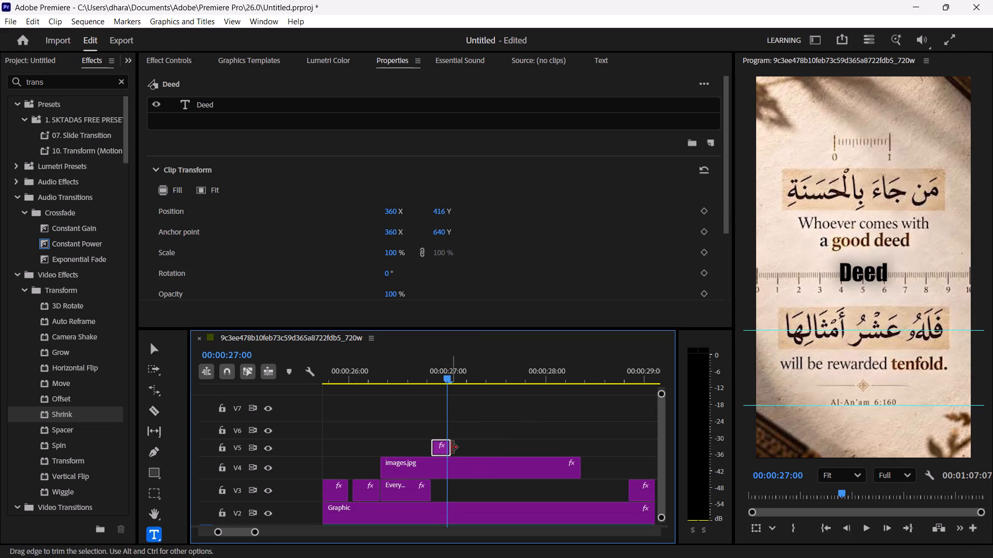
{"action": "left_click_drag", "start_coordinate": [451, 447], "coordinate": [458, 448]}
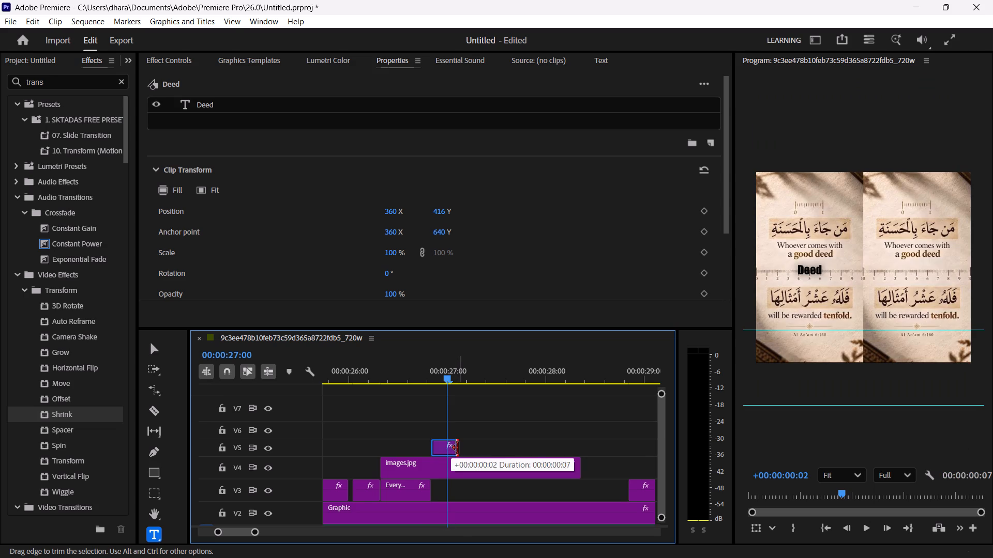
{"action": "left_click_drag", "start_coordinate": [458, 448], "coordinate": [456, 448]}
{"action": "left_click_drag", "start_coordinate": [456, 448], "coordinate": [458, 448]}
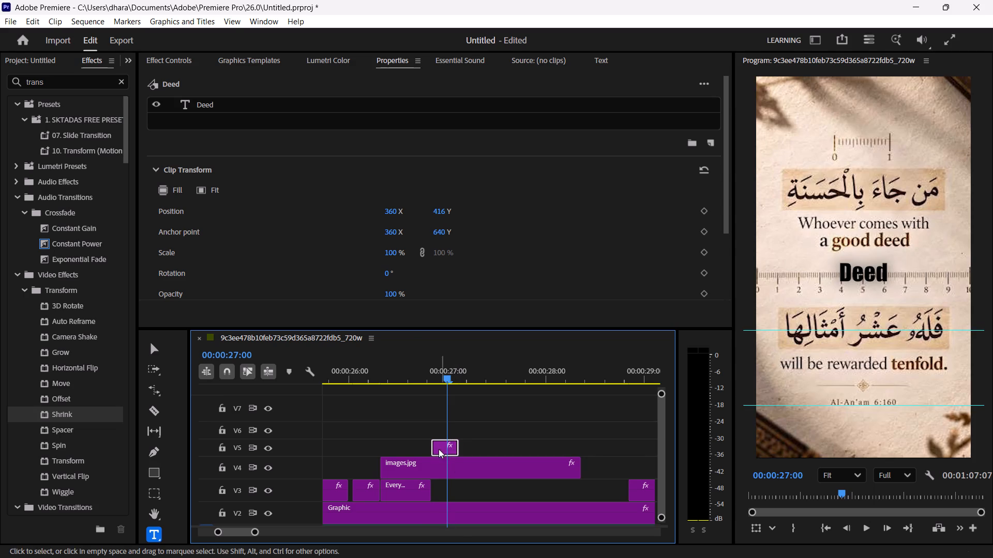
Set the Deed caption's text fill to the dark brown sampled from the word "tenfold" on the verse image.
{"action": "scroll", "coordinate": [327, 161], "scroll_direction": "down", "scroll_amount": 1}
{"action": "scroll", "coordinate": [336, 219], "scroll_direction": "up", "scroll_amount": 1}
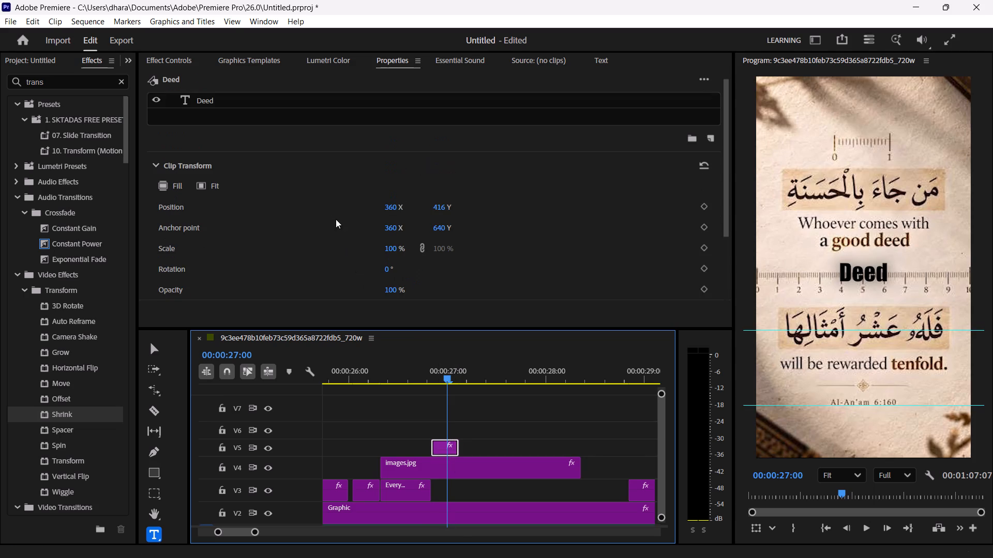
{"action": "left_click", "coordinate": [188, 63]}
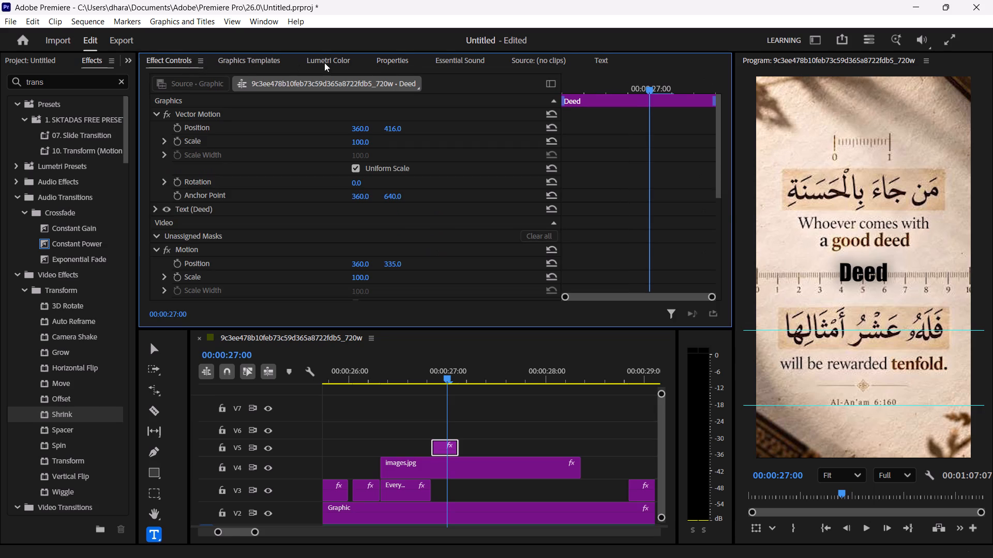
{"action": "left_click", "coordinate": [339, 62]}
{"action": "left_click", "coordinate": [395, 63]}
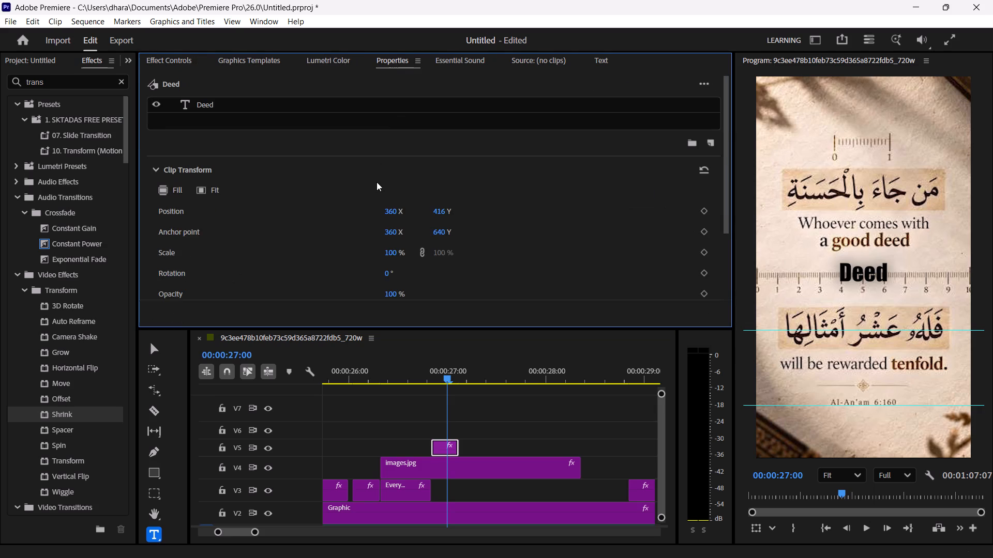
{"action": "scroll", "coordinate": [377, 182], "scroll_direction": "up", "scroll_amount": 1}
{"action": "left_click", "coordinate": [331, 101]}
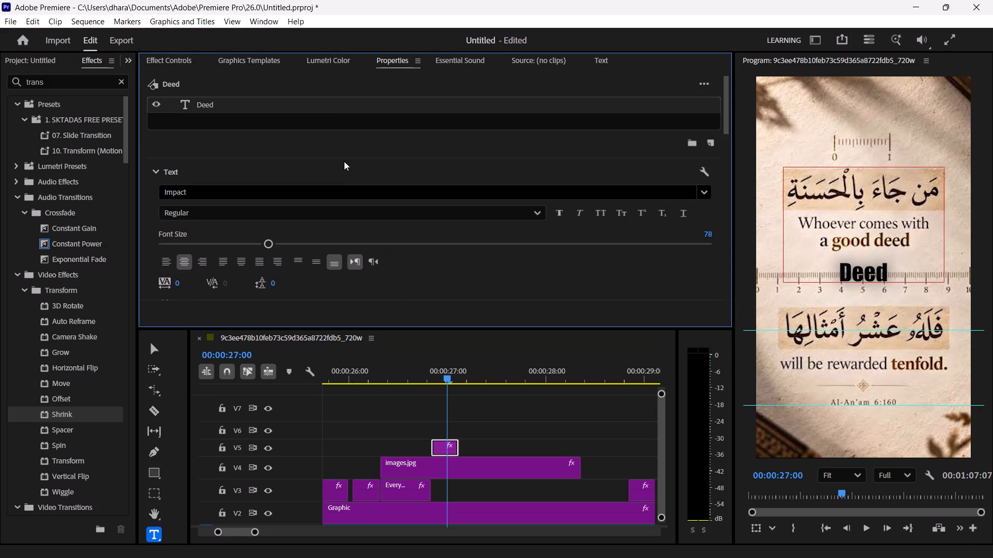
{"action": "scroll", "coordinate": [294, 263], "scroll_direction": "down", "scroll_amount": 1}
{"action": "scroll", "coordinate": [294, 263], "scroll_direction": "up", "scroll_amount": 1}
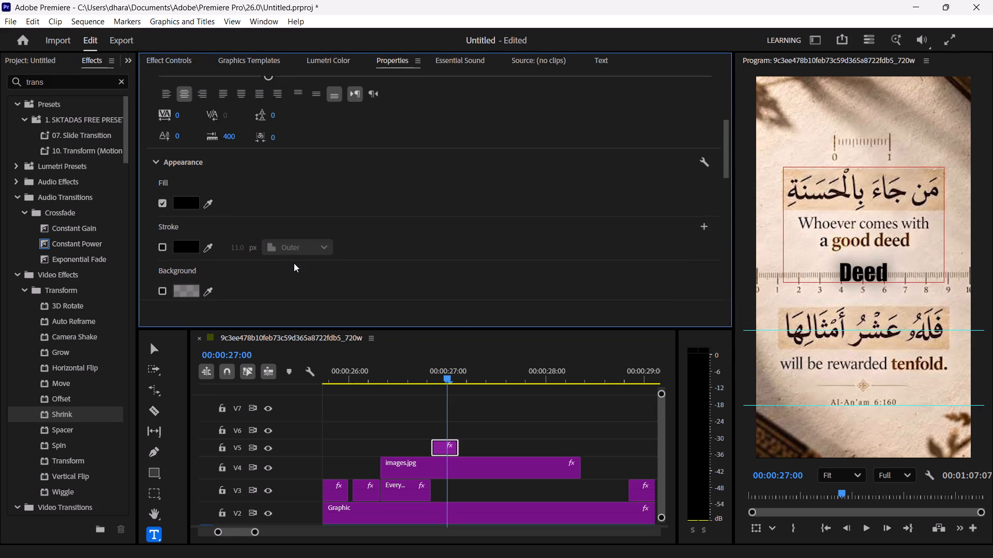
{"action": "left_click", "coordinate": [207, 215]}
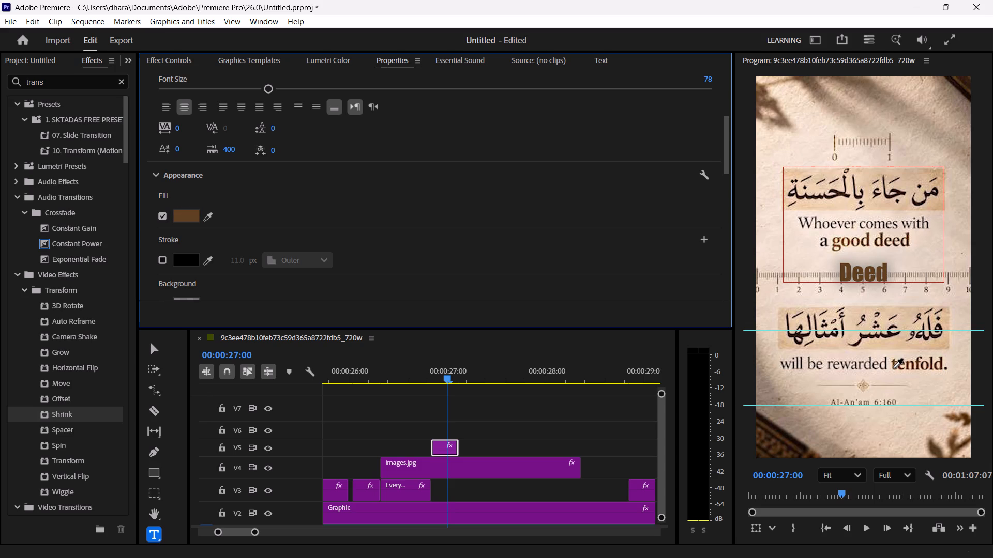
{"action": "left_click", "coordinate": [893, 368]}
Play back the section from about 00:00:26:01 to check the Every Good and Deed captions against the verse image.
{"action": "left_click", "coordinate": [426, 380]}
{"action": "key", "text": "space"}
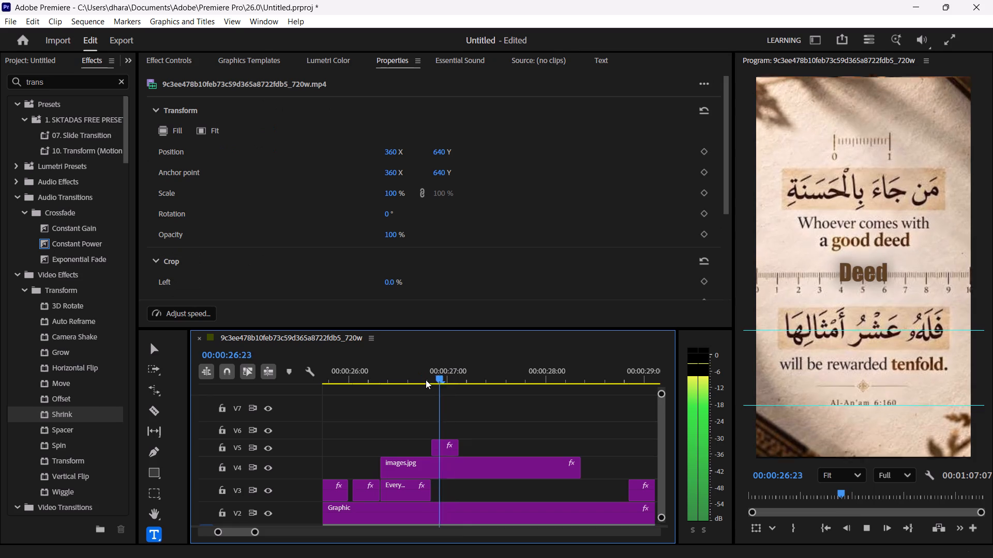
{"action": "key", "text": "space"}
{"action": "left_click", "coordinate": [364, 383]}
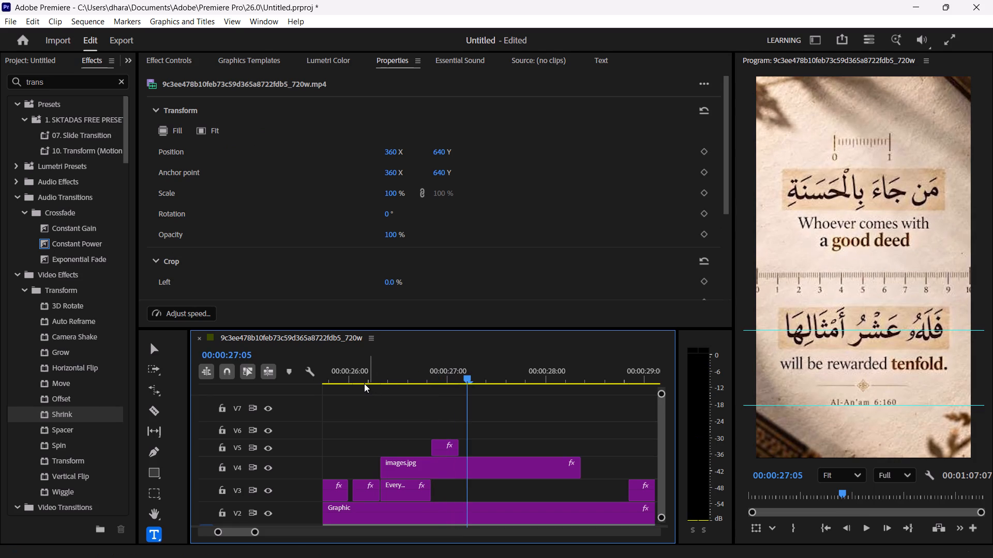
{"action": "left_click", "coordinate": [361, 374]}
{"action": "key", "text": "space"}
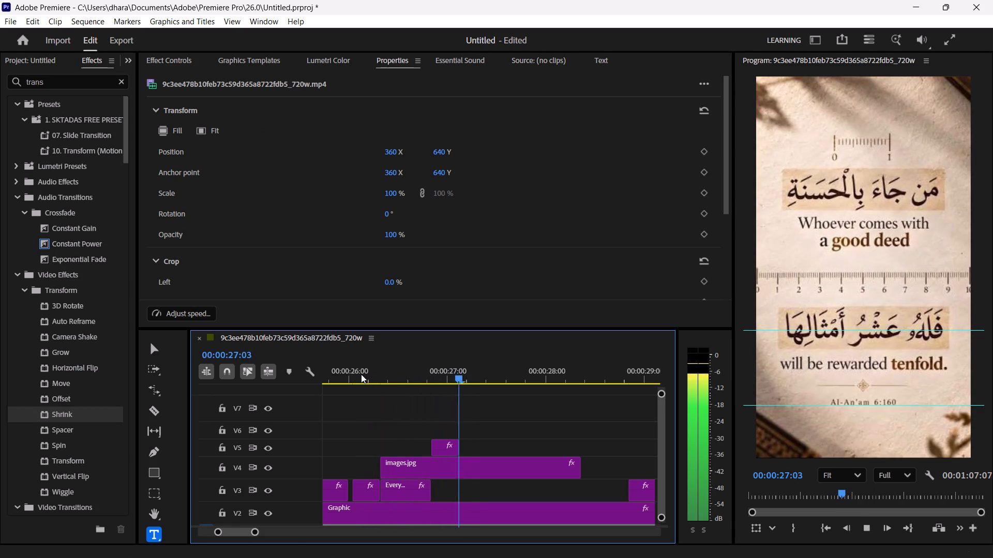
{"action": "key", "text": "space"}
{"action": "left_click", "coordinate": [353, 367]}
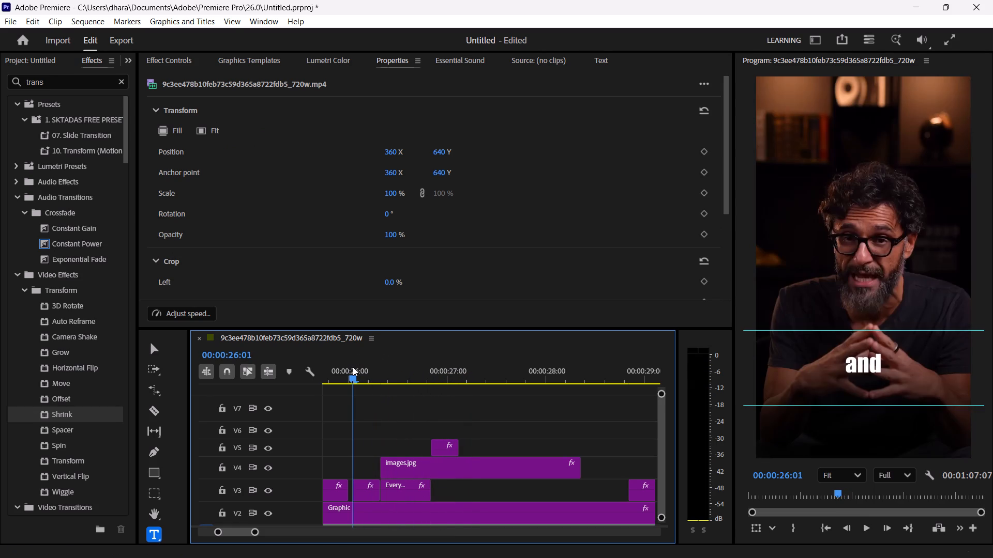
{"action": "key", "text": "space"}
{"action": "key", "text": "space"}
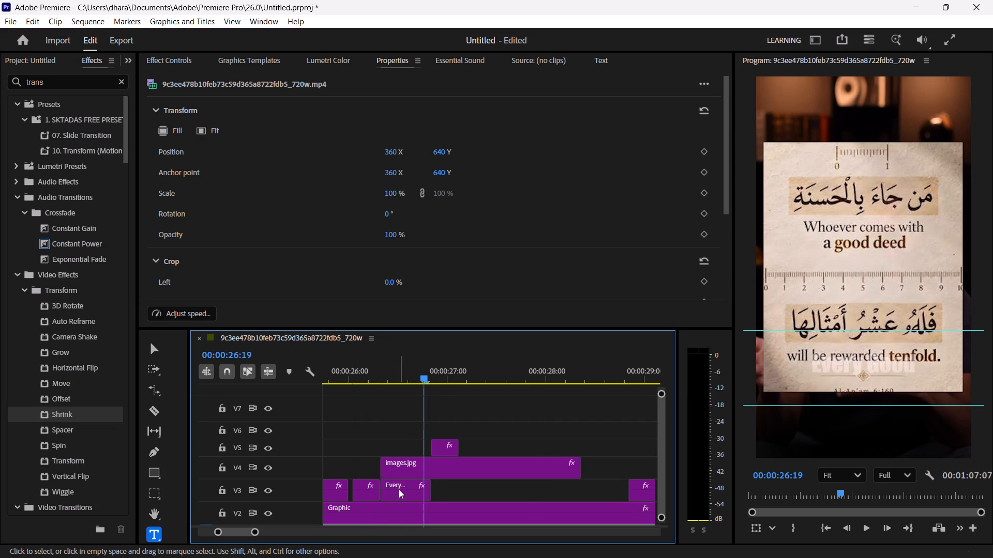
Restack the clips so images.jpg sits on V3 with the Every Good and Deed captions above it on V4.
{"action": "left_click_drag", "start_coordinate": [398, 489], "coordinate": [398, 462]}
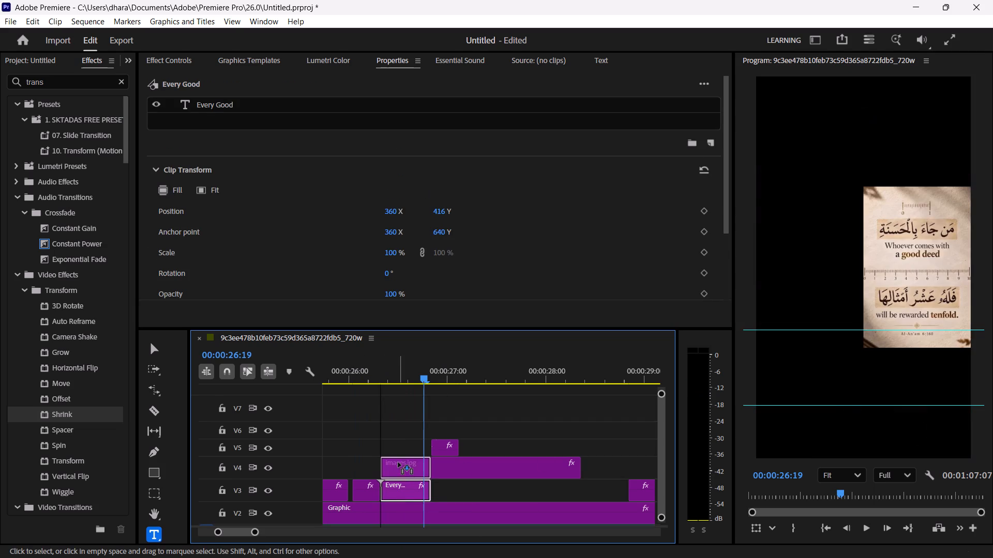
{"action": "left_click_drag", "start_coordinate": [398, 462], "coordinate": [398, 455]}
{"action": "left_click_drag", "start_coordinate": [449, 462], "coordinate": [449, 467]}
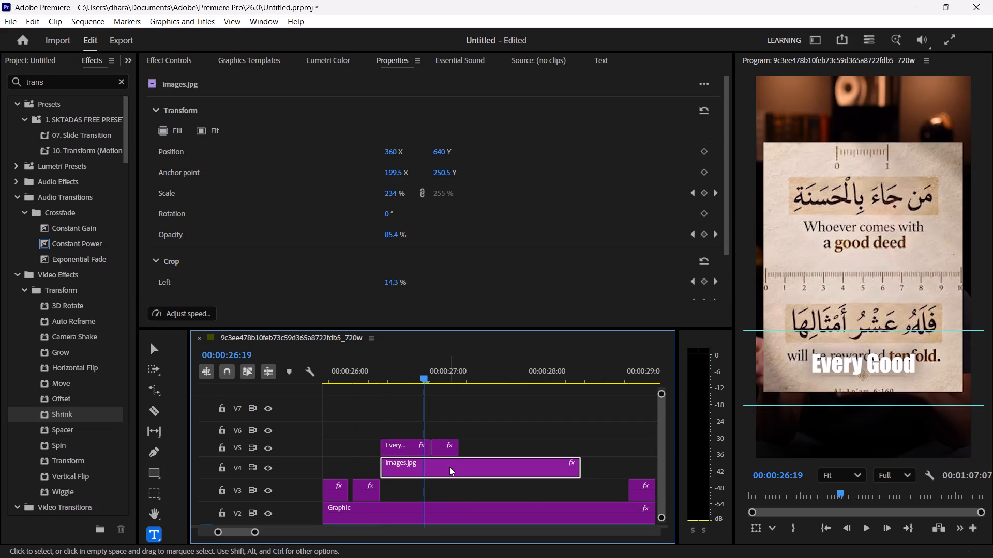
{"action": "left_click_drag", "start_coordinate": [449, 467], "coordinate": [450, 484]}
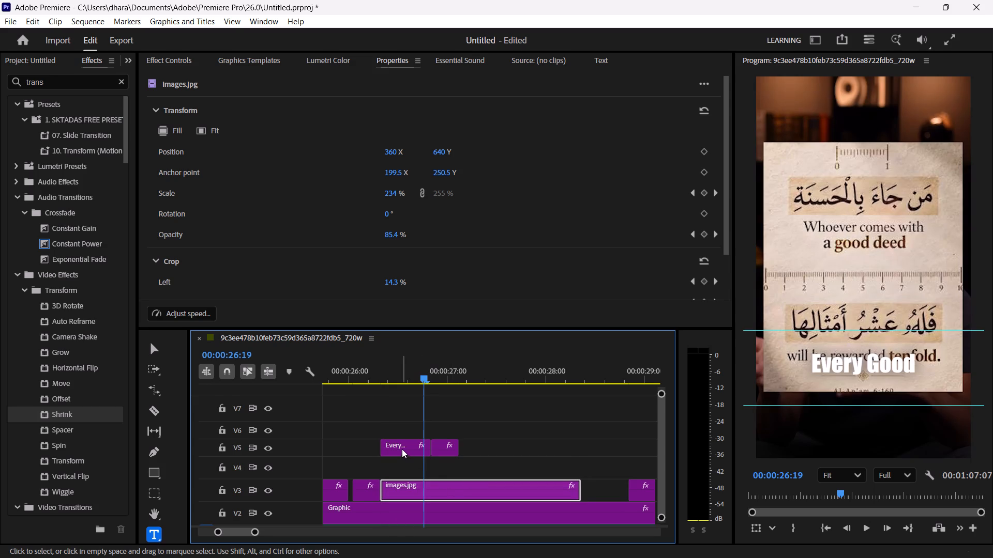
{"action": "left_click_drag", "start_coordinate": [402, 449], "coordinate": [402, 461]}
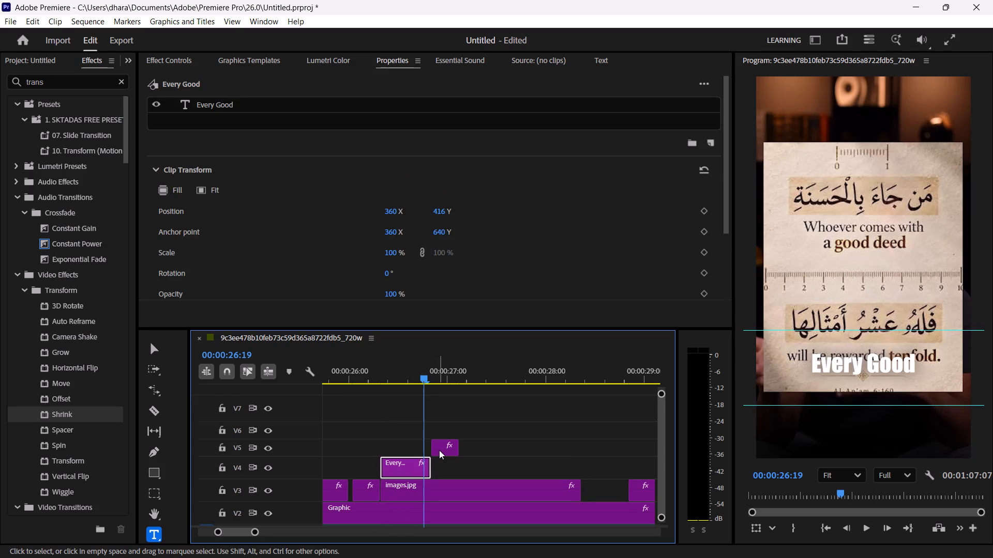
{"action": "left_click_drag", "start_coordinate": [442, 450], "coordinate": [442, 464]}
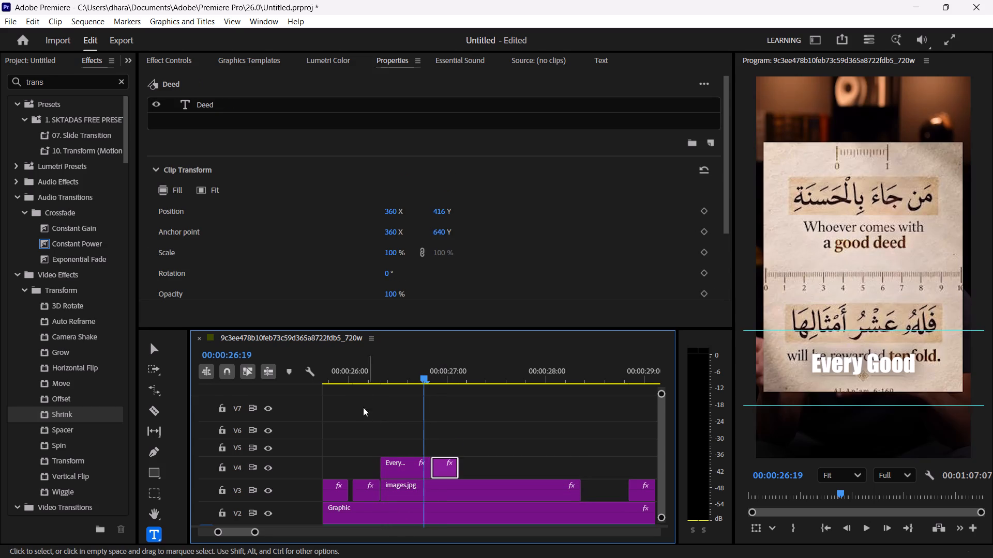
Play back and step through the frames from about 00:00:26 to 00:00:27:05 to check the restacked captions' timing.
{"action": "left_click", "coordinate": [358, 378]}
{"action": "key", "text": "space"}
{"action": "key", "text": "space"}
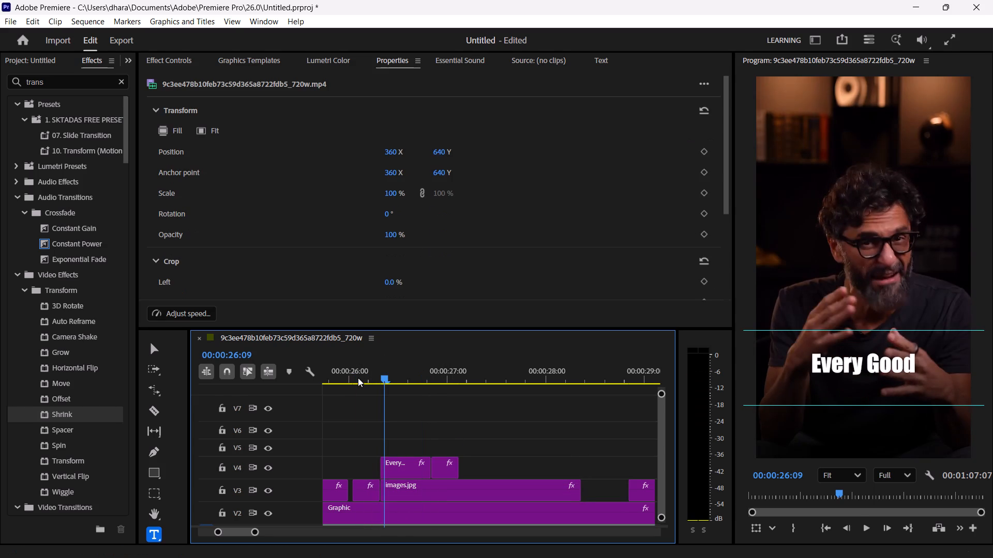
{"action": "key", "text": "space"}
{"action": "key", "text": "space"}
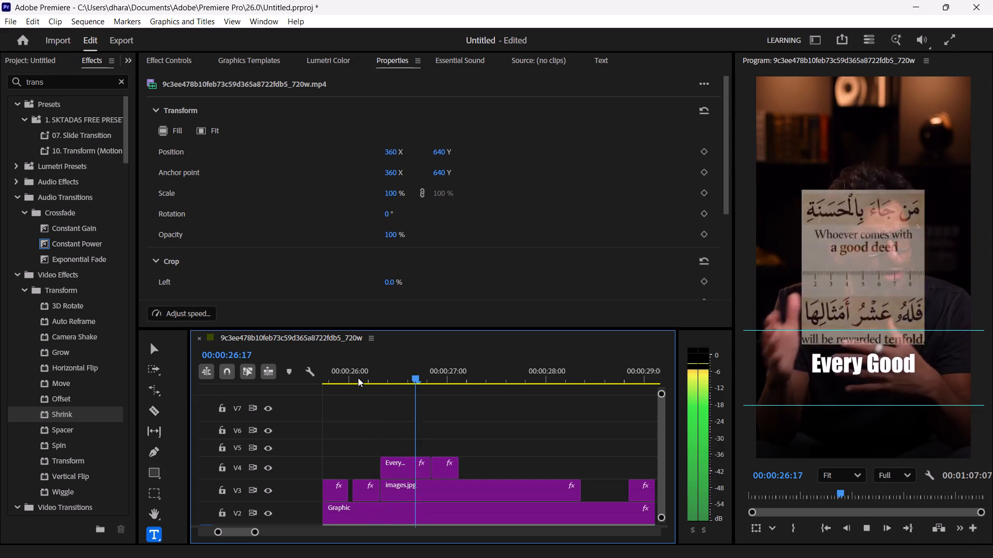
{"action": "key", "text": "Left"}
{"action": "key", "text": "Left"}
{"action": "key", "text": "Left"}
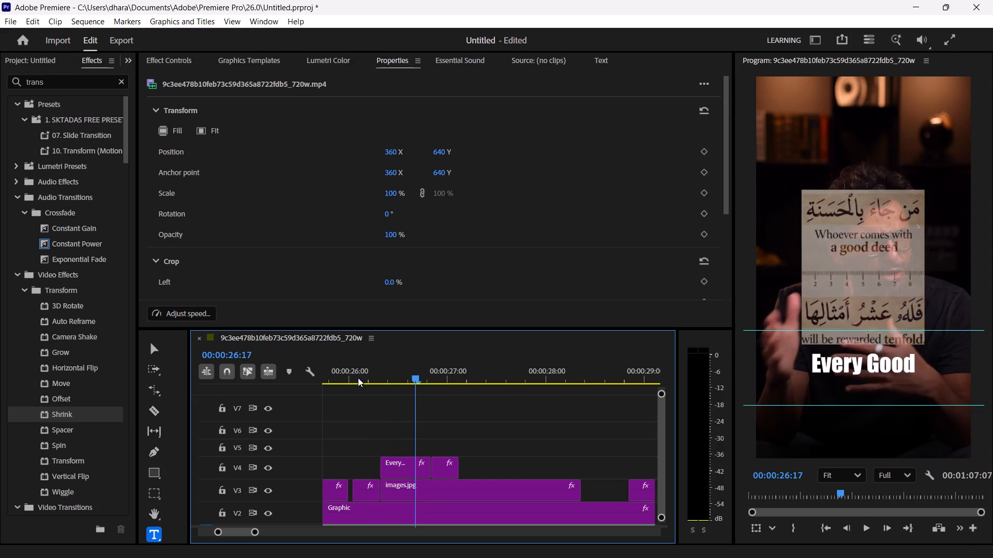
{"action": "key", "text": "Right"}
{"action": "key", "text": "Right"}
{"action": "key", "text": "Right"}
{"action": "key", "text": "Right"}
{"action": "key", "text": "Right"}
{"action": "key", "text": "Right"}
{"action": "key", "text": "Right"}
{"action": "key", "text": "Right"}
{"action": "key", "text": "Right"}
{"action": "key", "text": "Right"}
{"action": "key", "text": "Right"}
{"action": "key", "text": "Left"}
{"action": "key", "text": "Left"}
{"action": "key", "text": "Left"}
{"action": "key", "text": "Left"}
{"action": "key", "text": "Left"}
{"action": "key", "text": "Left"}
{"action": "key", "text": "Left"}
{"action": "key", "text": "Left"}
{"action": "key", "text": "Left"}
{"action": "key", "text": "Left"}
{"action": "key", "text": "Left"}
{"action": "key", "text": "Left"}
{"action": "key", "text": "Left"}
{"action": "key", "text": "Left"}
{"action": "key", "text": "Left"}
{"action": "key", "text": "Left"}
{"action": "key", "text": "Left"}
{"action": "key", "text": "Left"}
{"action": "key", "text": "Left"}
{"action": "key", "text": "Left"}
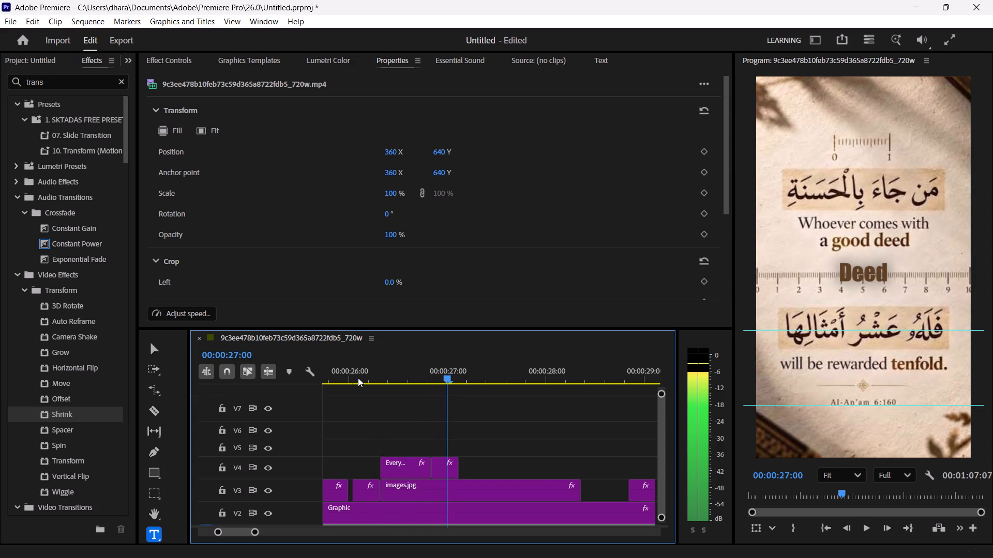
{"action": "key", "text": "space"}
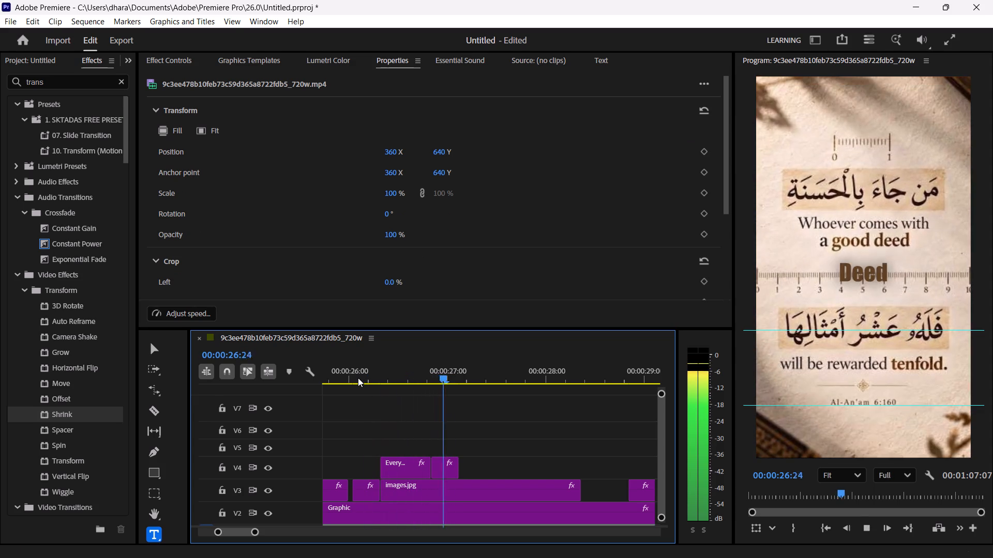
{"action": "key", "text": "space"}
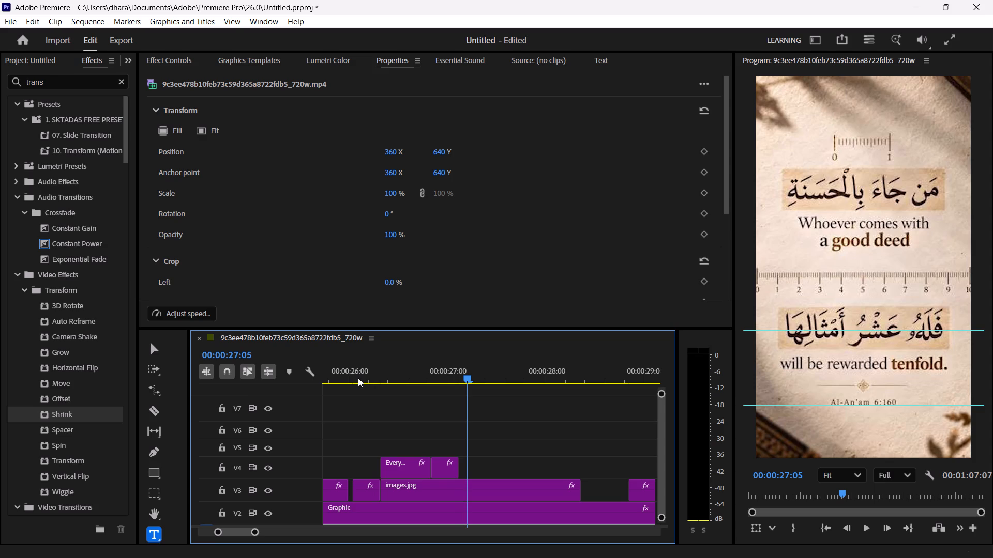
Extend the end of the Deed clip on V4 to 00:00:27:04 for an 8-frame duration.
{"action": "key", "text": "Left"}
{"action": "key", "text": "Left"}
{"action": "key", "text": "Right"}
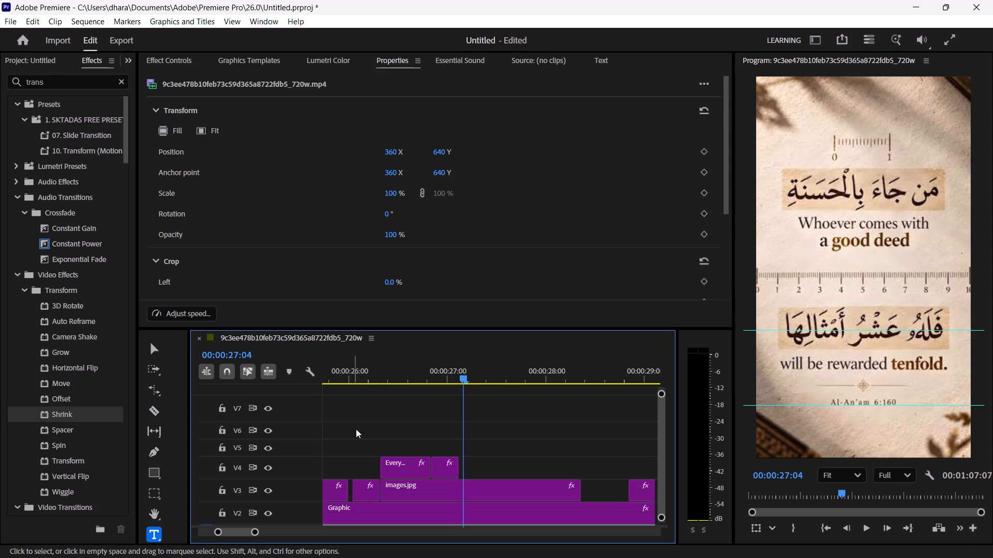
{"action": "left_click_drag", "start_coordinate": [458, 471], "coordinate": [464, 471]}
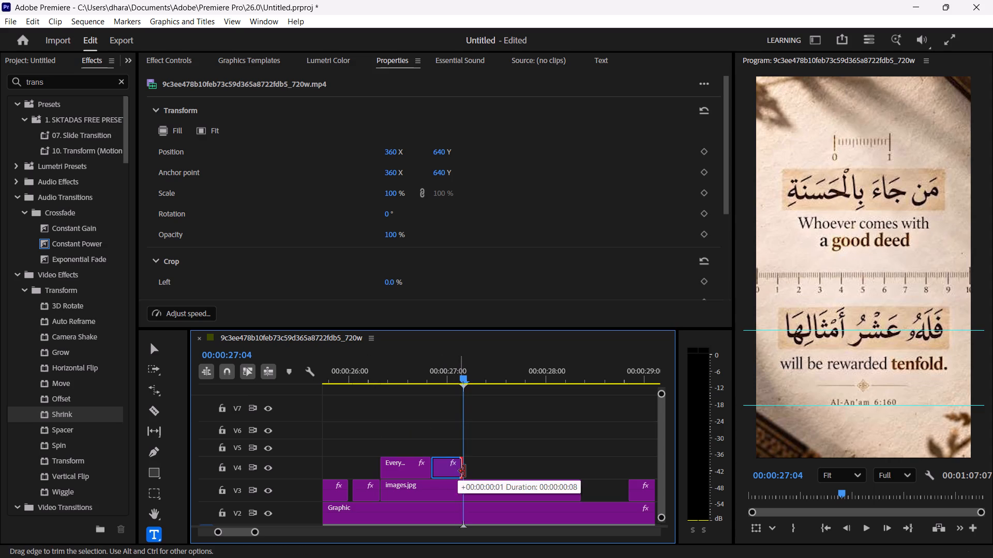
{"action": "left_click_drag", "start_coordinate": [464, 471], "coordinate": [467, 471]}
Play back the captions from about 00:00:26:00 and find the frame for the next word at 00:00:27:05.
{"action": "left_click", "coordinate": [349, 368]}
{"action": "key", "text": "space"}
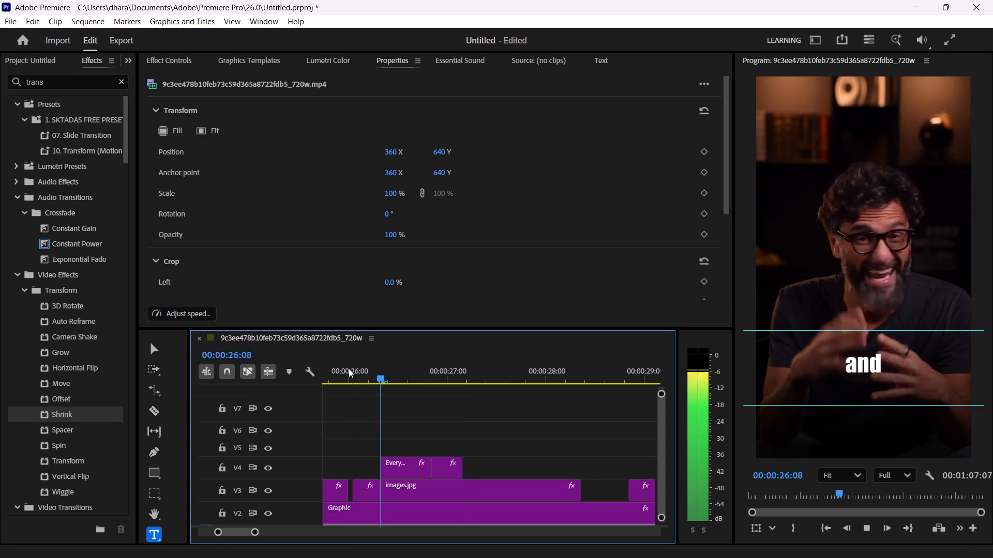
{"action": "key", "text": "space"}
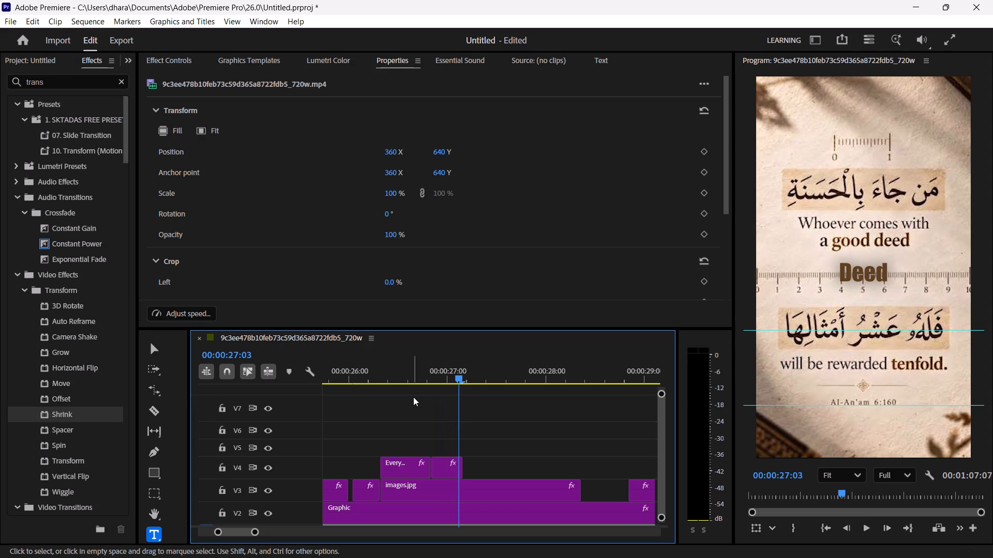
{"action": "key", "text": "space"}
{"action": "key", "text": "space"}
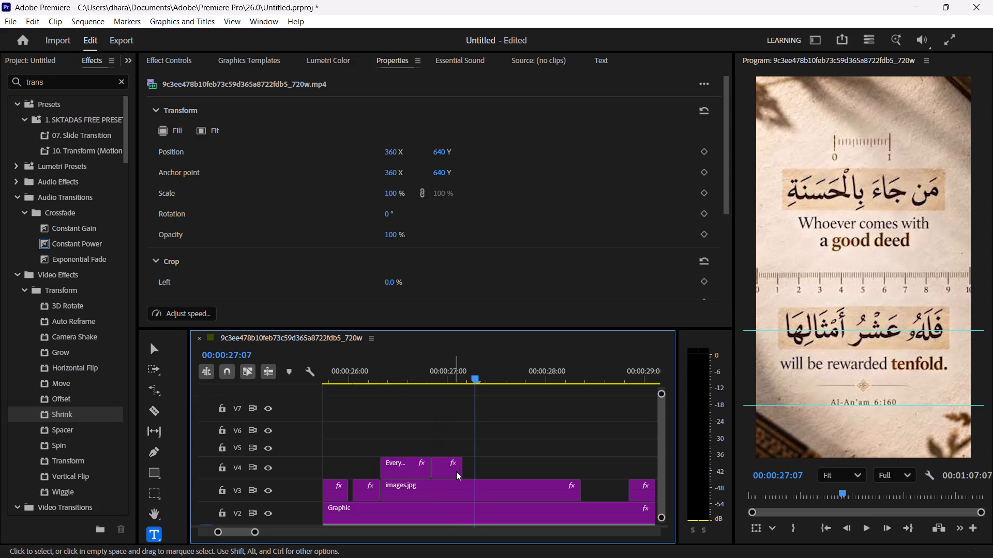
{"action": "key", "text": "Left"}
{"action": "key", "text": "Left"}
{"action": "key", "text": "Left"}
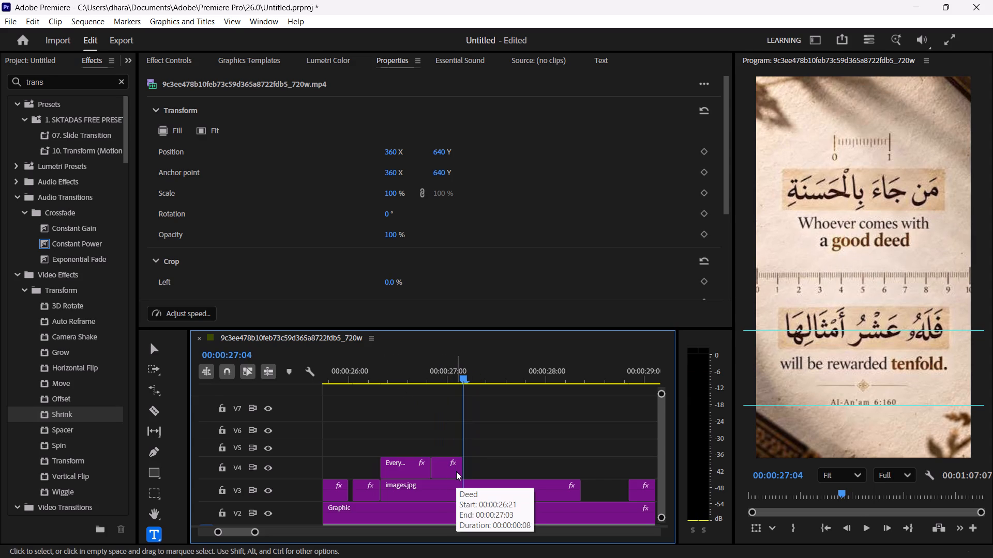
{"action": "key", "text": "Right"}
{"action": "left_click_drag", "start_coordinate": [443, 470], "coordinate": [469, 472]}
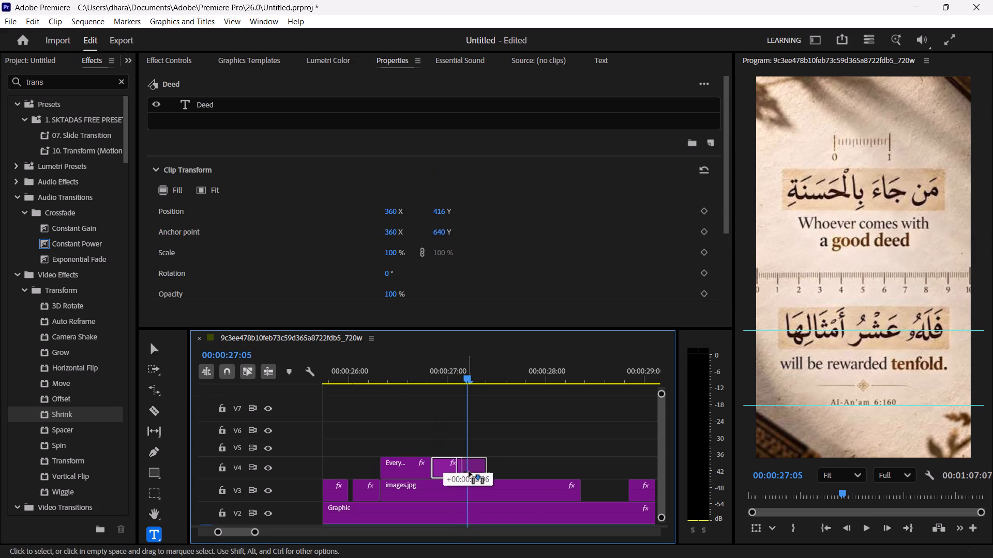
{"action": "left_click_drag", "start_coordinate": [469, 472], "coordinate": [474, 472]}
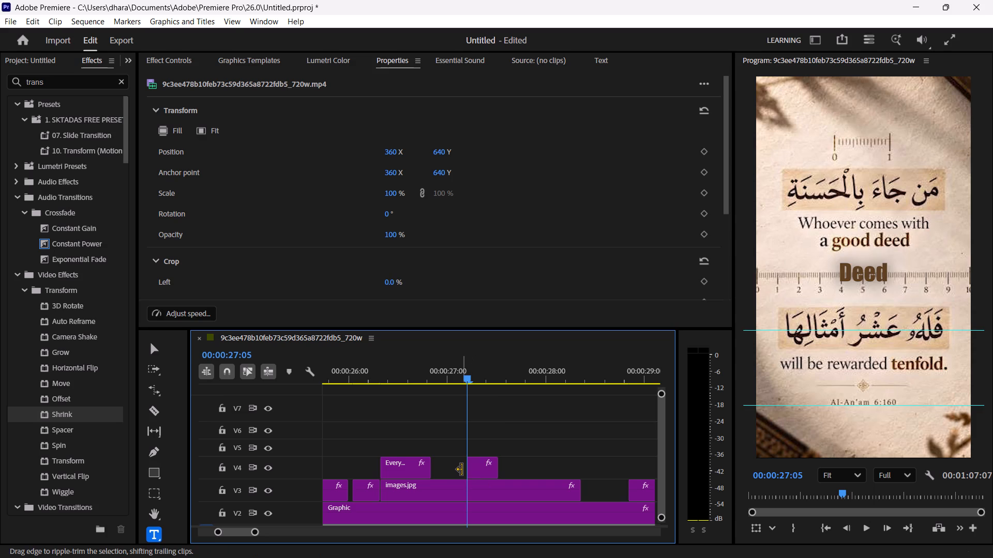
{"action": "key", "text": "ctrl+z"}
Duplicate the Deed caption clip on V4 so the copy starts at 00:00:27:05.
{"action": "left_click_drag", "start_coordinate": [442, 470], "coordinate": [465, 472], "text": "alt"}
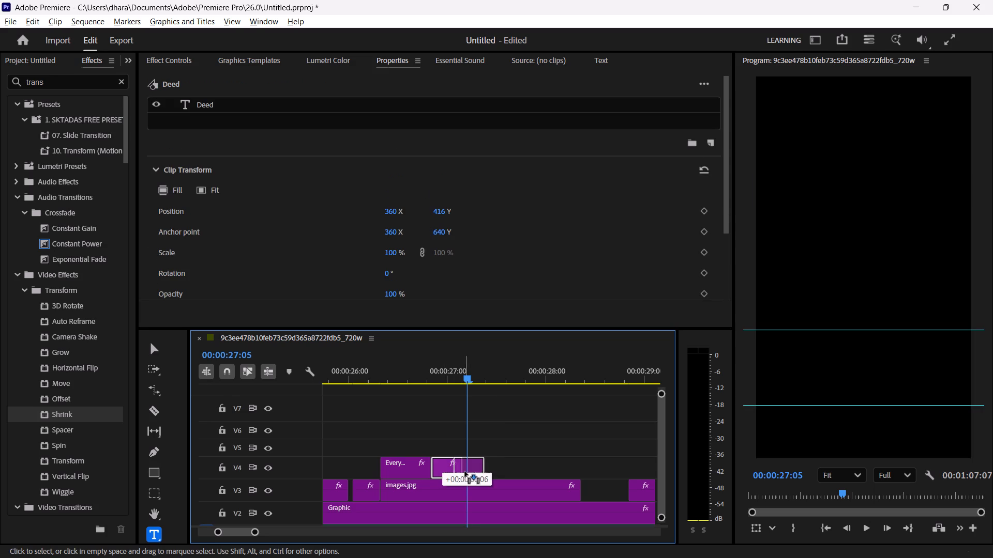
{"action": "left_click_drag", "start_coordinate": [465, 472], "coordinate": [472, 472], "text": "alt"}
{"action": "left_click", "coordinate": [472, 472]}
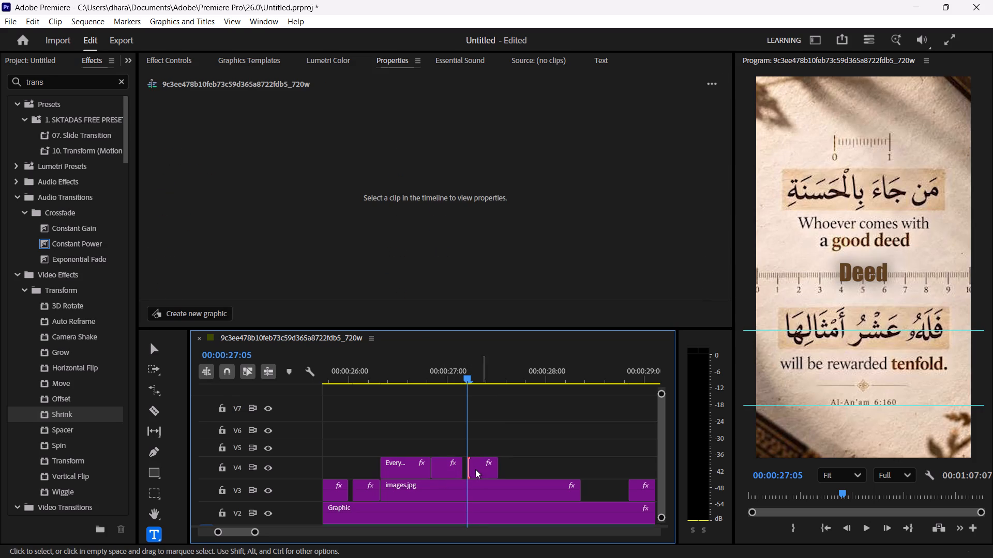
Replace the text of the duplicated Deed caption at 00:00:27:05 on V4 with "Is".
{"action": "left_click", "coordinate": [473, 470]}
{"action": "left_click", "coordinate": [864, 268]}
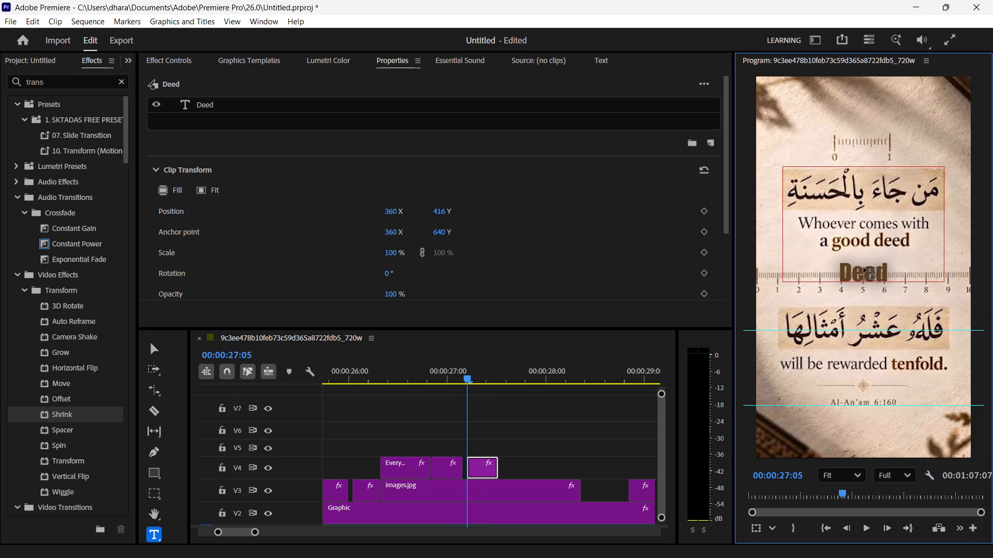
{"action": "key", "text": "shift+i"}
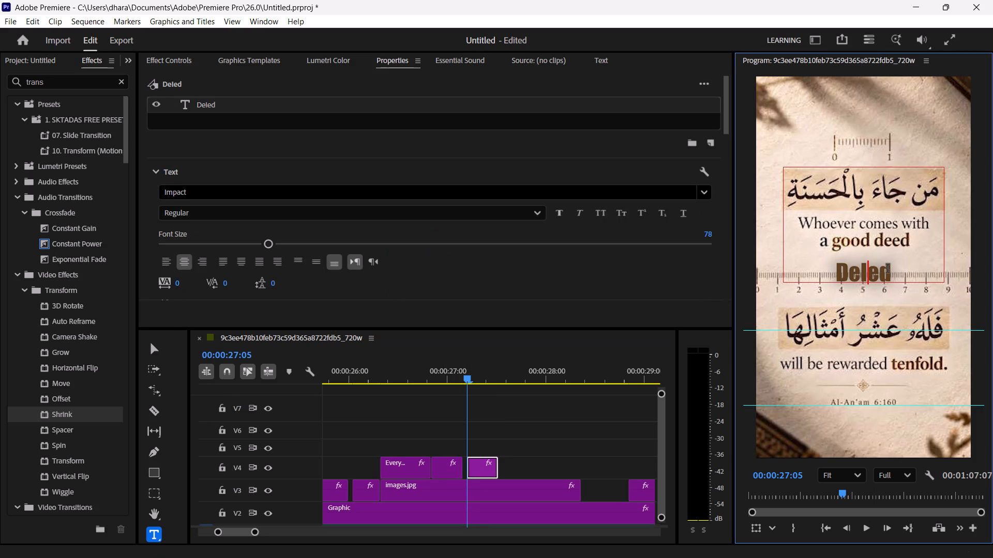
{"action": "key", "text": "s"}
{"action": "key", "text": "Right"}
{"action": "key", "text": "Right"}
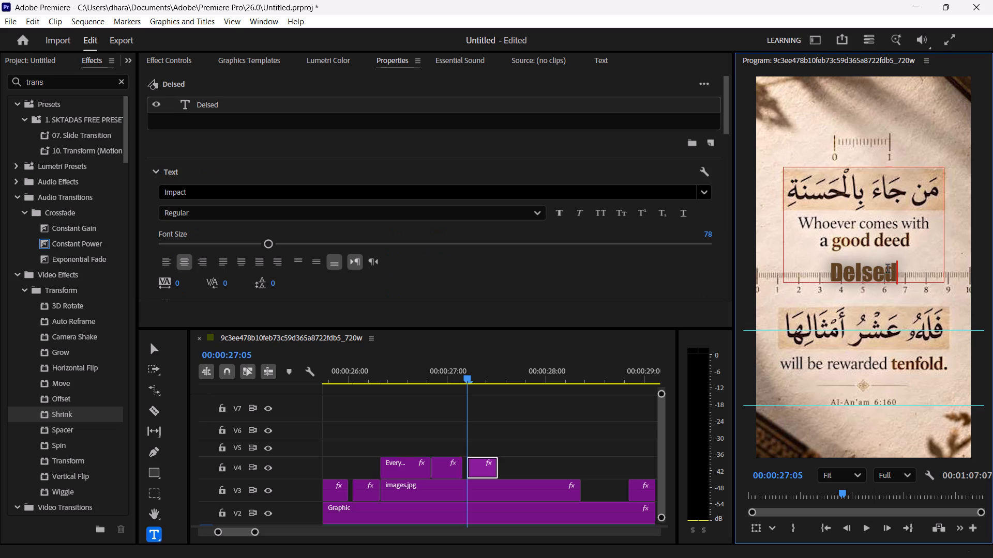
{"action": "key", "text": "BackSpace"}
{"action": "key", "text": "BackSpace"}
{"action": "key", "text": "Left"}
{"action": "key", "text": "Left"}
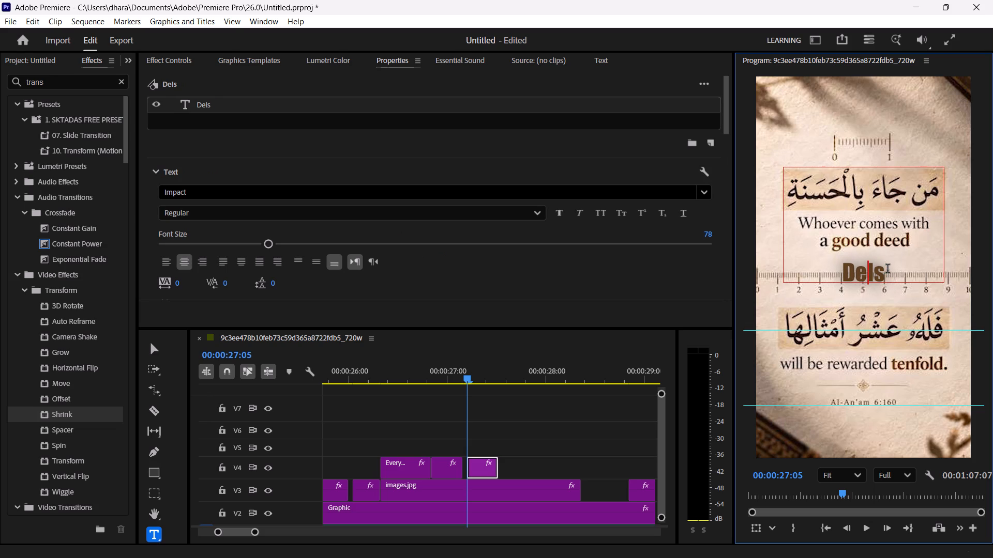
{"action": "key", "text": "BackSpace"}
{"action": "key", "text": "BackSpace"}
{"action": "key", "text": "Left"}
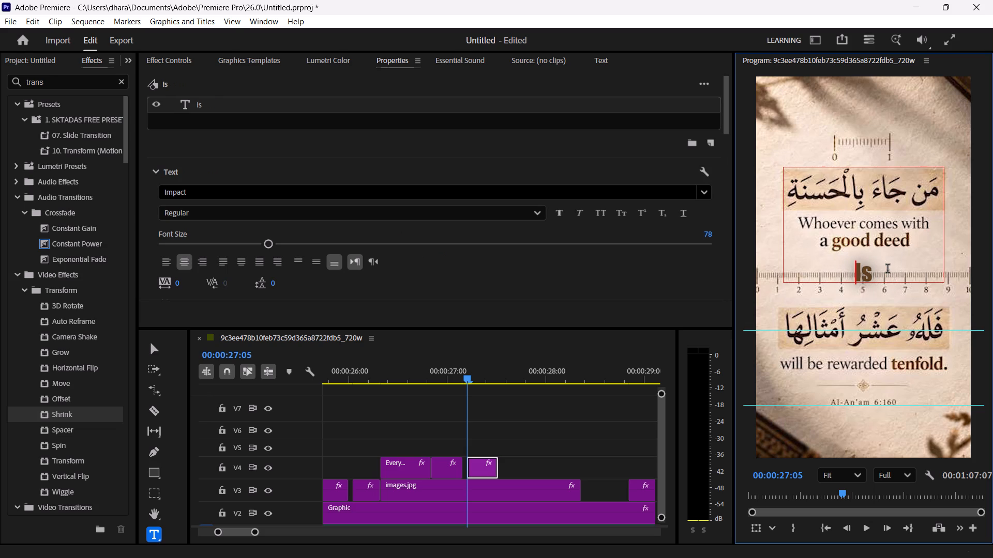
{"action": "key", "text": "Left"}
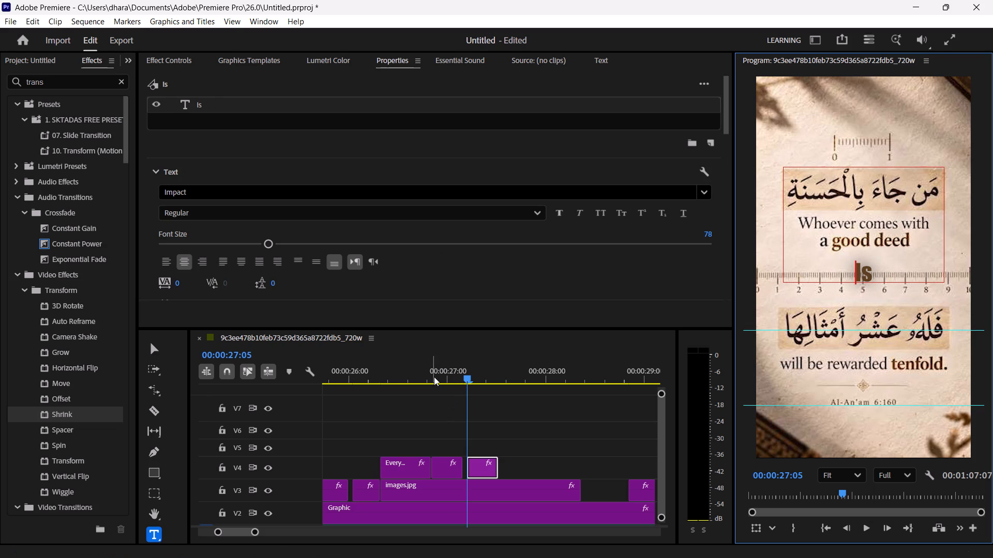
Play back the captions and trim the end of the Is clip on V4 to 00:00:27:10.
{"action": "left_click", "coordinate": [434, 377]}
{"action": "key", "text": "space"}
{"action": "key", "text": "space"}
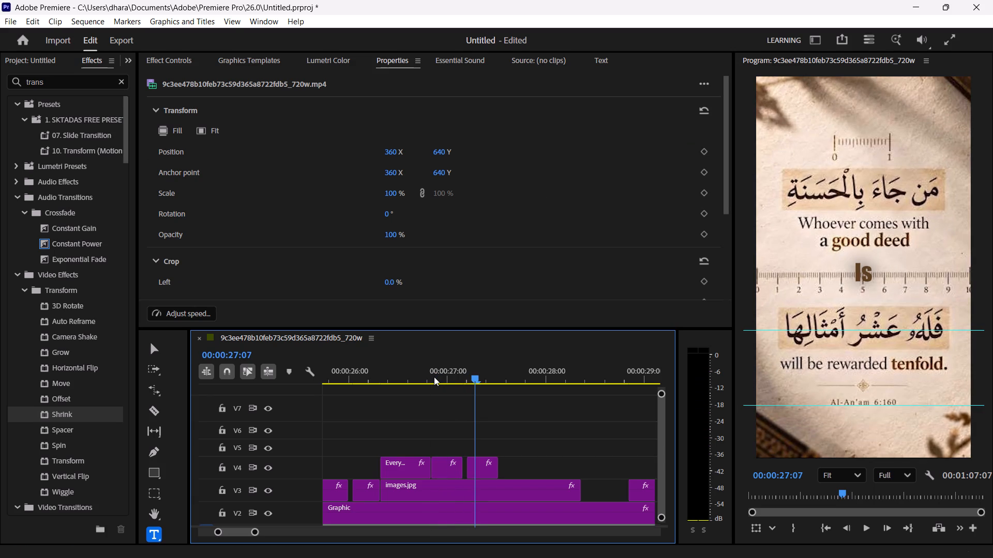
{"action": "key", "text": "space"}
{"action": "key", "text": "space"}
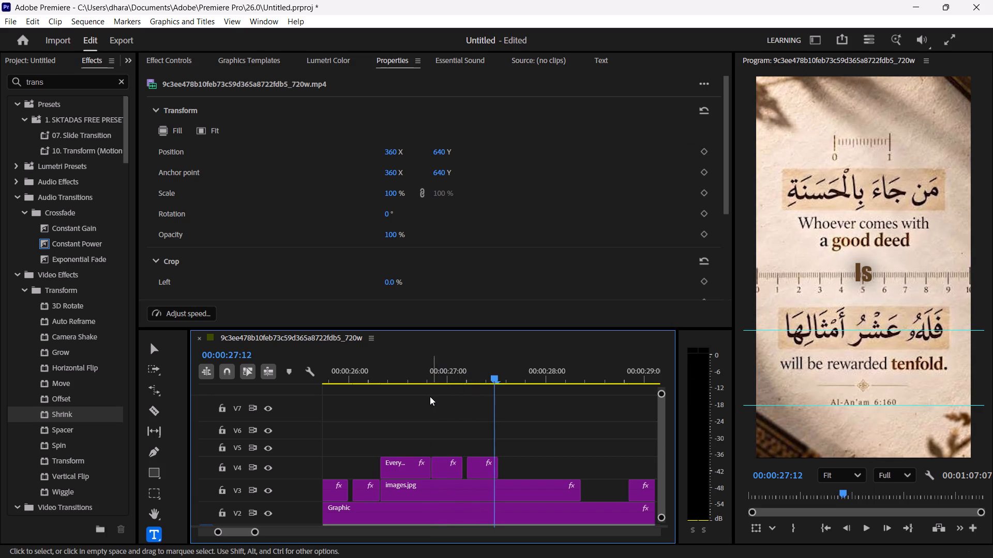
{"action": "left_click", "coordinate": [367, 380]}
{"action": "key", "text": "space"}
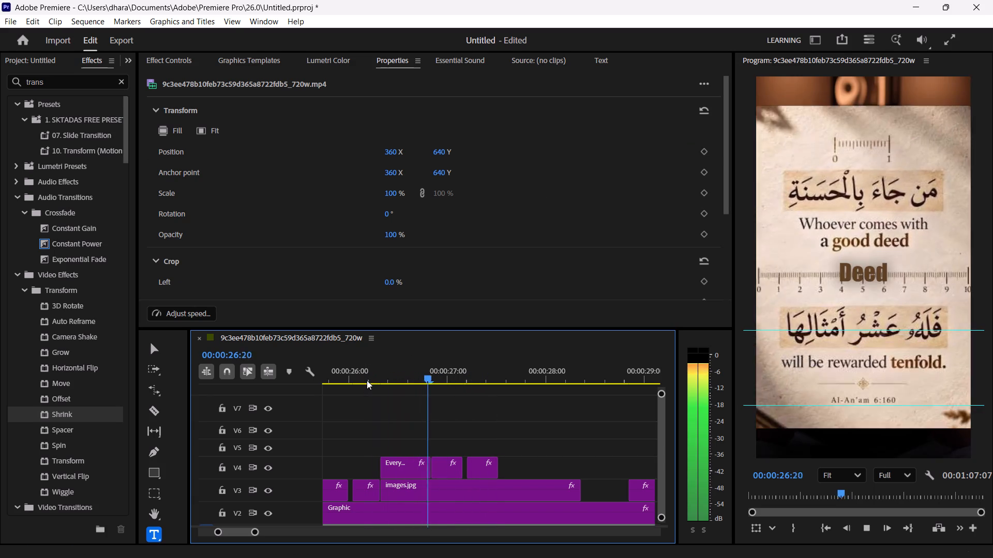
{"action": "key", "text": "space"}
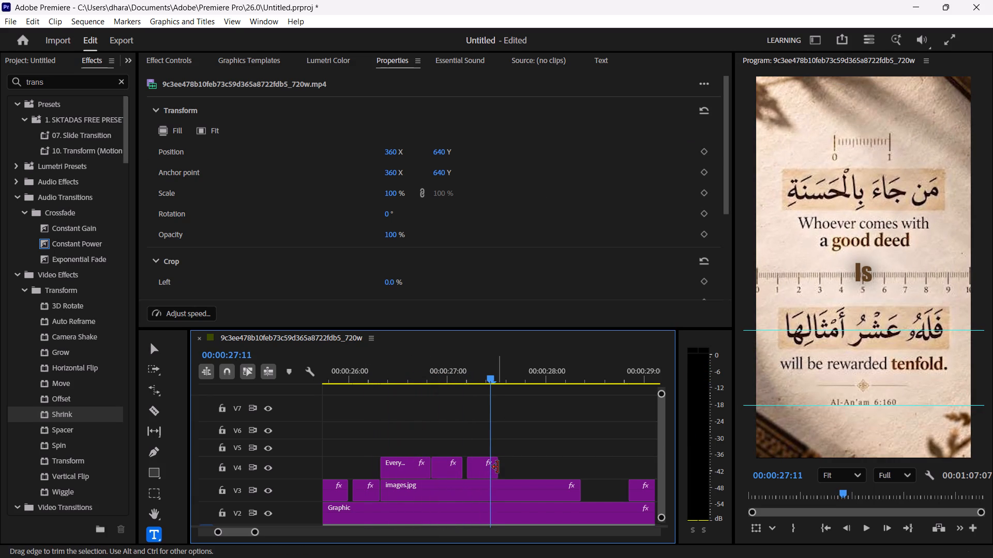
{"action": "left_click_drag", "start_coordinate": [496, 467], "coordinate": [485, 467]}
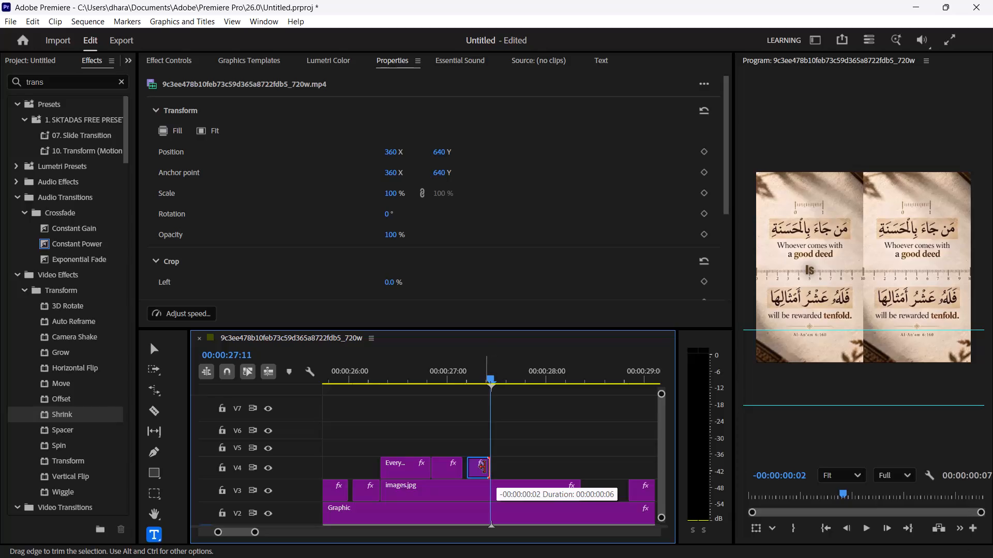
{"action": "left_click_drag", "start_coordinate": [485, 467], "coordinate": [483, 467]}
{"action": "key", "text": "Left"}
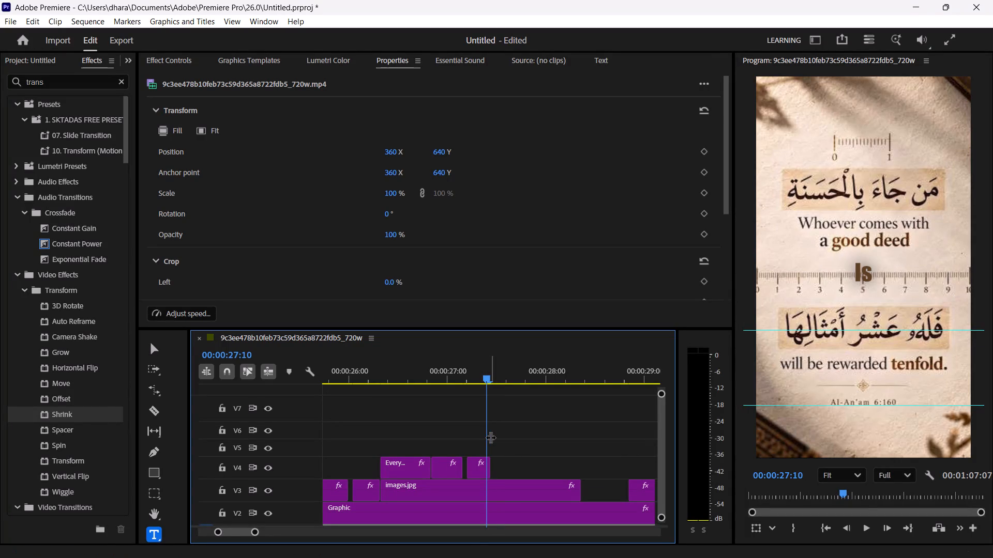
{"action": "left_click_drag", "start_coordinate": [490, 467], "coordinate": [485, 468]}
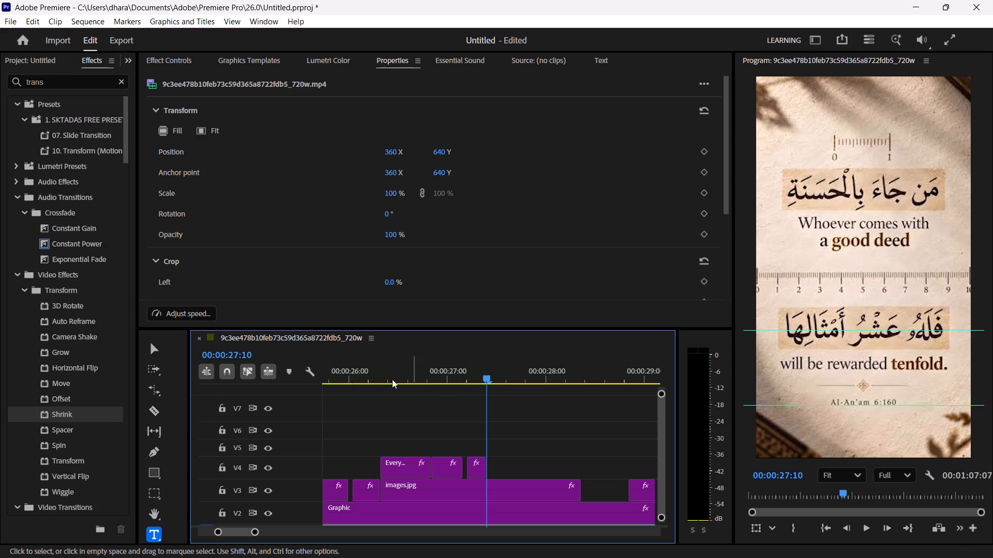
Find the next word's frame by playback and duplicate the Deed clip on V4 so the copy starts at 00:00:27:10.
{"action": "left_click", "coordinate": [373, 369]}
{"action": "key", "text": "space"}
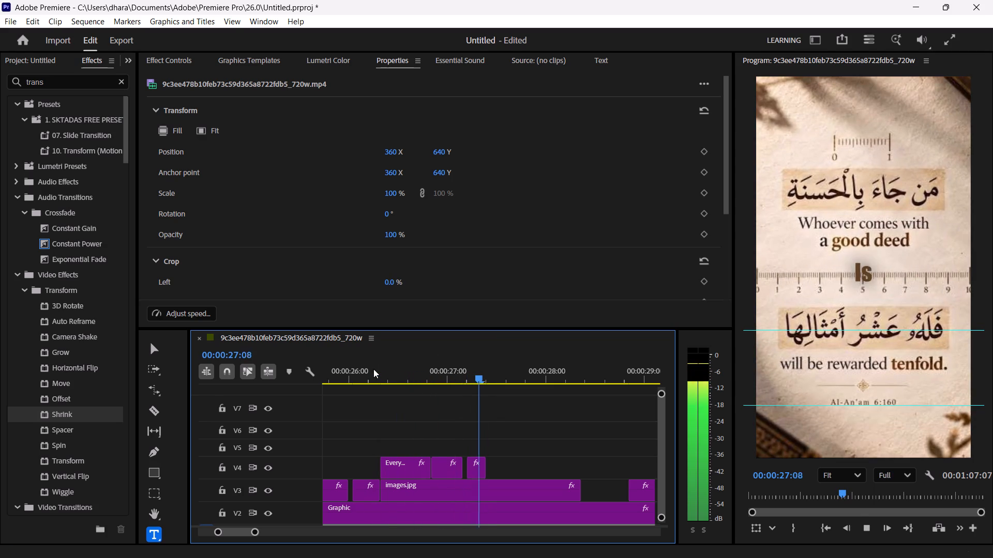
{"action": "key", "text": "space"}
{"action": "key", "text": "Left"}
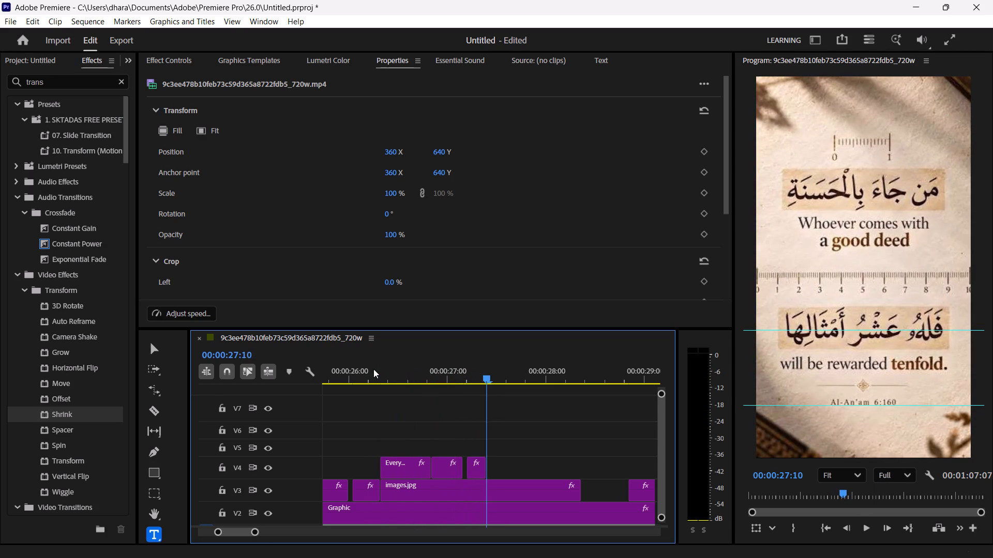
{"action": "key", "text": "Left"}
{"action": "key", "text": "Right"}
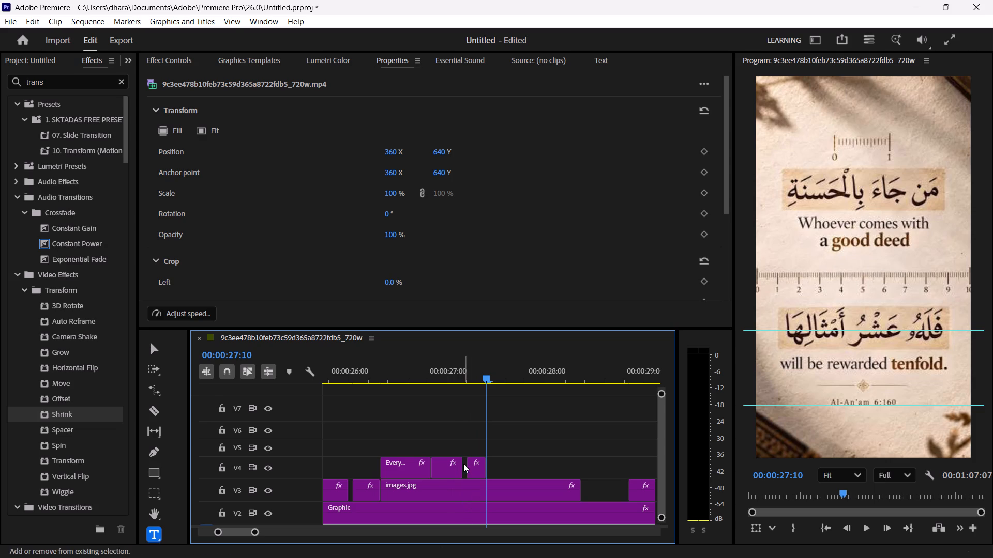
{"action": "left_click_drag", "start_coordinate": [444, 474], "coordinate": [491, 474], "text": "alt"}
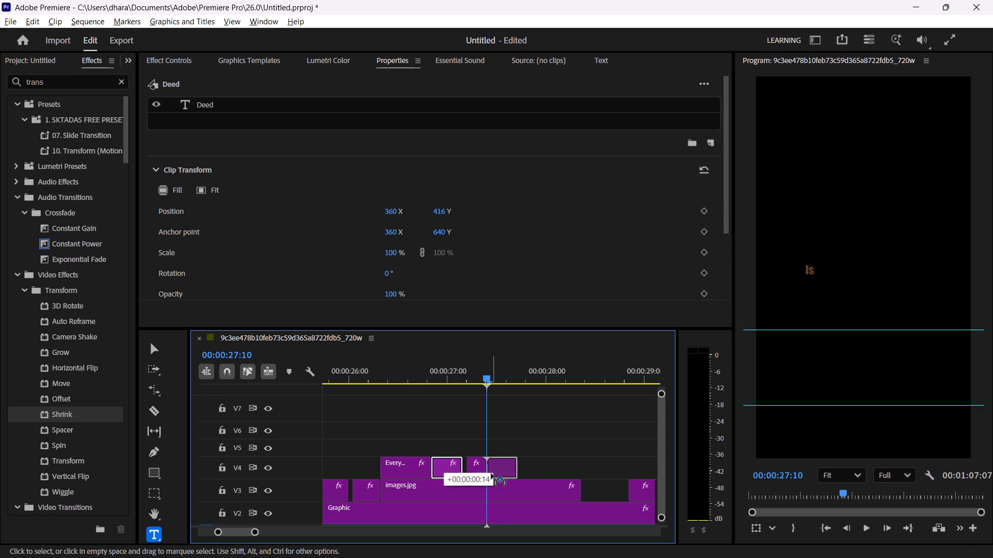
{"action": "left_click_drag", "start_coordinate": [491, 474], "coordinate": [494, 473], "text": "alt"}
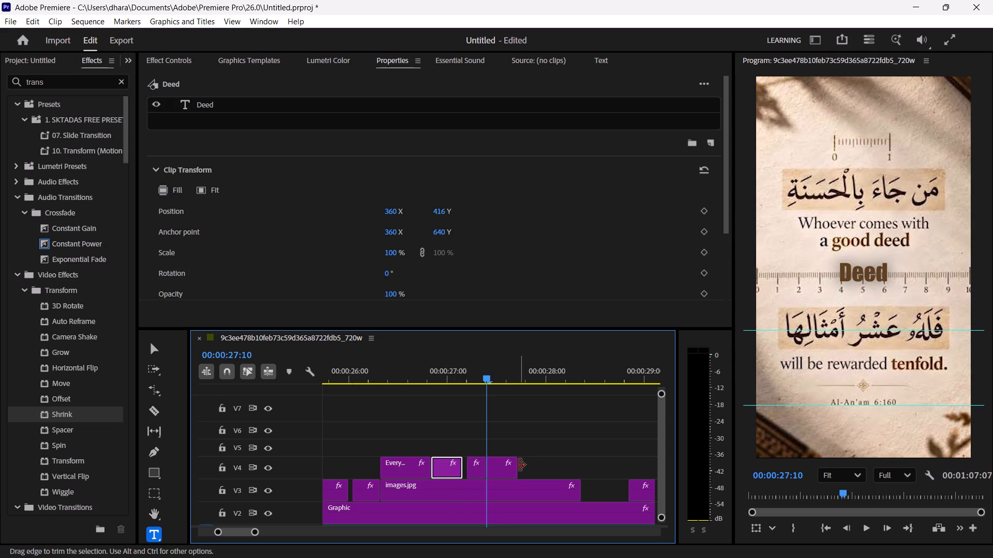
Replace the text of the new Deed copy after the Is caption with "Multiplied".
{"action": "left_click", "coordinate": [505, 471]}
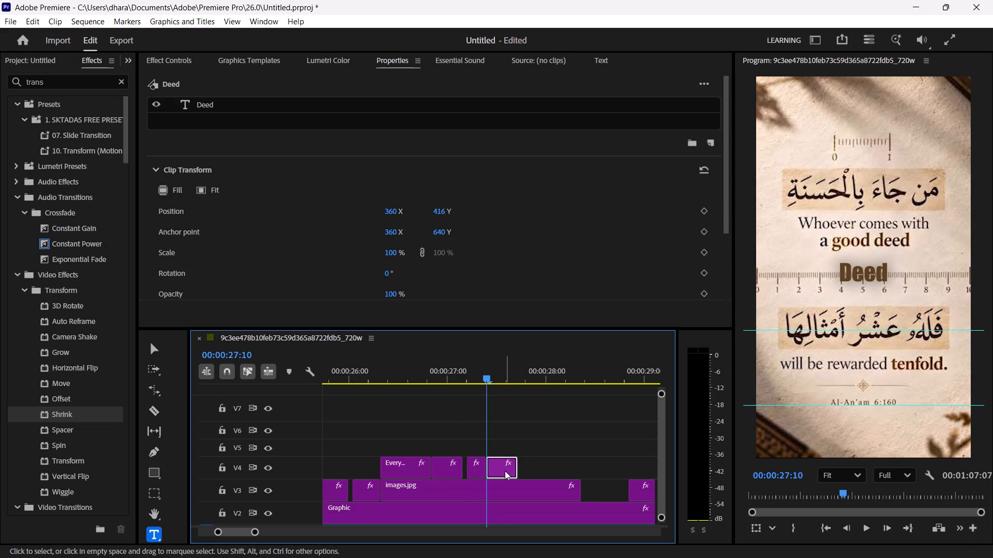
{"action": "double_click", "coordinate": [505, 471]}
{"action": "double_click", "coordinate": [881, 269]}
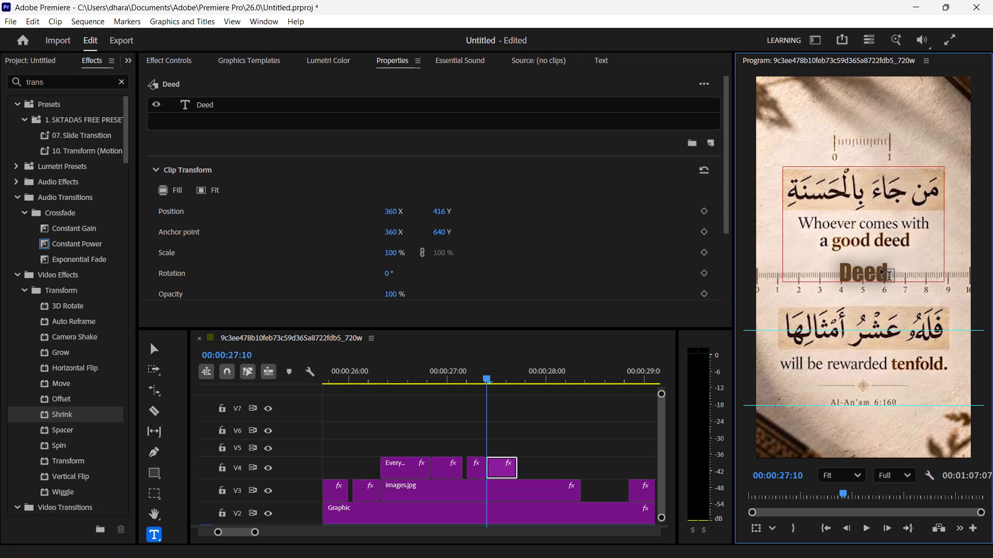
{"action": "key", "text": "BackSpace"}
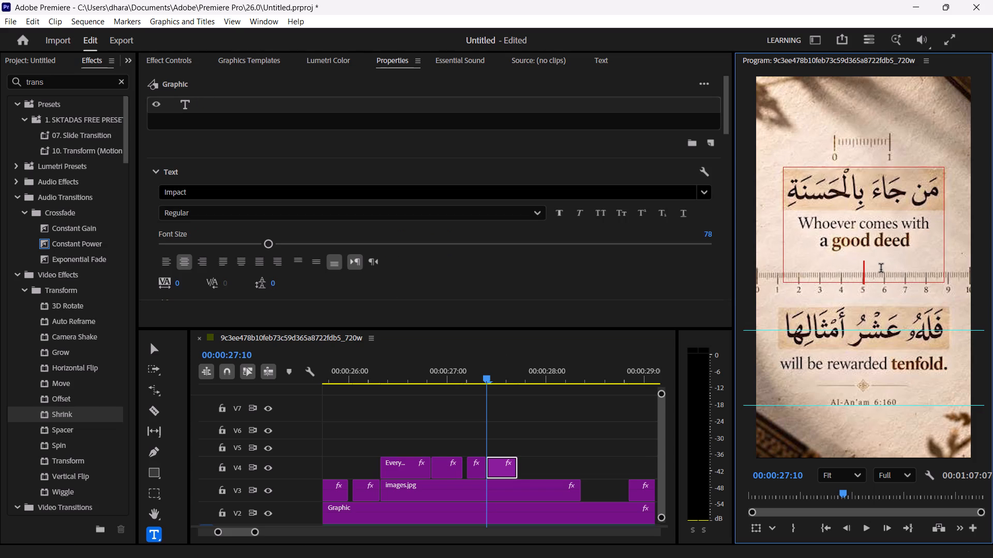
{"action": "key", "text": "shift+m"}
{"action": "type", "text": "ul"}
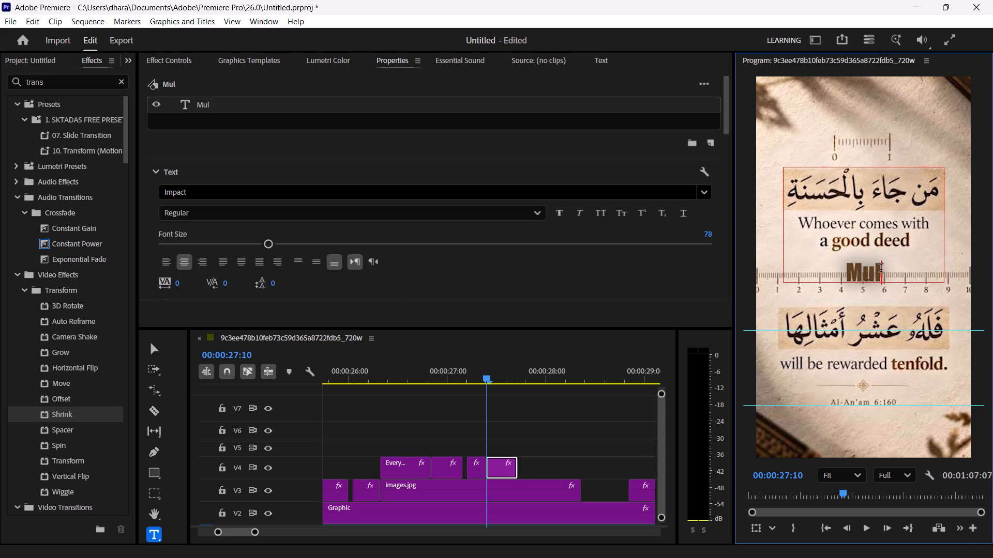
{"action": "type", "text": "ti"}
{"action": "type", "text": "plir"}
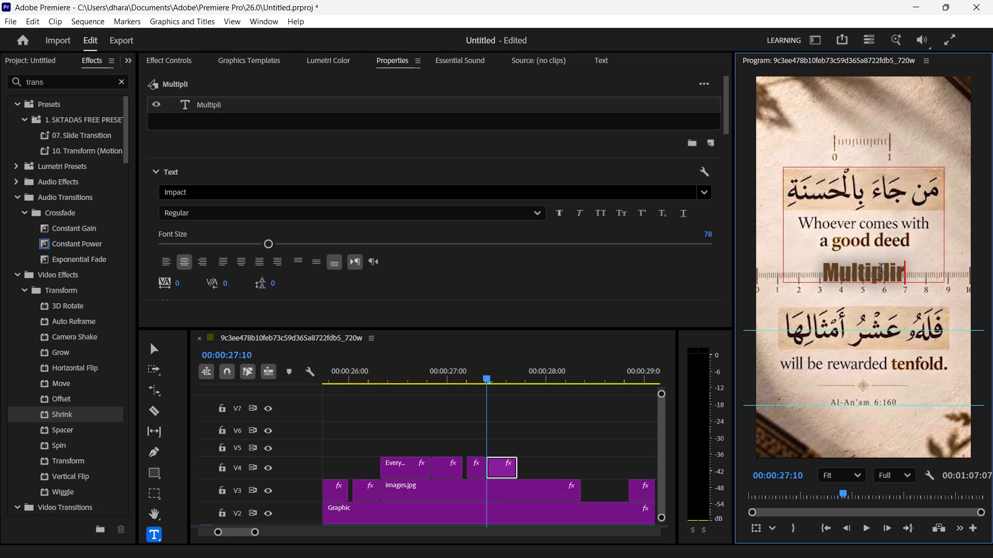
{"action": "key", "text": "BackSpace"}
{"action": "type", "text": "ed"}
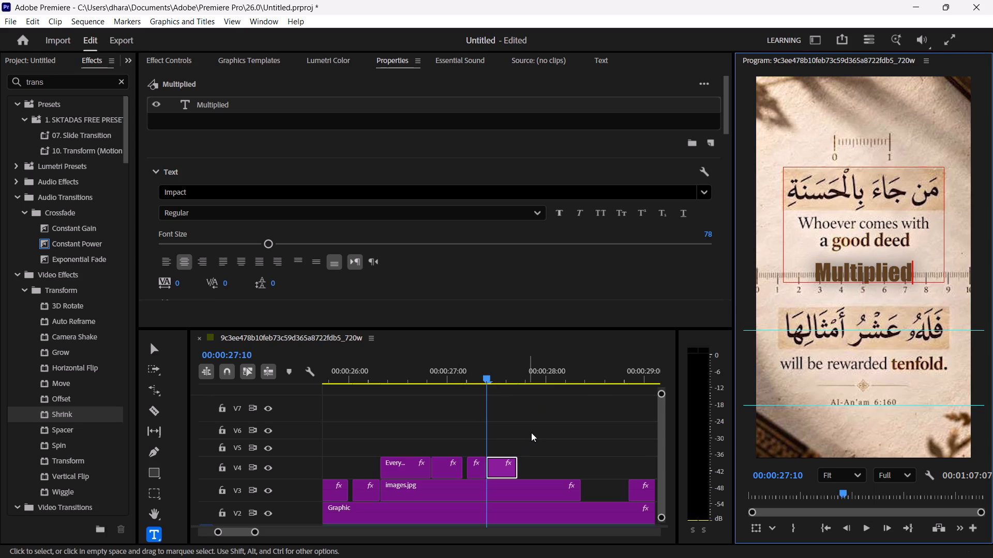
{"action": "key", "text": "Return"}
{"action": "key", "text": "BackSpace"}
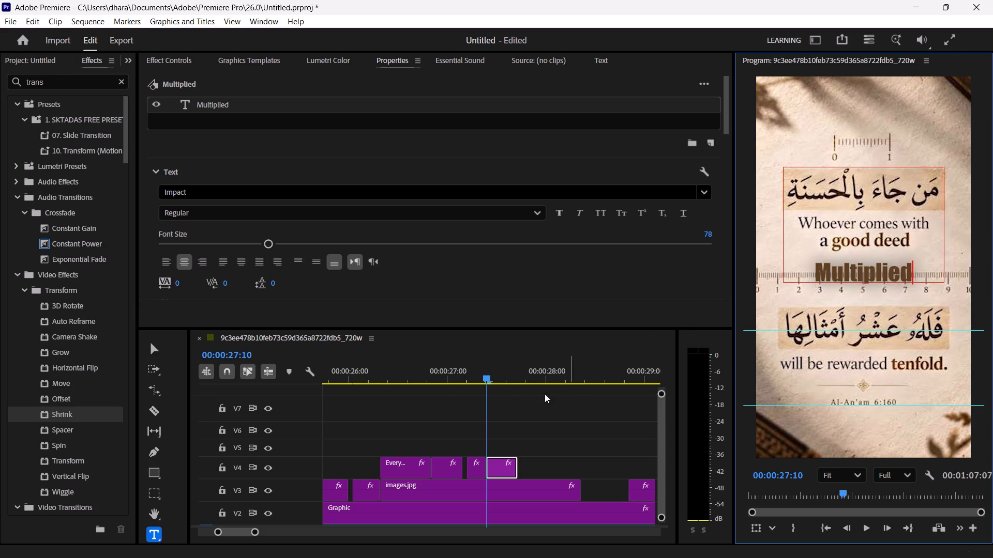
Step through the frames around the Is caption and move the Multiplied clip on V4 one frame later to start at 00:00:27:11.
{"action": "left_click", "coordinate": [466, 378]}
{"action": "key", "text": "Right"}
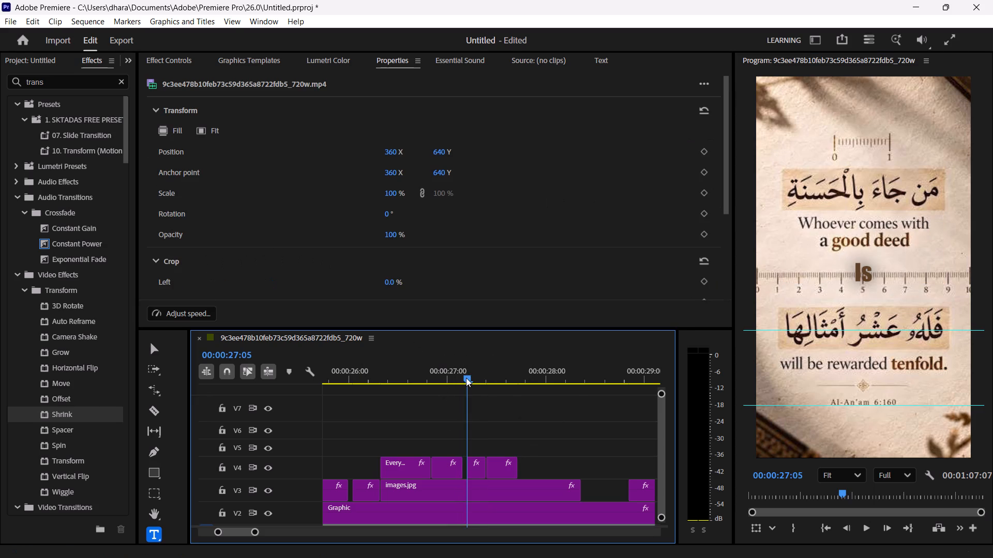
{"action": "key", "text": "Right"}
{"action": "key", "text": "Right"}
{"action": "key", "text": "Right"}
{"action": "key", "text": "Right"}
{"action": "key", "text": "Right"}
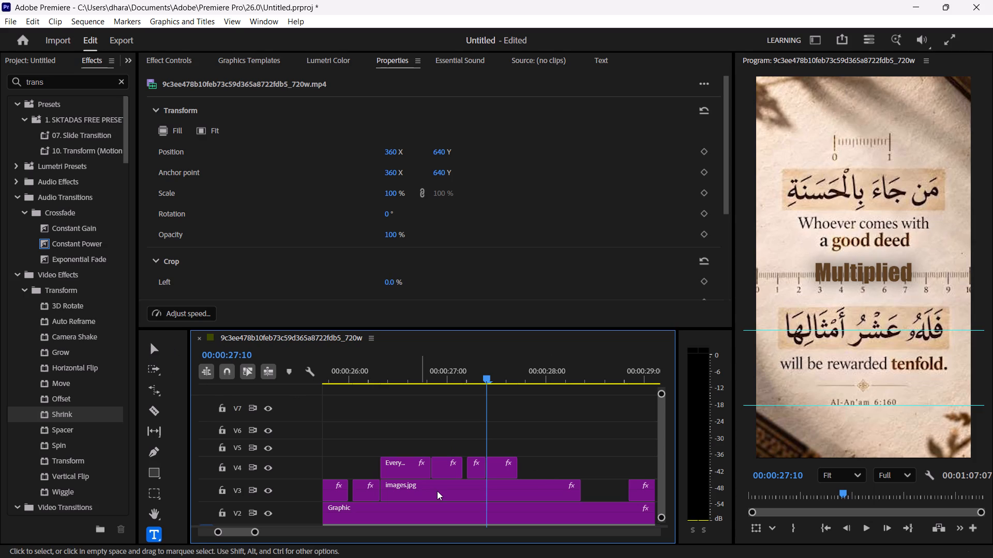
{"action": "key", "text": "Left"}
{"action": "key", "text": "Right"}
{"action": "key", "text": "Right"}
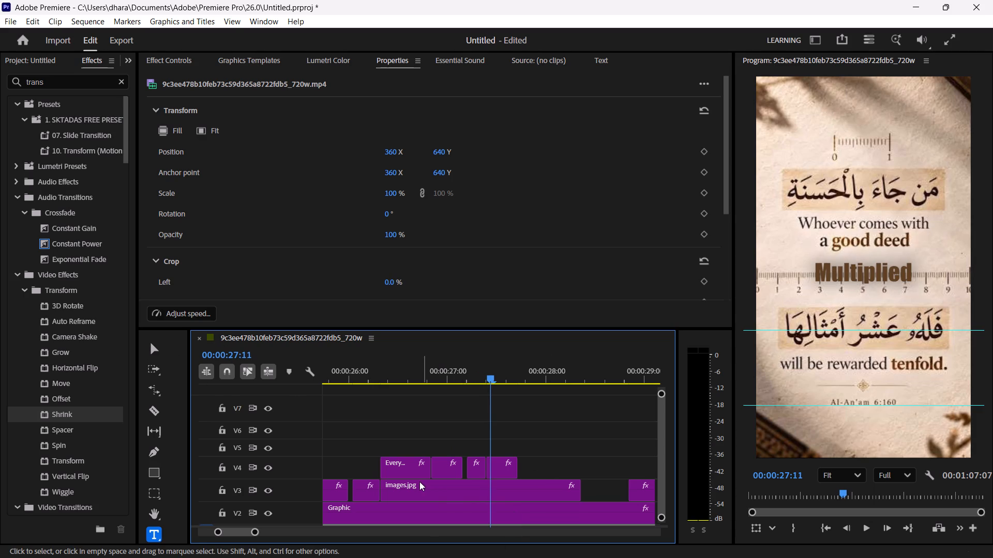
{"action": "left_click", "coordinate": [154, 350]}
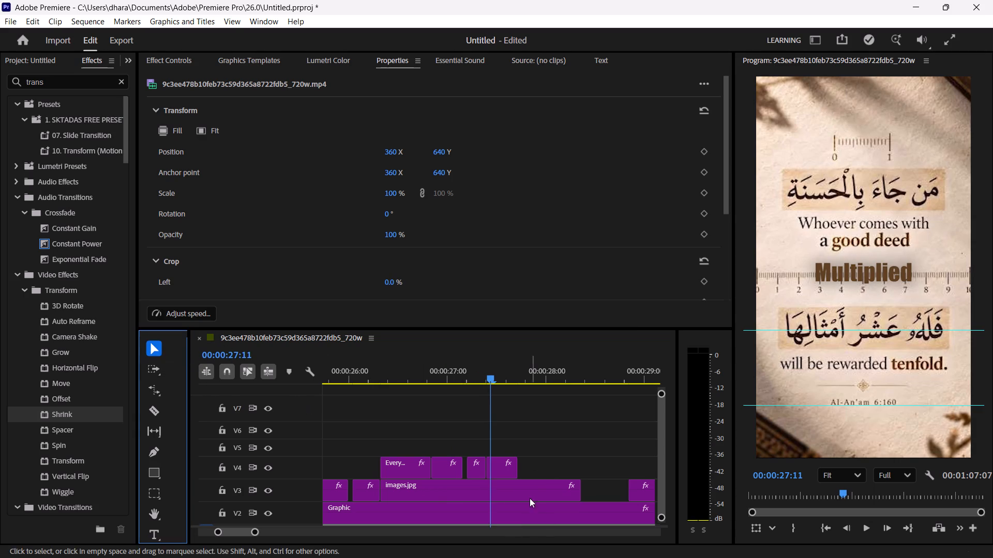
{"action": "left_click", "coordinate": [502, 468]}
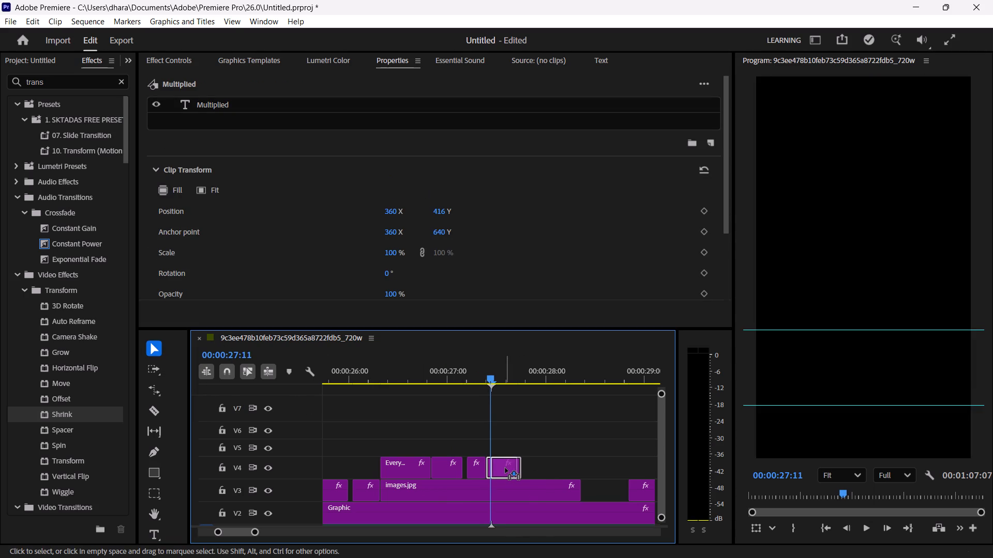
Play back the captions from about 00:00:26:00 to 00:00:28:00 to check the Multiplied caption's timing against the speech.
{"action": "left_click", "coordinate": [357, 364]}
{"action": "key", "text": "space"}
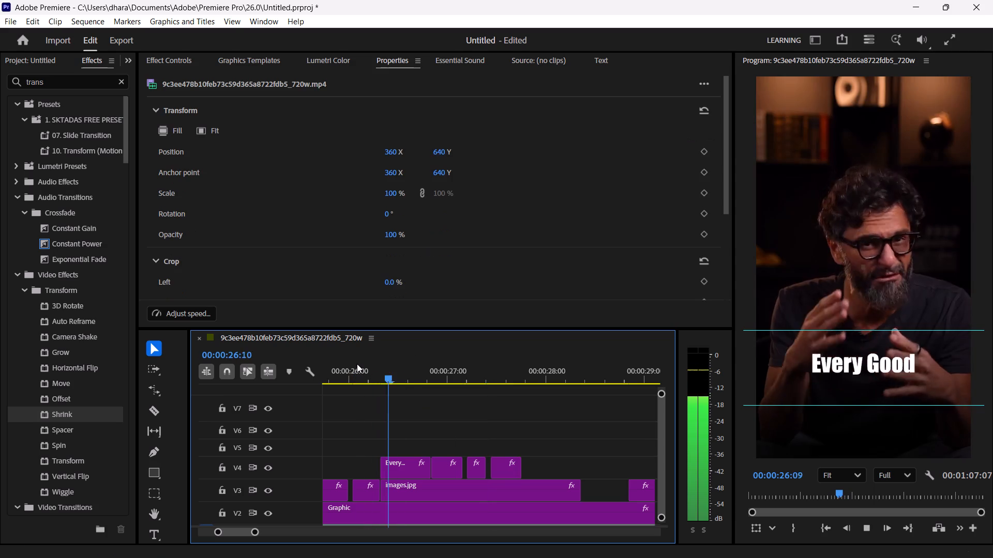
{"action": "key", "text": "space"}
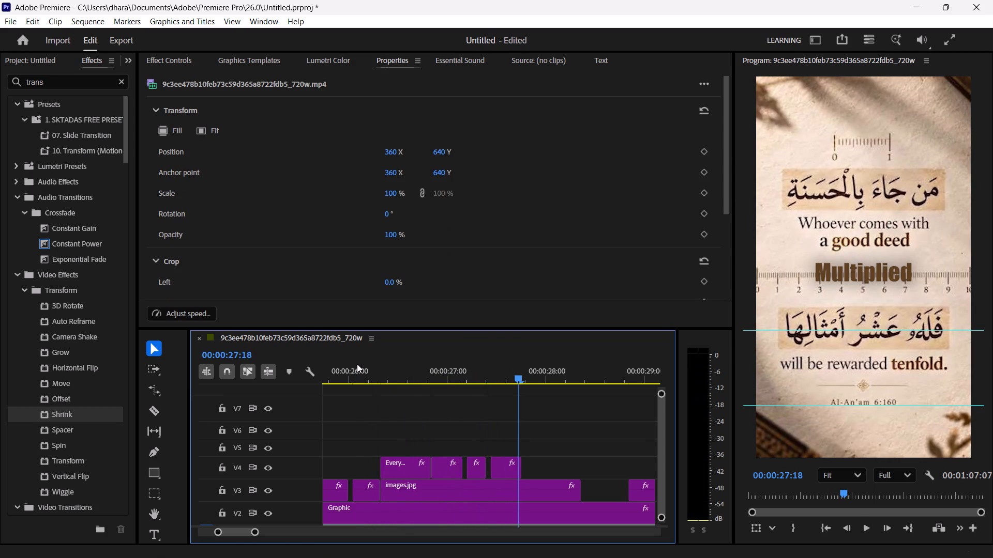
{"action": "key", "text": "space"}
{"action": "key", "text": "space"}
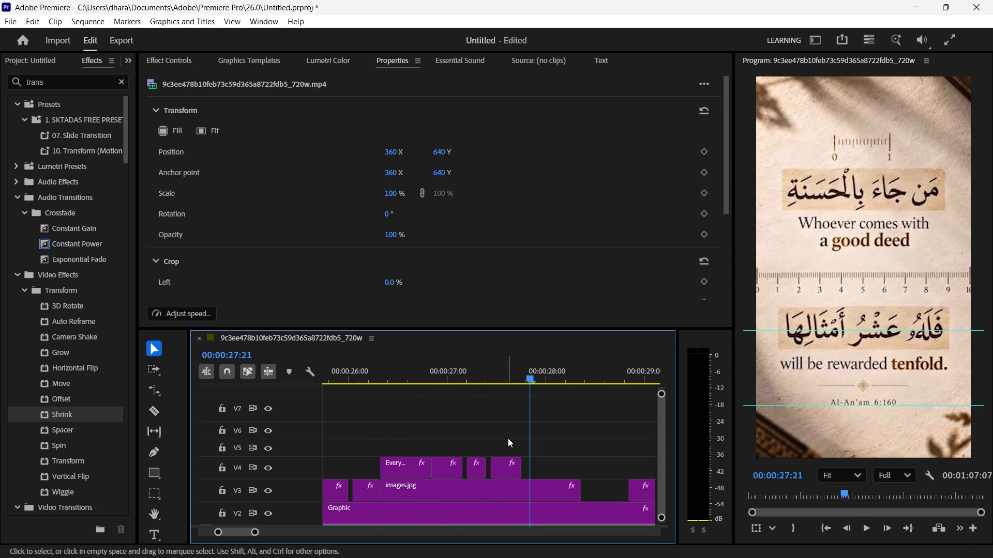
{"action": "left_click", "coordinate": [377, 377]}
{"action": "key", "text": "space"}
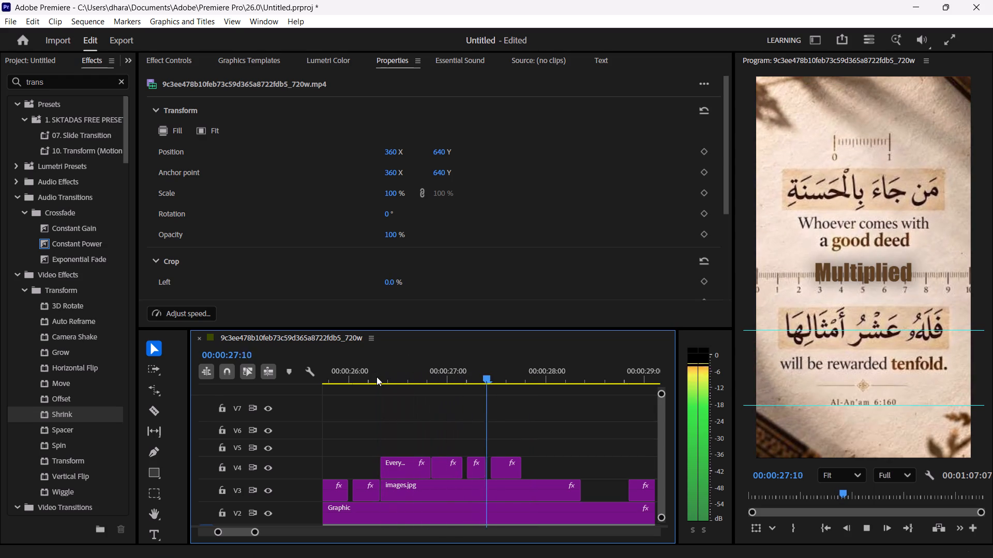
{"action": "key", "text": "space"}
{"action": "key", "text": "space"}
{"action": "key", "text": "space"}
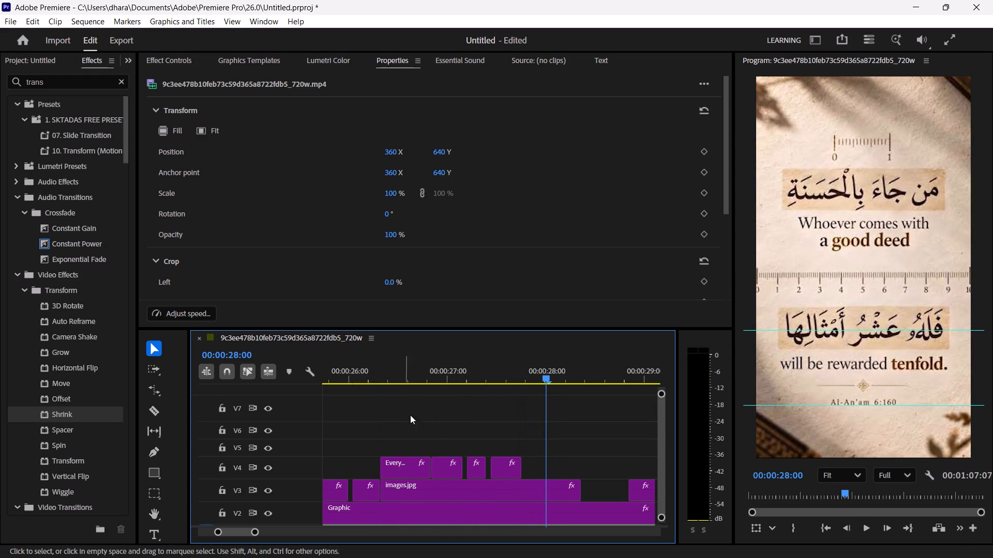
Replay the Is and Multiplied captions and extend the Multiplied clip's end on V4 to 00:00:27:23.
{"action": "key", "text": "Left"}
{"action": "key", "text": "Left"}
{"action": "key", "text": "Left"}
{"action": "key", "text": "Left"}
{"action": "key", "text": "Left"}
{"action": "key", "text": "Left"}
{"action": "key", "text": "Left"}
{"action": "key", "text": "Left"}
{"action": "key", "text": "Left"}
{"action": "key", "text": "Left"}
{"action": "key", "text": "Left"}
{"action": "key", "text": "Left"}
{"action": "key", "text": "Left"}
{"action": "key", "text": "Left"}
{"action": "key", "text": "Left"}
{"action": "key", "text": "Left"}
{"action": "key", "text": "Left"}
{"action": "key", "text": "Left"}
{"action": "key", "text": "Left"}
{"action": "key", "text": "Left"}
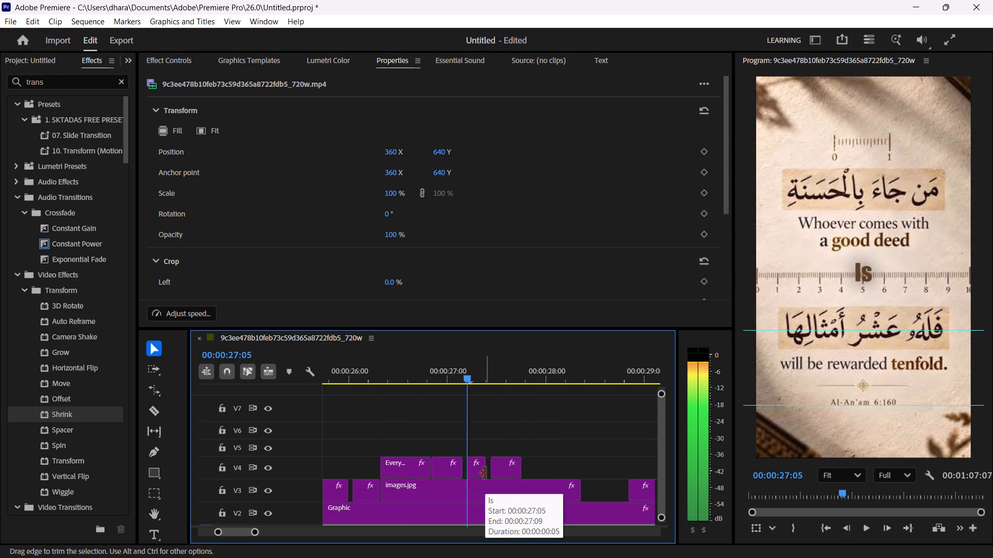
{"action": "key", "text": "space"}
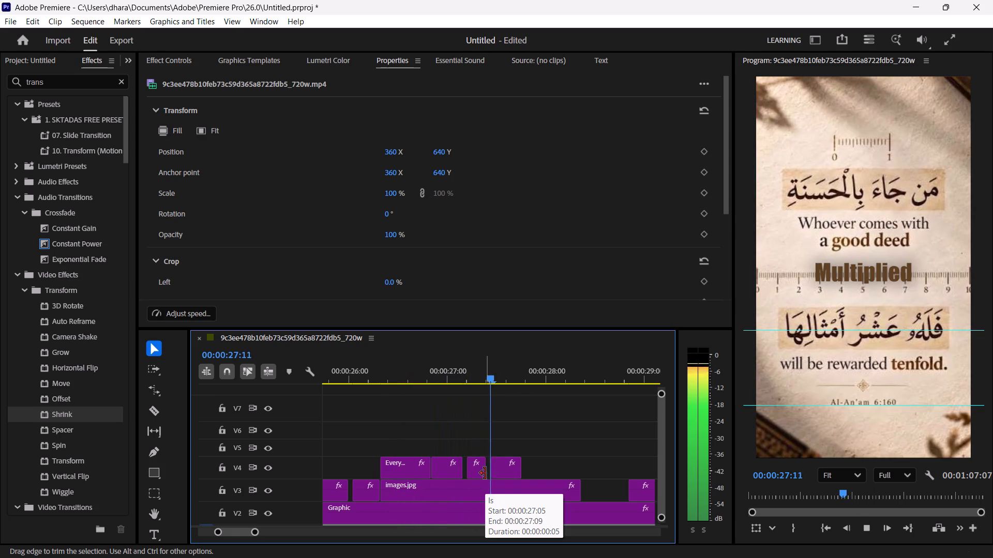
{"action": "key", "text": "space"}
{"action": "key", "text": "space"}
{"action": "key", "text": "space"}
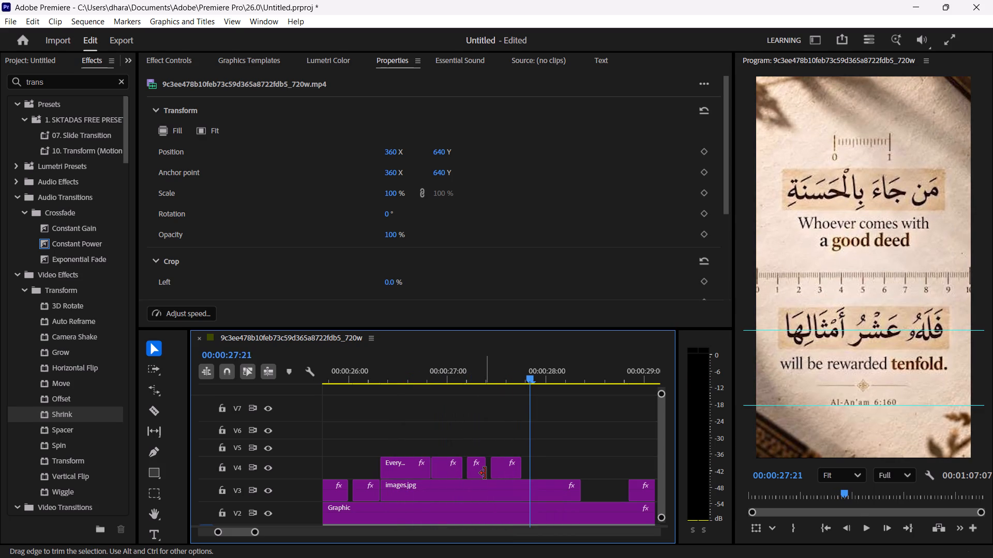
{"action": "left_click_drag", "start_coordinate": [522, 465], "coordinate": [526, 465]}
{"action": "left_click_drag", "start_coordinate": [526, 465], "coordinate": [530, 465]}
{"action": "key", "text": "space"}
{"action": "key", "text": "space"}
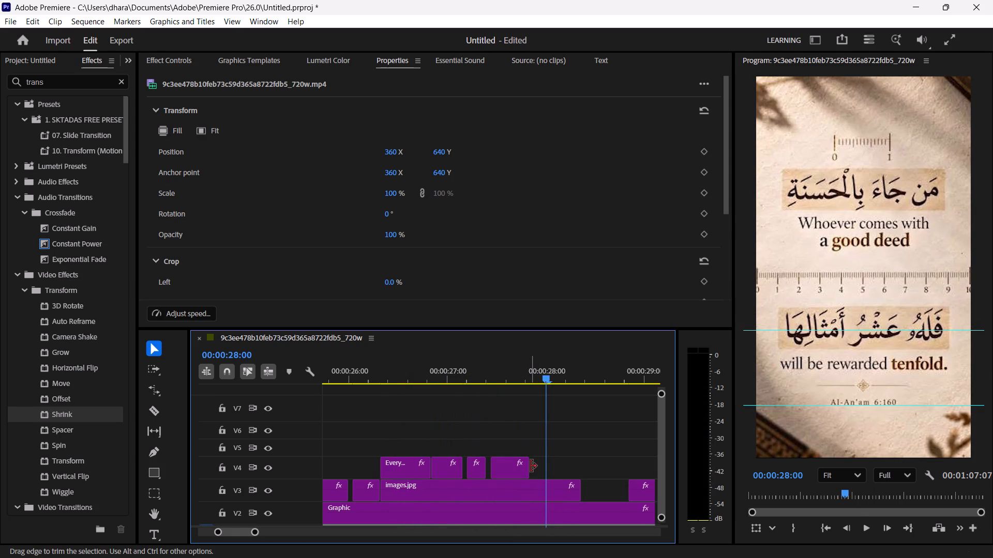
{"action": "left_click_drag", "start_coordinate": [528, 469], "coordinate": [539, 468]}
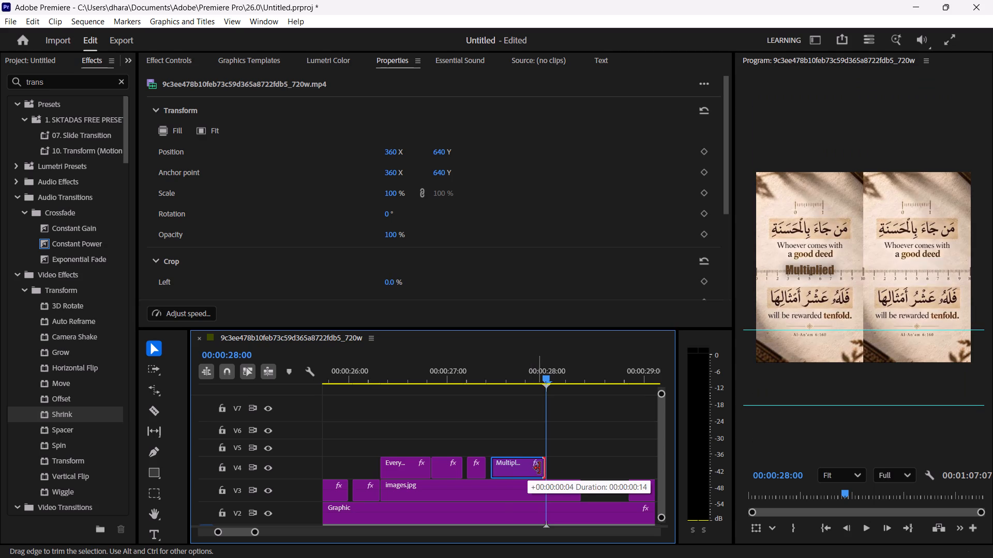
{"action": "left_click_drag", "start_coordinate": [539, 468], "coordinate": [536, 468]}
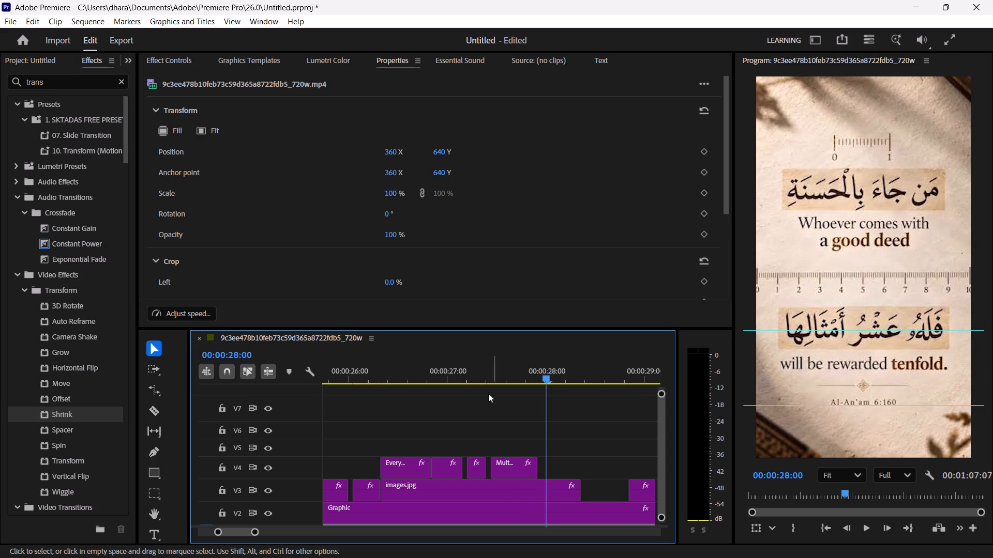
Play back the captions from about 00:00:26:08 to check Multiplied's timing and locate the next word's starting frame at 00:00:27:24.
{"action": "left_click", "coordinate": [381, 366]}
{"action": "key", "text": "space"}
{"action": "key", "text": "space"}
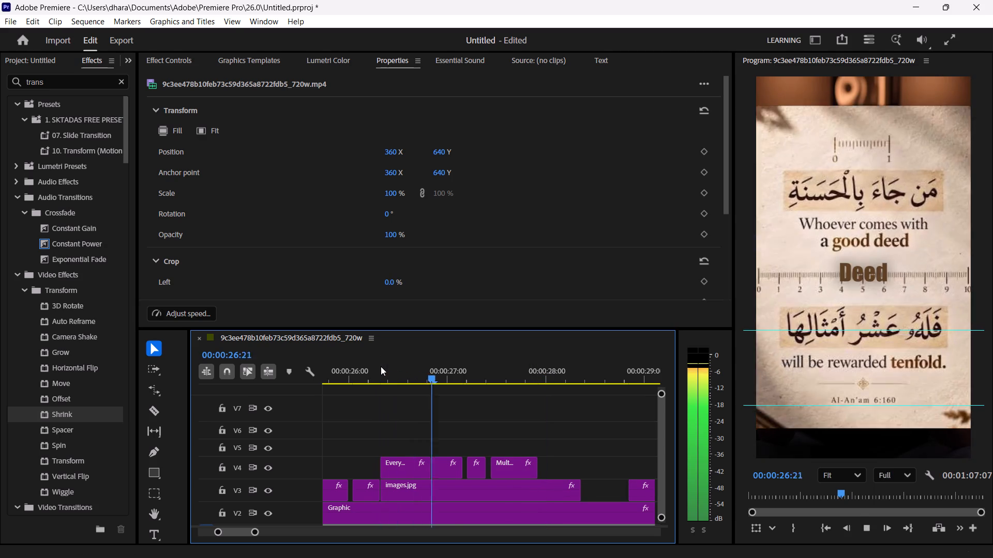
{"action": "key", "text": "space"}
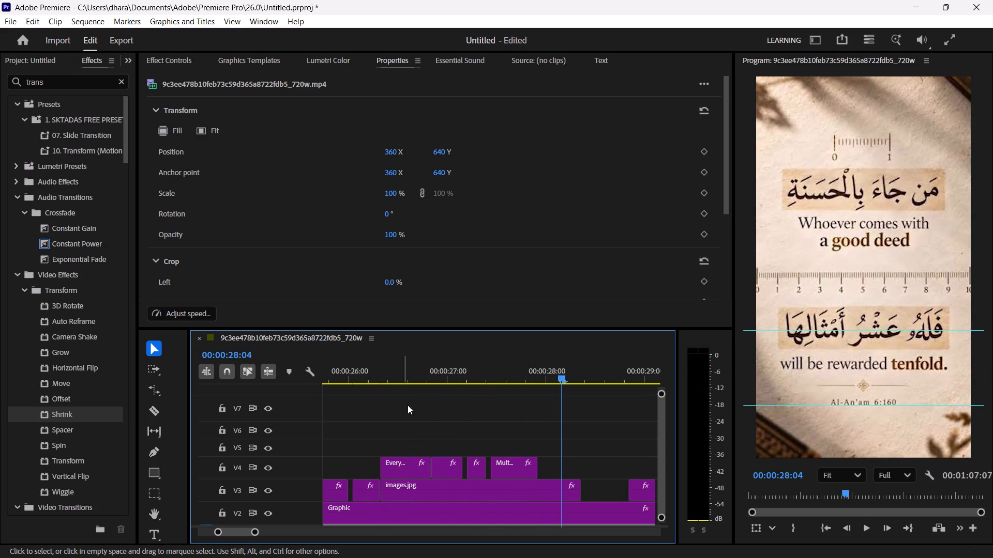
{"action": "left_click_drag", "start_coordinate": [561, 379], "coordinate": [454, 401]}
{"action": "key", "text": "space"}
{"action": "key", "text": "space"}
{"action": "key", "text": "space"}
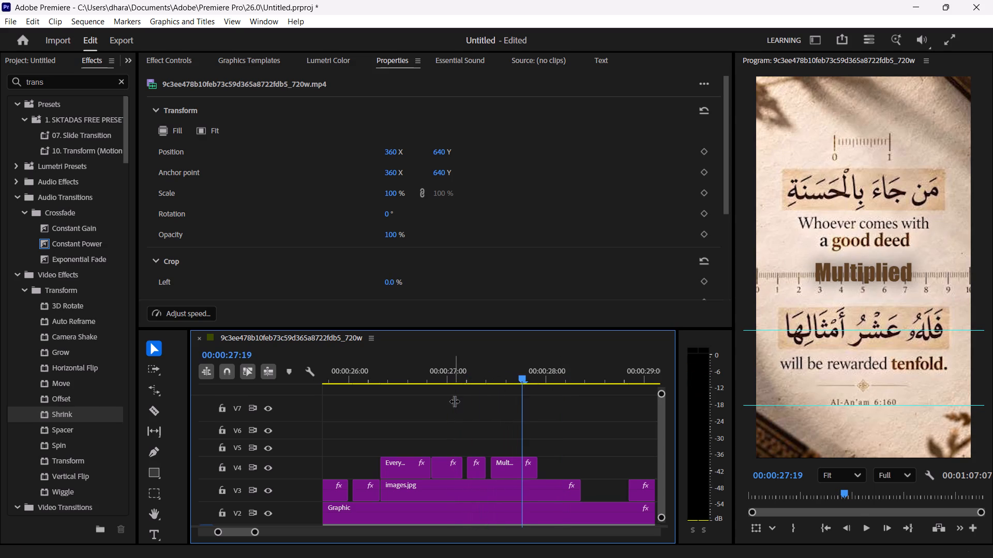
{"action": "key", "text": "space"}
{"action": "key", "text": "space"}
{"action": "key", "text": "space"}
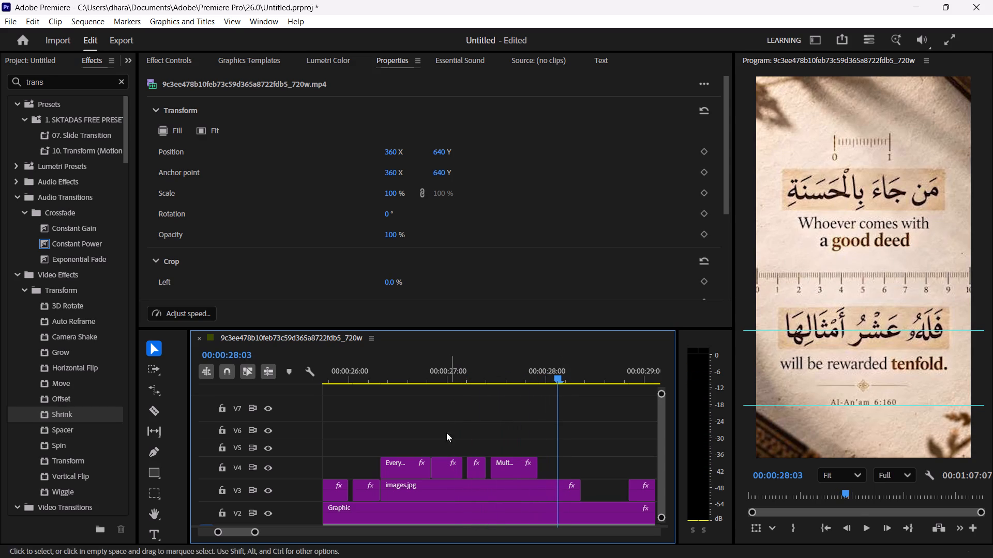
{"action": "key", "text": "Left"}
{"action": "key", "text": "Left"}
{"action": "key", "text": "Left"}
{"action": "key", "text": "Left"}
{"action": "key", "text": "Left"}
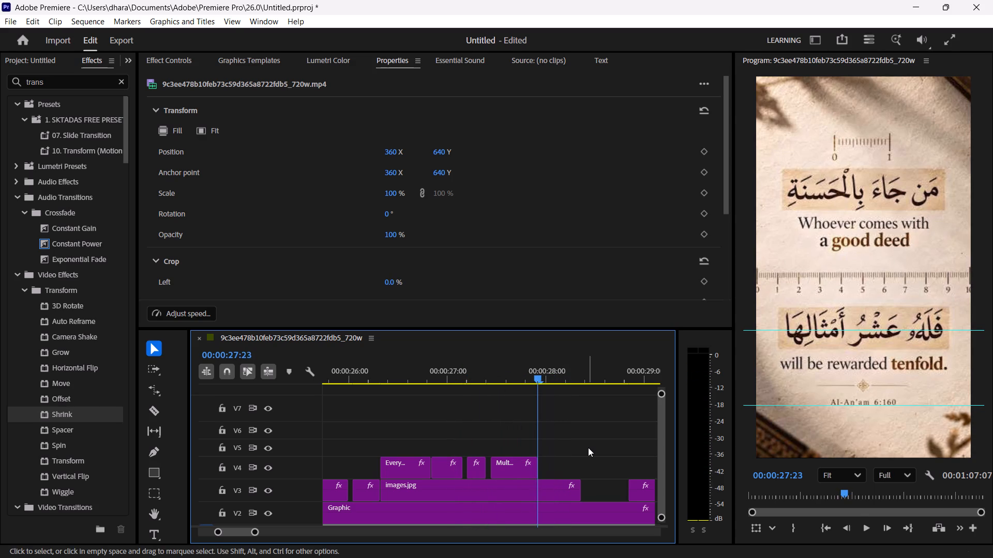
{"action": "key", "text": "Right"}
{"action": "key", "text": "Right"}
{"action": "key", "text": "Left"}
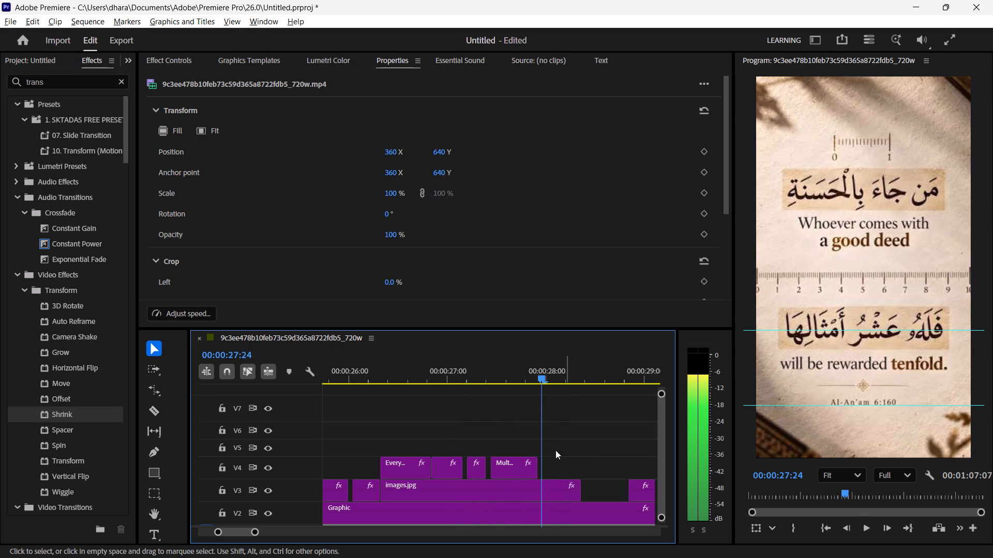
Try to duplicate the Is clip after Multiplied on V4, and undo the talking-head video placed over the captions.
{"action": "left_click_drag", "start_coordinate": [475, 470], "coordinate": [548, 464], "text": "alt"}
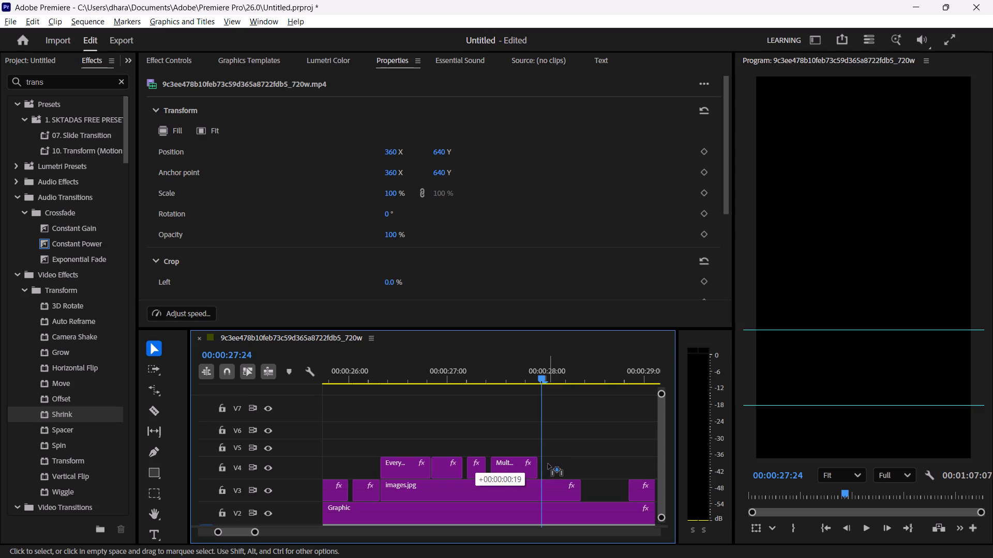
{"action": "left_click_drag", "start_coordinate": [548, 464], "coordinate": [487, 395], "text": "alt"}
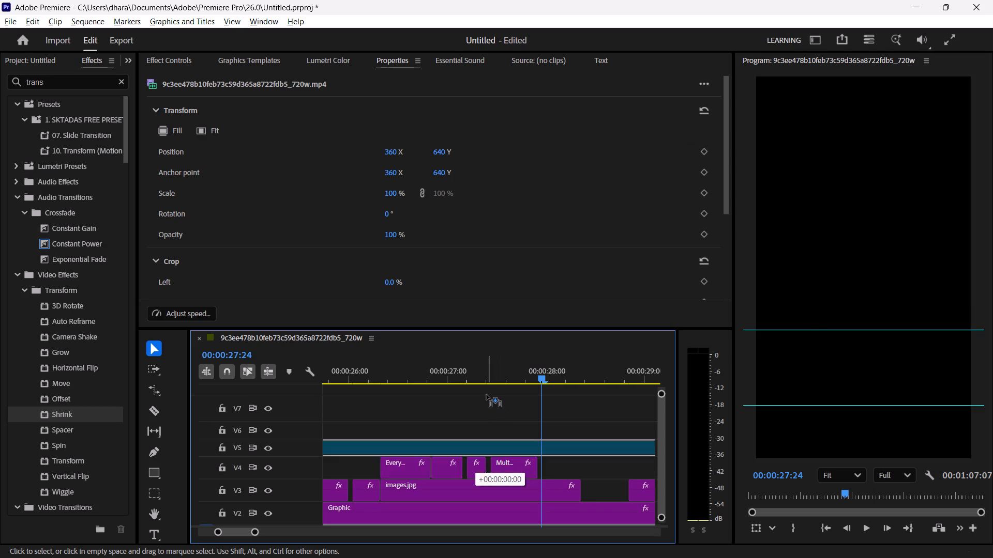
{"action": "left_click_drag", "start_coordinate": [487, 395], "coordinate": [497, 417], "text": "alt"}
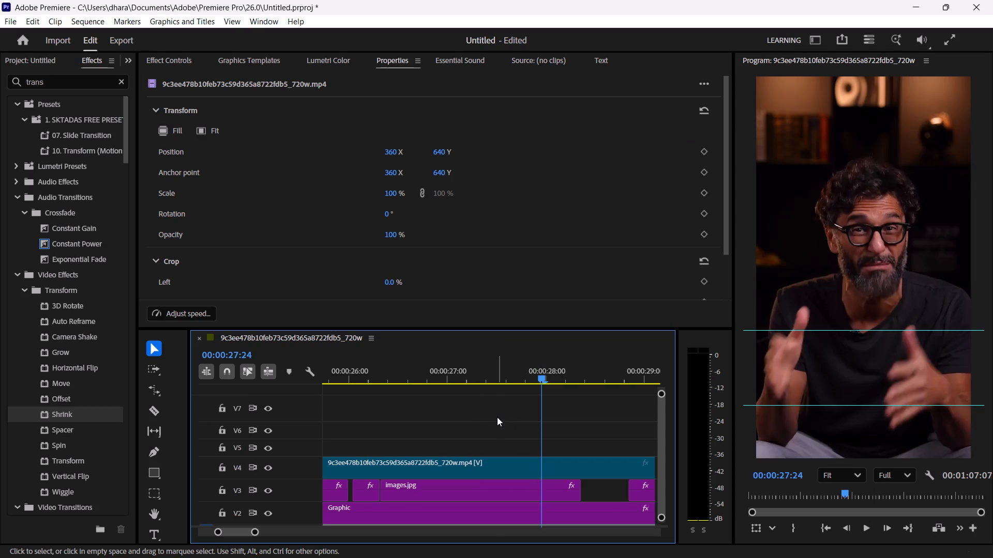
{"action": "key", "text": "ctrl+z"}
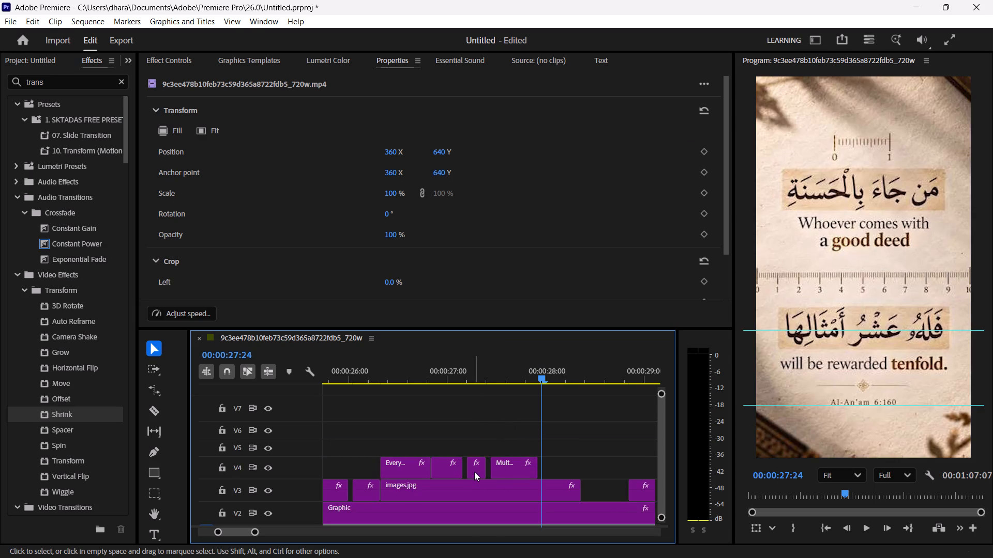
Duplicate the Is clip on V4 so the copy starts after Multiplied at 00:00:27:24.
{"action": "left_click_drag", "start_coordinate": [474, 472], "coordinate": [546, 472], "text": "alt"}
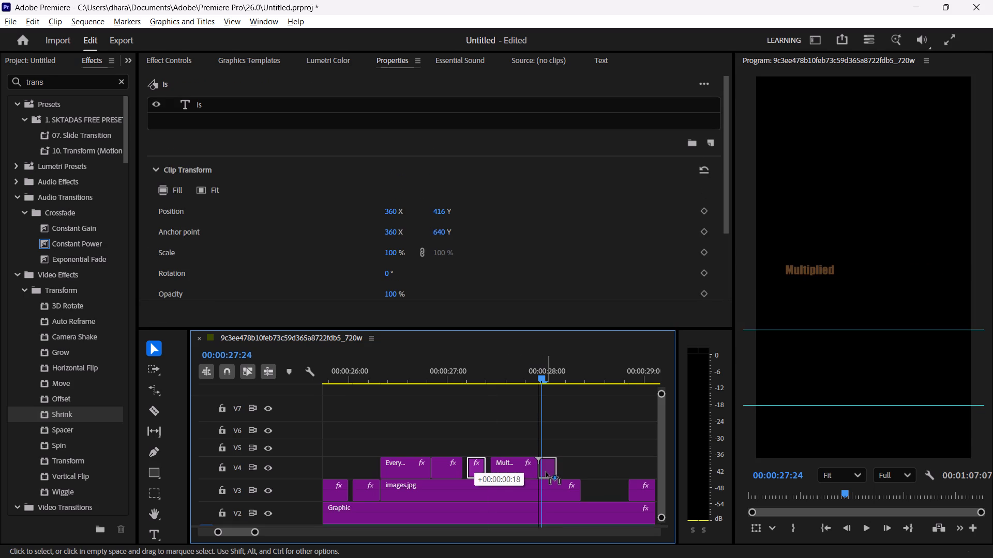
{"action": "left_click_drag", "start_coordinate": [546, 472], "coordinate": [550, 472], "text": "alt"}
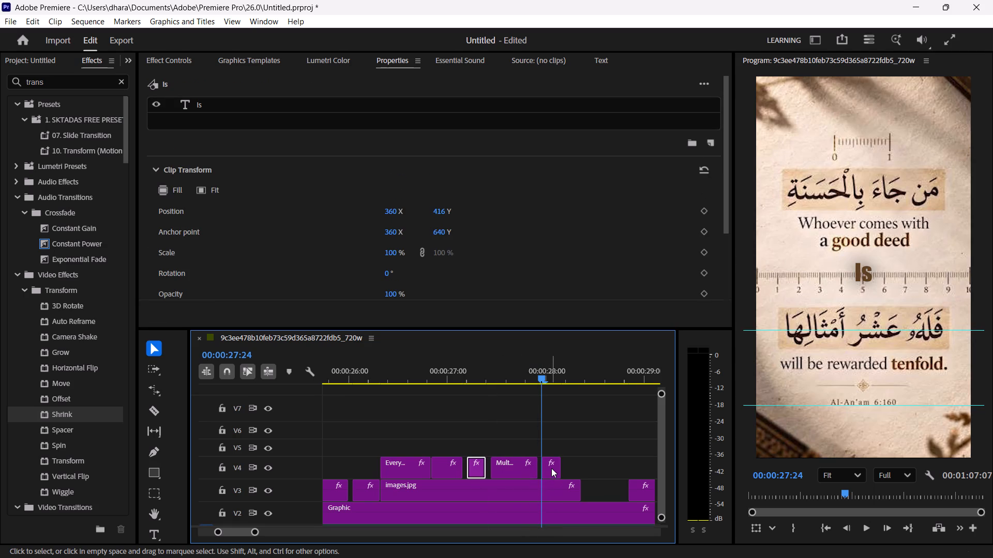
Replace the text of the new Is copy after the Multiplied caption with "By".
{"action": "left_click", "coordinate": [551, 469]}
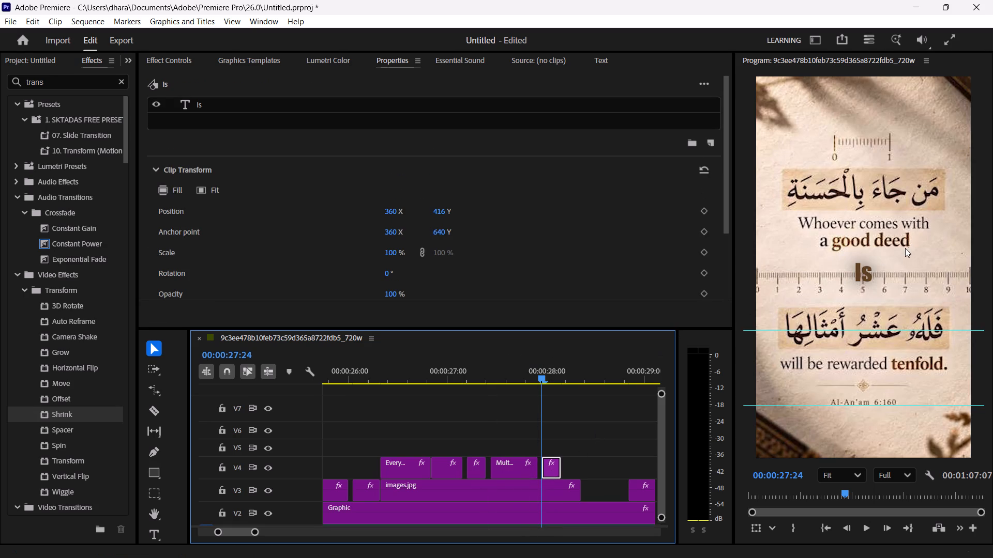
{"action": "double_click", "coordinate": [866, 276]}
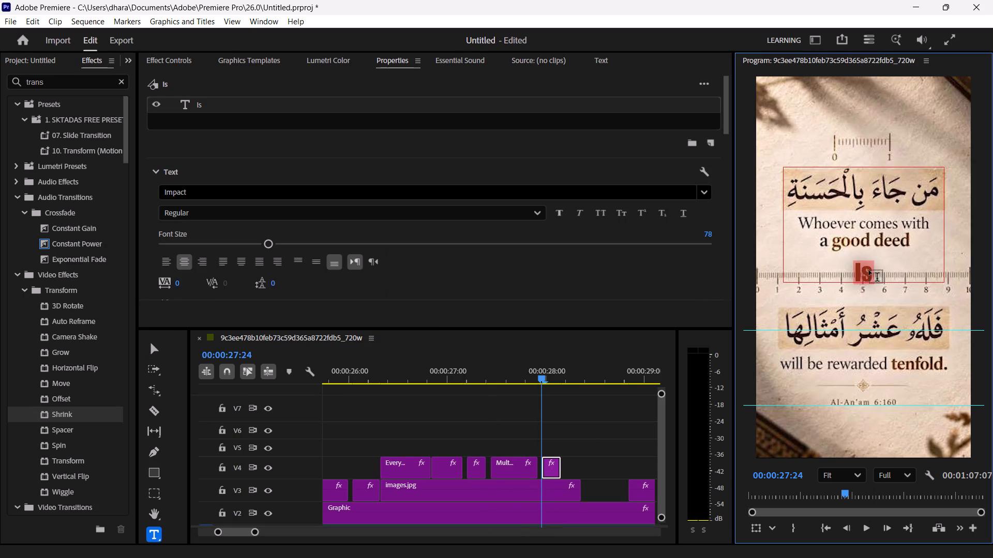
{"action": "type", "text": "By"}
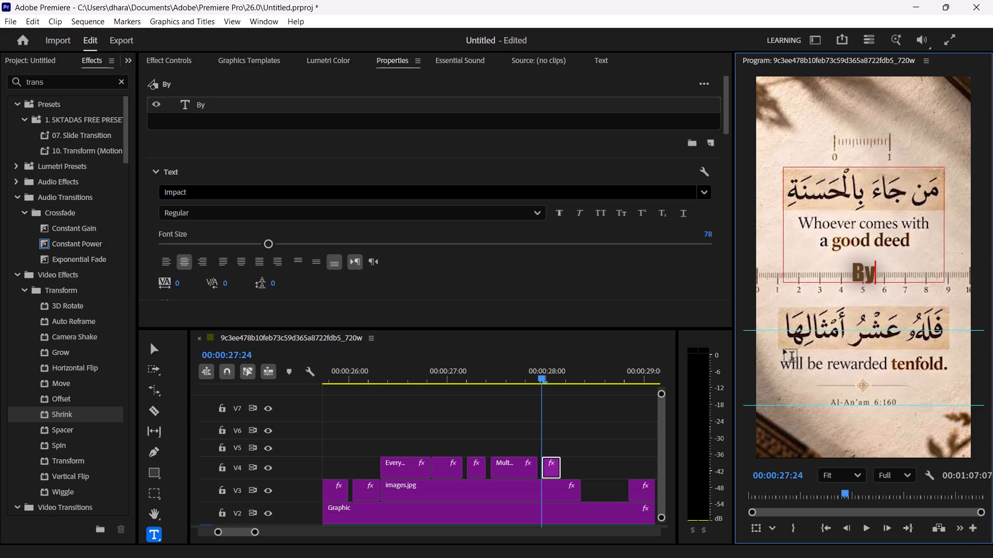
Play back the captions from about 00:00:26:18 to 00:00:28:08 to check the By caption's timing against the speech.
{"action": "left_click", "coordinate": [451, 376]}
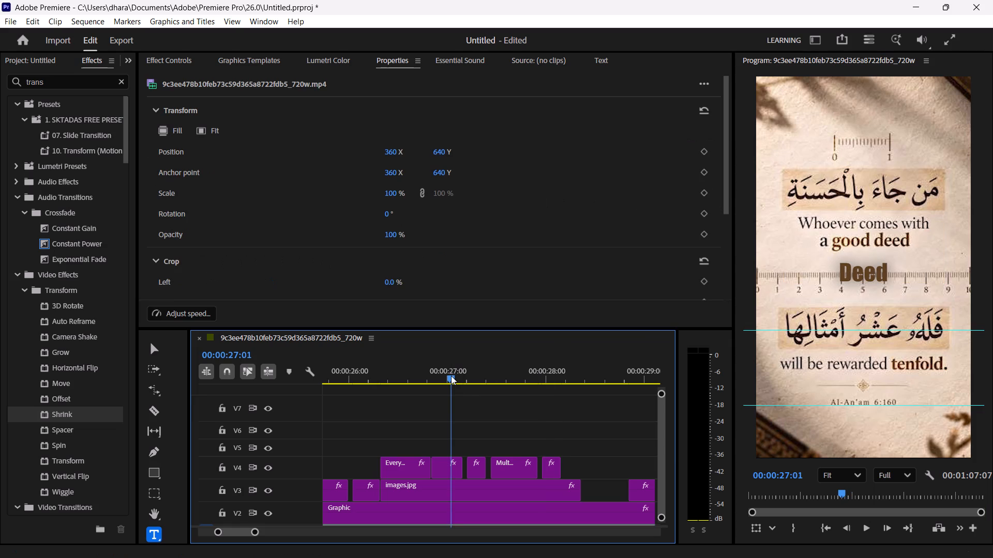
{"action": "left_click", "coordinate": [421, 374]}
{"action": "key", "text": "space"}
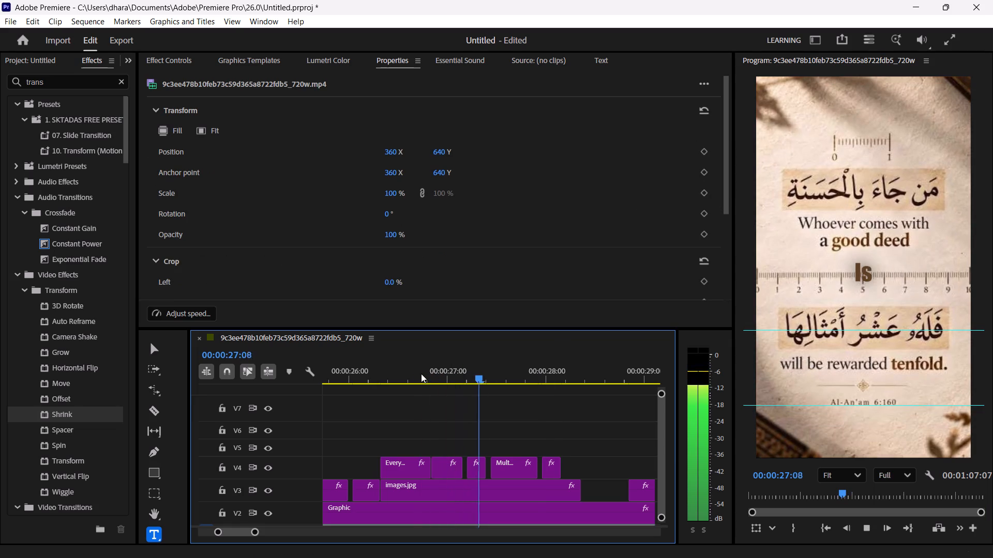
{"action": "key", "text": "space"}
{"action": "key", "text": "space"}
{"action": "key", "text": "space"}
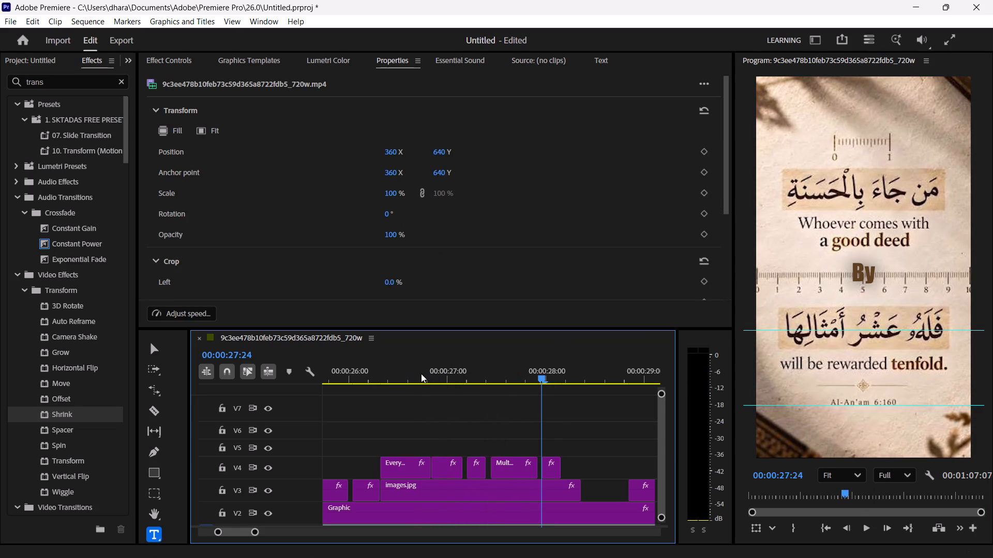
{"action": "key", "text": "space"}
{"action": "key", "text": "space"}
{"action": "key", "text": "space"}
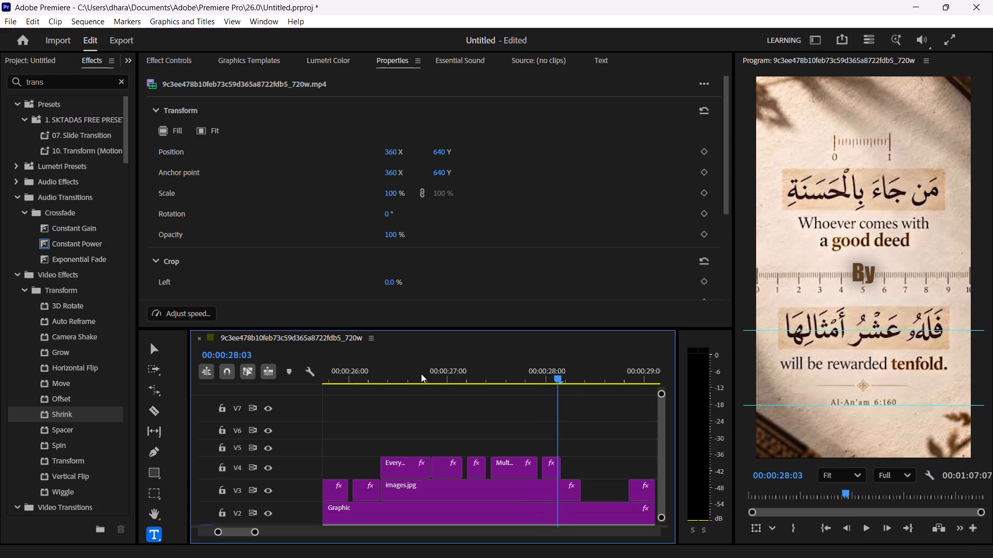
{"action": "key", "text": "space"}
Step through the frames from about 00:00:28:01 to 00:00:28:18 to examine the speech around the verse image's end.
{"action": "key", "text": "Left"}
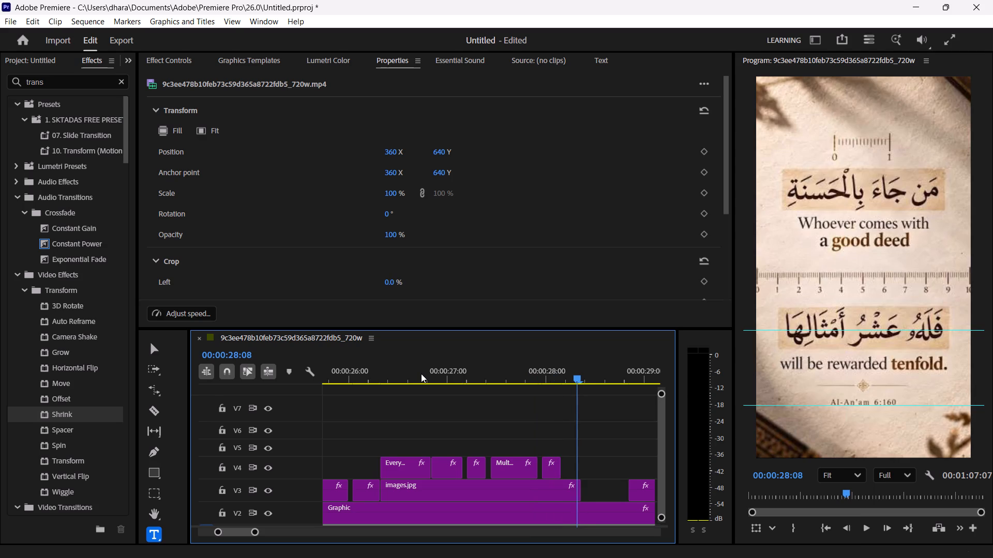
{"action": "key", "text": "Left"}
{"action": "key", "text": "Left"}
{"action": "key", "text": "Left"}
{"action": "key", "text": "Left"}
{"action": "key", "text": "Left"}
{"action": "key", "text": "Left"}
{"action": "key", "text": "Left"}
{"action": "key", "text": "Right"}
{"action": "key", "text": "Right"}
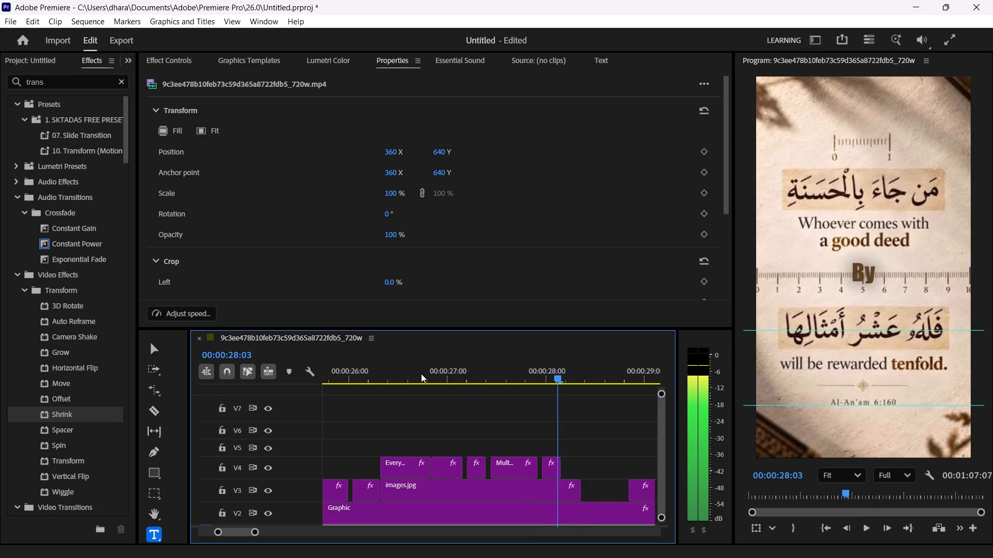
{"action": "key", "text": "Right"}
{"action": "key", "text": "Right"}
{"action": "key", "text": "Right"}
{"action": "key", "text": "Right"}
{"action": "key", "text": "Right"}
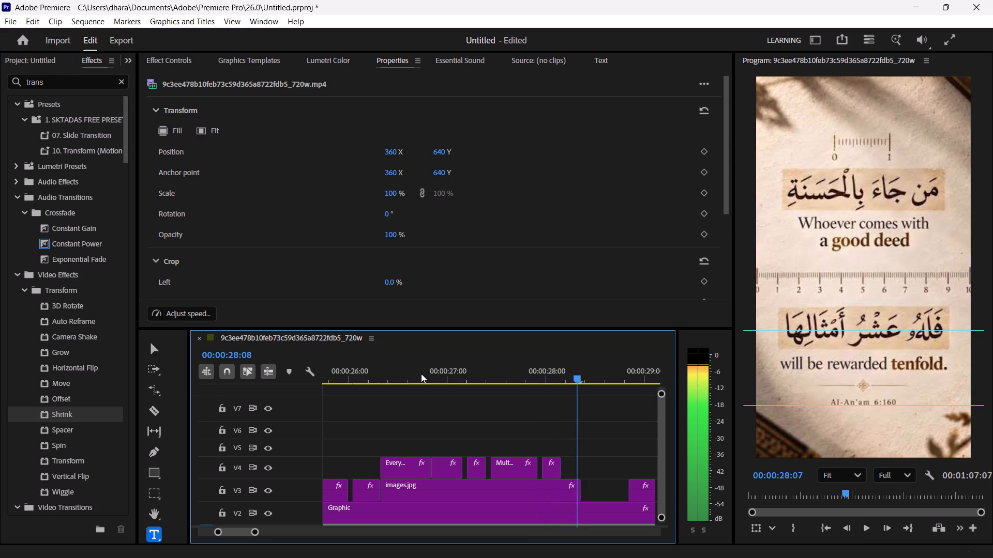
{"action": "key", "text": "Right"}
{"action": "key", "text": "Right"}
{"action": "key", "text": "Right"}
{"action": "key", "text": "Right"}
{"action": "key", "text": "Right"}
{"action": "key", "text": "Right"}
{"action": "key", "text": "Right"}
{"action": "key", "text": "Right"}
{"action": "key", "text": "Right"}
{"action": "key", "text": "Right"}
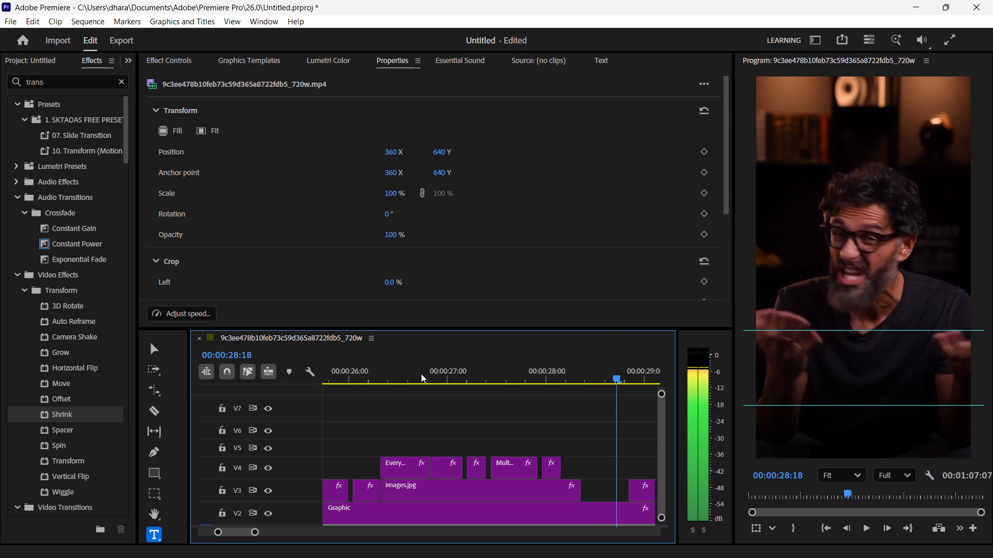
Replay the speech after the By caption and extend the images.jpg verse clip's end on V3 to 00:00:28:15.
{"action": "key", "text": "Left"}
{"action": "key", "text": "Left"}
{"action": "key", "text": "Left"}
{"action": "key", "text": "Left"}
{"action": "key", "text": "Left"}
{"action": "key", "text": "Left"}
{"action": "key", "text": "Left"}
{"action": "key", "text": "Left"}
{"action": "key", "text": "Left"}
{"action": "key", "text": "Left"}
{"action": "key", "text": "Left"}
{"action": "key", "text": "Left"}
{"action": "key", "text": "Left"}
{"action": "key", "text": "space"}
{"action": "key", "text": "space"}
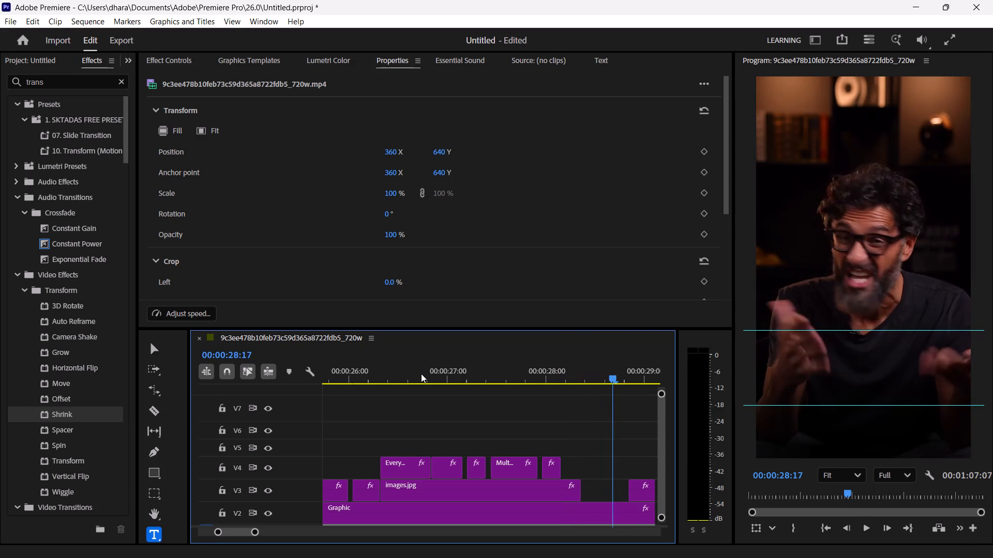
{"action": "key", "text": "space"}
{"action": "key", "text": "space"}
{"action": "key", "text": "Left"}
{"action": "key", "text": "Left"}
{"action": "key", "text": "Left"}
{"action": "key", "text": "Left"}
{"action": "key", "text": "Left"}
{"action": "key", "text": "Left"}
{"action": "key", "text": "Left"}
{"action": "key", "text": "Left"}
{"action": "key", "text": "Left"}
{"action": "key", "text": "Left"}
{"action": "key", "text": "Left"}
{"action": "key", "text": "Left"}
{"action": "key", "text": "Left"}
{"action": "key", "text": "Left"}
{"action": "key", "text": "Left"}
{"action": "key", "text": "Left"}
{"action": "key", "text": "Left"}
{"action": "key", "text": "Left"}
{"action": "key", "text": "Left"}
{"action": "key", "text": "Left"}
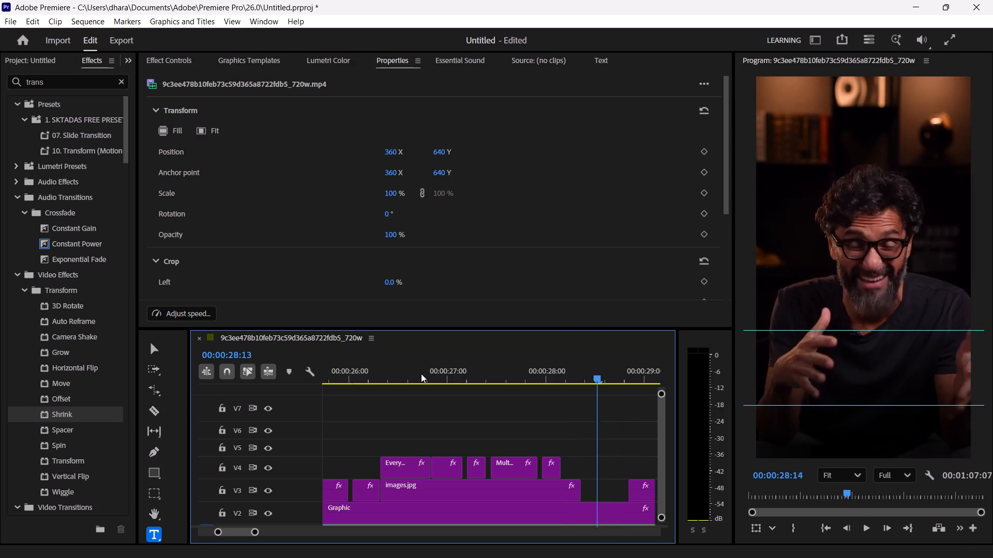
{"action": "key", "text": "space"}
{"action": "key", "text": "space"}
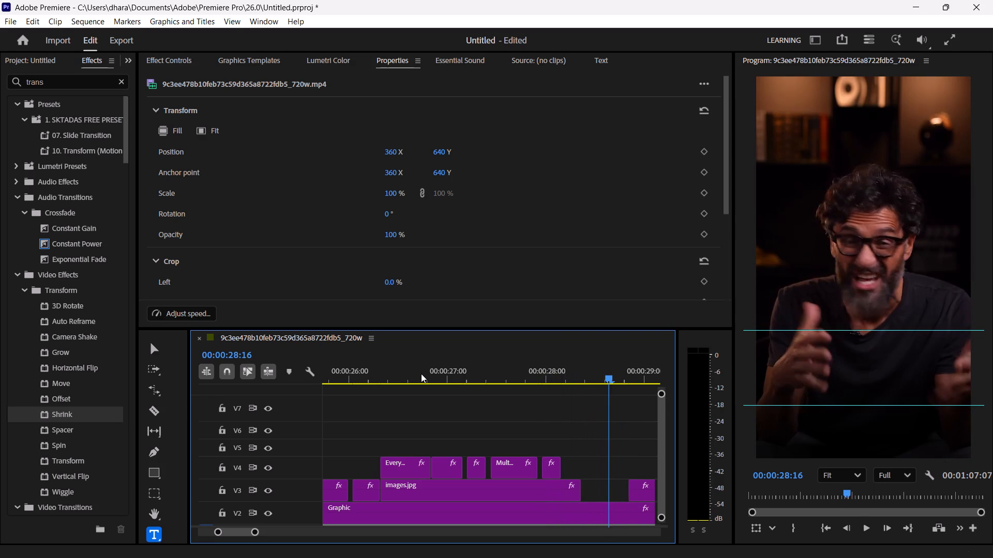
{"action": "key", "text": "Left"}
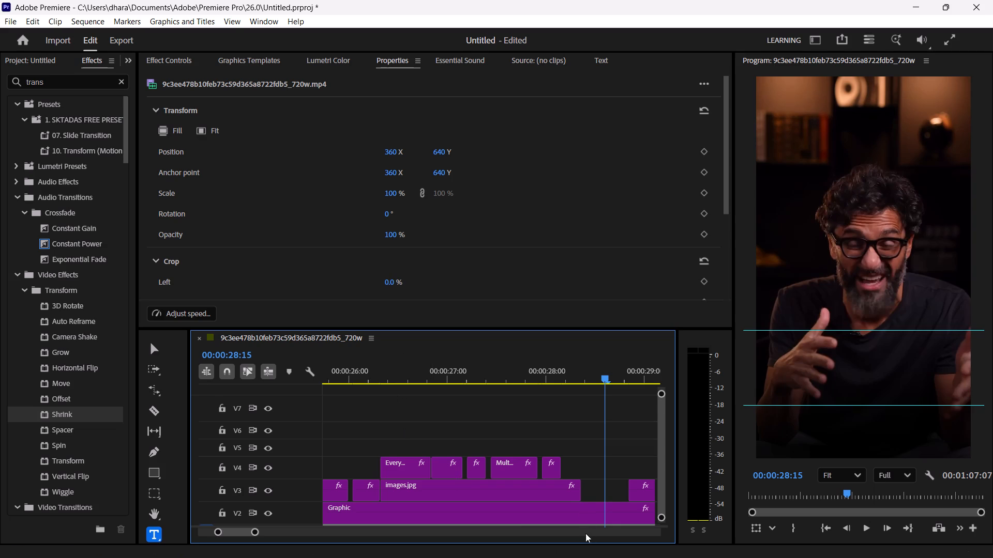
{"action": "left_click_drag", "start_coordinate": [580, 493], "coordinate": [604, 492]}
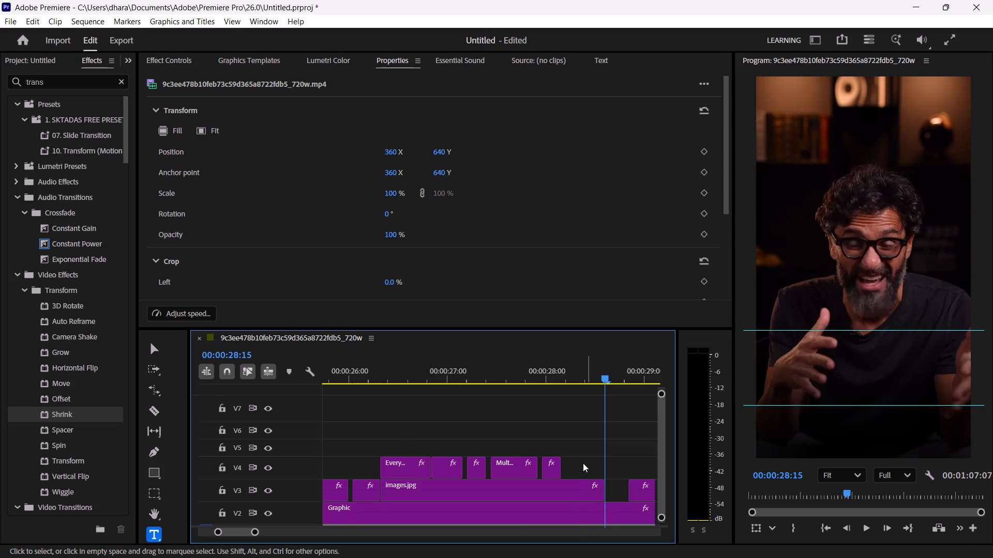
Play back and scrub the captions over the verse image between about 00:00:26:00 and 00:00:28:02 to examine their placement.
{"action": "left_click", "coordinate": [338, 368]}
{"action": "key", "text": "space"}
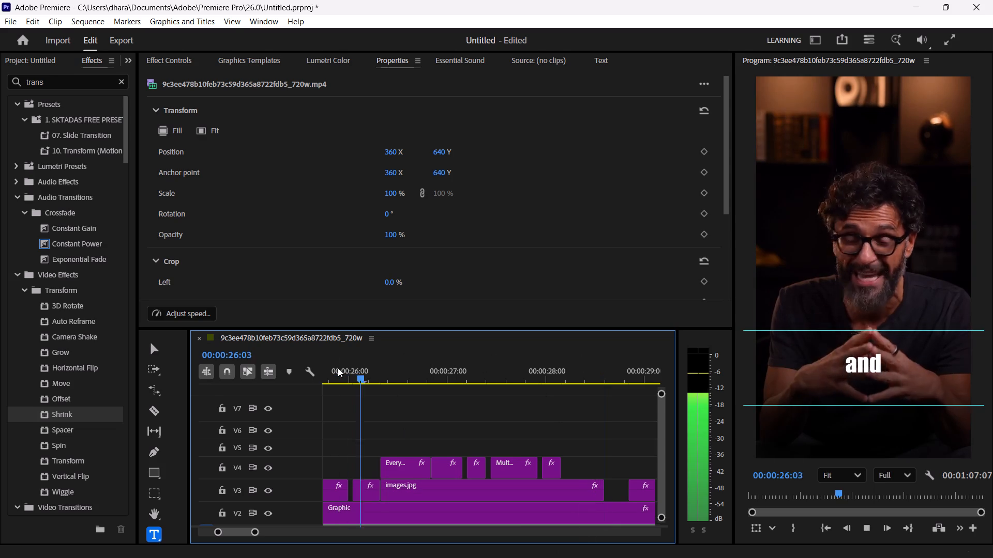
{"action": "key", "text": "space"}
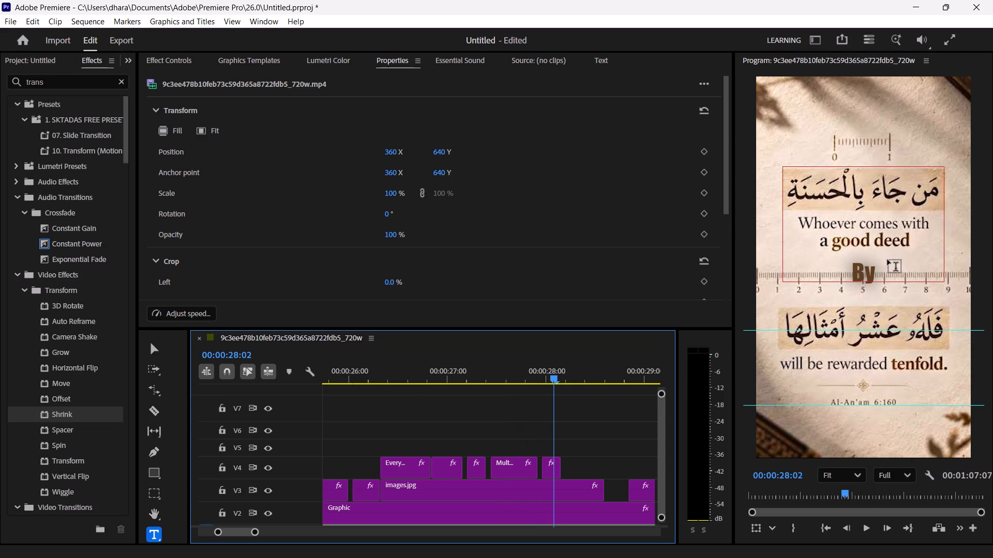
{"action": "left_click", "coordinate": [379, 379]}
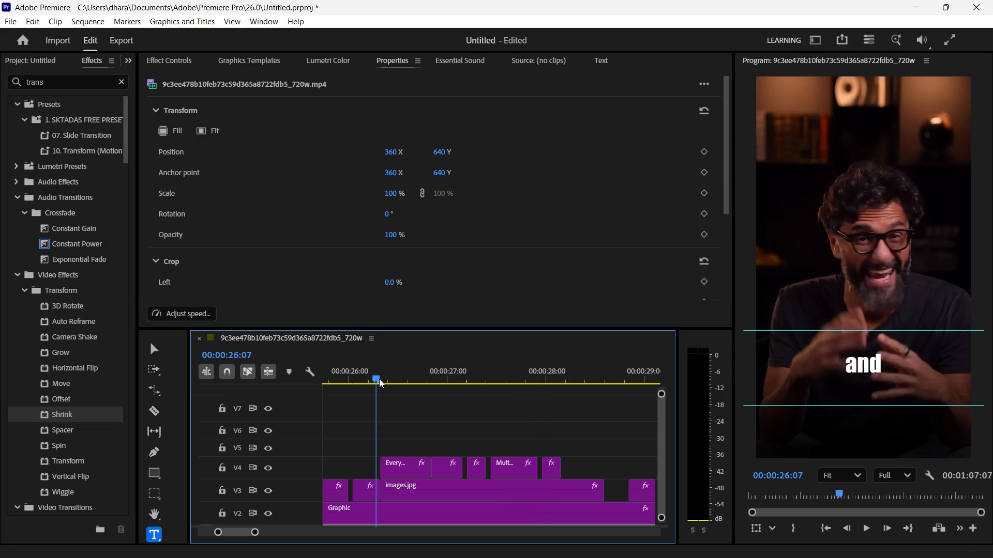
{"action": "left_click_drag", "start_coordinate": [589, 467], "coordinate": [416, 468]}
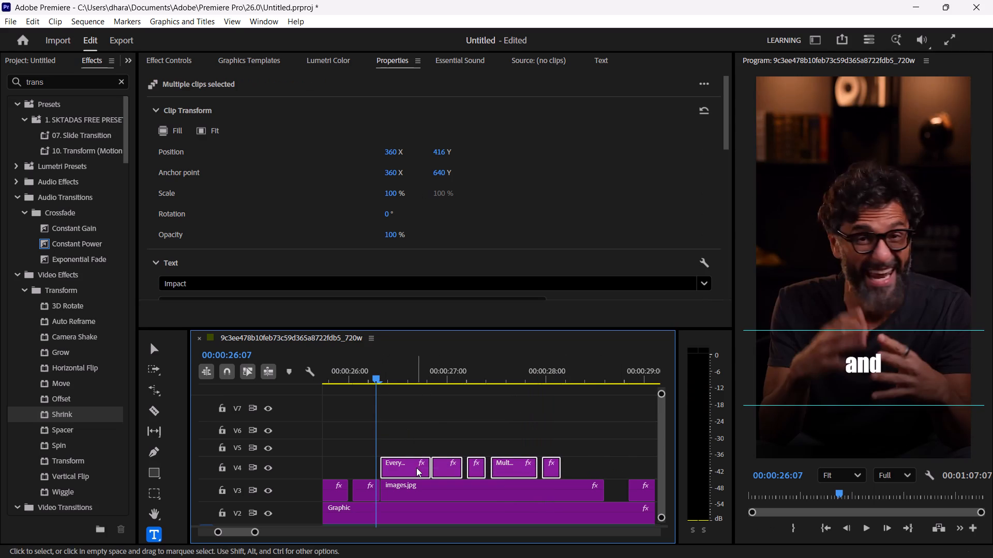
{"action": "left_click_drag", "start_coordinate": [375, 380], "coordinate": [381, 381]}
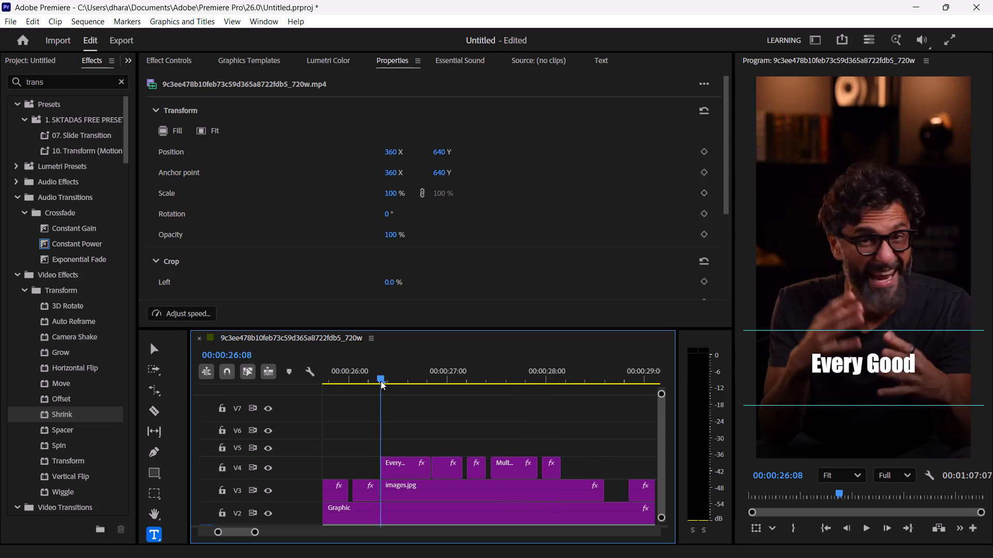
{"action": "left_click_drag", "start_coordinate": [381, 381], "coordinate": [385, 382]}
{"action": "left_click_drag", "start_coordinate": [385, 382], "coordinate": [401, 382]}
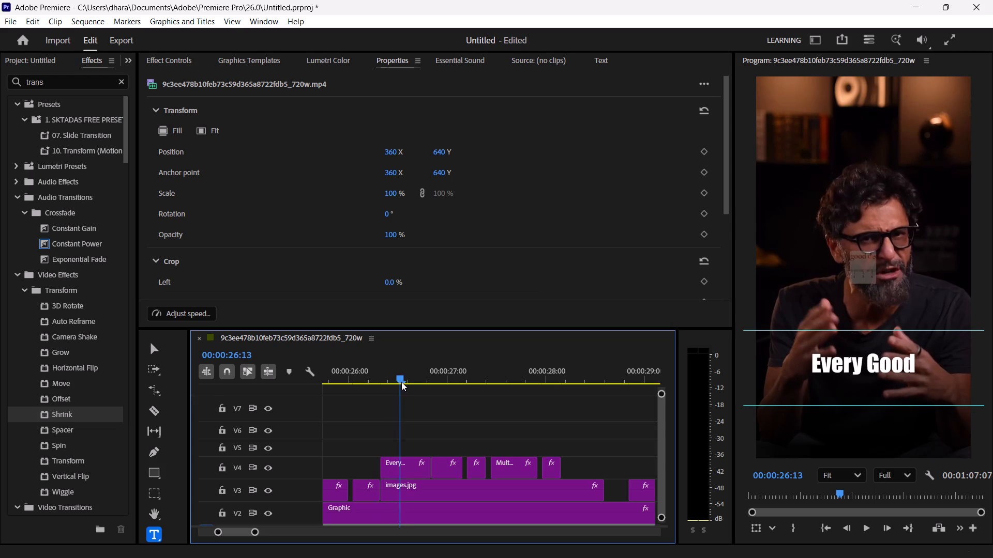
{"action": "left_click_drag", "start_coordinate": [401, 382], "coordinate": [424, 384]}
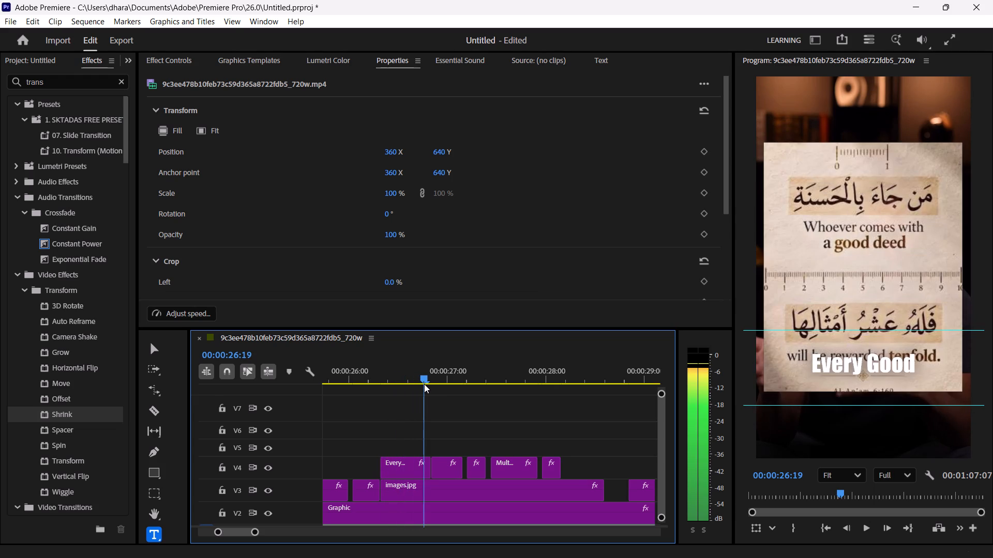
{"action": "left_click_drag", "start_coordinate": [424, 384], "coordinate": [442, 385]}
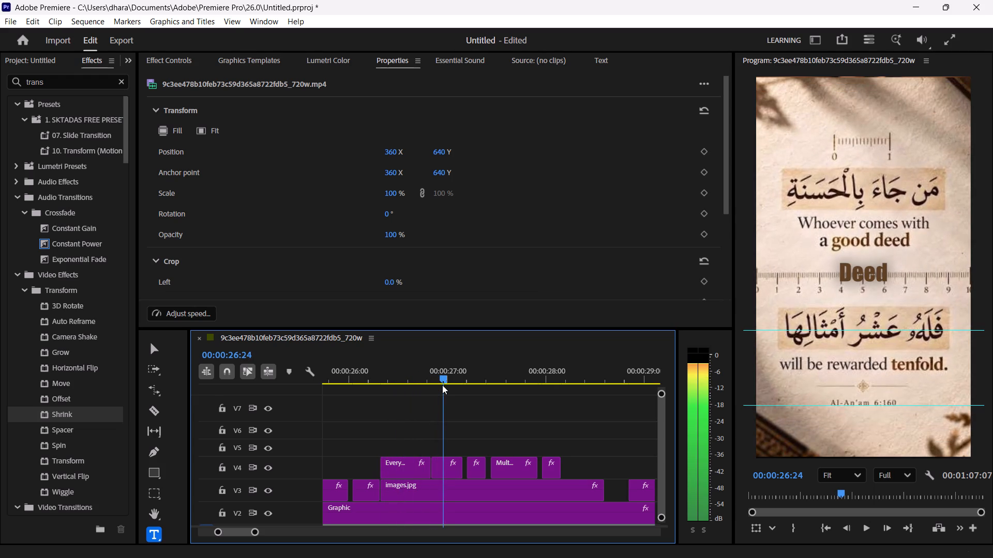
{"action": "left_click_drag", "start_coordinate": [442, 385], "coordinate": [443, 385]}
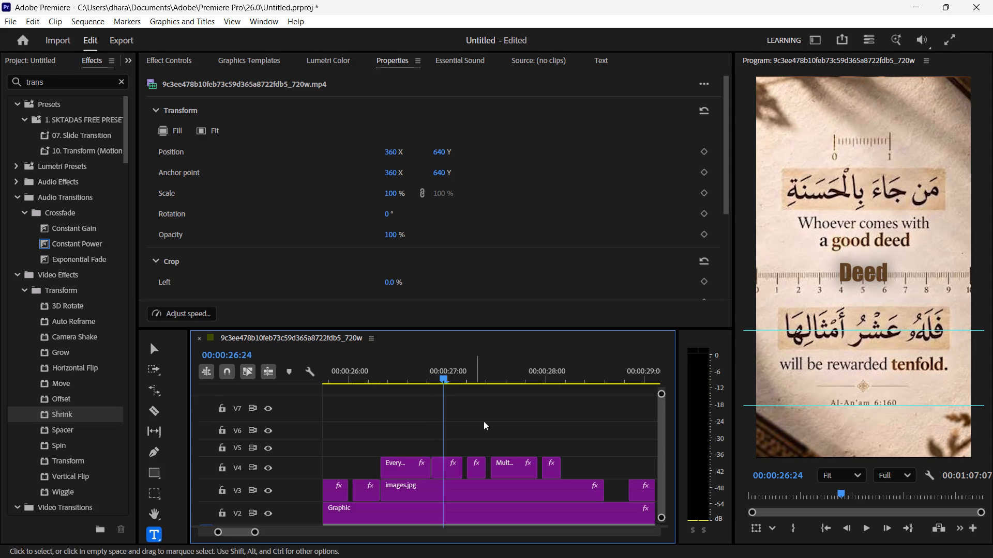
Set the vertical anchor point of the five V4 captions from Every Good to By and the talking-head clip to 477.
{"action": "left_click_drag", "start_coordinate": [586, 470], "coordinate": [402, 460], "text": "shift"}
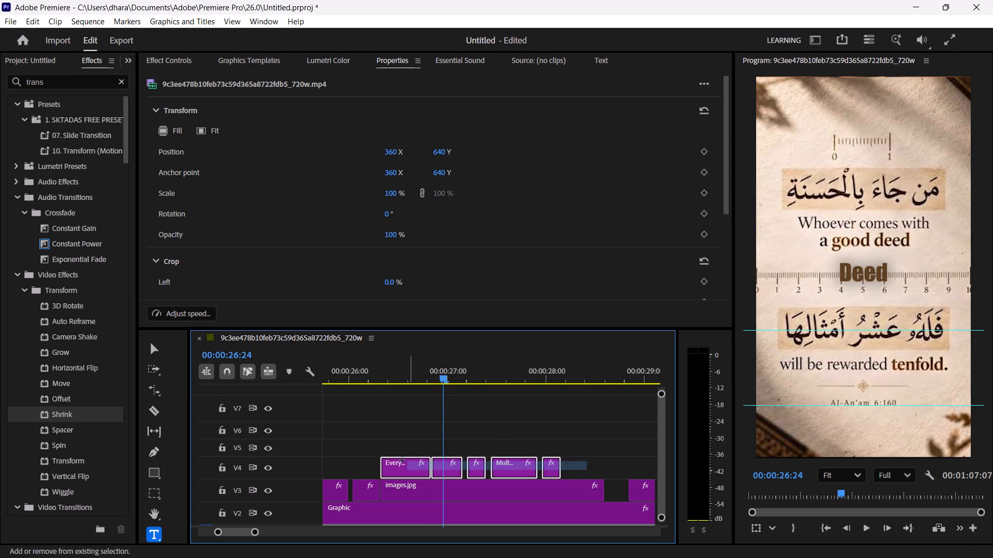
{"action": "left_click_drag", "start_coordinate": [402, 460], "coordinate": [393, 460], "text": "shift"}
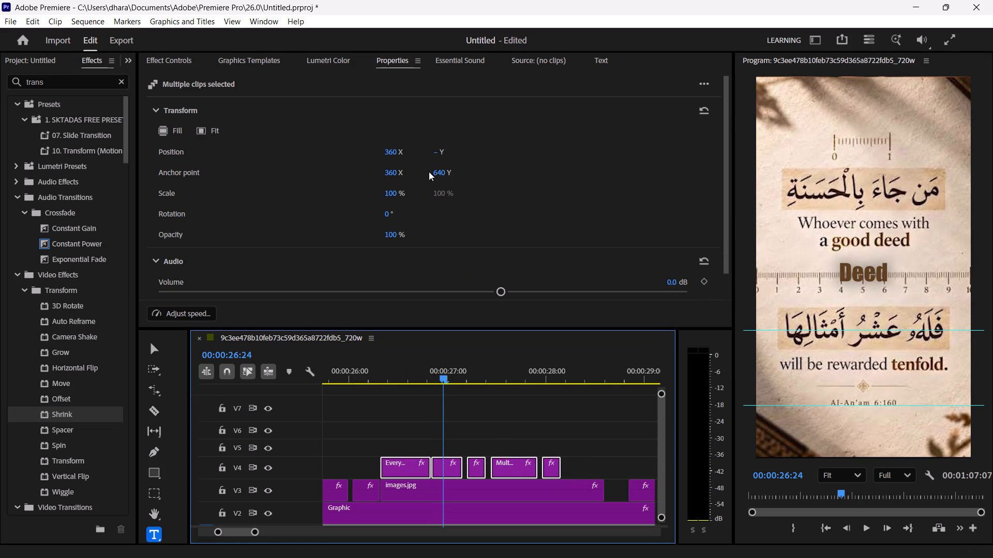
{"action": "left_click_drag", "start_coordinate": [441, 172], "coordinate": [472, 177]}
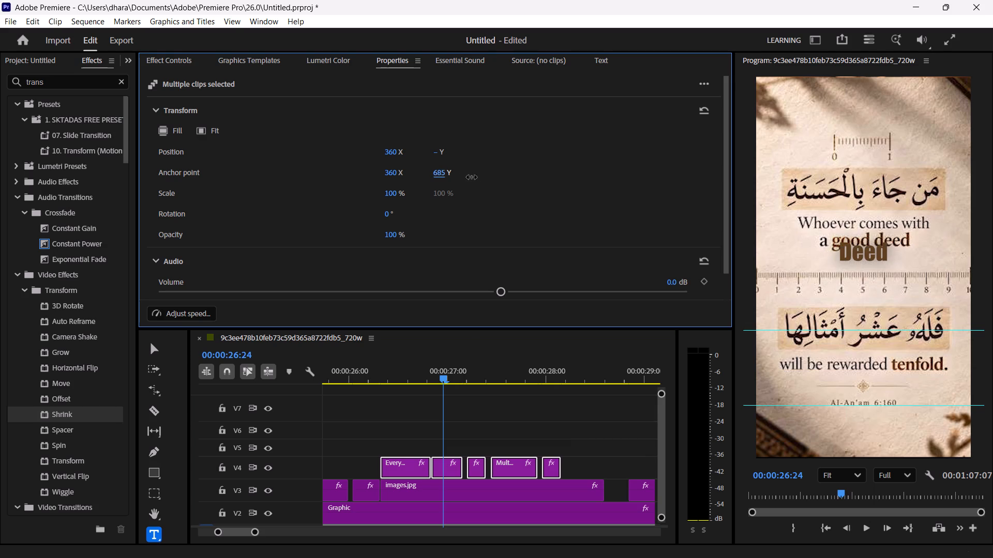
{"action": "left_click_drag", "start_coordinate": [472, 177], "coordinate": [381, 194]}
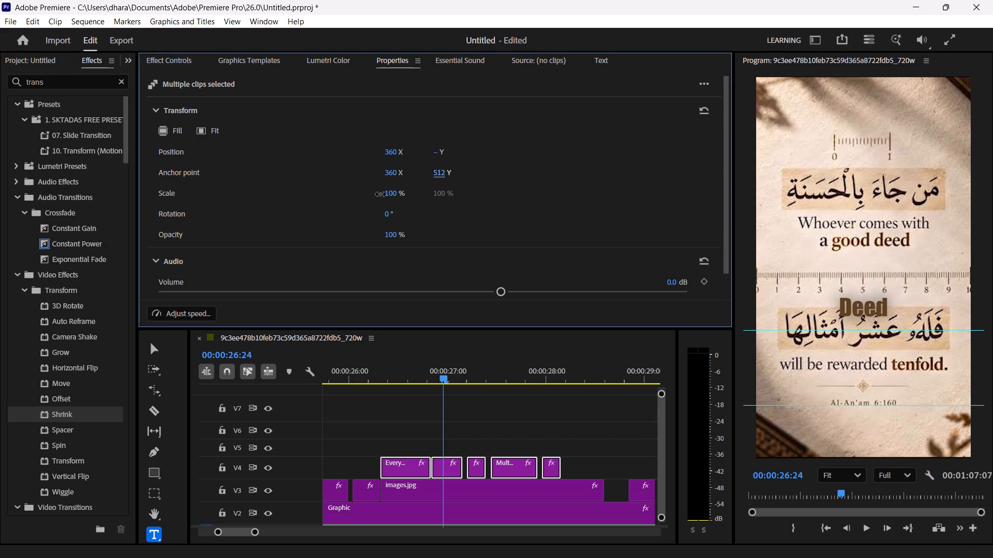
{"action": "left_click_drag", "start_coordinate": [381, 194], "coordinate": [363, 198]}
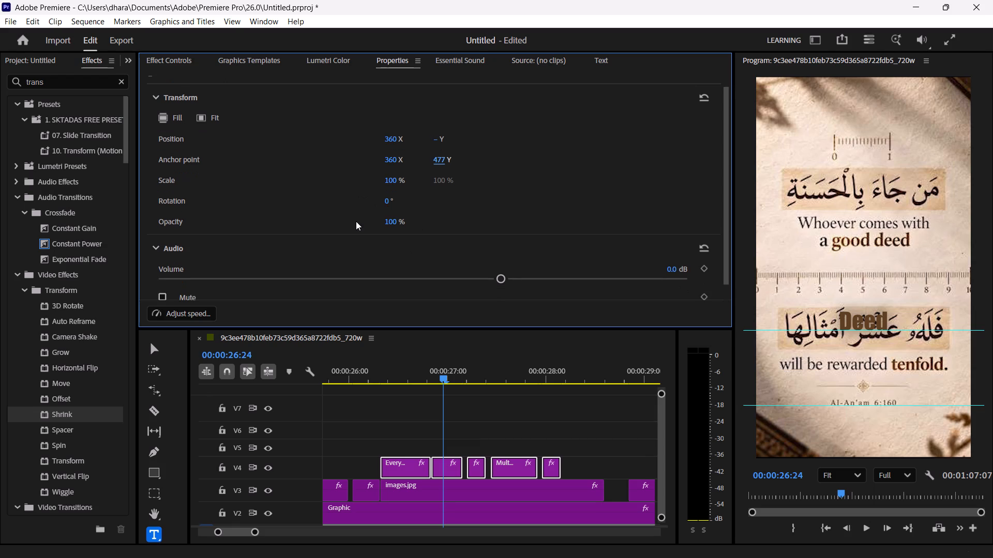
{"action": "scroll", "coordinate": [356, 221], "scroll_direction": "down", "scroll_amount": 1}
{"action": "scroll", "coordinate": [356, 221], "scroll_direction": "up", "scroll_amount": 2}
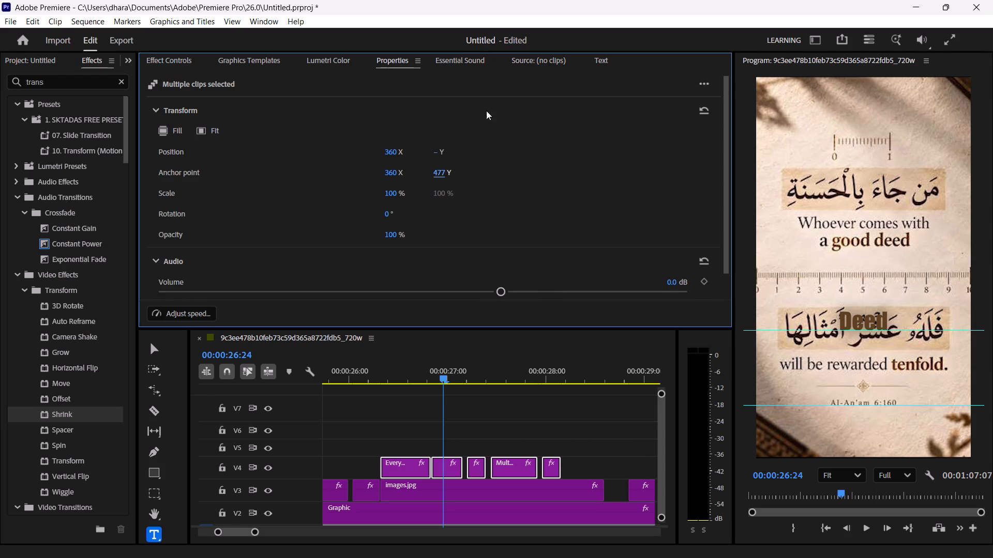
{"action": "scroll", "coordinate": [322, 168], "scroll_direction": "down", "scroll_amount": 1}
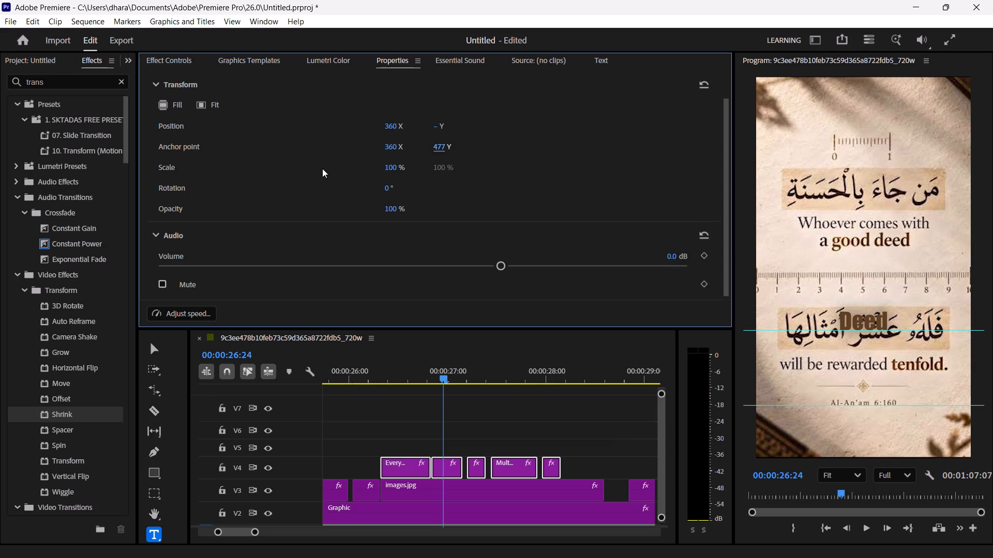
{"action": "scroll", "coordinate": [322, 168], "scroll_direction": "down", "scroll_amount": 1}
{"action": "scroll", "coordinate": [325, 235], "scroll_direction": "up", "scroll_amount": 3}
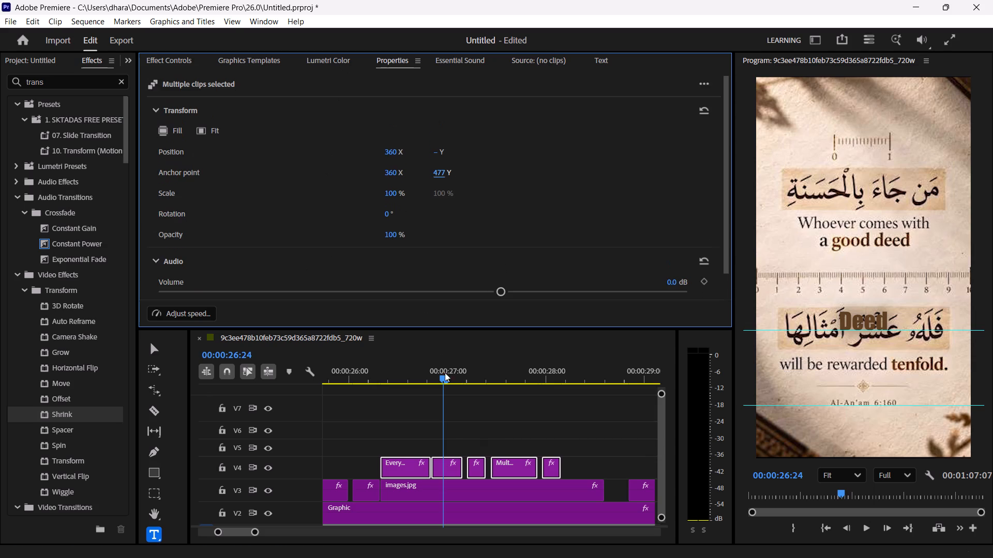
Play back the lowered captions from about 00:00:26:00 and scrub the speech between about 00:00:28:05 and 00:00:28:13.
{"action": "left_click", "coordinate": [370, 377]}
{"action": "key", "text": "space"}
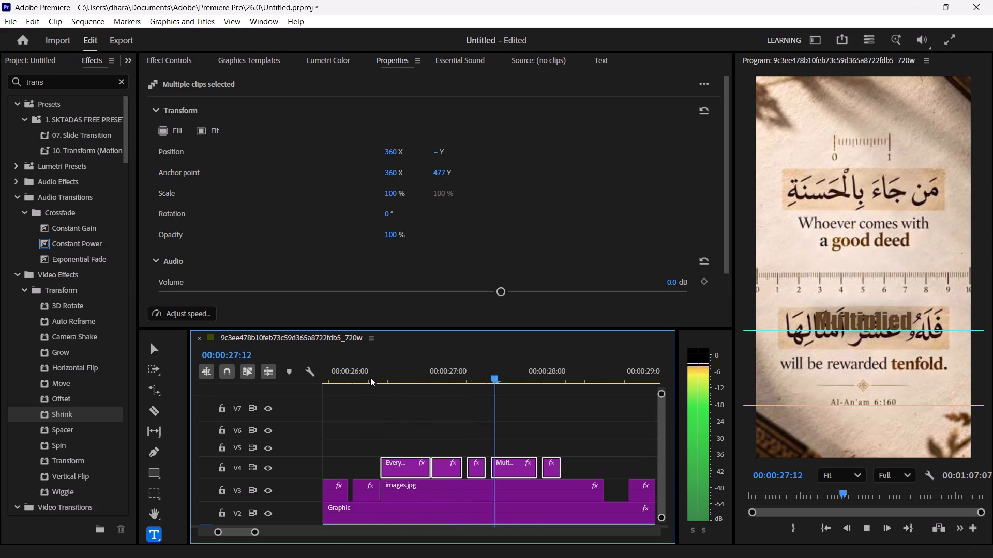
{"action": "key", "text": "space"}
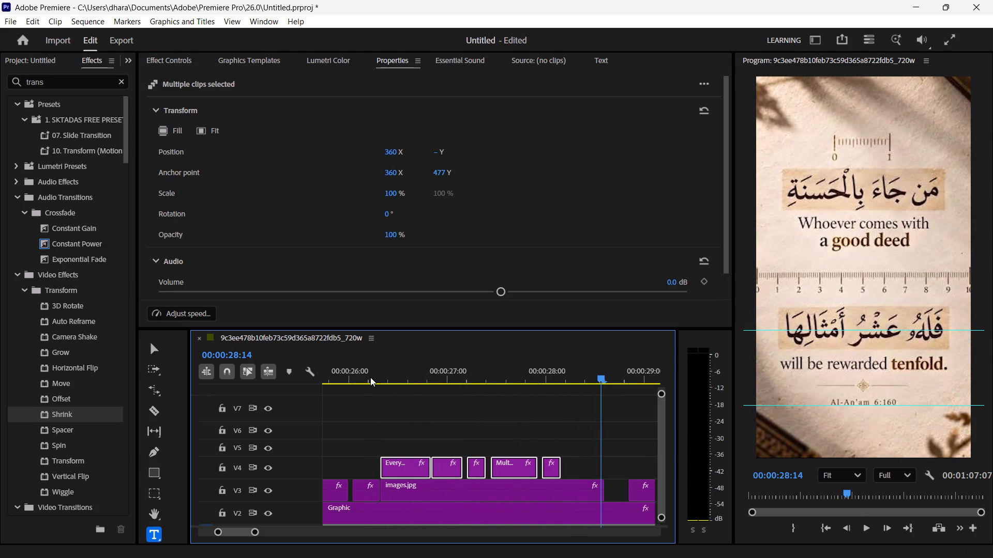
{"action": "left_click", "coordinate": [492, 376]}
{"action": "key", "text": "space"}
{"action": "key", "text": "space"}
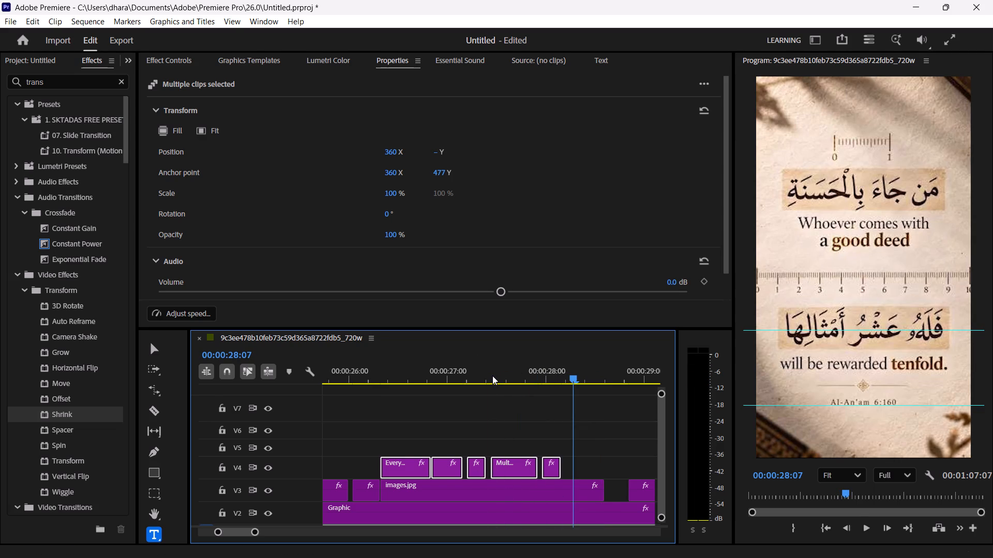
{"action": "left_click", "coordinate": [345, 370]}
{"action": "key", "text": "space"}
{"action": "key", "text": "space"}
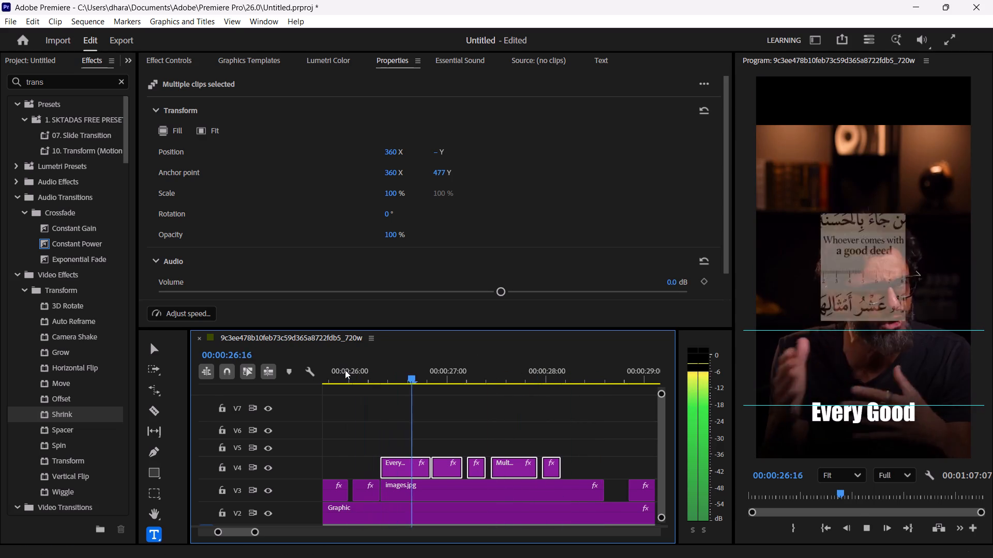
{"action": "key", "text": "space"}
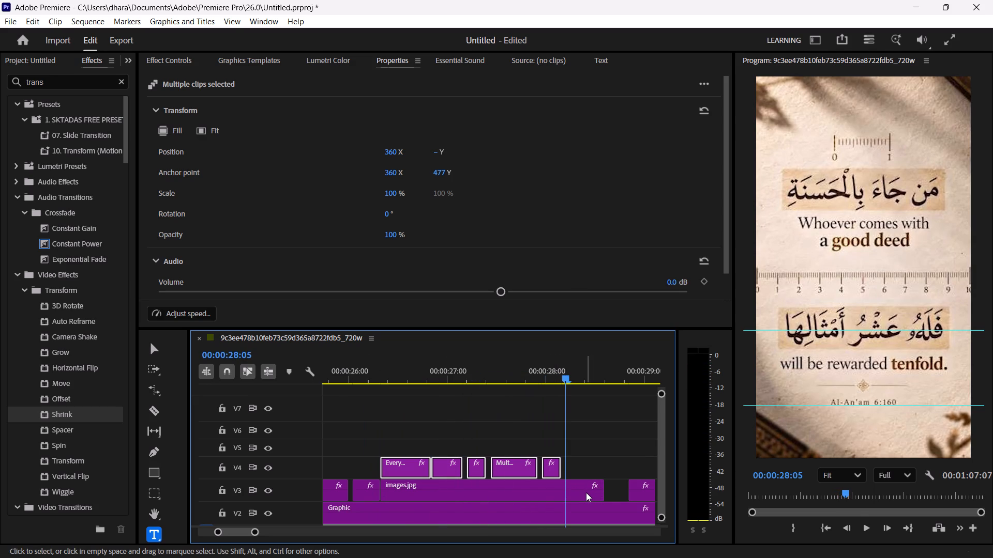
{"action": "left_click_drag", "start_coordinate": [567, 378], "coordinate": [596, 379]}
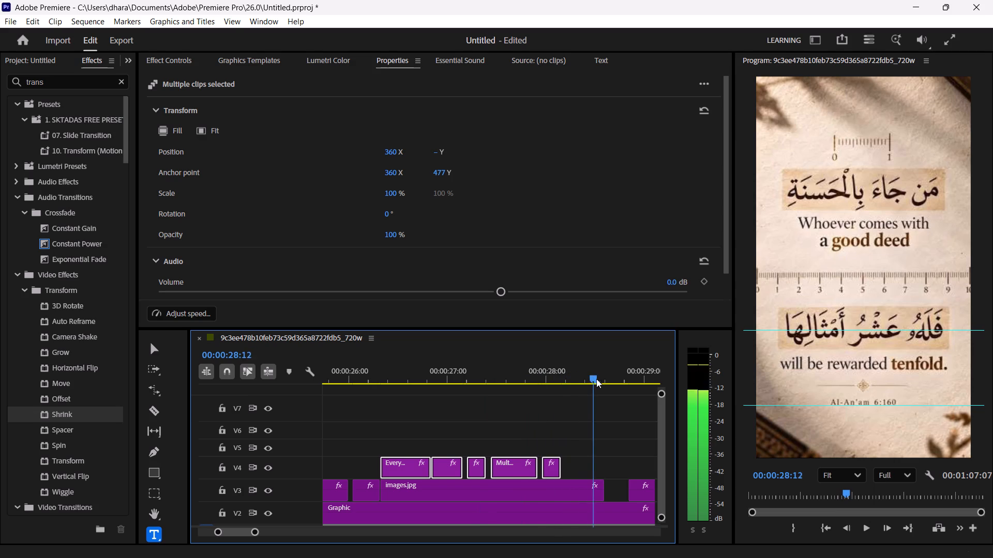
{"action": "left_click_drag", "start_coordinate": [596, 379], "coordinate": [598, 384]}
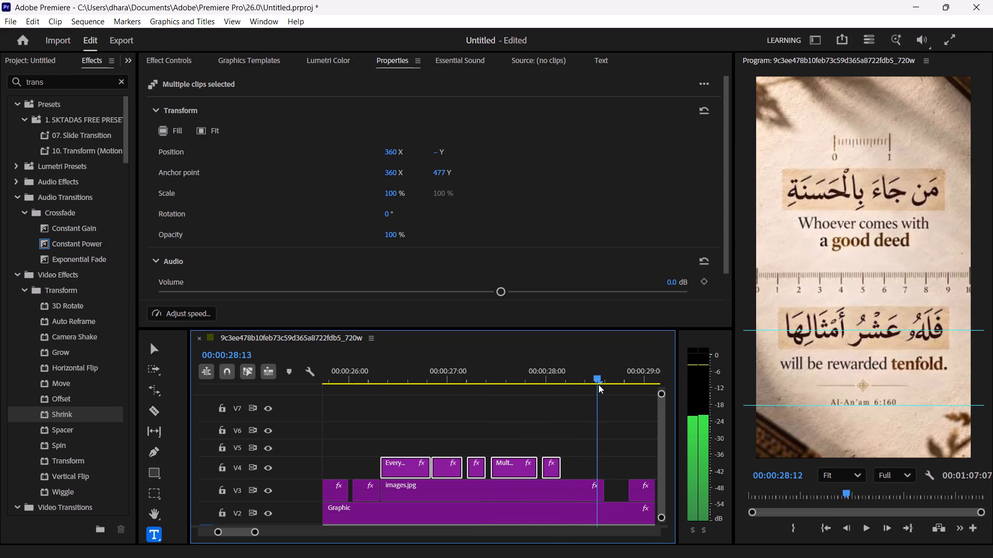
{"action": "left_click_drag", "start_coordinate": [598, 384], "coordinate": [579, 390]}
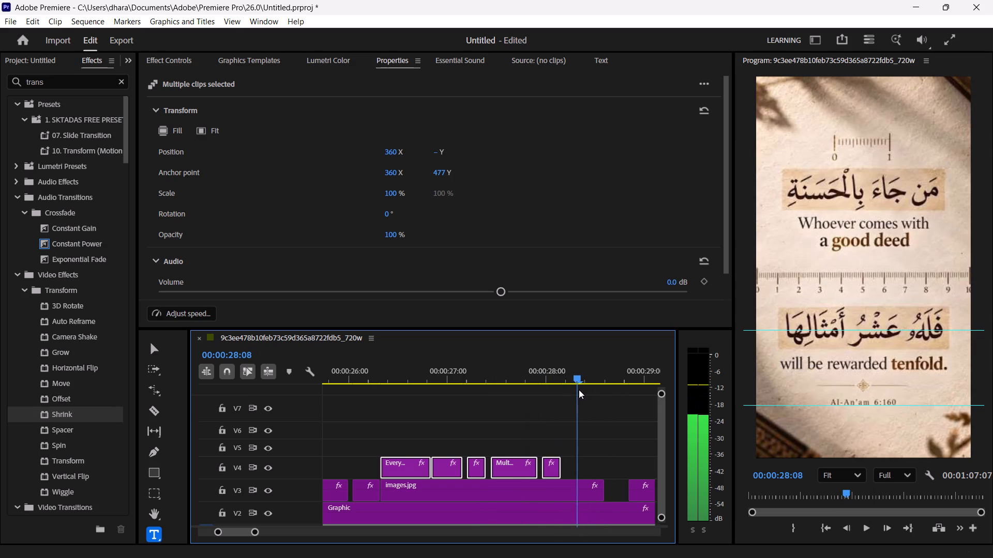
{"action": "left_click_drag", "start_coordinate": [579, 390], "coordinate": [575, 393]}
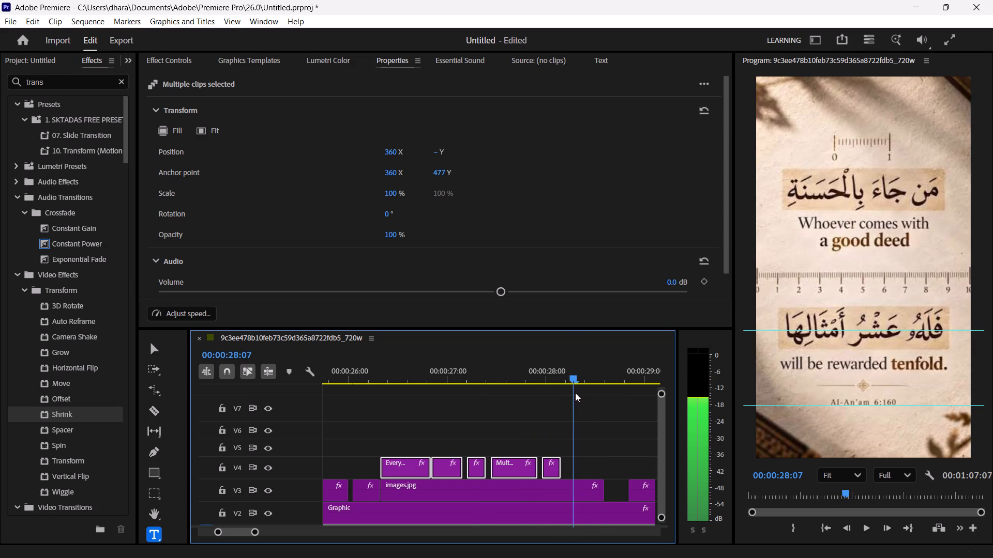
{"action": "left_click_drag", "start_coordinate": [575, 393], "coordinate": [575, 393]}
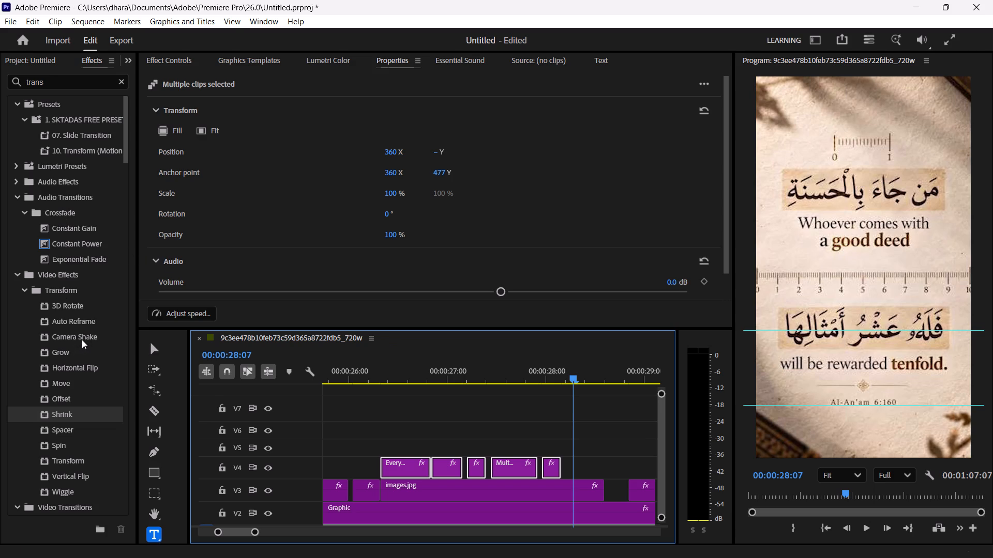
Apply the Camera Shake effect to the images.jpg verse clip on V3.
{"action": "left_click_drag", "start_coordinate": [82, 339], "coordinate": [389, 484]}
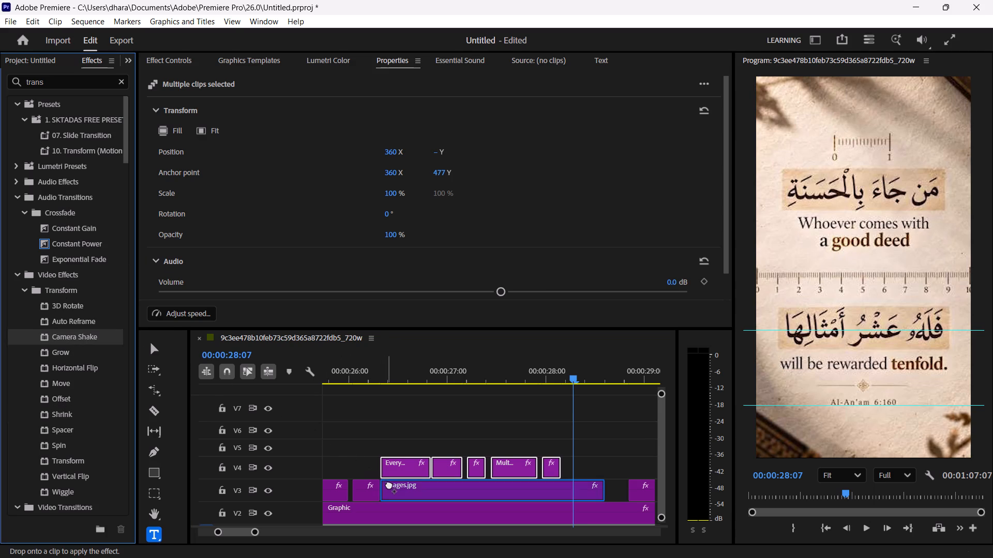
{"action": "left_click_drag", "start_coordinate": [389, 484], "coordinate": [395, 489]}
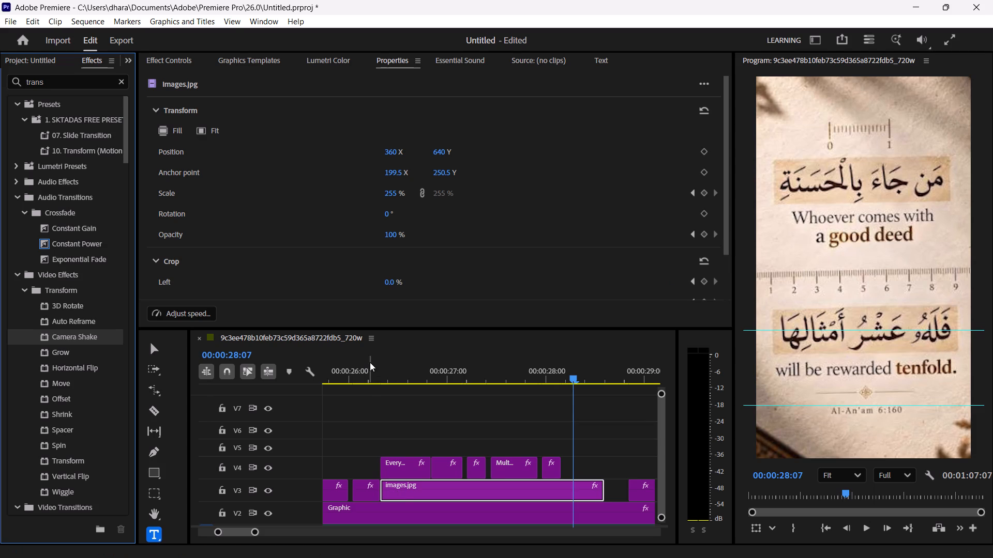
Play back the shaking verse image and its captions from about 00:00:26:00 to 00:00:28:16 to check the effect.
{"action": "left_click", "coordinate": [367, 361]}
{"action": "key", "text": "space"}
{"action": "key", "text": "space"}
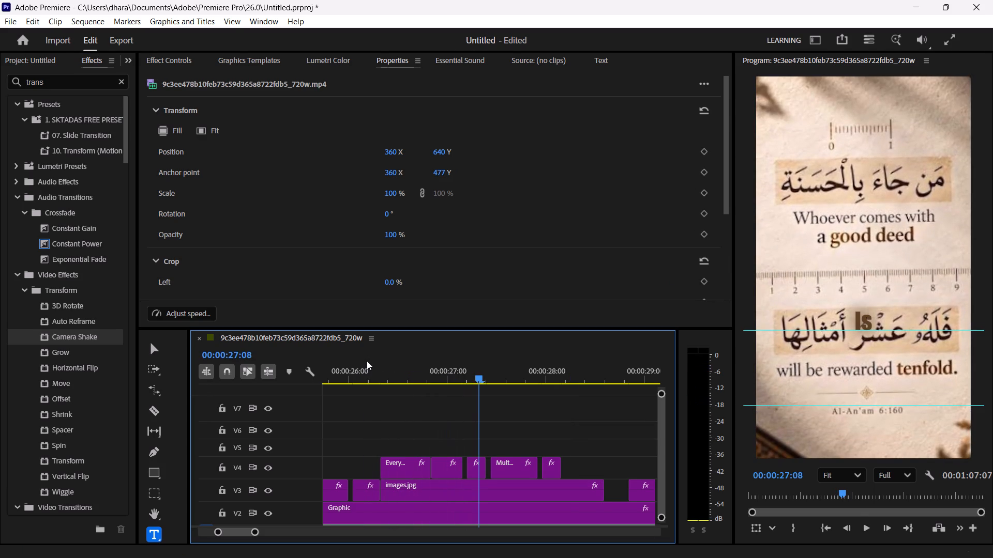
{"action": "key", "text": "space"}
{"action": "key", "text": "space"}
{"action": "key", "text": "space"}
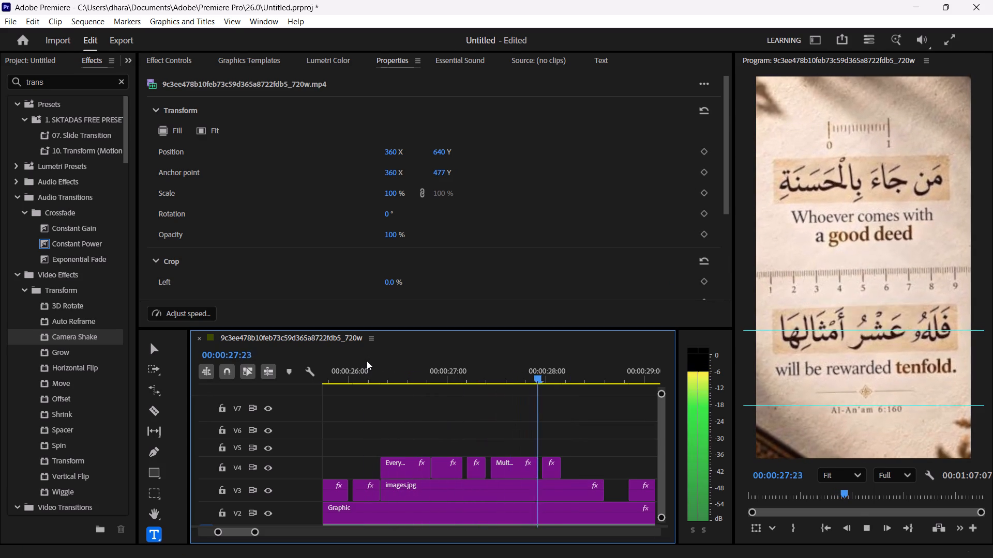
{"action": "key", "text": "space"}
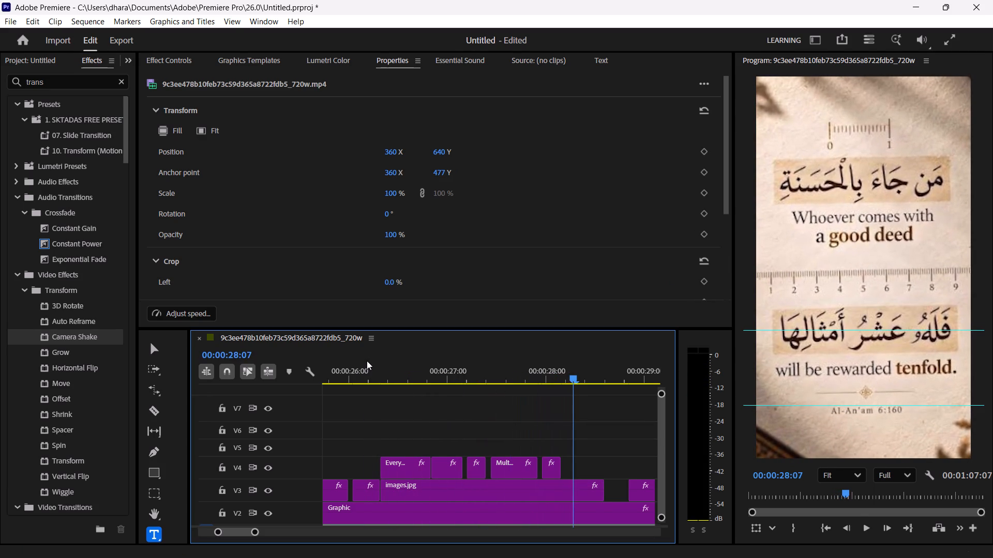
{"action": "left_click", "coordinate": [333, 371]}
{"action": "key", "text": "space"}
{"action": "key", "text": "space"}
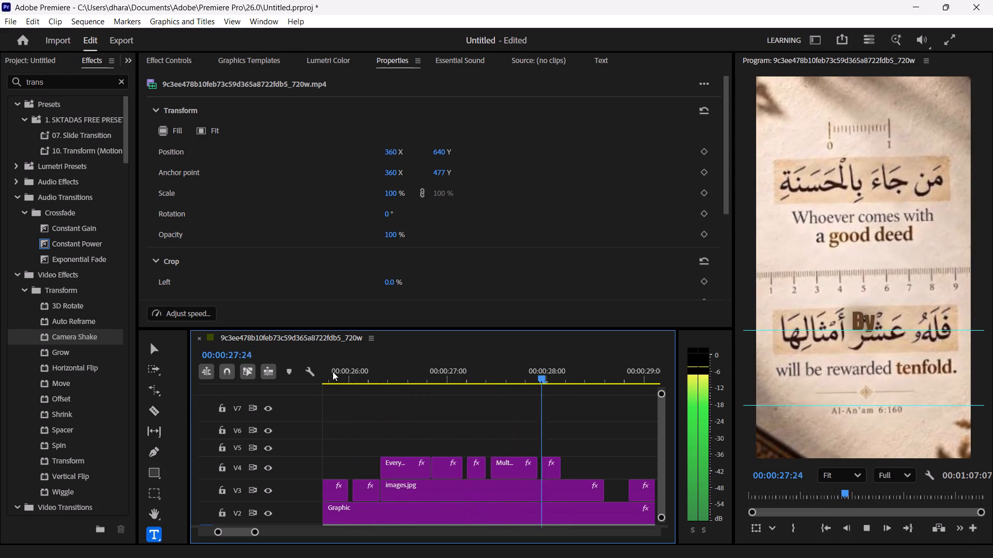
{"action": "key", "text": "space"}
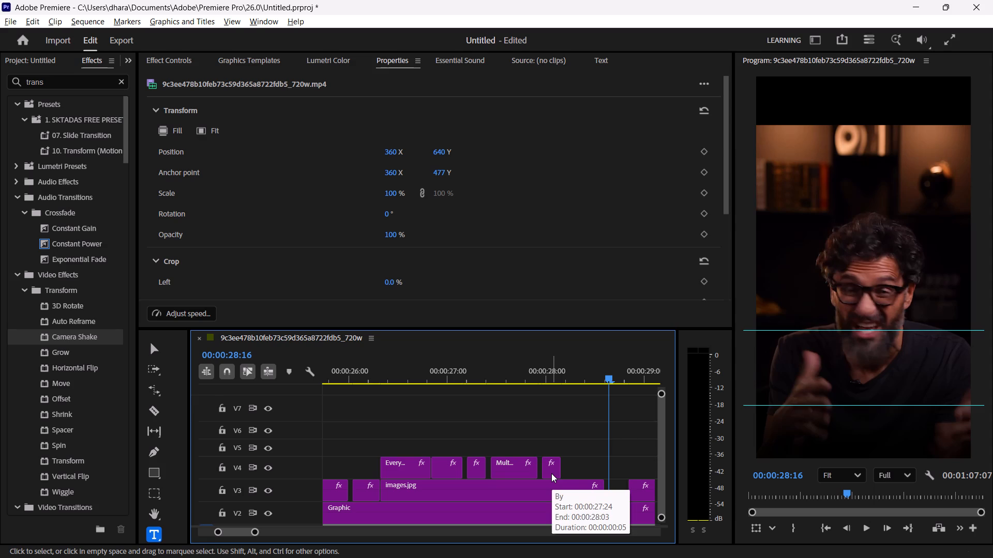
Duplicate the By caption on V4 directly after the original, starting at about 00:00:28:03.
{"action": "left_click_drag", "start_coordinate": [551, 473], "coordinate": [572, 471], "text": "alt"}
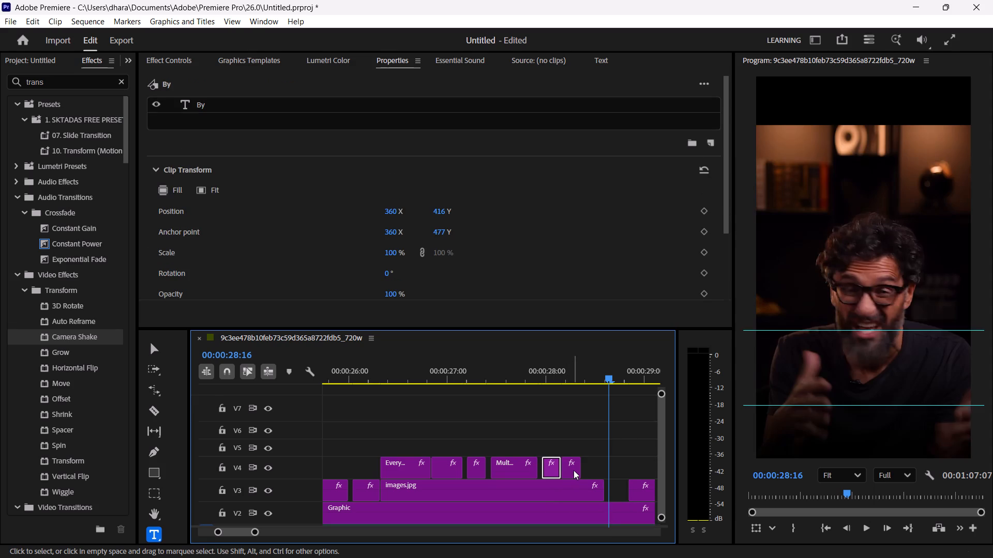
Extend the duplicate By caption to the end of the images.jpg clip and trim its start to about 00:00:28:06.
{"action": "left_click_drag", "start_coordinate": [581, 467], "coordinate": [599, 464]}
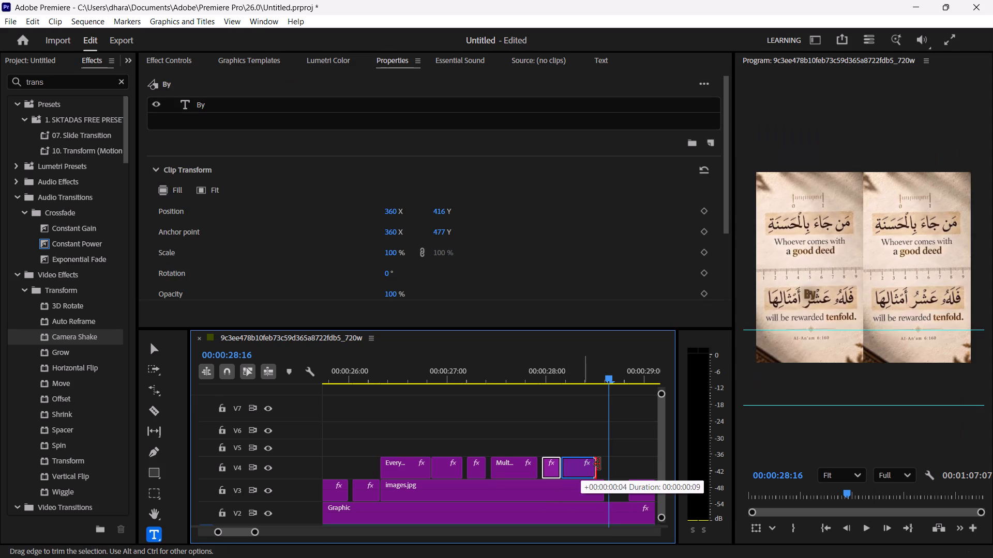
{"action": "left_click_drag", "start_coordinate": [599, 464], "coordinate": [603, 464]}
{"action": "left_click", "coordinate": [568, 468]}
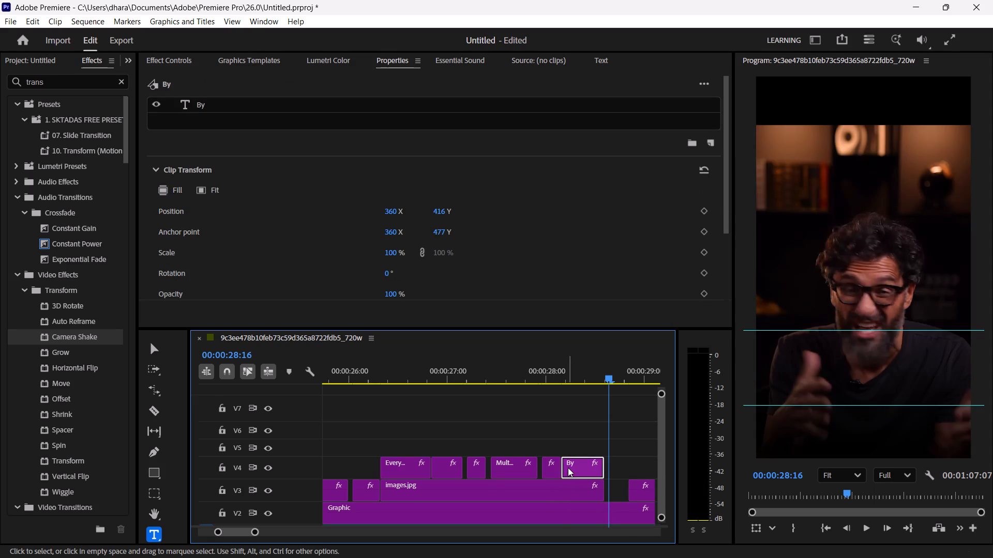
{"action": "left_click_drag", "start_coordinate": [562, 467], "coordinate": [567, 467]}
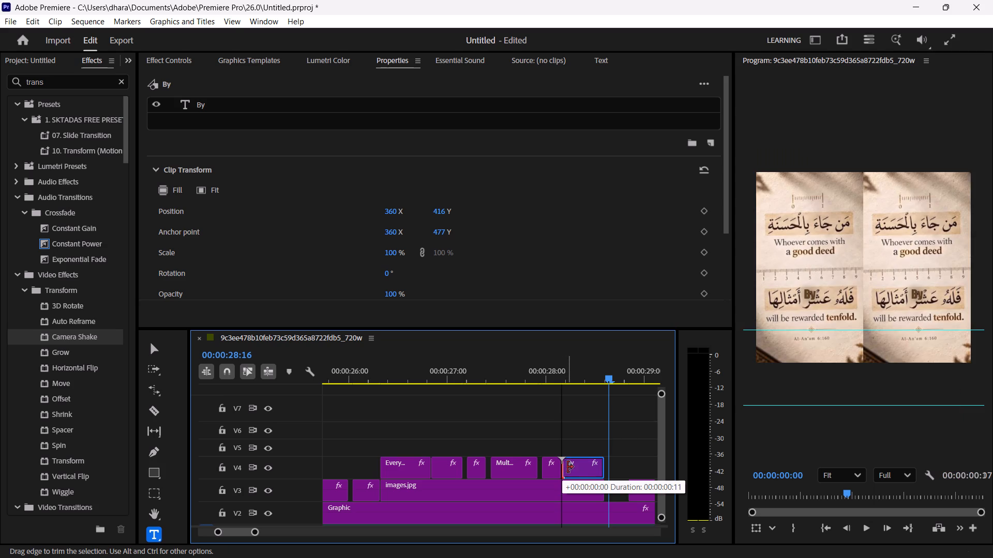
{"action": "left_click_drag", "start_coordinate": [567, 467], "coordinate": [570, 468]}
Play back the speech around the duplicate By caption and move that caption's start to 00:00:28:05.
{"action": "left_click", "coordinate": [513, 351]}
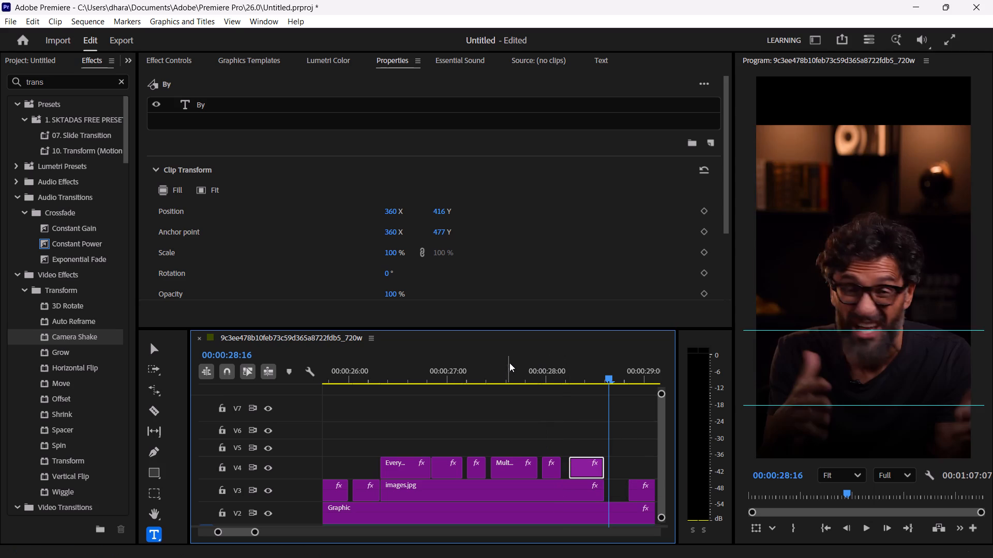
{"action": "left_click", "coordinate": [508, 371]}
{"action": "key", "text": "space"}
{"action": "key", "text": "space"}
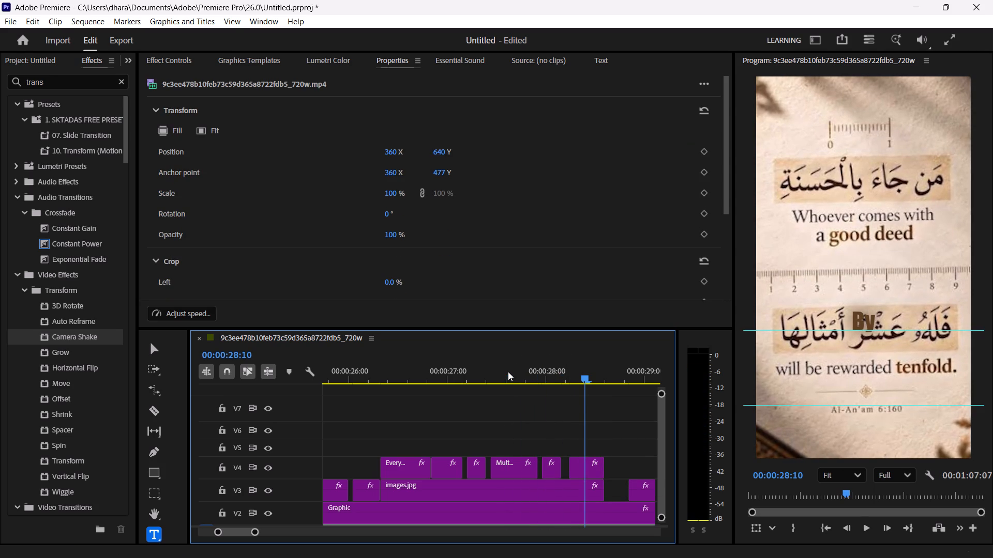
{"action": "left_click", "coordinate": [574, 468]}
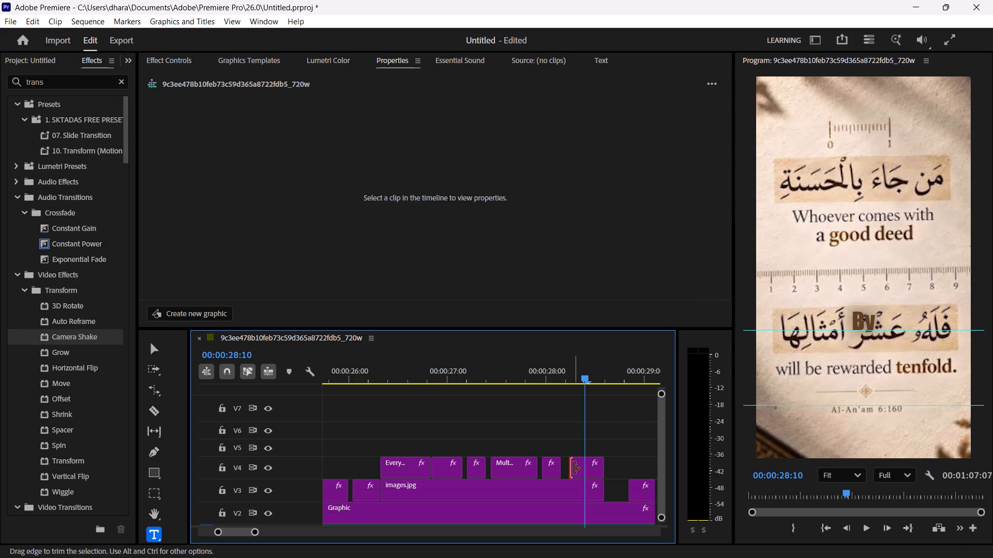
{"action": "left_click", "coordinate": [549, 379]}
{"action": "key", "text": "space"}
{"action": "key", "text": "space"}
{"action": "key", "text": "Left"}
{"action": "key", "text": "Right"}
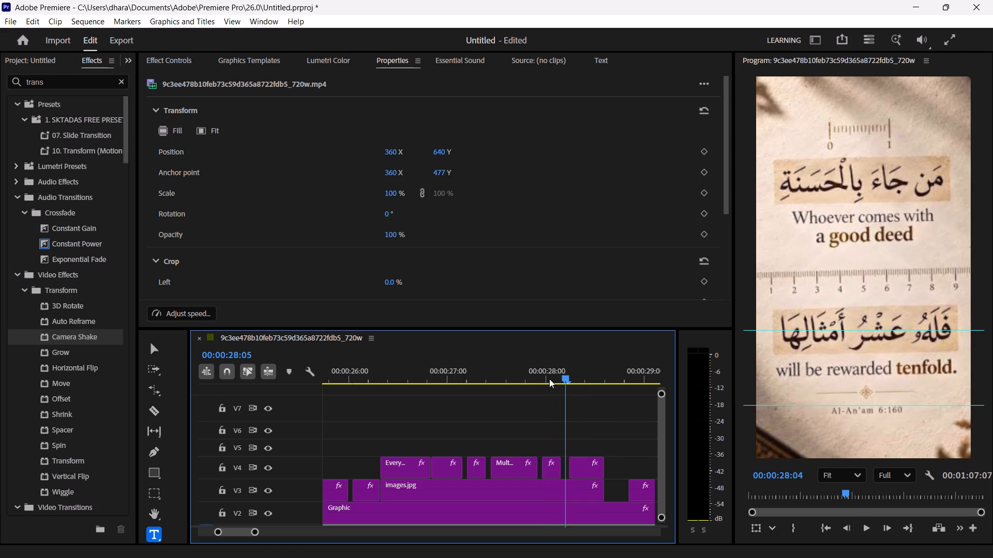
{"action": "left_click", "coordinate": [573, 464]}
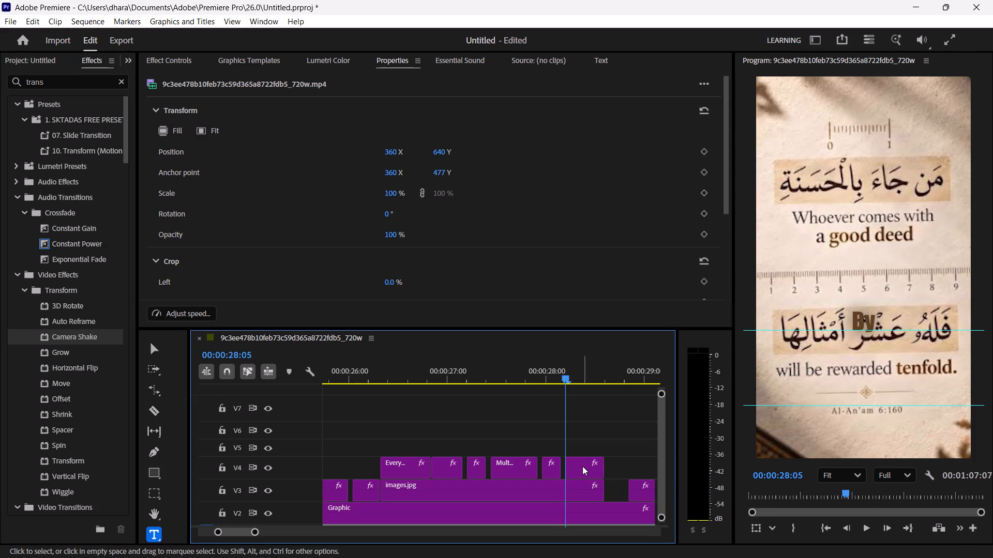
Replace the text of the duplicated By caption with 10.
{"action": "left_click", "coordinate": [582, 466]}
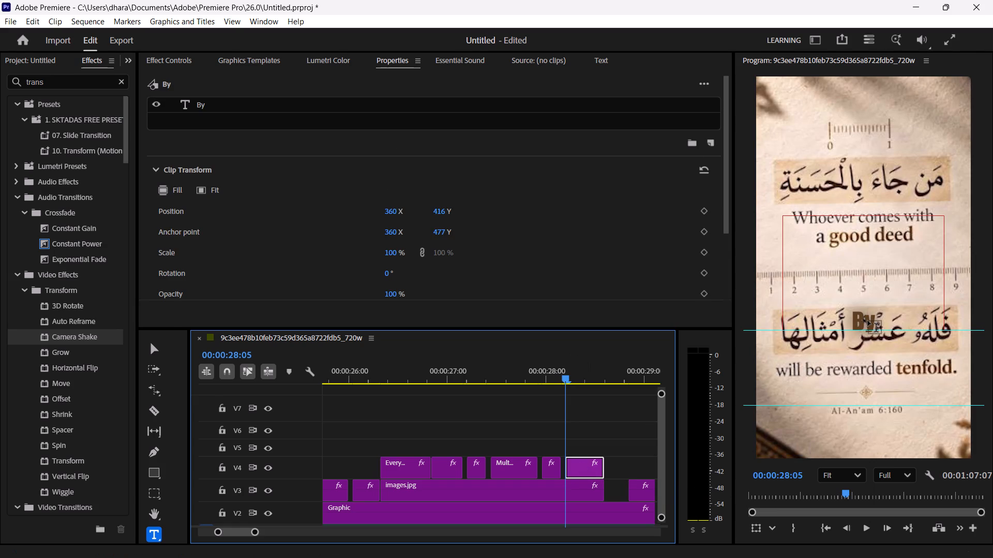
{"action": "left_click", "coordinate": [868, 321]}
{"action": "key", "text": "Right"}
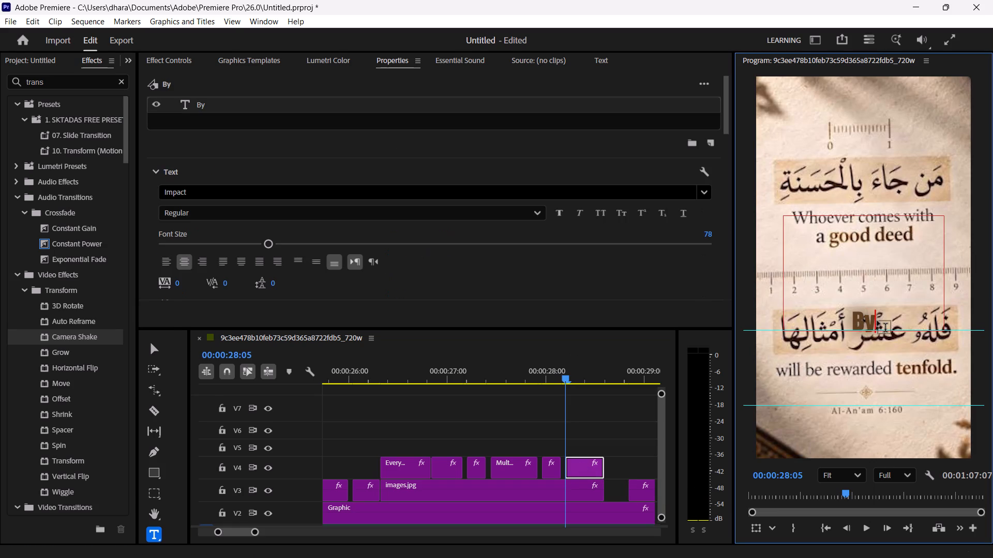
{"action": "key", "text": "BackSpace"}
{"action": "key", "text": "BackSpace"}
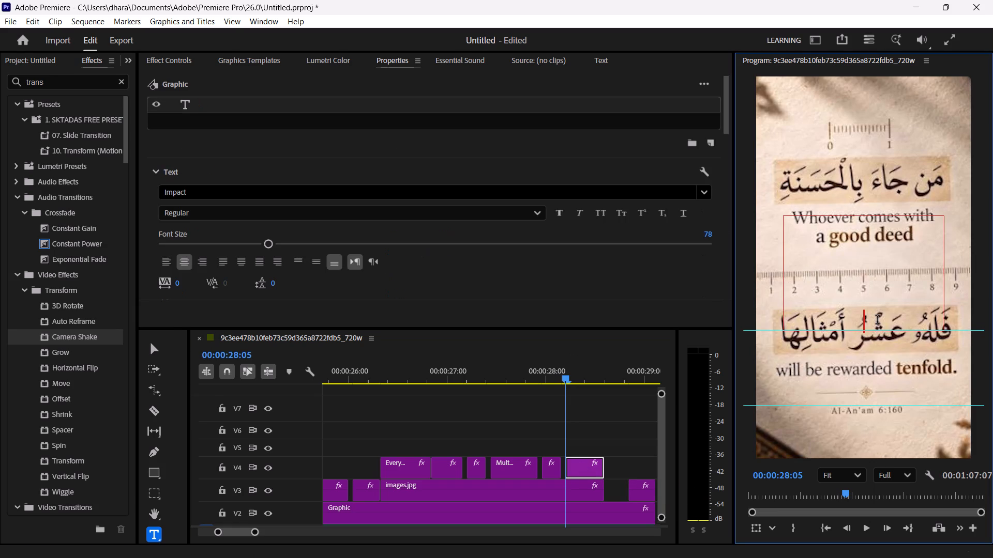
{"action": "key", "text": "End"}
{"action": "key", "text": "0"}
{"action": "key", "text": "BackSpace"}
{"action": "type", "text": "10"}
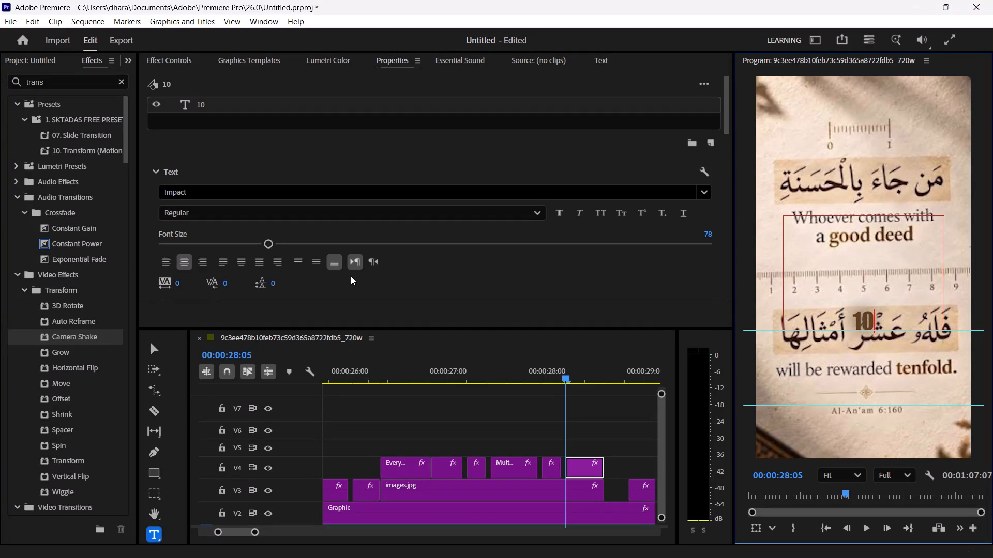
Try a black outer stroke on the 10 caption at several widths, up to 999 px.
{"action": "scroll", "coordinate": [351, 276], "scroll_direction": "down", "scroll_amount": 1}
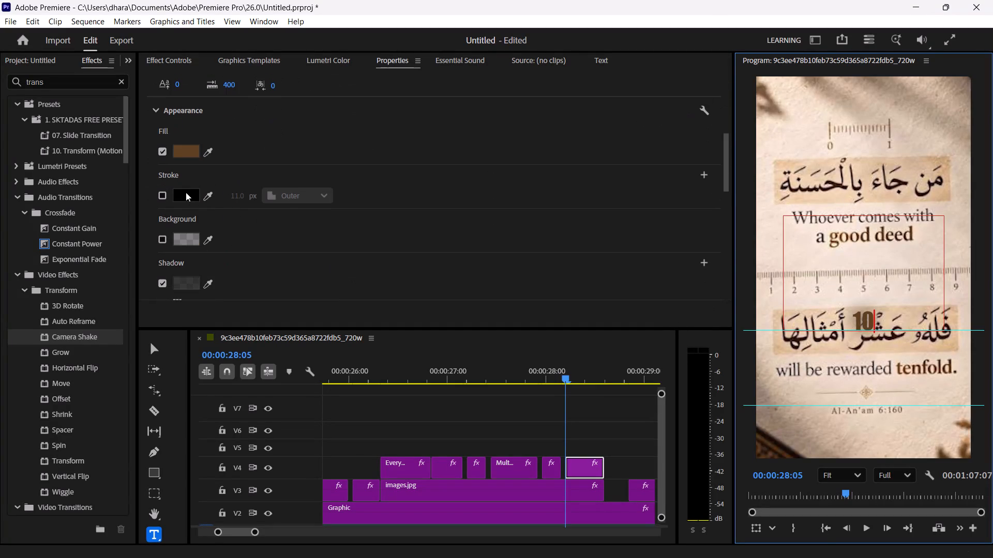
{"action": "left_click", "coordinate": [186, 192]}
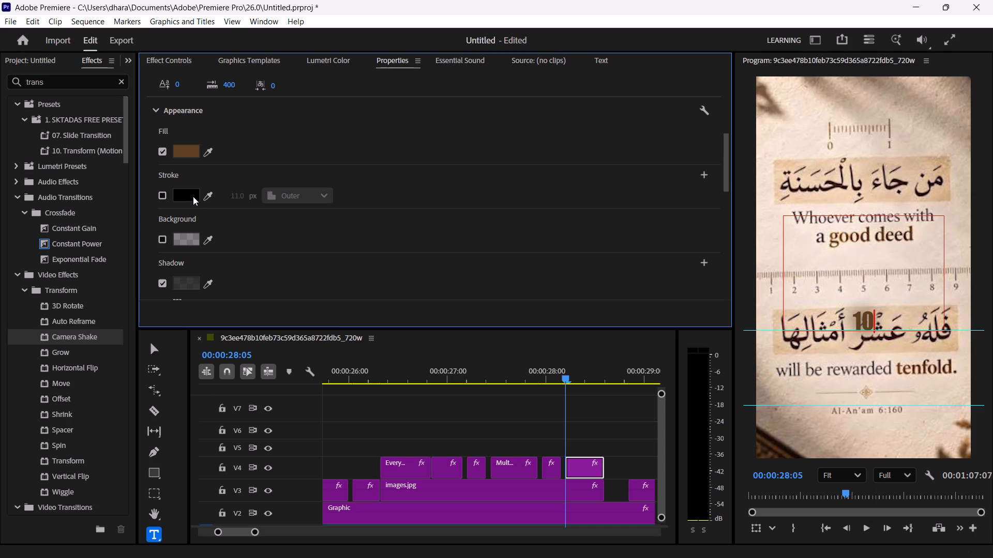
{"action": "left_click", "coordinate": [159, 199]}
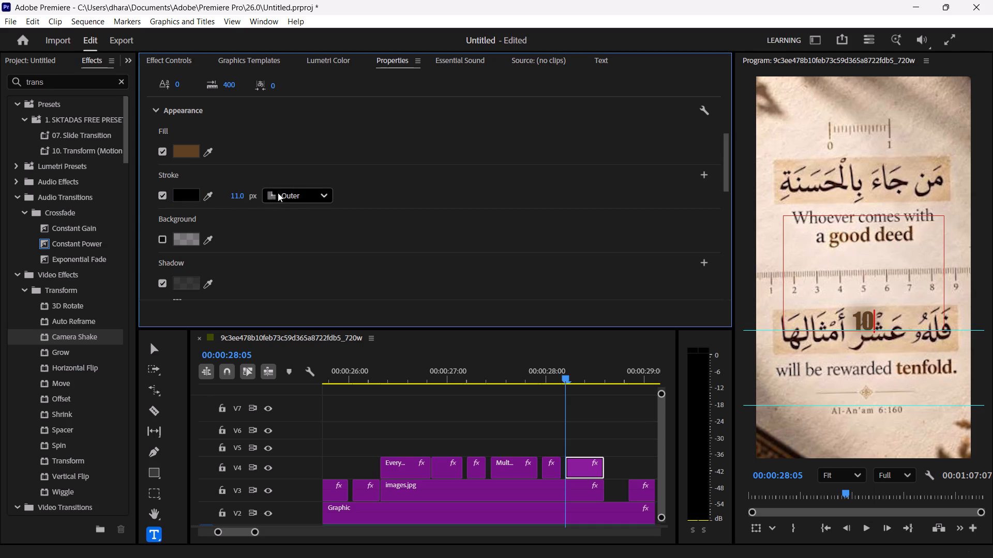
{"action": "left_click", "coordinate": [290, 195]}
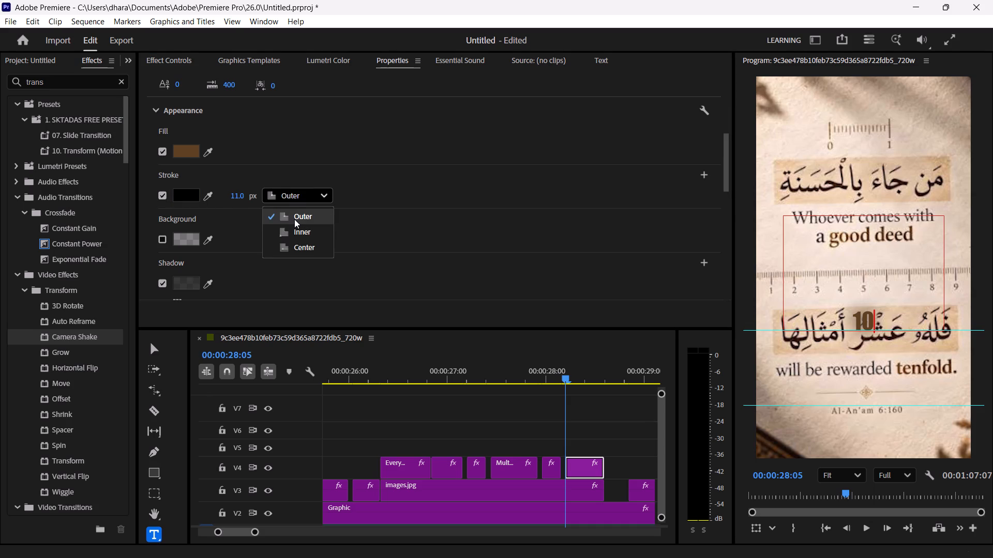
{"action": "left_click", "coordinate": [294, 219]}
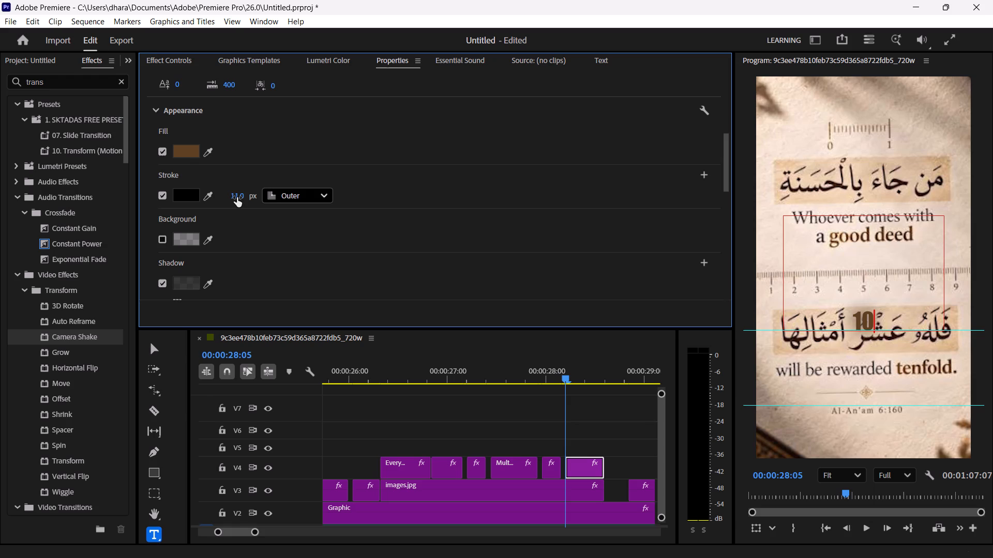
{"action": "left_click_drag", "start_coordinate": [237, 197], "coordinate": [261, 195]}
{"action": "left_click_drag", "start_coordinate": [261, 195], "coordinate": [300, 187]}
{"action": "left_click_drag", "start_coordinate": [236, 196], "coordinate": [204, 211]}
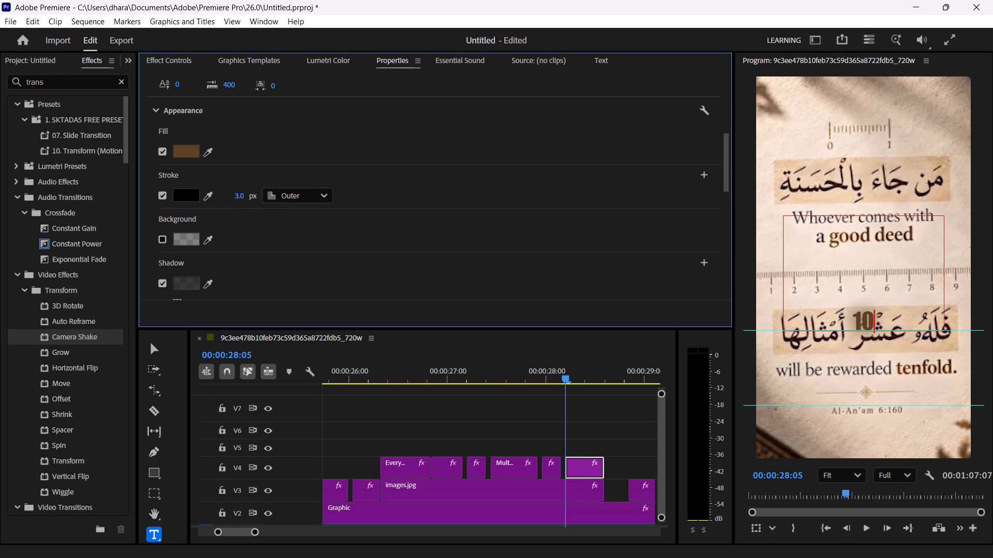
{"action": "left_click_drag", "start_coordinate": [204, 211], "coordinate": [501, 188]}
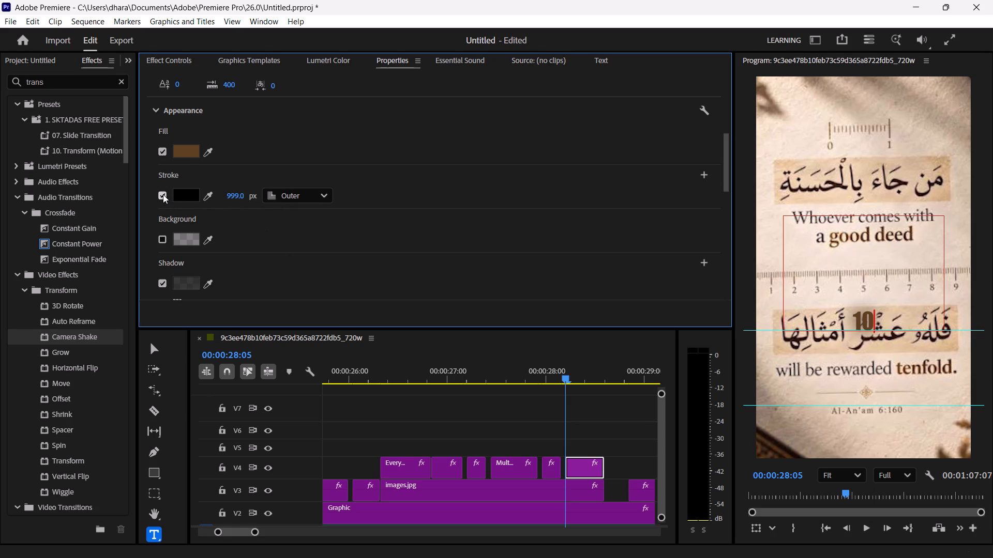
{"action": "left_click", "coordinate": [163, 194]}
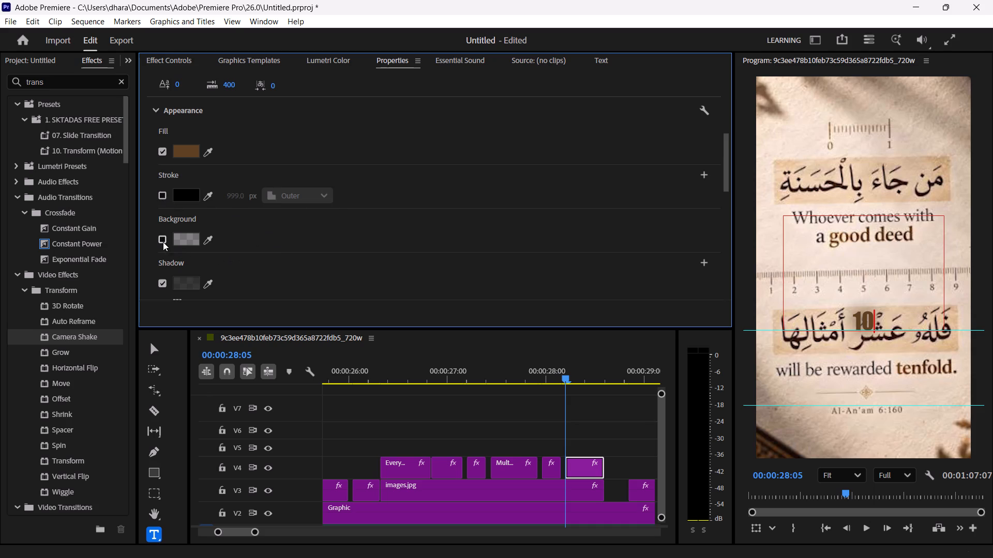
Add a background to the 10 caption with opacity 23, size 18.8 and corner radius 26.
{"action": "left_click", "coordinate": [163, 241]}
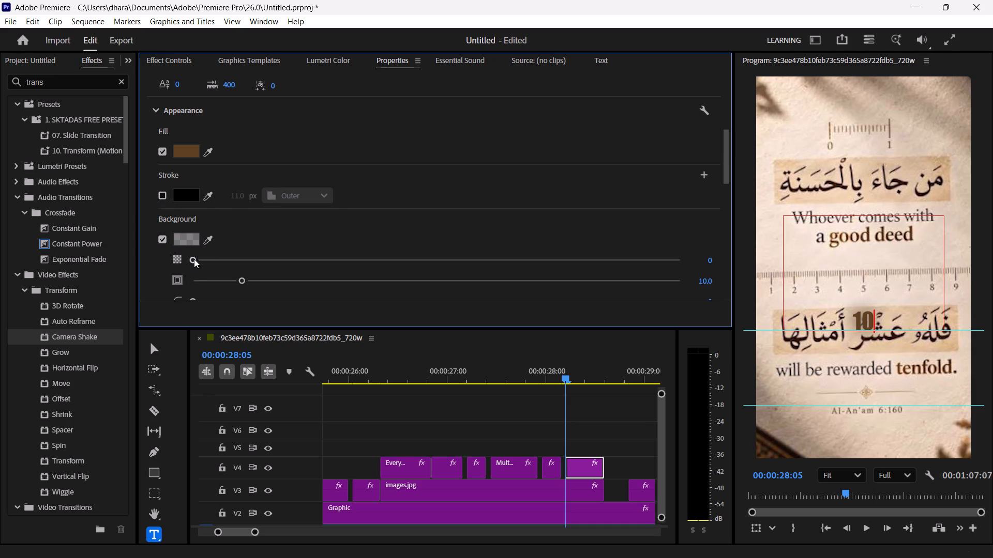
{"action": "left_click_drag", "start_coordinate": [194, 259], "coordinate": [383, 229]}
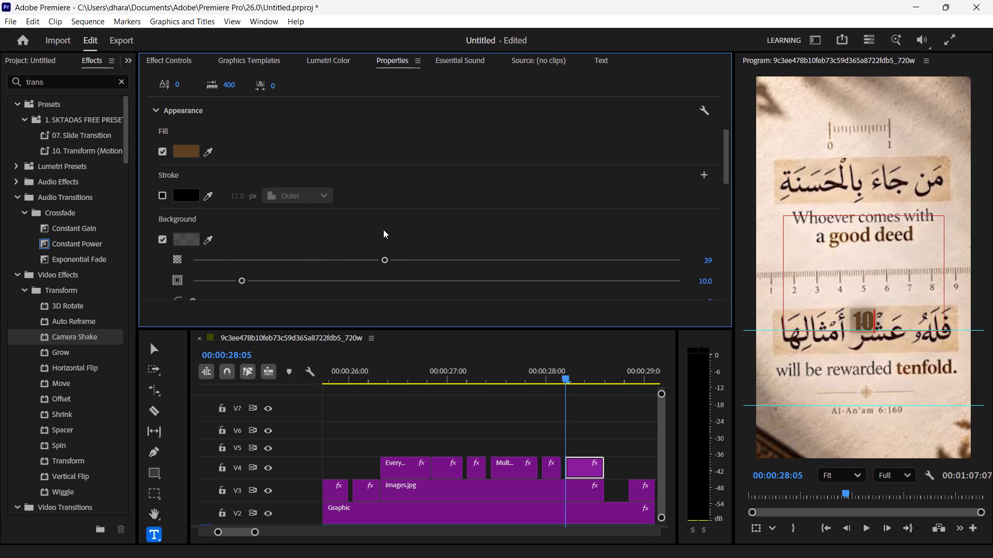
{"action": "left_click_drag", "start_coordinate": [245, 284], "coordinate": [317, 277]}
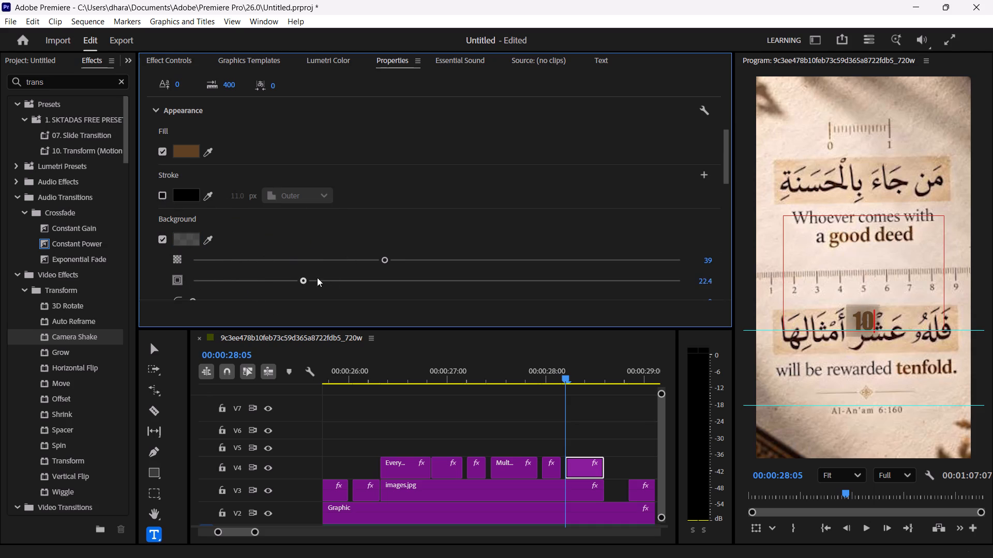
{"action": "left_click_drag", "start_coordinate": [317, 277], "coordinate": [283, 288]}
{"action": "scroll", "coordinate": [365, 266], "scroll_direction": "down", "scroll_amount": 1}
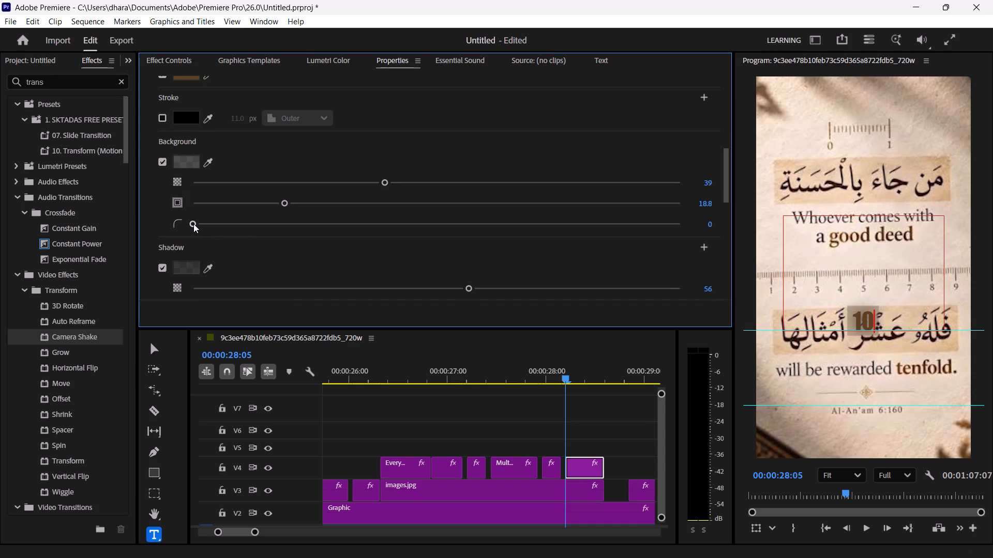
{"action": "left_click_drag", "start_coordinate": [193, 224], "coordinate": [320, 215]}
{"action": "left_click_drag", "start_coordinate": [383, 180], "coordinate": [511, 164]}
{"action": "left_click_drag", "start_coordinate": [511, 164], "coordinate": [256, 184]}
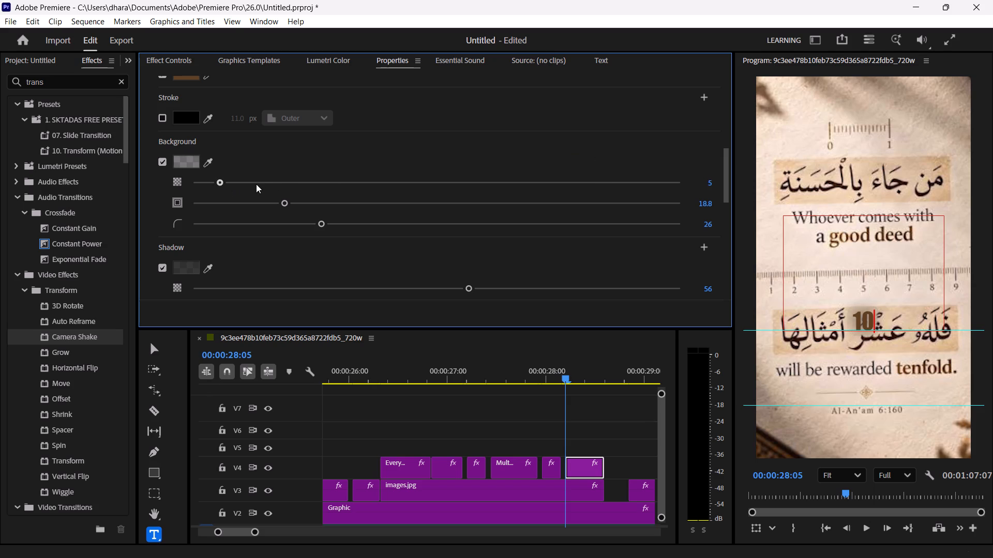
{"action": "left_click_drag", "start_coordinate": [256, 184], "coordinate": [304, 180]}
{"action": "left_click_drag", "start_coordinate": [304, 180], "coordinate": [304, 179]}
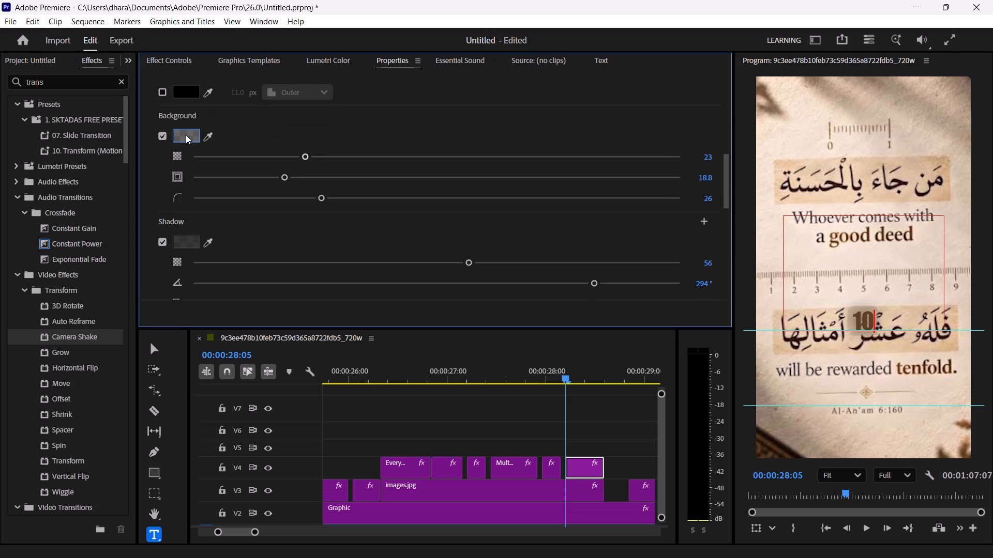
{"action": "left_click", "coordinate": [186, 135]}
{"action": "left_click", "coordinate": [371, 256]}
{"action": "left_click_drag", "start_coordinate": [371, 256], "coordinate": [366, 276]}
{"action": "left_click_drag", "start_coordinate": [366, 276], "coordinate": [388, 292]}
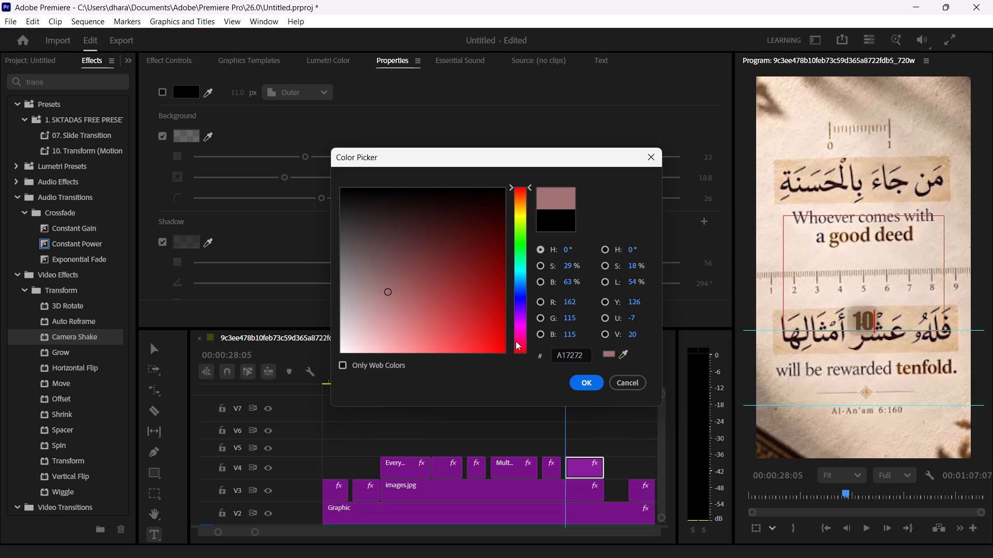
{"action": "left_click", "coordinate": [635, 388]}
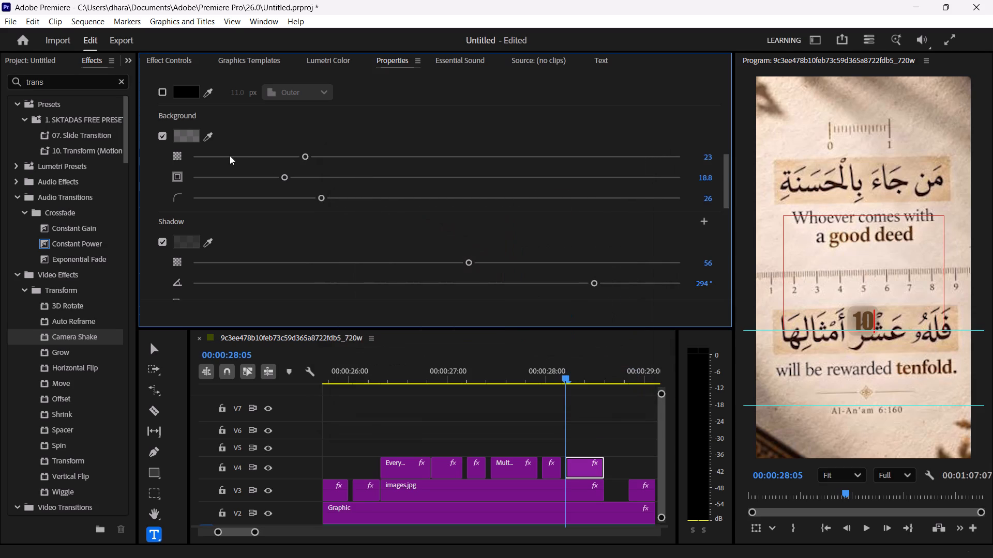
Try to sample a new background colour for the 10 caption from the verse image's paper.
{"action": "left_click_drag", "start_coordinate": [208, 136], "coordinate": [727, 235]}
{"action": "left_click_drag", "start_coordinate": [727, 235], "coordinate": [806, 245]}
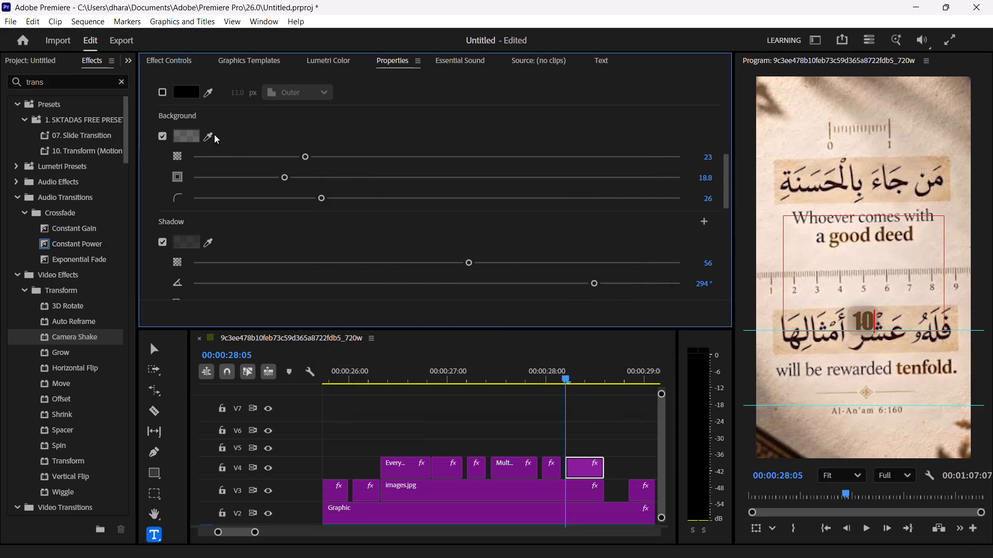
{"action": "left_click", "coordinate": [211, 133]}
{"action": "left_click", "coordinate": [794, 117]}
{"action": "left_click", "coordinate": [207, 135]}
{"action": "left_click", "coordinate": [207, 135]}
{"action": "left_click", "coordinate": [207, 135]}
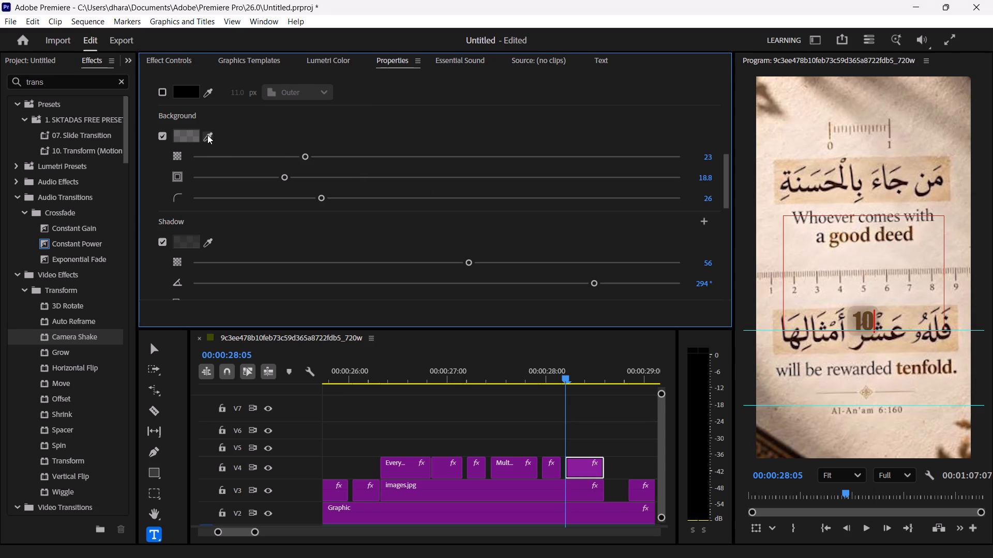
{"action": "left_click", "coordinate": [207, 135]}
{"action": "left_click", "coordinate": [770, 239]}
Raise the 10 caption's background opacity to 100.
{"action": "left_click_drag", "start_coordinate": [307, 155], "coordinate": [748, 127]}
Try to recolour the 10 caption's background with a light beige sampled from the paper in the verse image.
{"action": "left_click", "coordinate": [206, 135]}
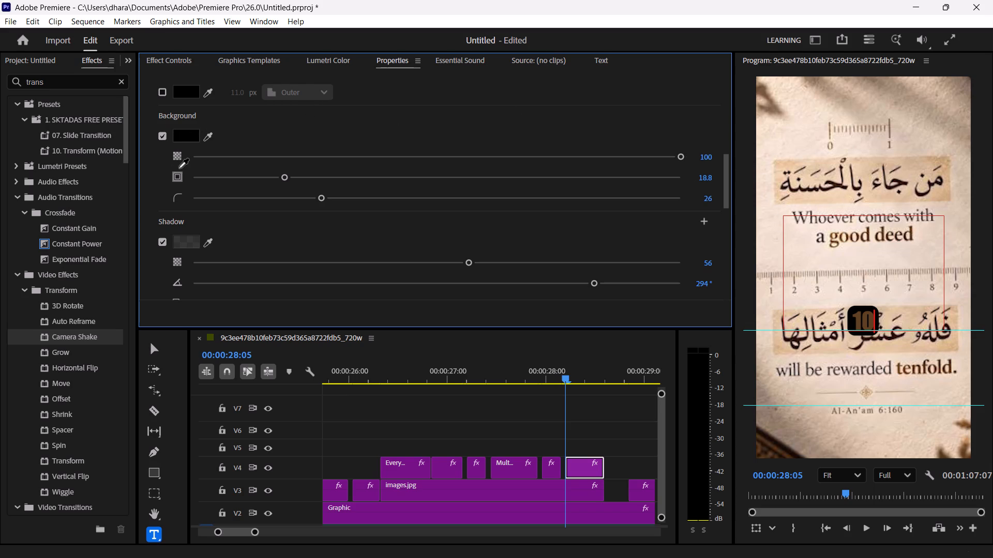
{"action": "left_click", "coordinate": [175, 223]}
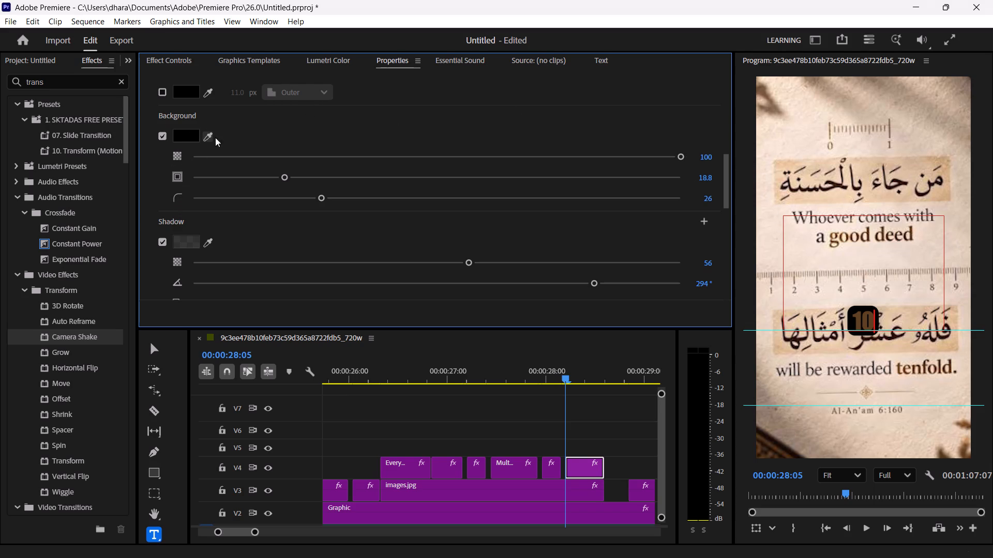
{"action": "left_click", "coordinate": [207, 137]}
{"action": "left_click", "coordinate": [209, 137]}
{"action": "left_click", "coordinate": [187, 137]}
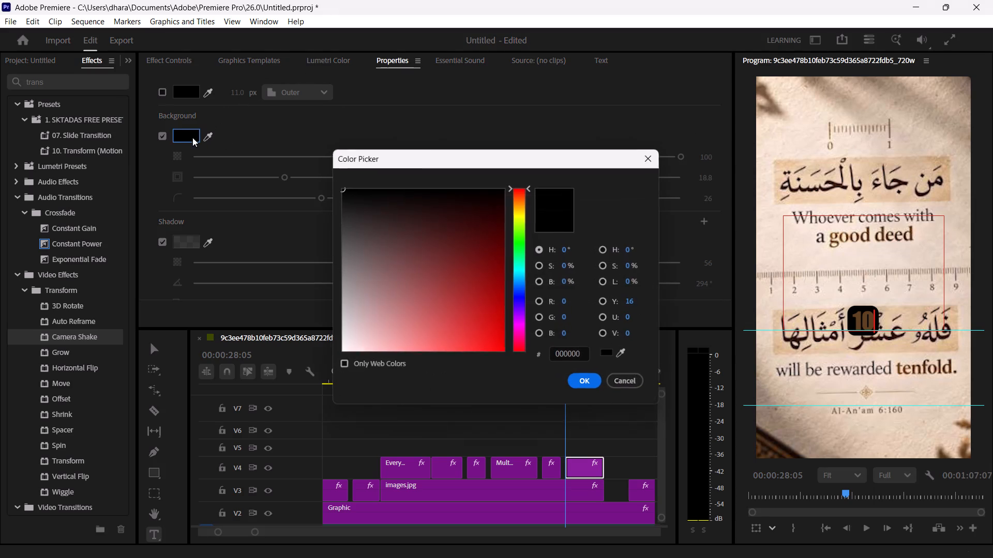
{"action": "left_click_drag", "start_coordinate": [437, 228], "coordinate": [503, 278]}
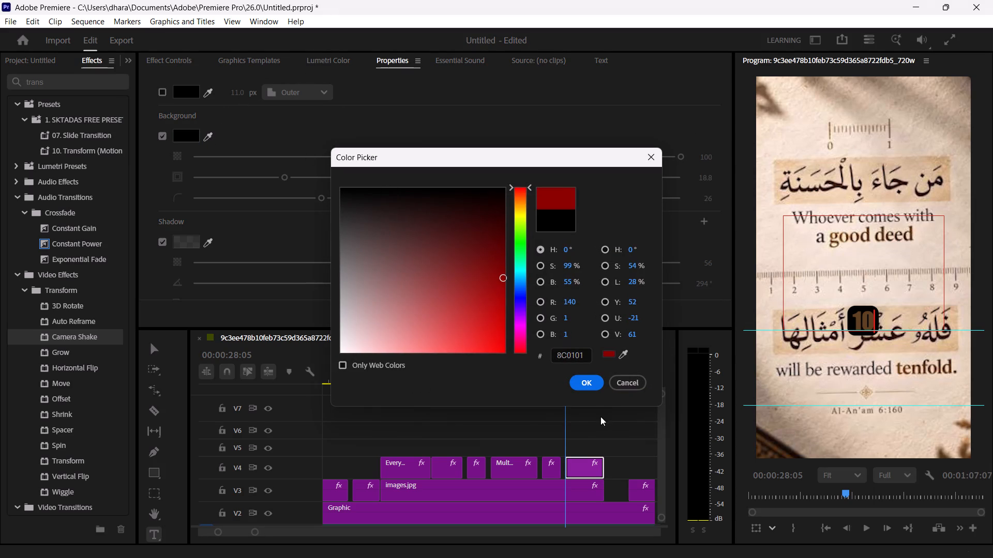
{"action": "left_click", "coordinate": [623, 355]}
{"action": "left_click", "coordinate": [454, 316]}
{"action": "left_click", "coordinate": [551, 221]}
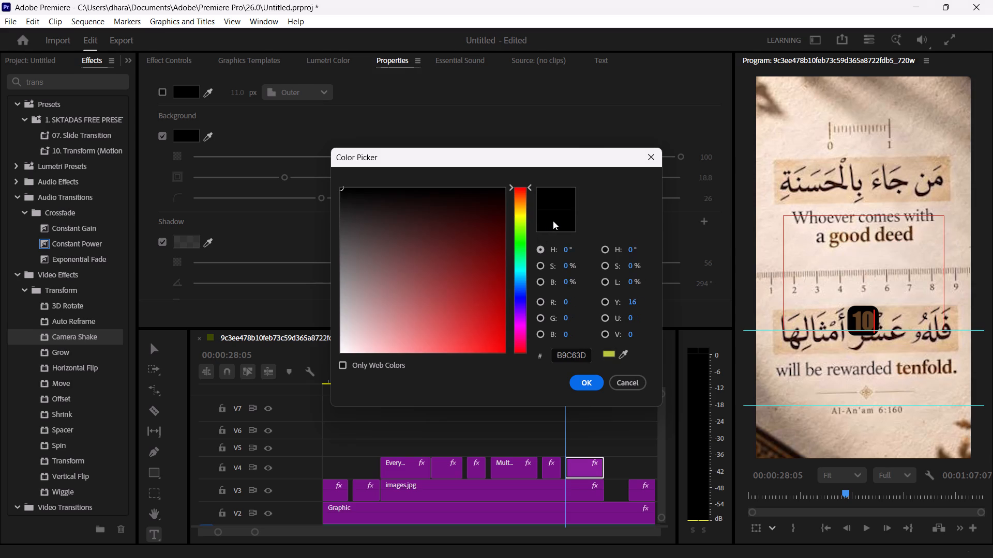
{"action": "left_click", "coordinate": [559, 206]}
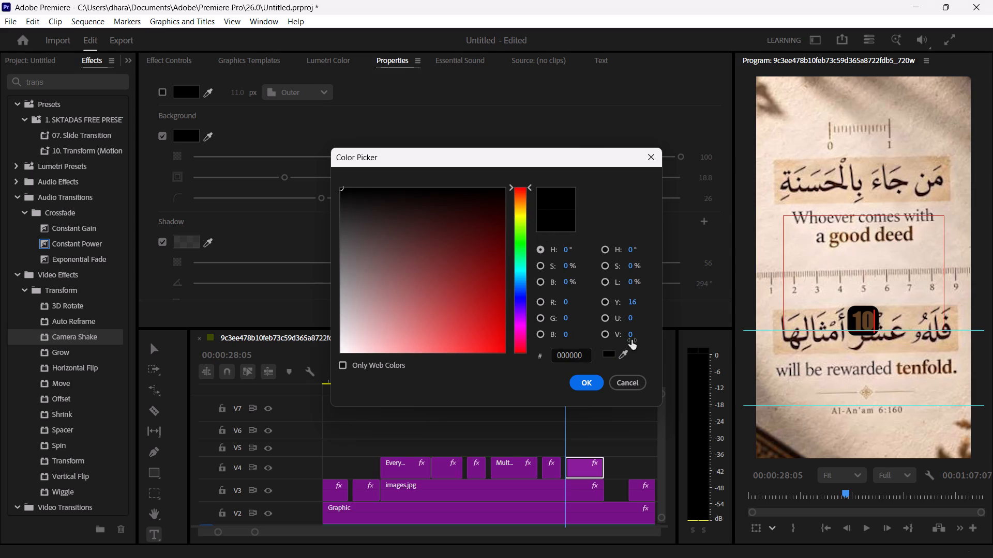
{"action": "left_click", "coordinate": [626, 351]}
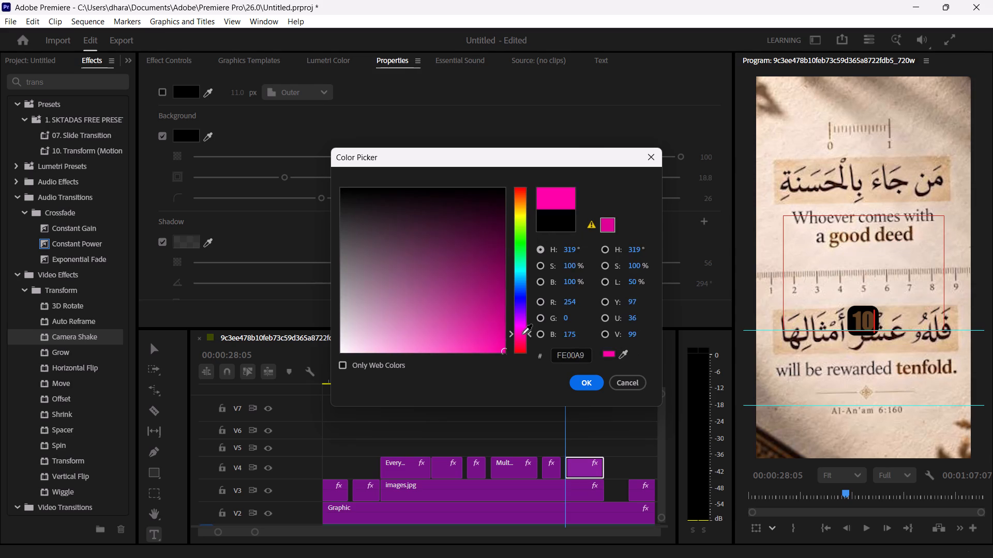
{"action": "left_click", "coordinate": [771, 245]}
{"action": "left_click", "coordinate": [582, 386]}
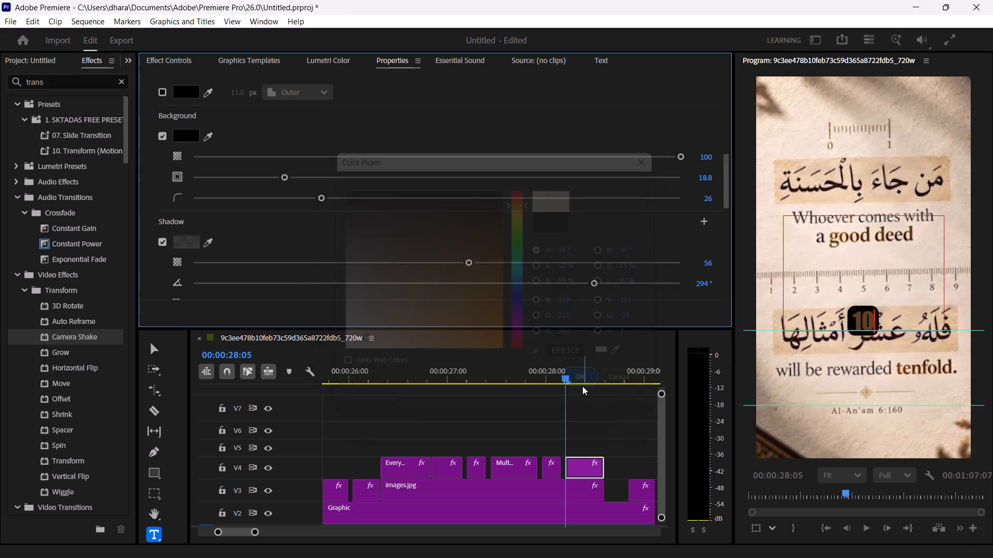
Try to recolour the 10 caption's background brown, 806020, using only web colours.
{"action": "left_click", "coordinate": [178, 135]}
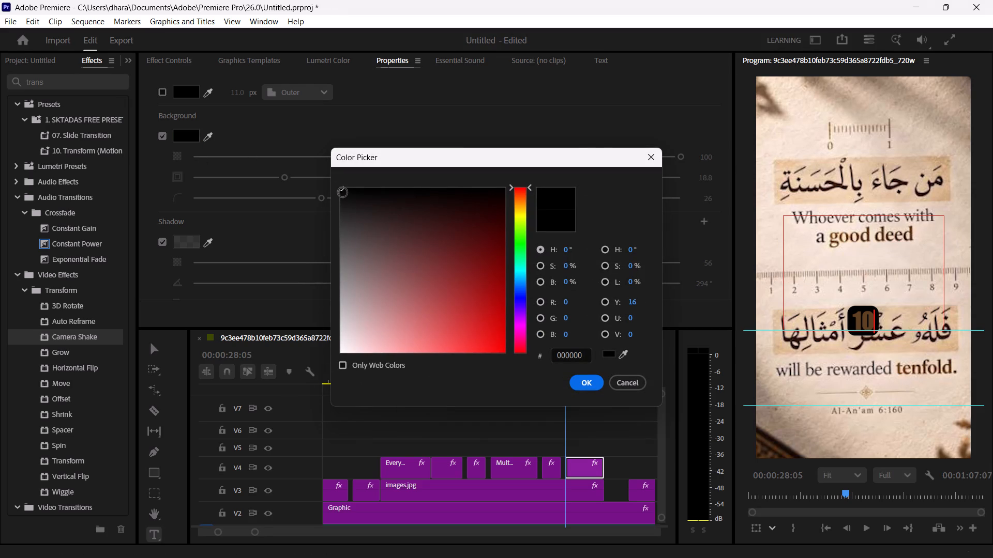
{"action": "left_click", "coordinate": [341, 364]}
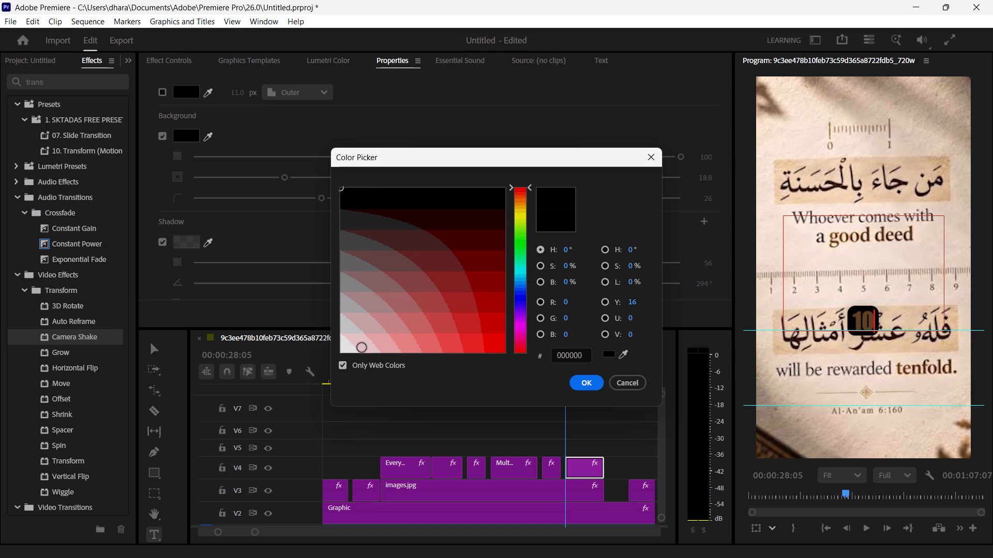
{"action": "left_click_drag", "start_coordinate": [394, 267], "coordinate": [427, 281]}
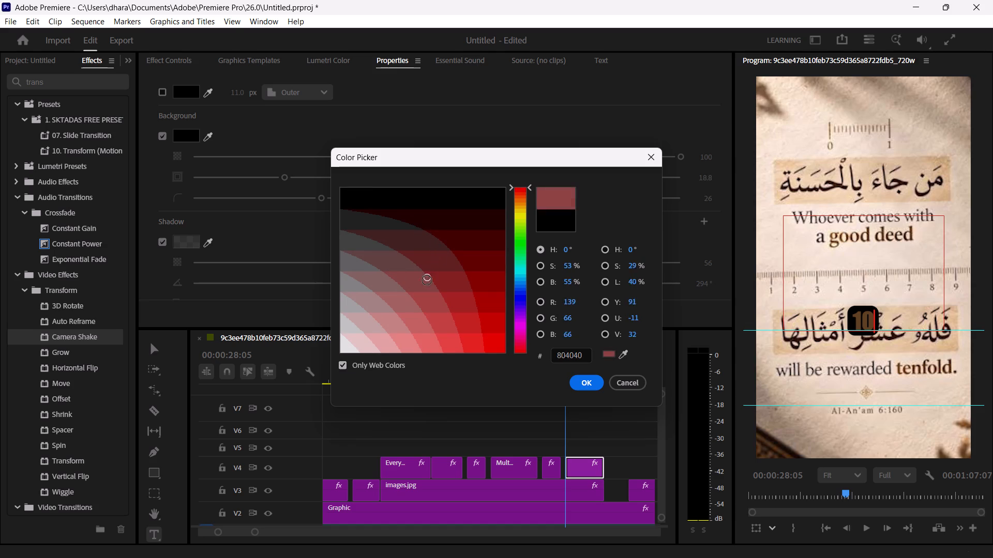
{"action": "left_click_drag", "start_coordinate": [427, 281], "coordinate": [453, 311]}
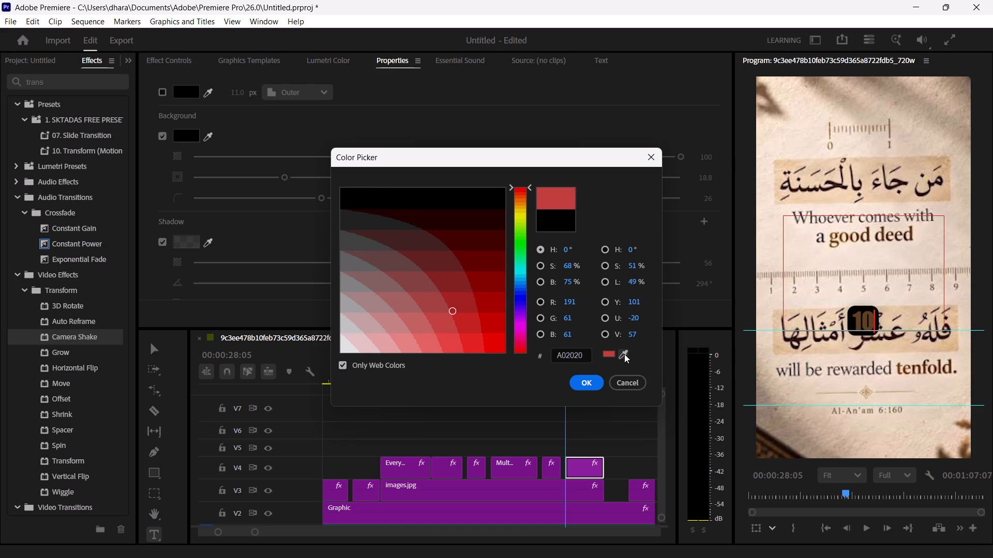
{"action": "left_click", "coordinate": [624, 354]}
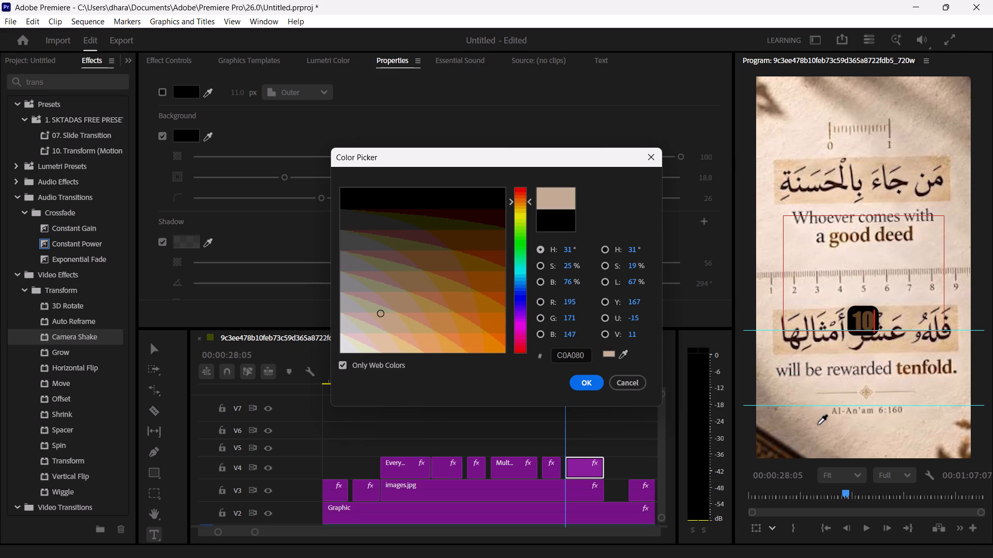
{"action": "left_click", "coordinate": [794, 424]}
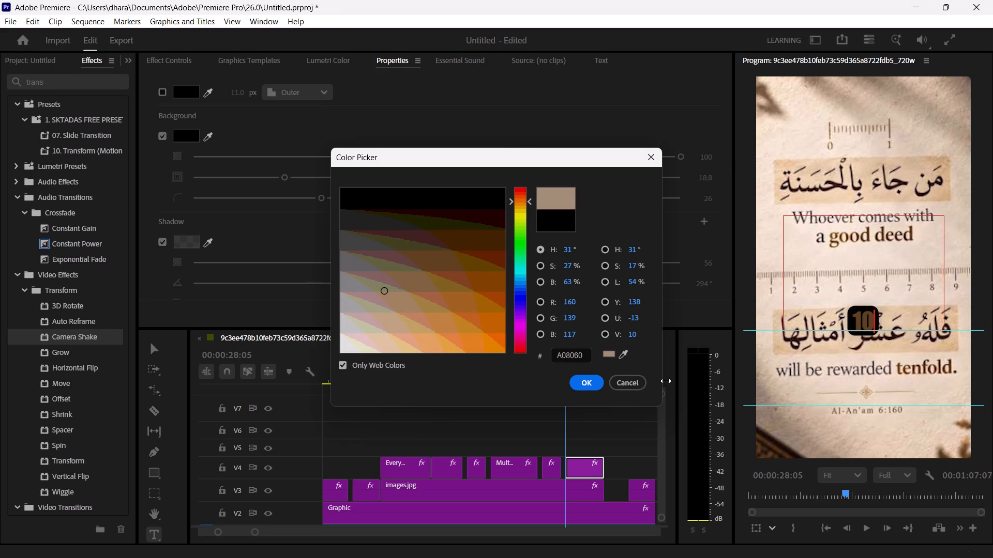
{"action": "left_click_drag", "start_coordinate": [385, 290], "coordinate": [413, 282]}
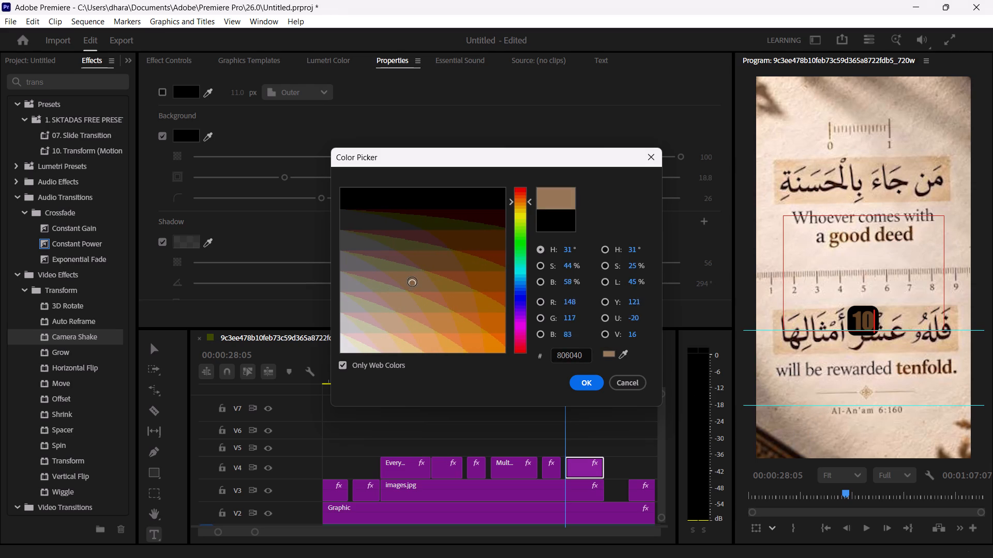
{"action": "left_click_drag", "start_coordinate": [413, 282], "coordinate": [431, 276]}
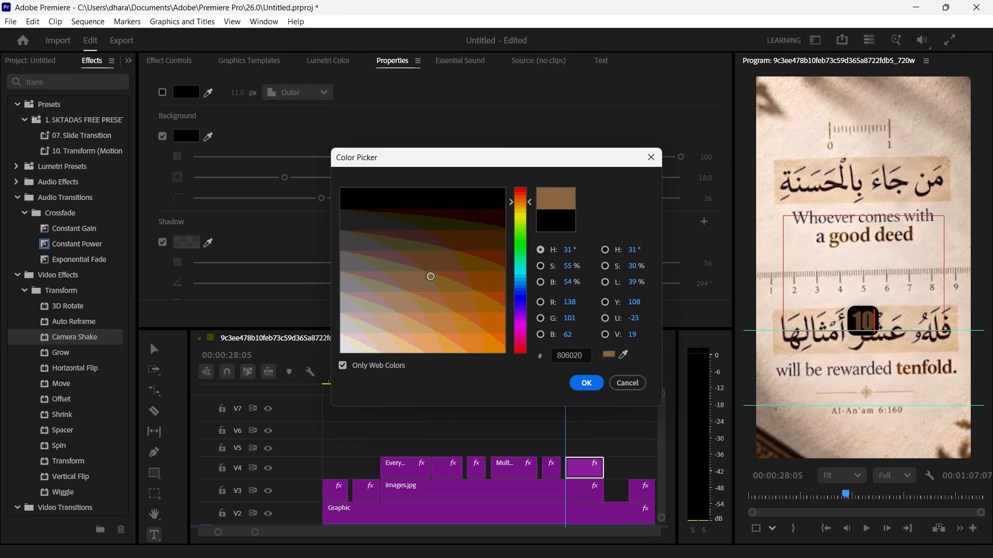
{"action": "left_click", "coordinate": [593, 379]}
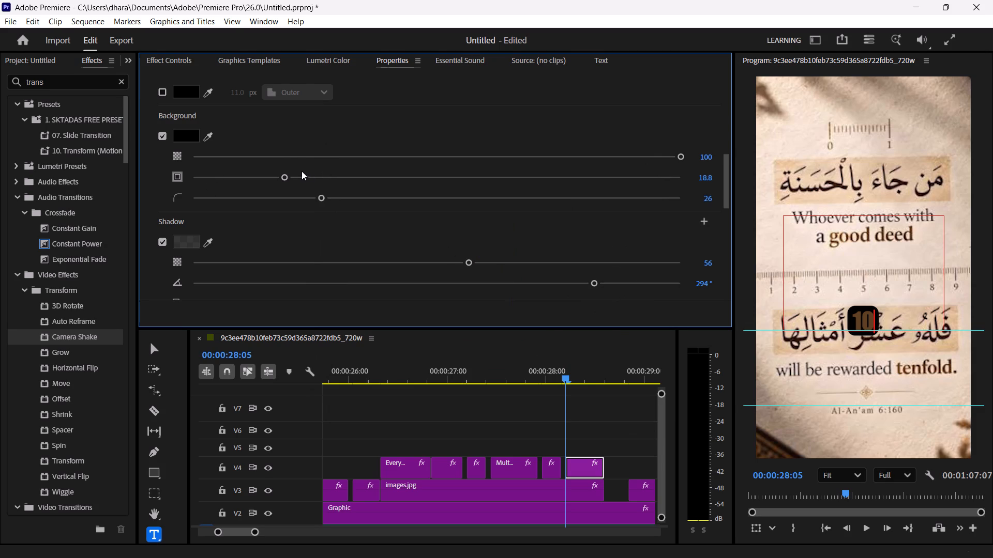
Set the 10 caption's background size to 17.0.
{"action": "left_click_drag", "start_coordinate": [282, 180], "coordinate": [276, 186]}
{"action": "left_click_drag", "start_coordinate": [276, 186], "coordinate": [274, 187]}
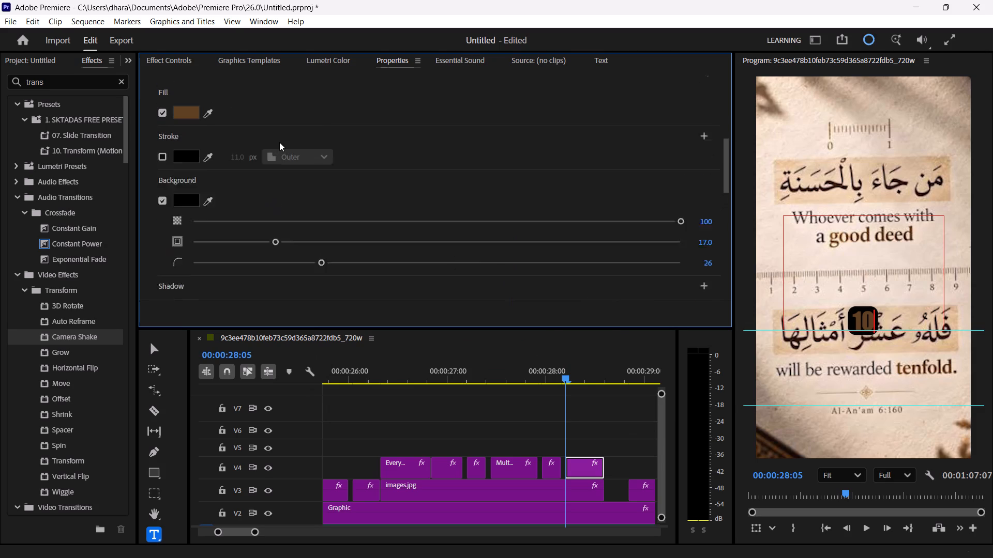
Change the 10 caption's fill to the off-white colour EEE7DF.
{"action": "left_click", "coordinate": [191, 153]}
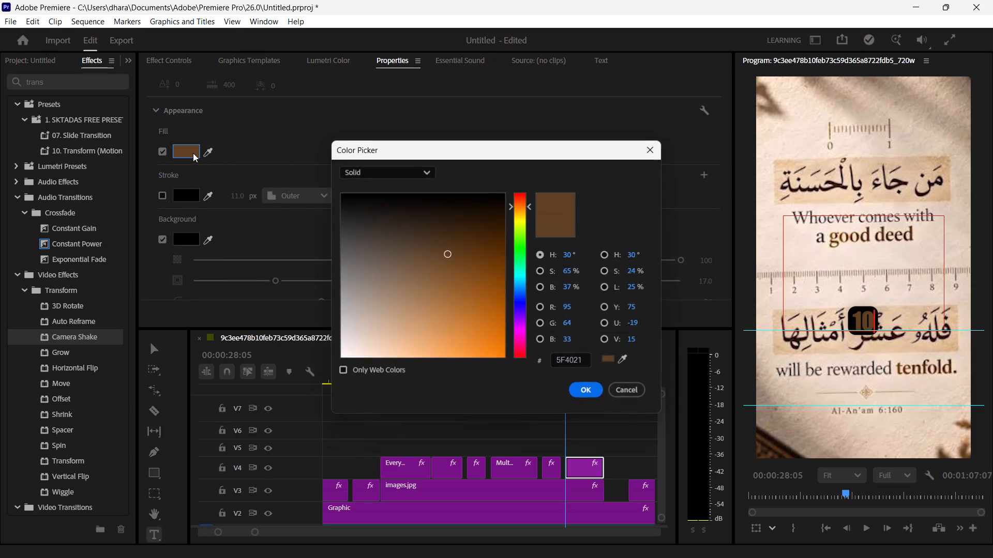
{"action": "left_click_drag", "start_coordinate": [456, 239], "coordinate": [373, 220]}
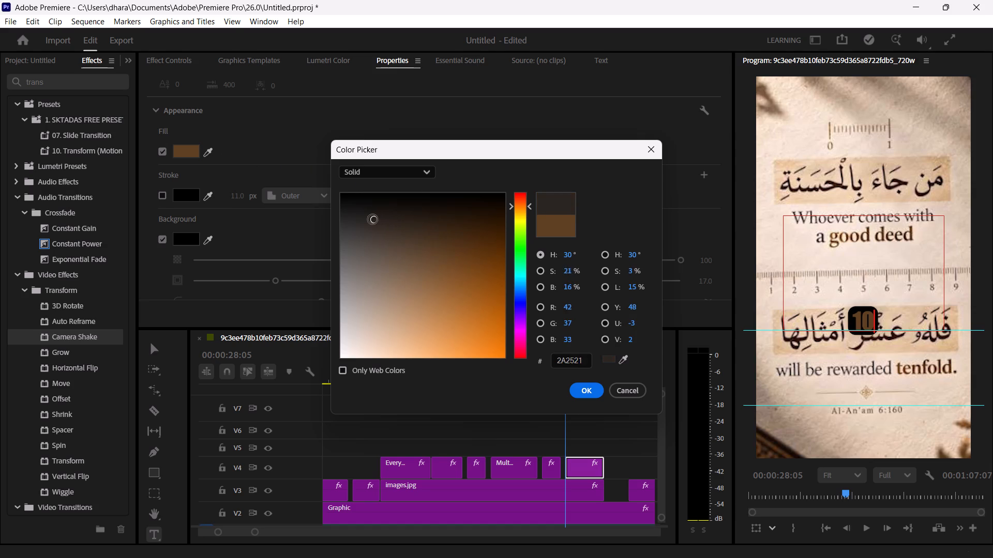
{"action": "left_click_drag", "start_coordinate": [373, 220], "coordinate": [349, 349]}
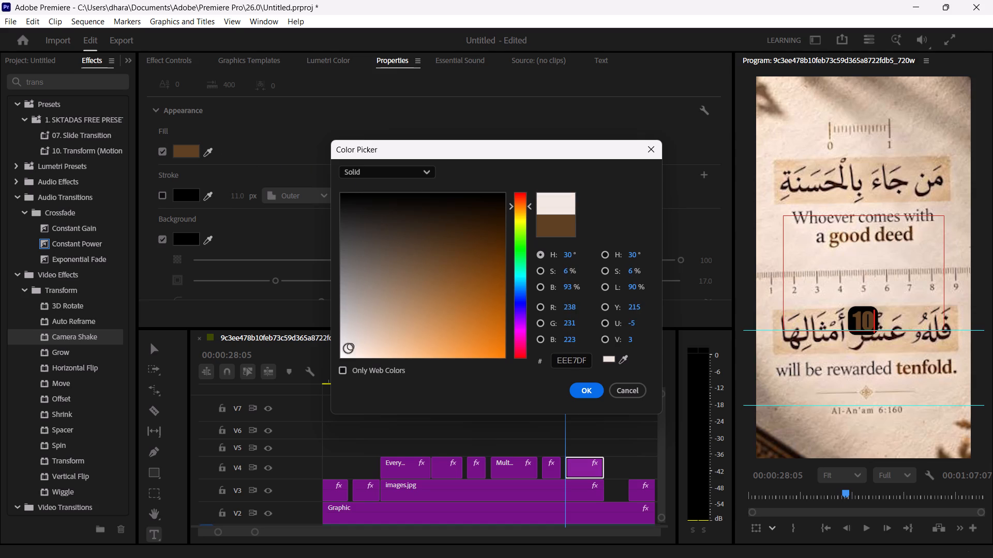
{"action": "left_click", "coordinate": [582, 394]}
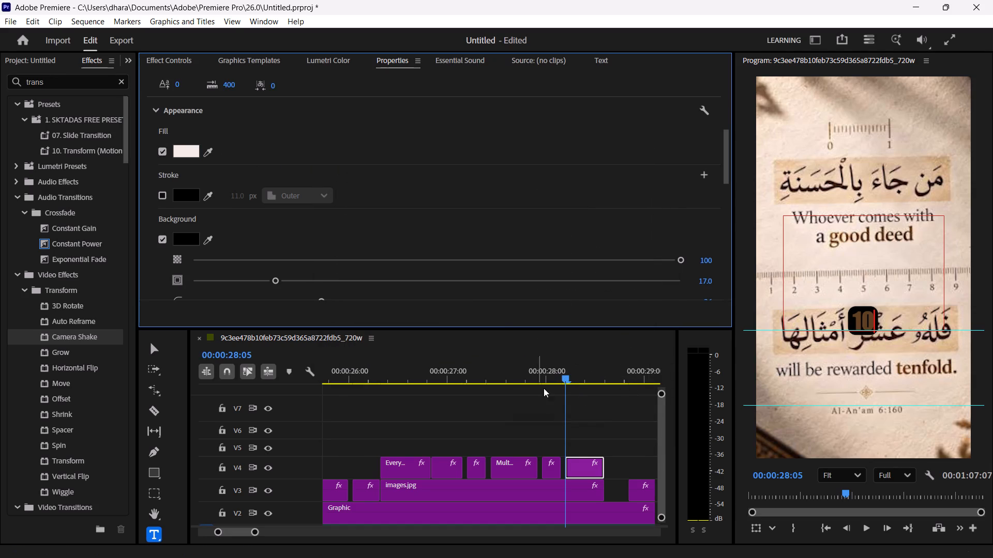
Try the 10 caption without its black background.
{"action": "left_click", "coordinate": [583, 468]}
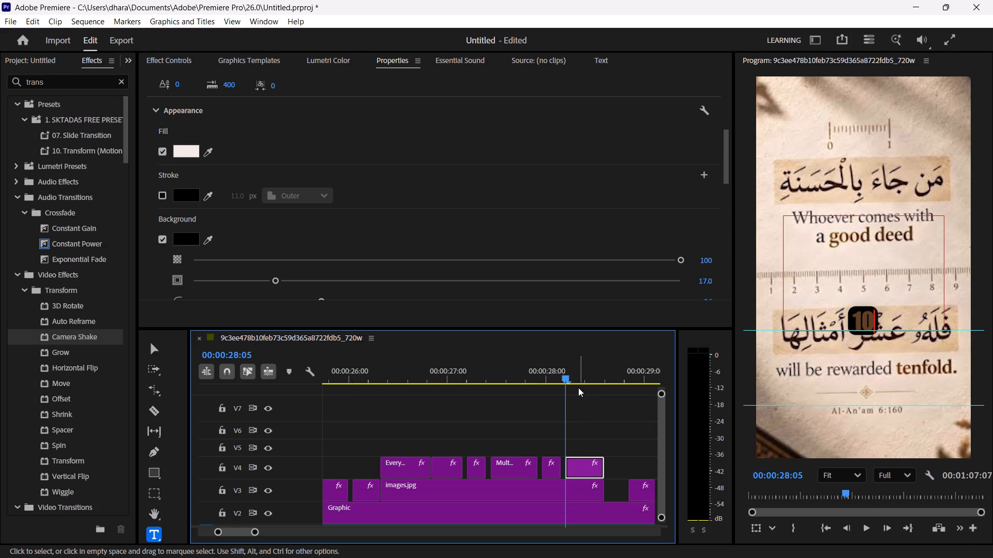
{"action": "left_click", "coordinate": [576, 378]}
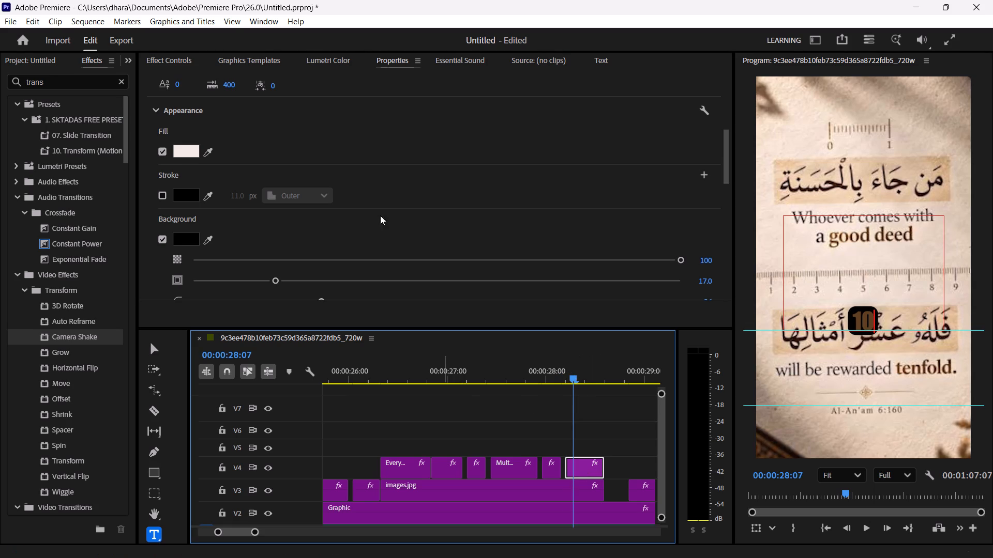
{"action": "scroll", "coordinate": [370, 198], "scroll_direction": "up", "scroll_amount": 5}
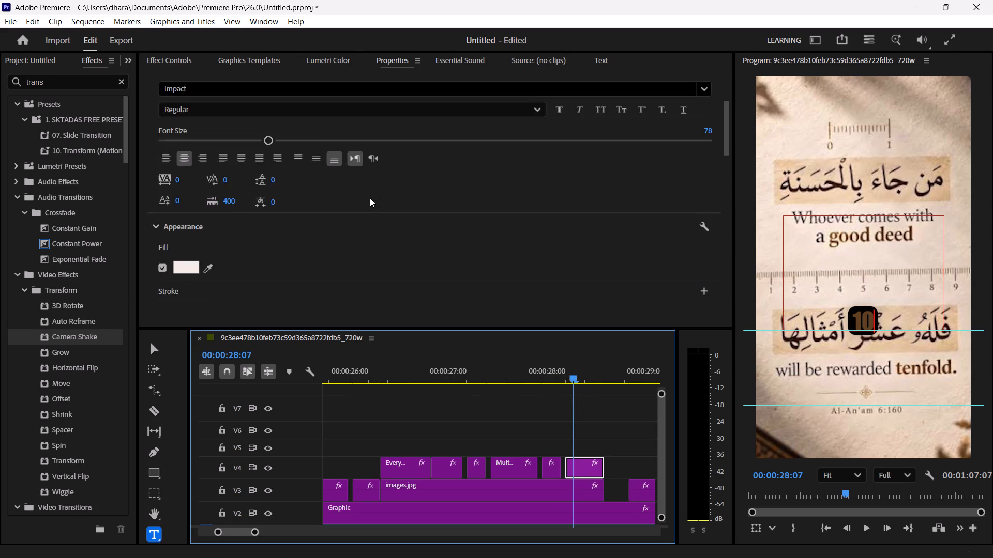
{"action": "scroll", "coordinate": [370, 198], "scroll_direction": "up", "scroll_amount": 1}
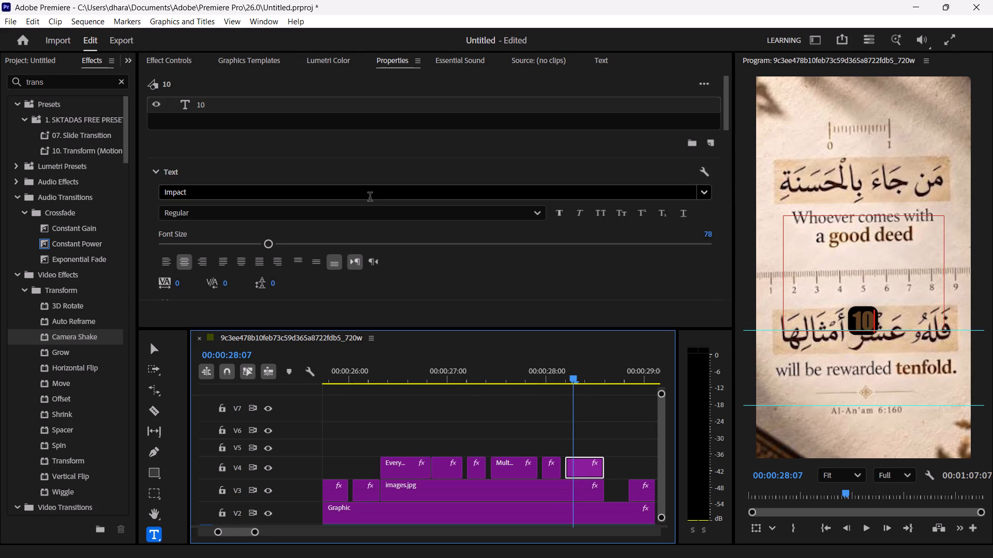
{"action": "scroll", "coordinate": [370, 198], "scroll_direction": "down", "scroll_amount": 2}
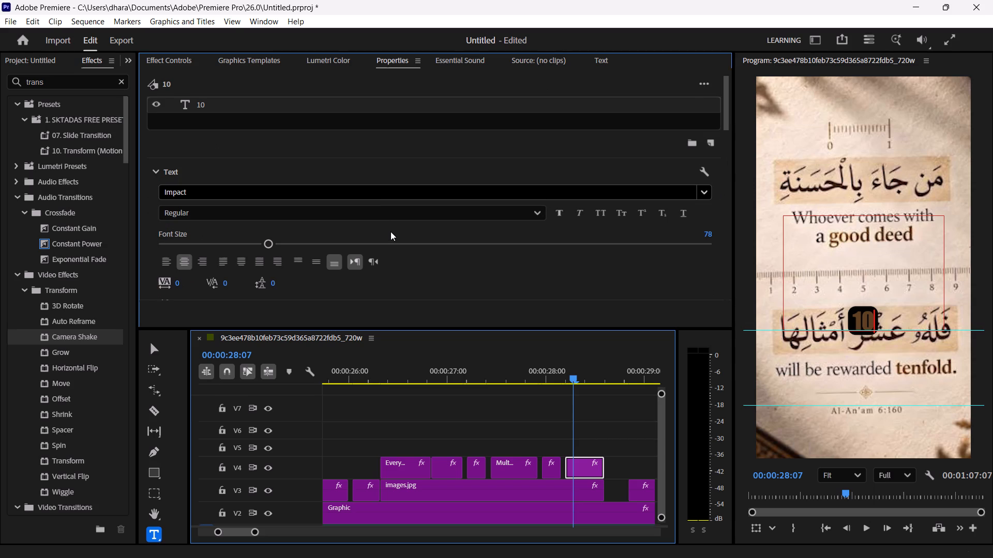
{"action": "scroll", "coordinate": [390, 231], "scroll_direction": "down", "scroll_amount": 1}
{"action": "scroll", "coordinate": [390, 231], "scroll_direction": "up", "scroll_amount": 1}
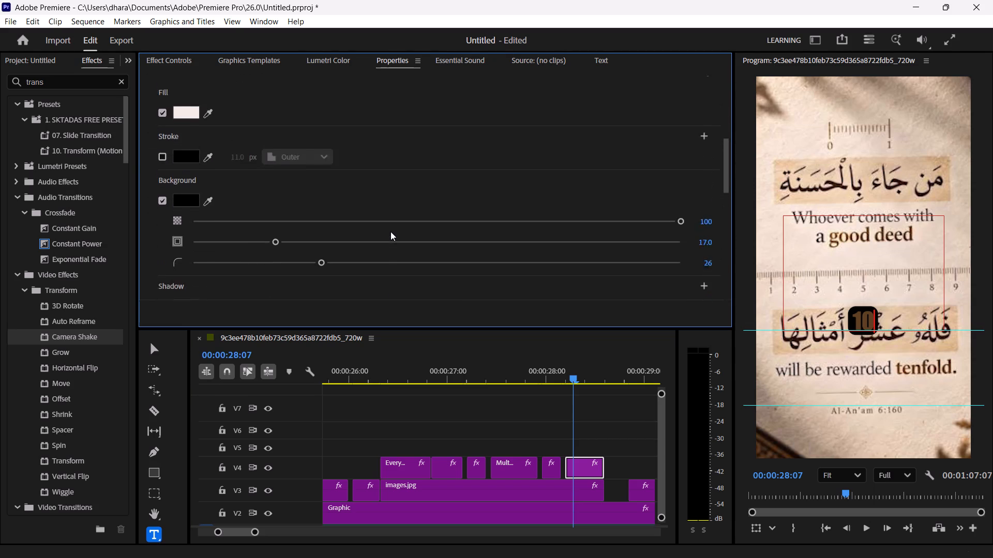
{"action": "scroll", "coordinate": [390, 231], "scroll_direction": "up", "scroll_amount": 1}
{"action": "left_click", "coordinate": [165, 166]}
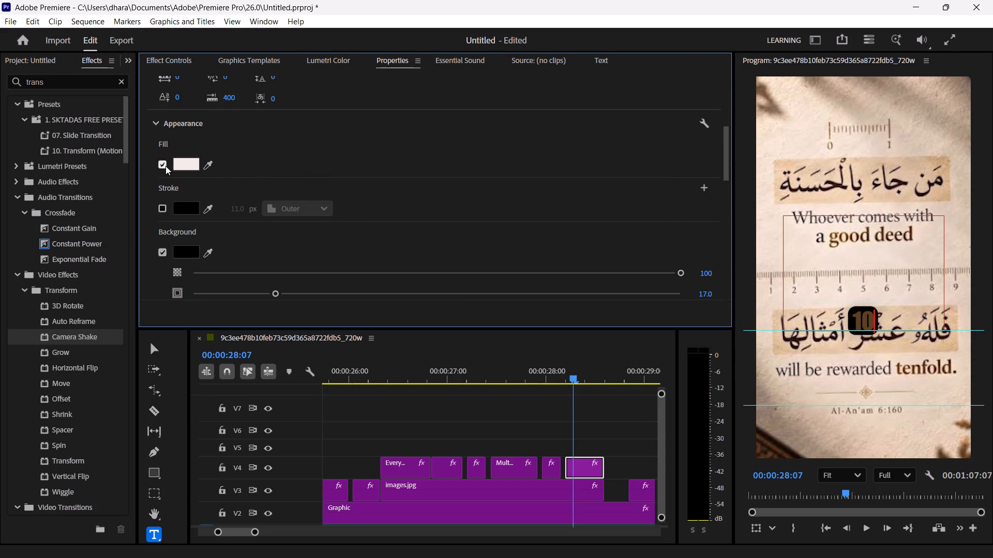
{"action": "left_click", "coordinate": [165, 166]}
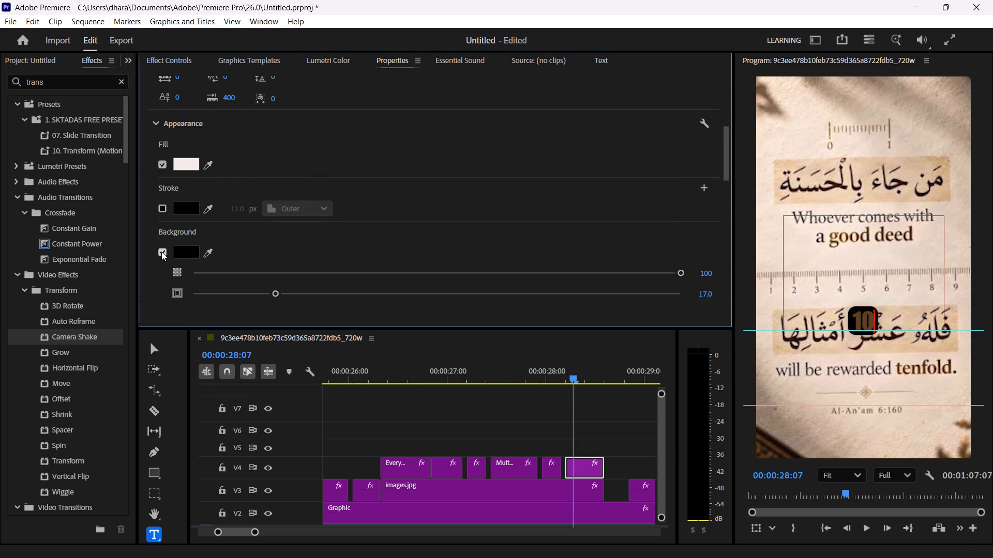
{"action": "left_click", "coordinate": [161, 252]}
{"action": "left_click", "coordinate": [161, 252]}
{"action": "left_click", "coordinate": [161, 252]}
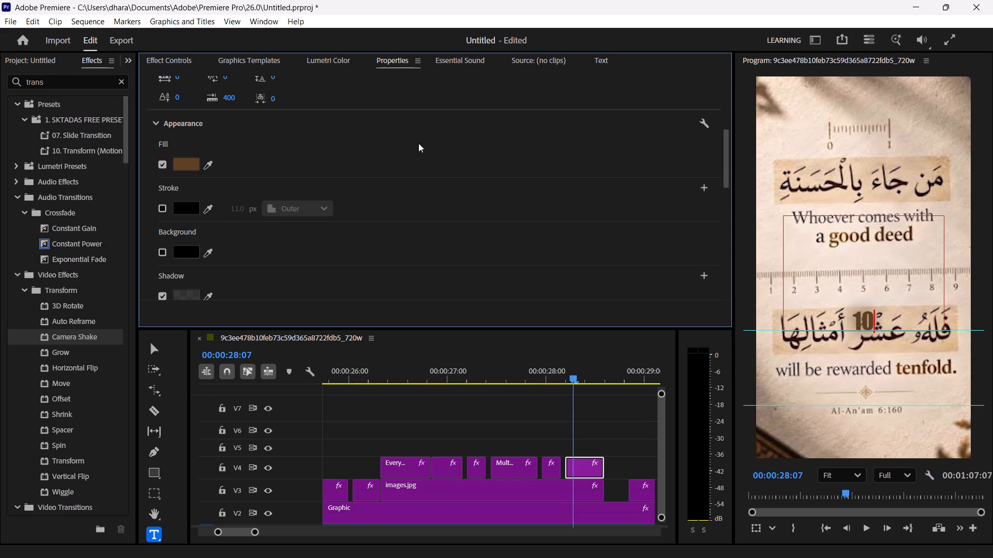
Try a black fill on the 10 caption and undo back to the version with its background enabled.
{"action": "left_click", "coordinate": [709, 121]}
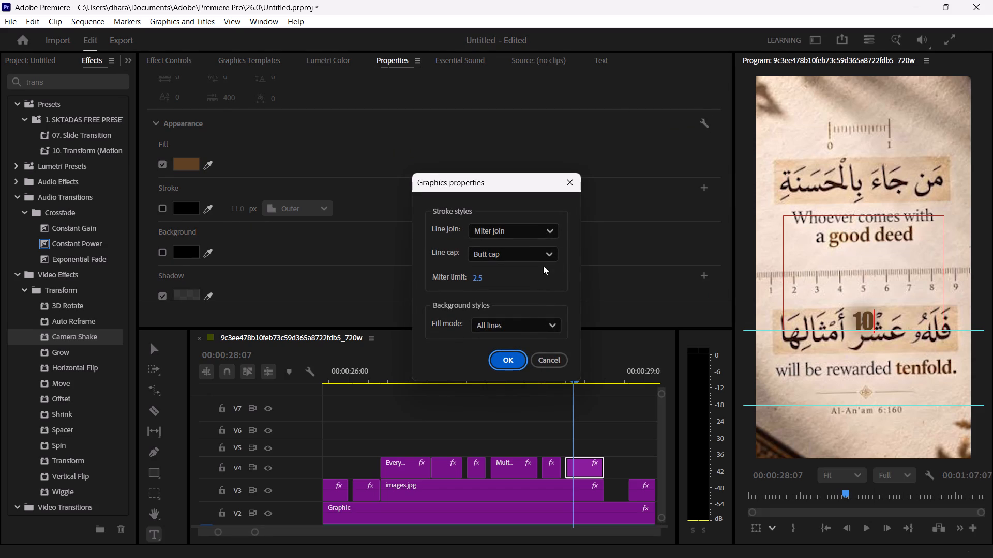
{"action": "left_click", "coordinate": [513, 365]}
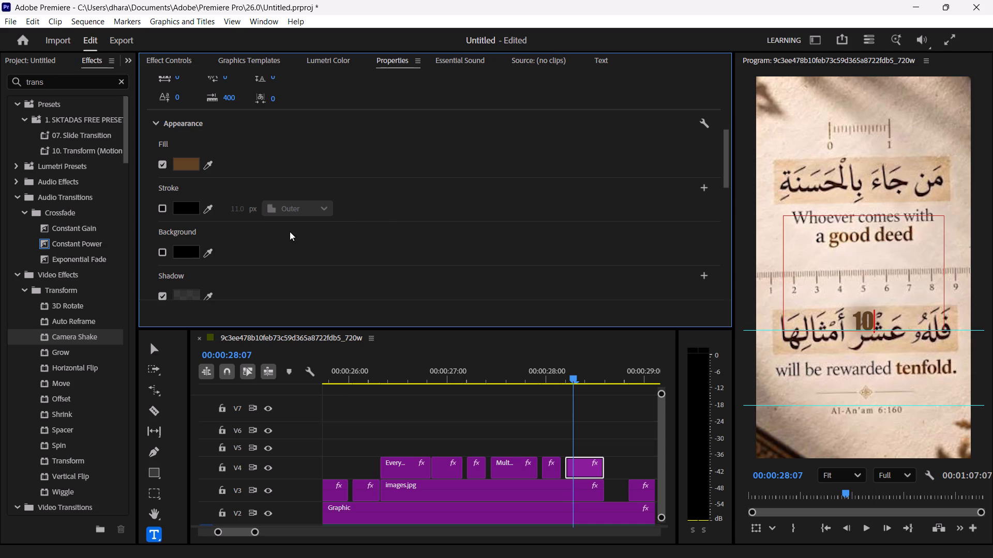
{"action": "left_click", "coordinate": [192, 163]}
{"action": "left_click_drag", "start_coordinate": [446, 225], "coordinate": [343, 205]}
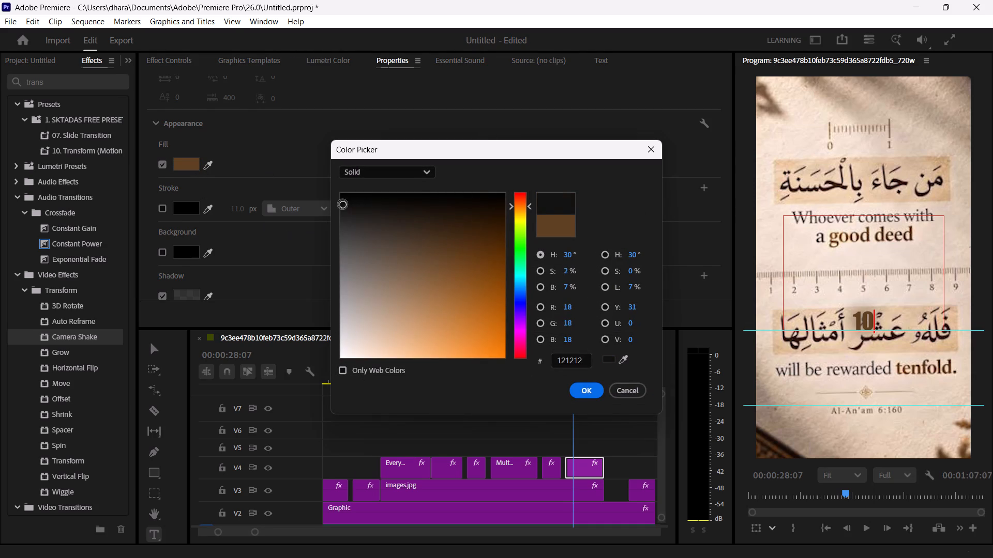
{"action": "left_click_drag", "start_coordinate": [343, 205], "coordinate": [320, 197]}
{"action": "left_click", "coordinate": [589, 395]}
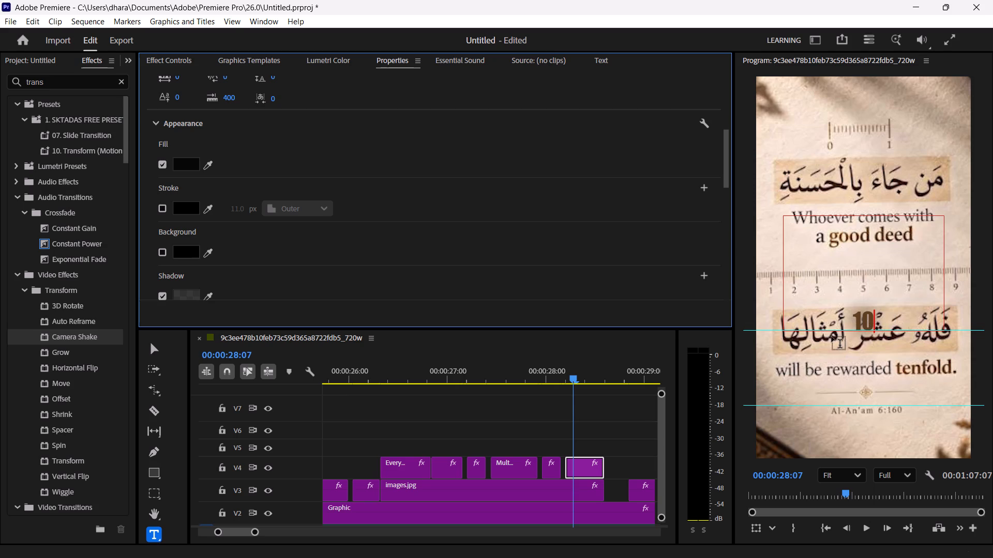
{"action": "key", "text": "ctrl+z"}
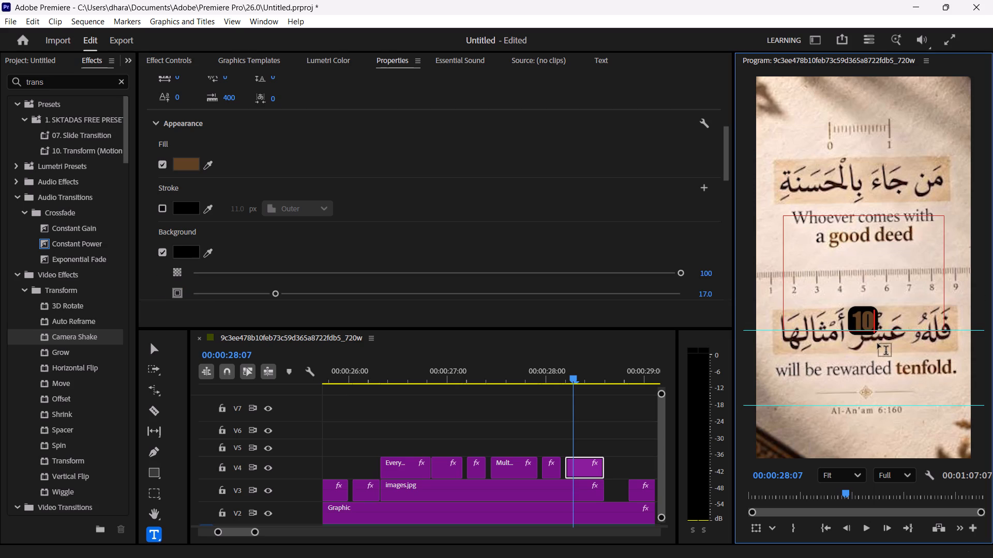
Recolour the 10 caption's fill with a brown sampled from the word tenfold in the verse image.
{"action": "left_click", "coordinate": [152, 351]}
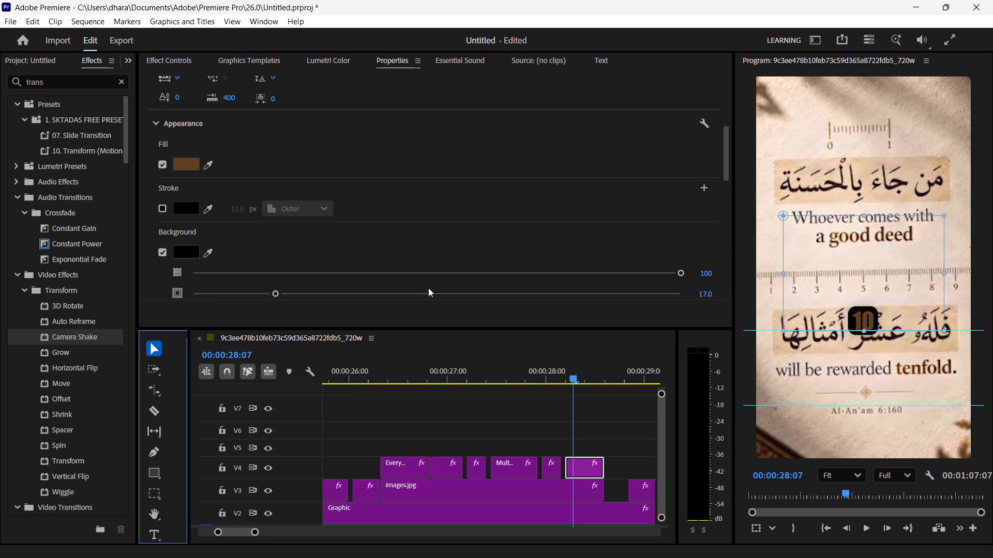
{"action": "left_click", "coordinate": [861, 316]}
{"action": "triple_click", "coordinate": [861, 316]}
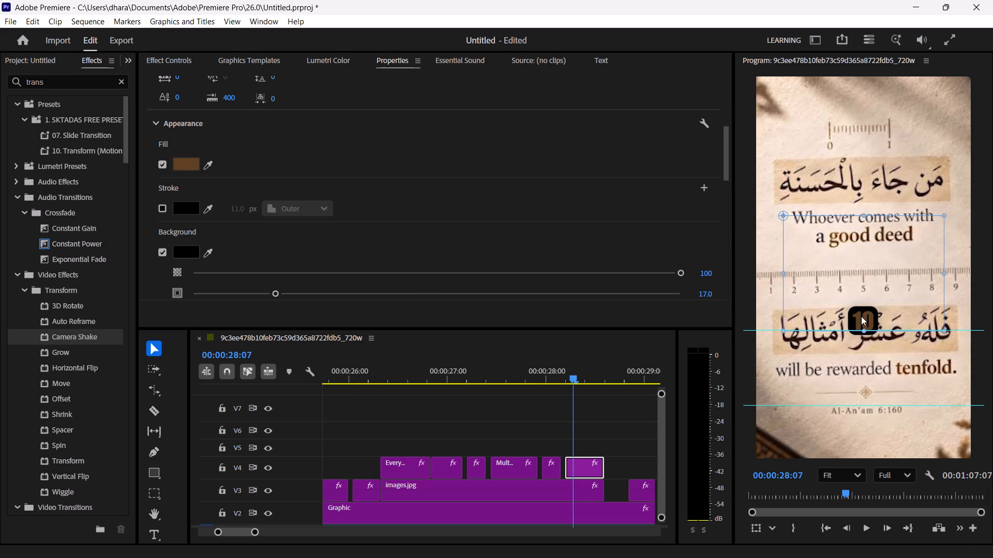
{"action": "left_click", "coordinate": [584, 413]}
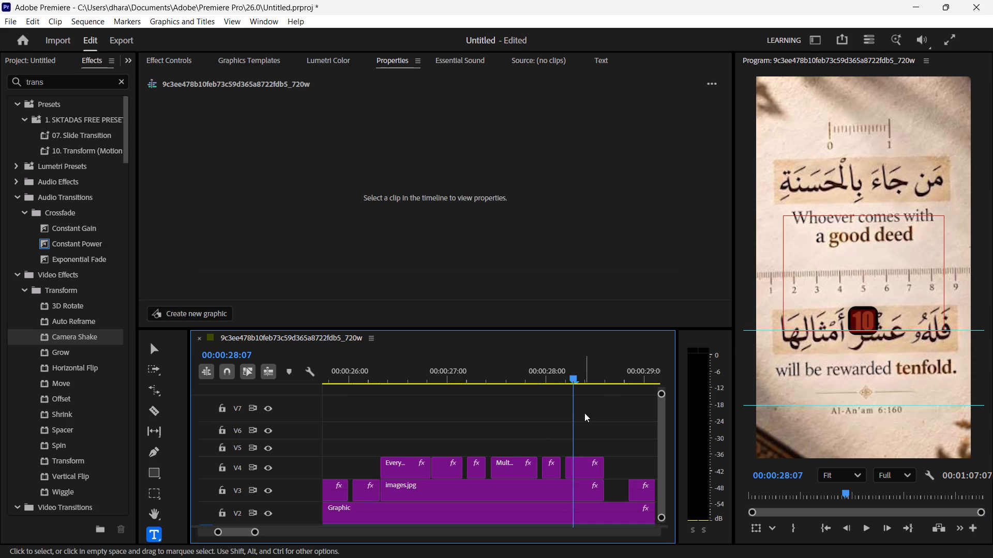
{"action": "left_click", "coordinate": [586, 467]}
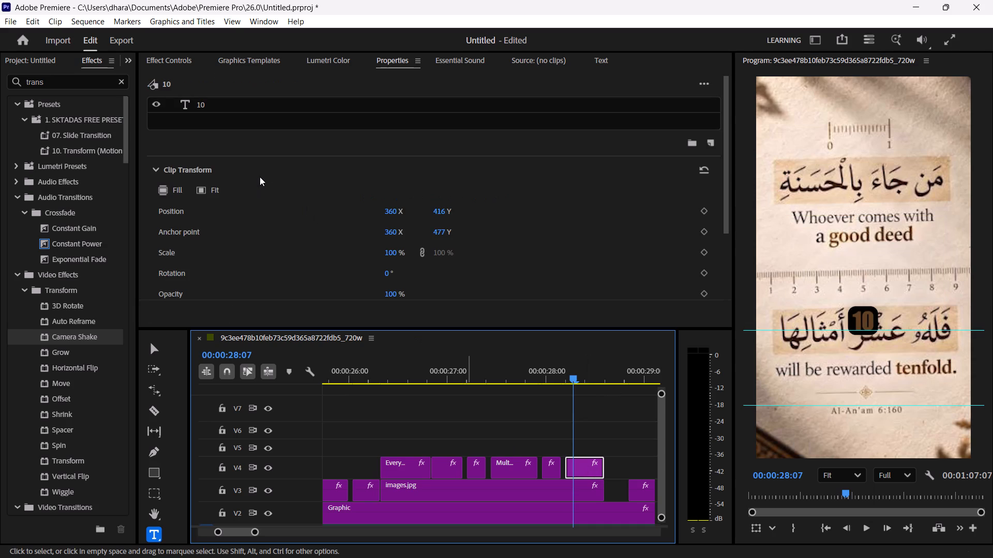
{"action": "scroll", "coordinate": [260, 177], "scroll_direction": "down", "scroll_amount": 2}
{"action": "scroll", "coordinate": [260, 177], "scroll_direction": "up", "scroll_amount": 1}
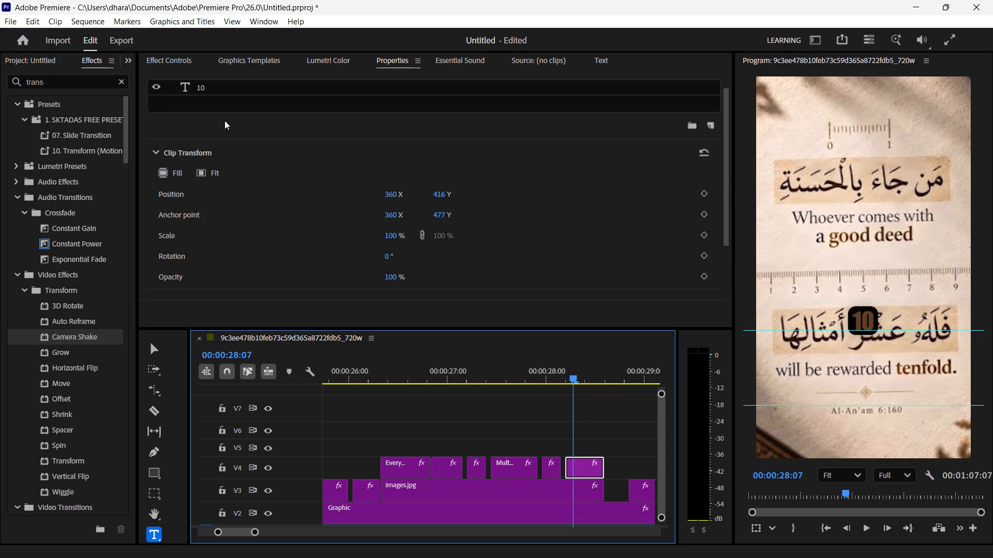
{"action": "left_click", "coordinate": [216, 104]}
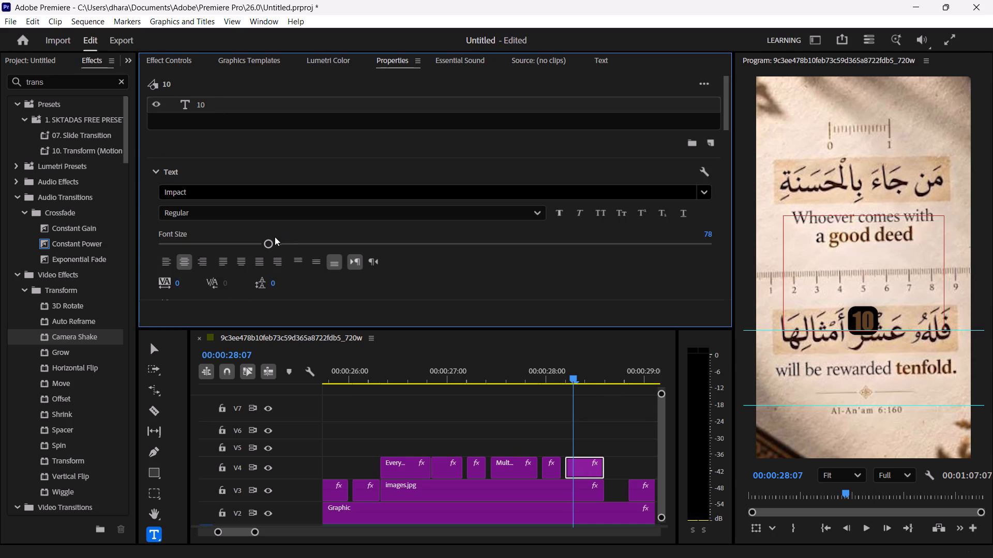
{"action": "scroll", "coordinate": [265, 258], "scroll_direction": "down", "scroll_amount": 2}
{"action": "left_click", "coordinate": [203, 204]}
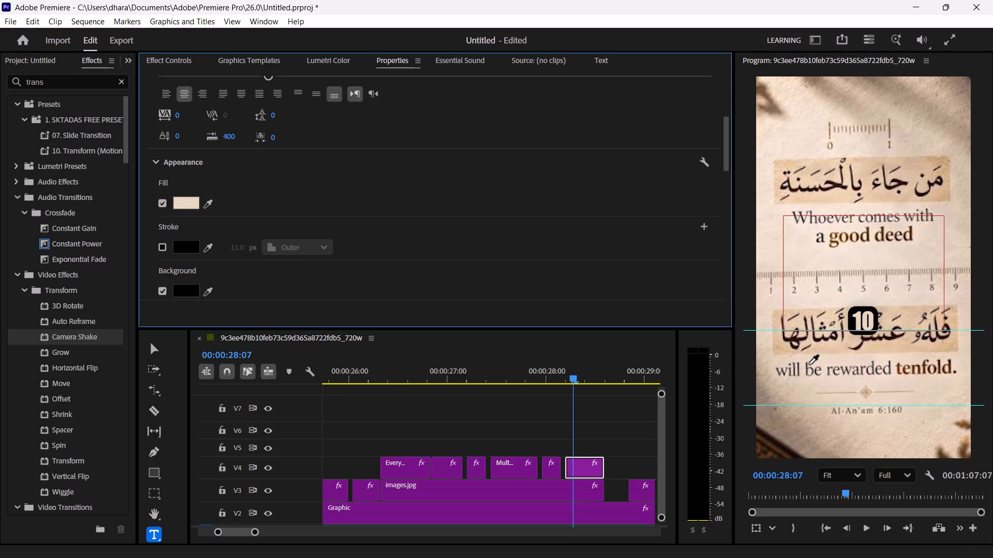
{"action": "left_click", "coordinate": [899, 369]}
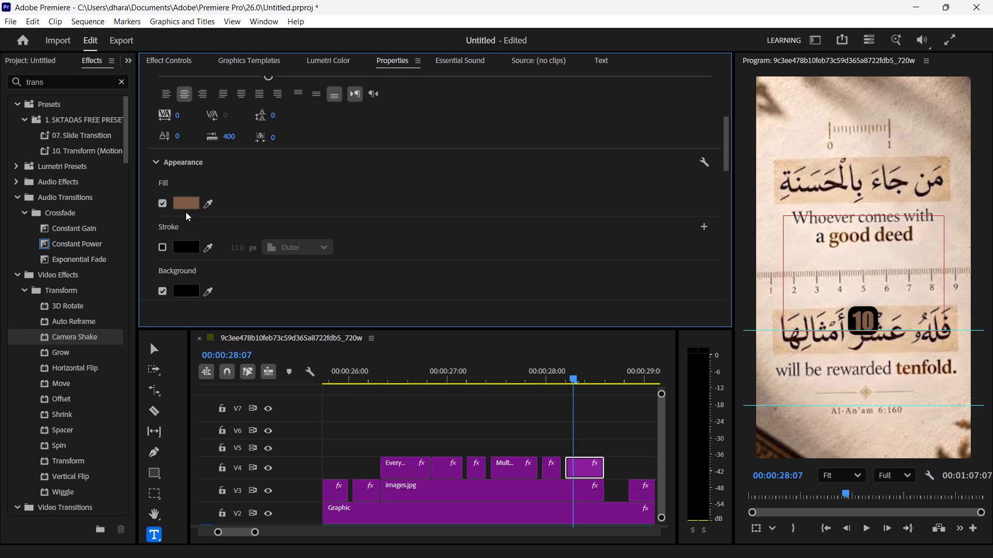
Recolour the 10 caption's background with the beige sampled from the paper strip behind the lower Arabic line.
{"action": "left_click", "coordinate": [183, 287]}
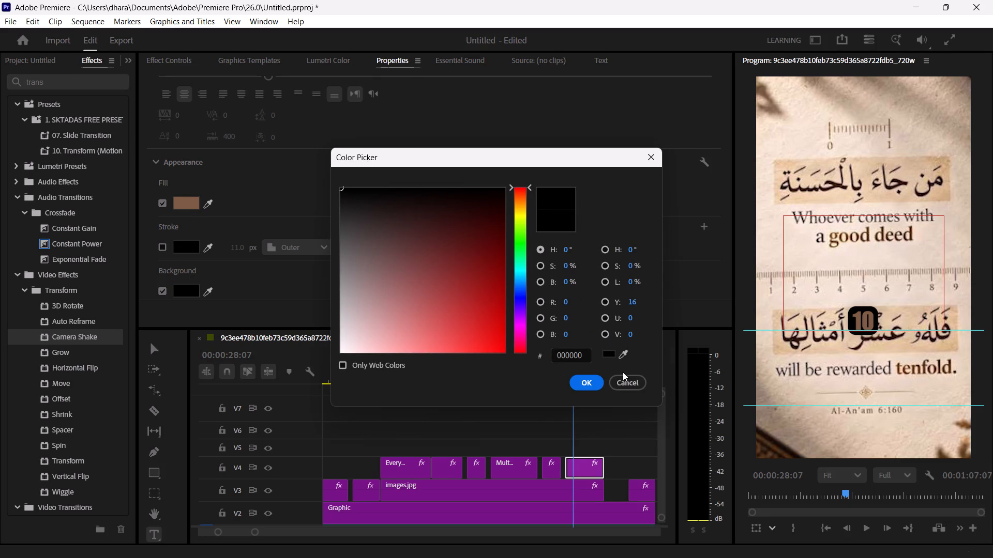
{"action": "left_click", "coordinate": [617, 383]}
{"action": "left_click", "coordinate": [212, 291]}
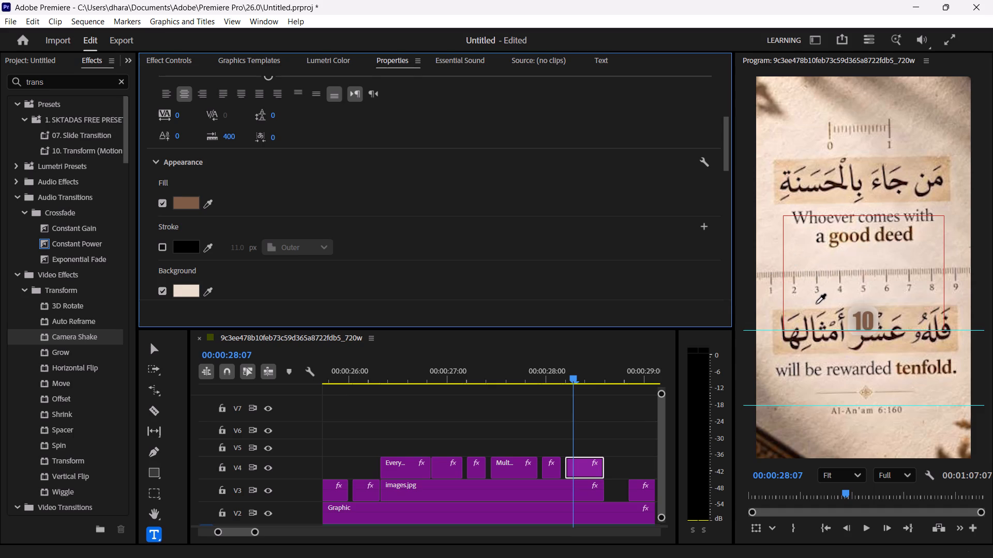
{"action": "left_click", "coordinate": [809, 317]}
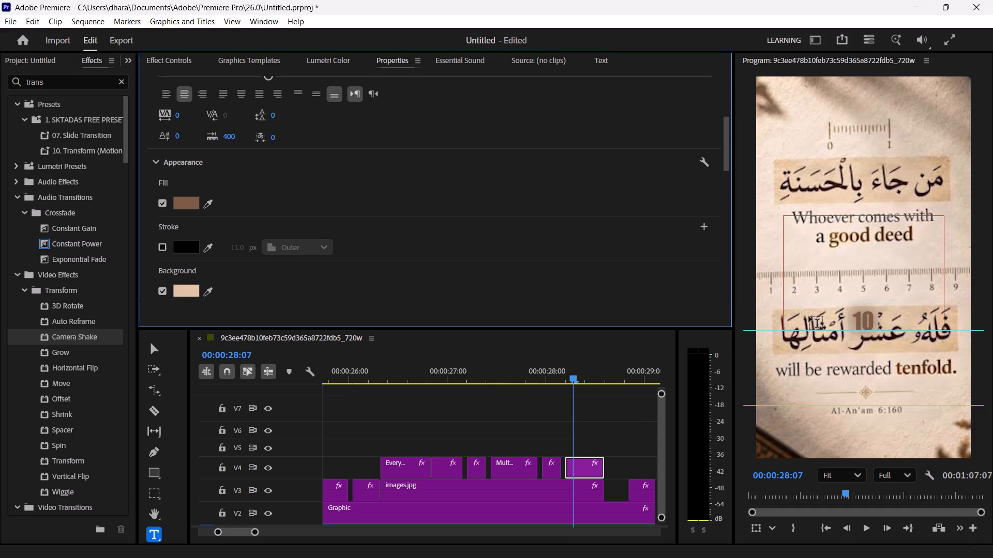
Play back the captions from 00:00:26:05 to check the recoloured 10 caption over the verse image.
{"action": "left_click", "coordinate": [371, 379]}
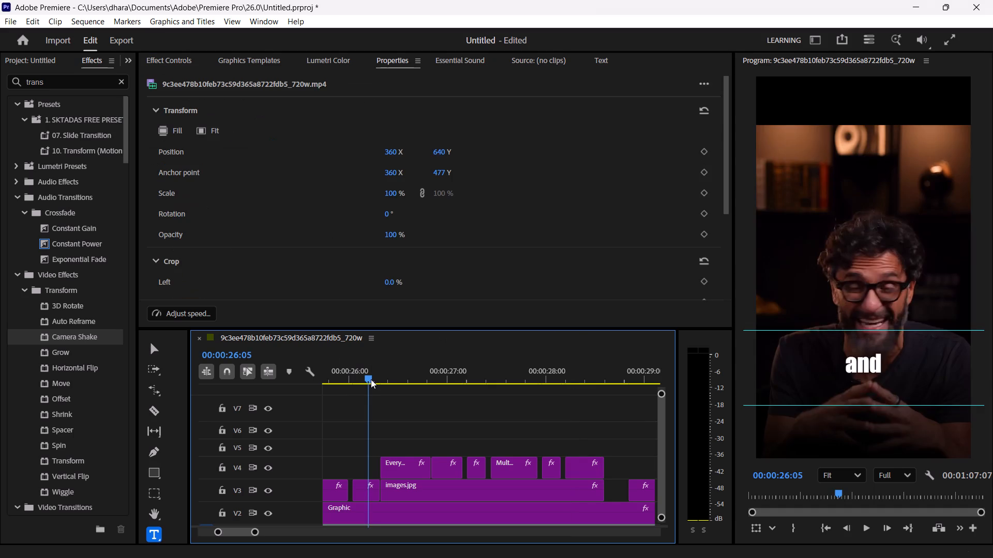
{"action": "key", "text": "space"}
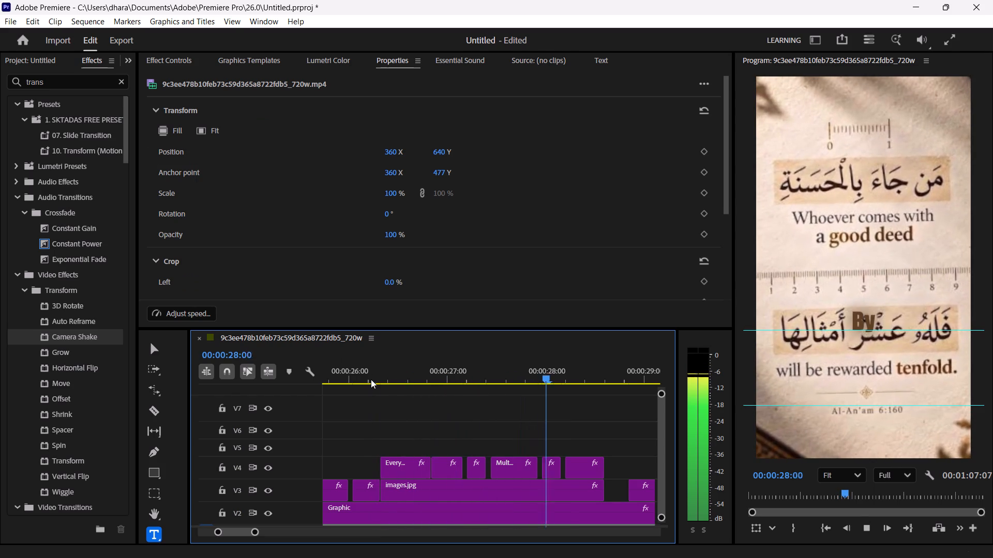
{"action": "key", "text": "space"}
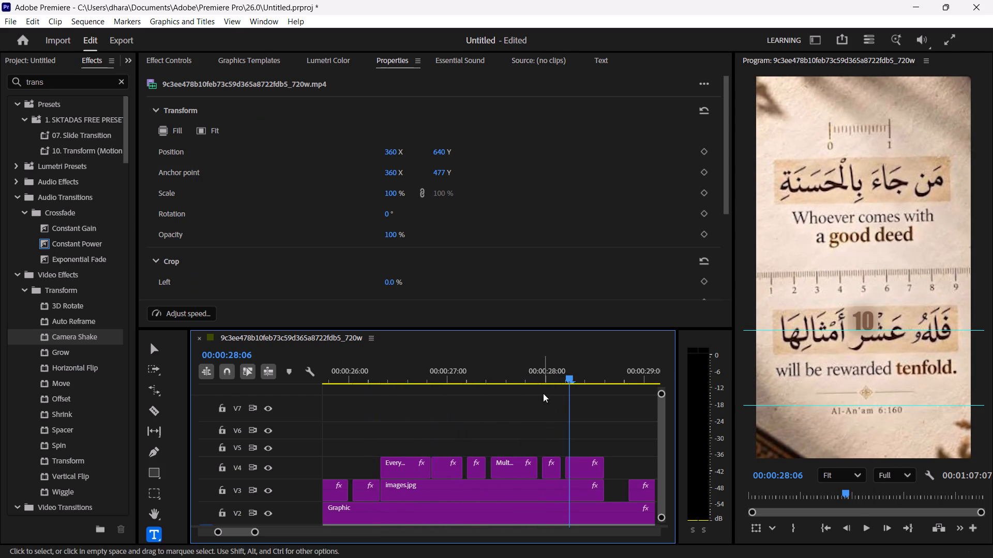
{"action": "left_click", "coordinate": [546, 380]}
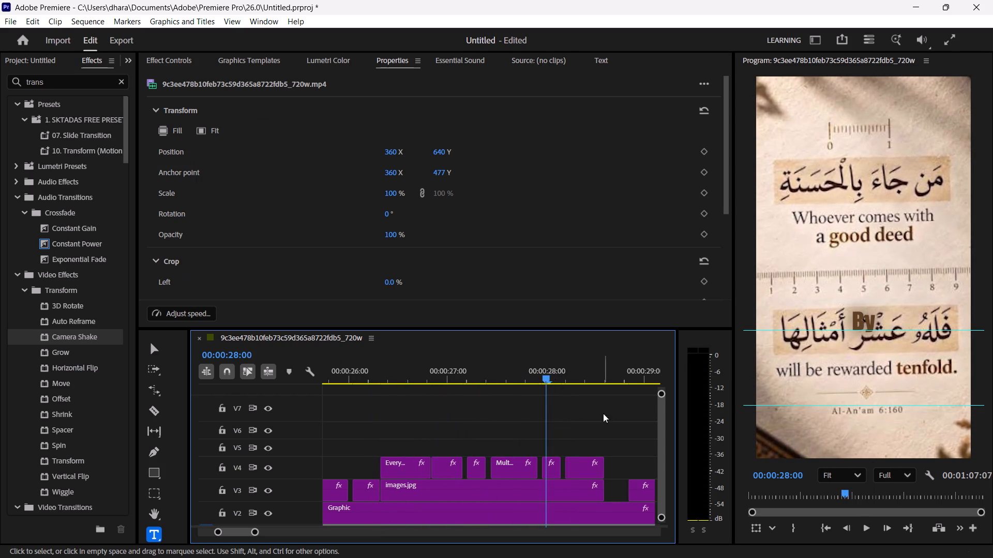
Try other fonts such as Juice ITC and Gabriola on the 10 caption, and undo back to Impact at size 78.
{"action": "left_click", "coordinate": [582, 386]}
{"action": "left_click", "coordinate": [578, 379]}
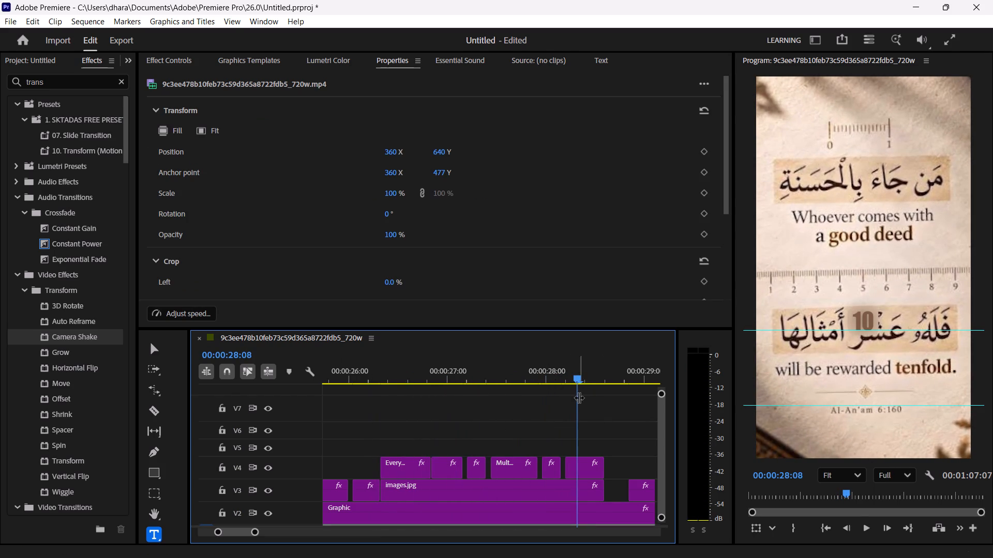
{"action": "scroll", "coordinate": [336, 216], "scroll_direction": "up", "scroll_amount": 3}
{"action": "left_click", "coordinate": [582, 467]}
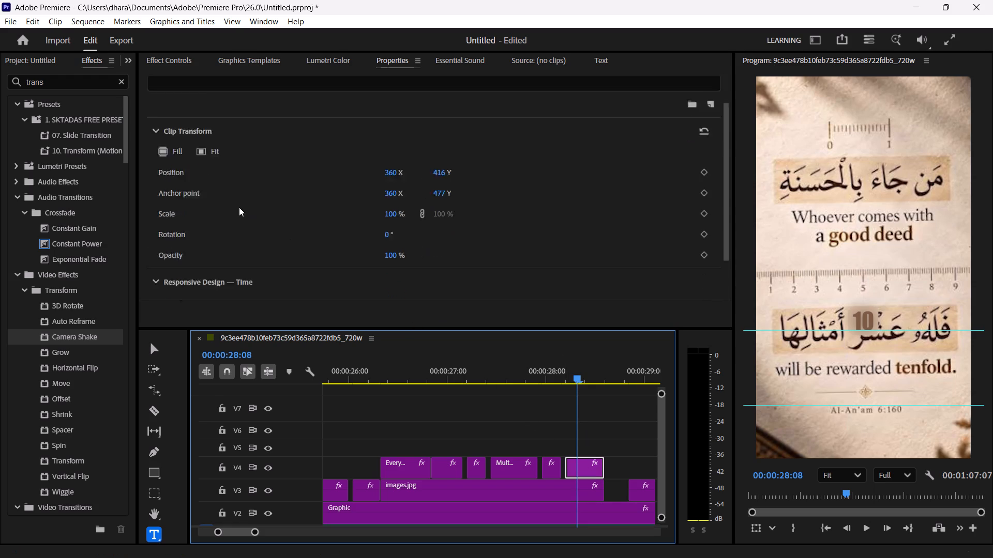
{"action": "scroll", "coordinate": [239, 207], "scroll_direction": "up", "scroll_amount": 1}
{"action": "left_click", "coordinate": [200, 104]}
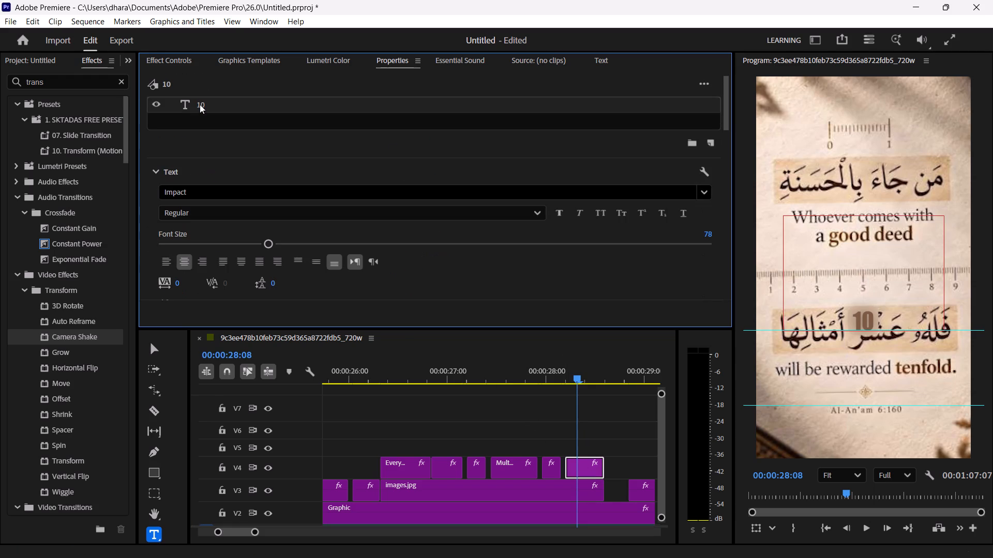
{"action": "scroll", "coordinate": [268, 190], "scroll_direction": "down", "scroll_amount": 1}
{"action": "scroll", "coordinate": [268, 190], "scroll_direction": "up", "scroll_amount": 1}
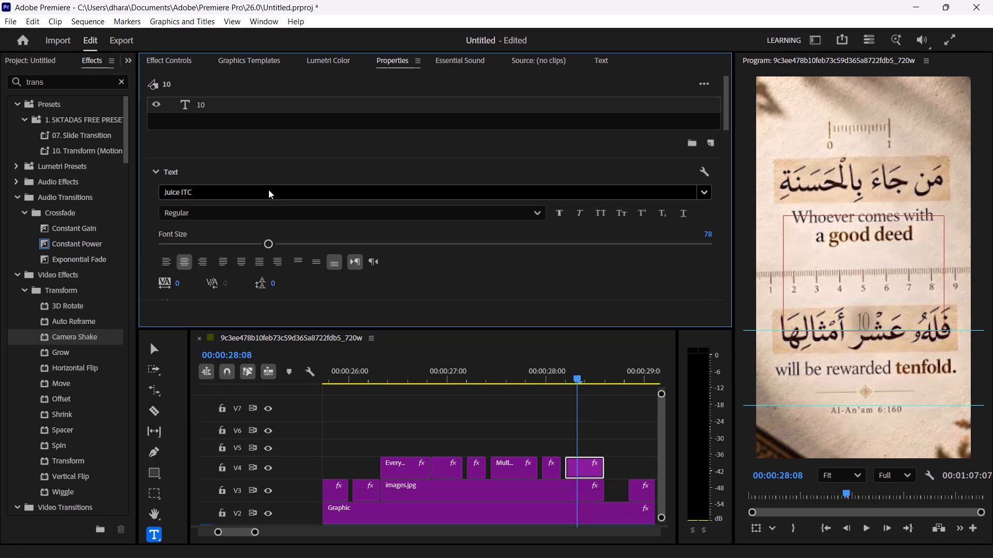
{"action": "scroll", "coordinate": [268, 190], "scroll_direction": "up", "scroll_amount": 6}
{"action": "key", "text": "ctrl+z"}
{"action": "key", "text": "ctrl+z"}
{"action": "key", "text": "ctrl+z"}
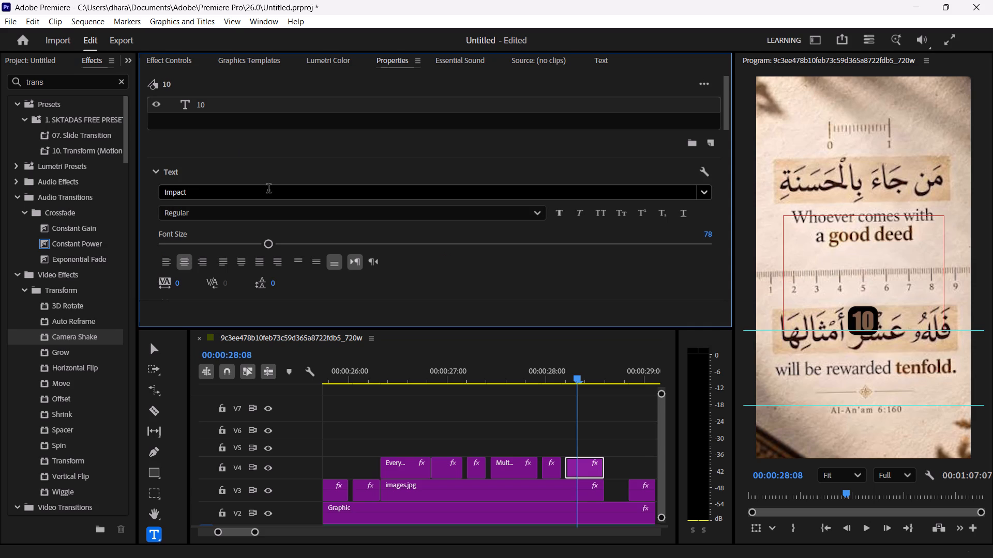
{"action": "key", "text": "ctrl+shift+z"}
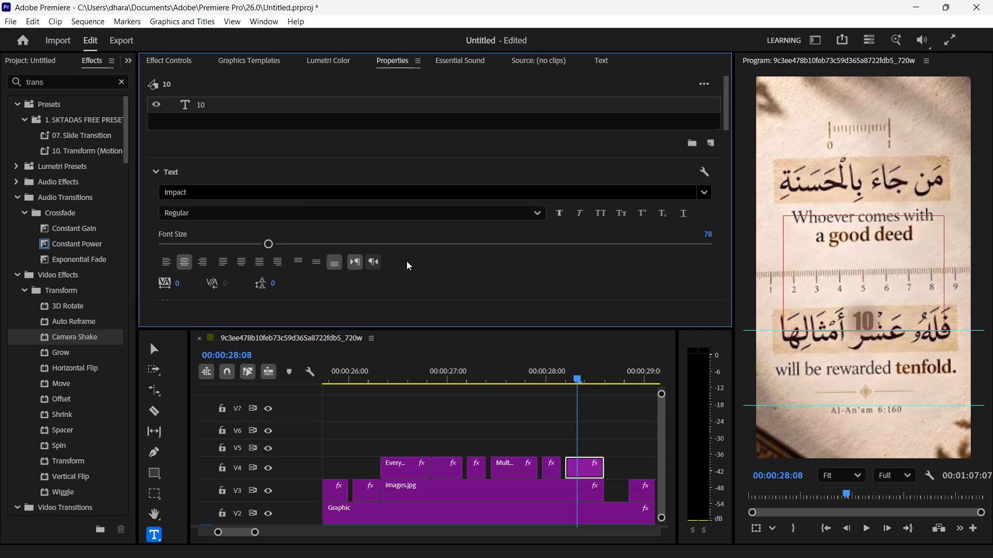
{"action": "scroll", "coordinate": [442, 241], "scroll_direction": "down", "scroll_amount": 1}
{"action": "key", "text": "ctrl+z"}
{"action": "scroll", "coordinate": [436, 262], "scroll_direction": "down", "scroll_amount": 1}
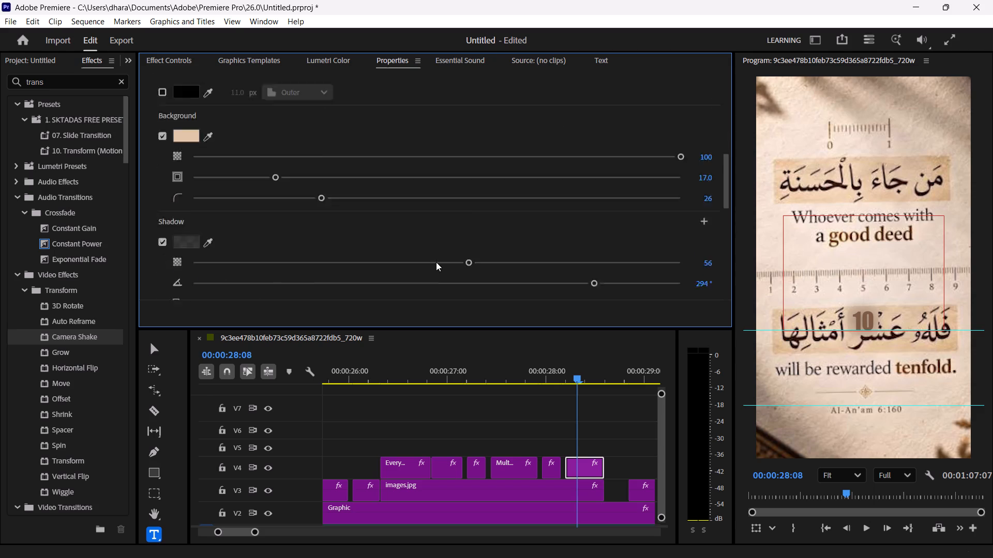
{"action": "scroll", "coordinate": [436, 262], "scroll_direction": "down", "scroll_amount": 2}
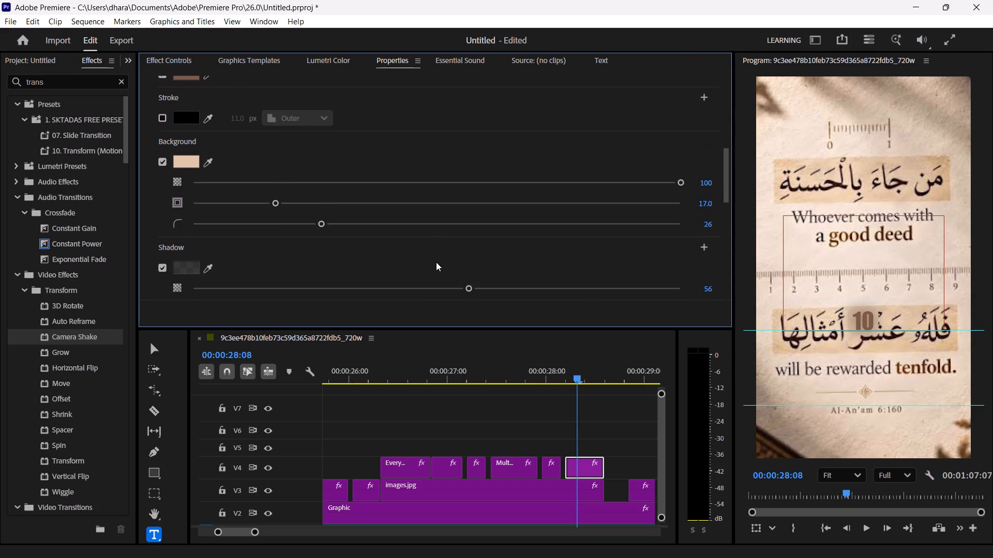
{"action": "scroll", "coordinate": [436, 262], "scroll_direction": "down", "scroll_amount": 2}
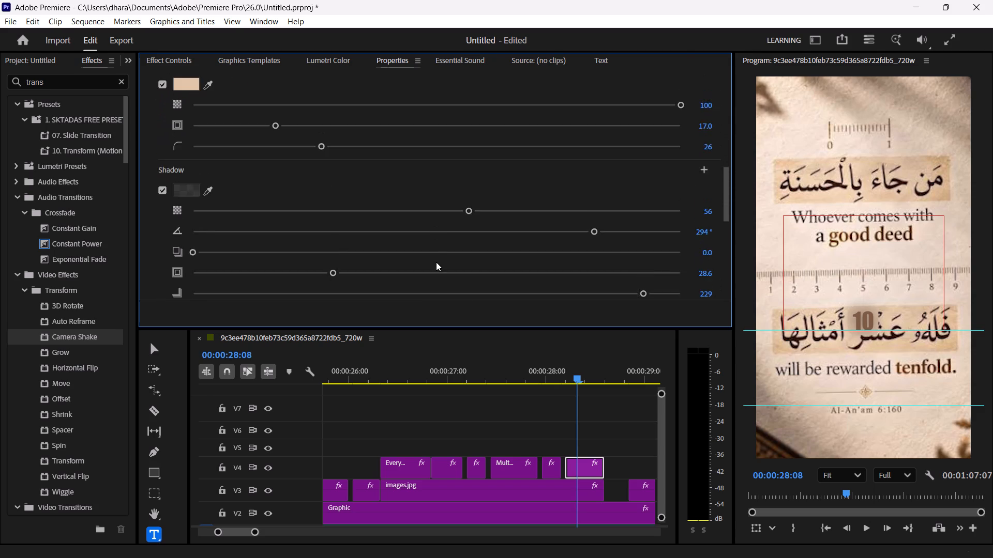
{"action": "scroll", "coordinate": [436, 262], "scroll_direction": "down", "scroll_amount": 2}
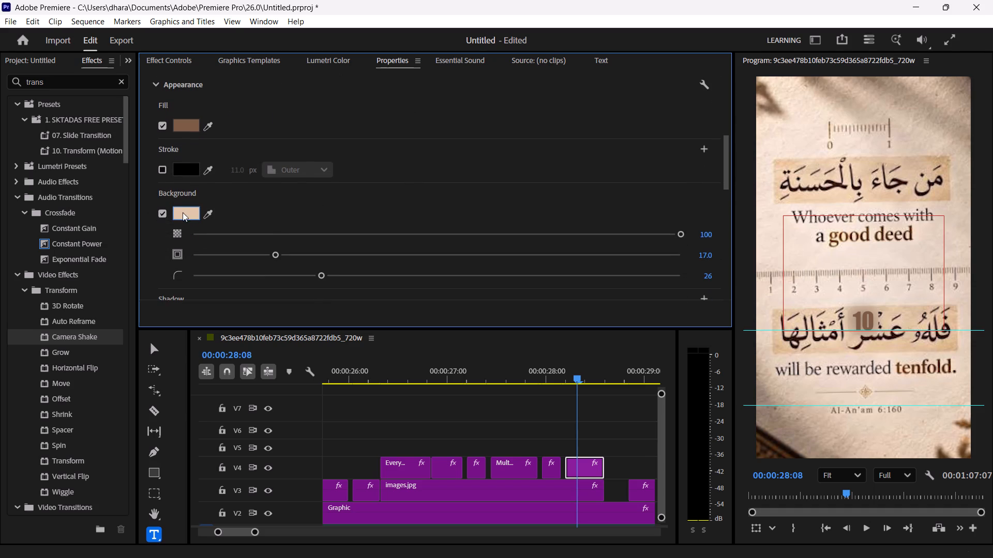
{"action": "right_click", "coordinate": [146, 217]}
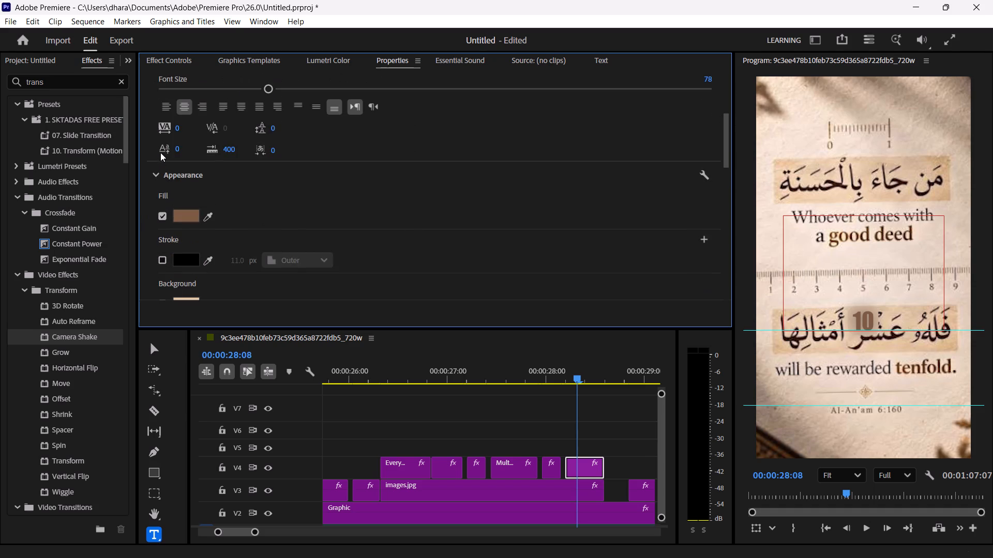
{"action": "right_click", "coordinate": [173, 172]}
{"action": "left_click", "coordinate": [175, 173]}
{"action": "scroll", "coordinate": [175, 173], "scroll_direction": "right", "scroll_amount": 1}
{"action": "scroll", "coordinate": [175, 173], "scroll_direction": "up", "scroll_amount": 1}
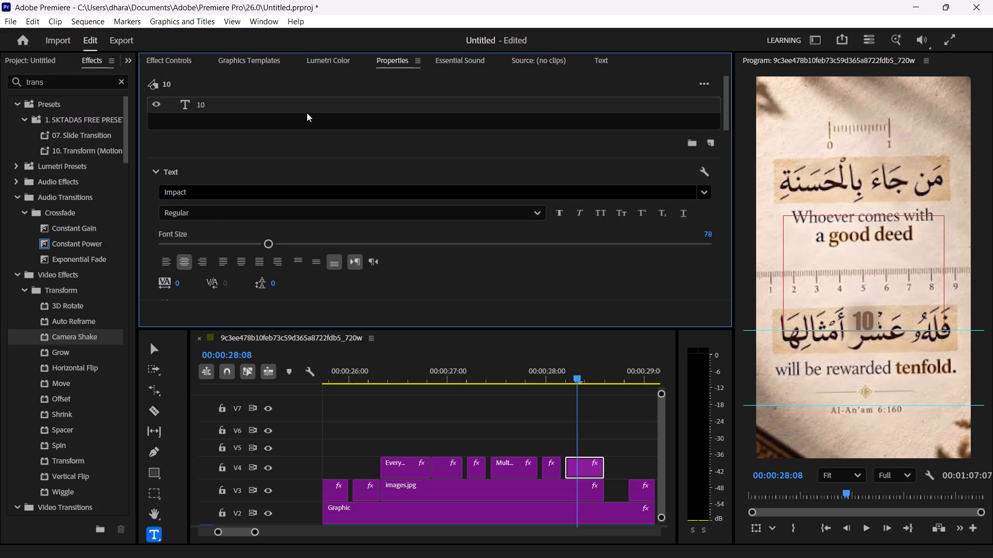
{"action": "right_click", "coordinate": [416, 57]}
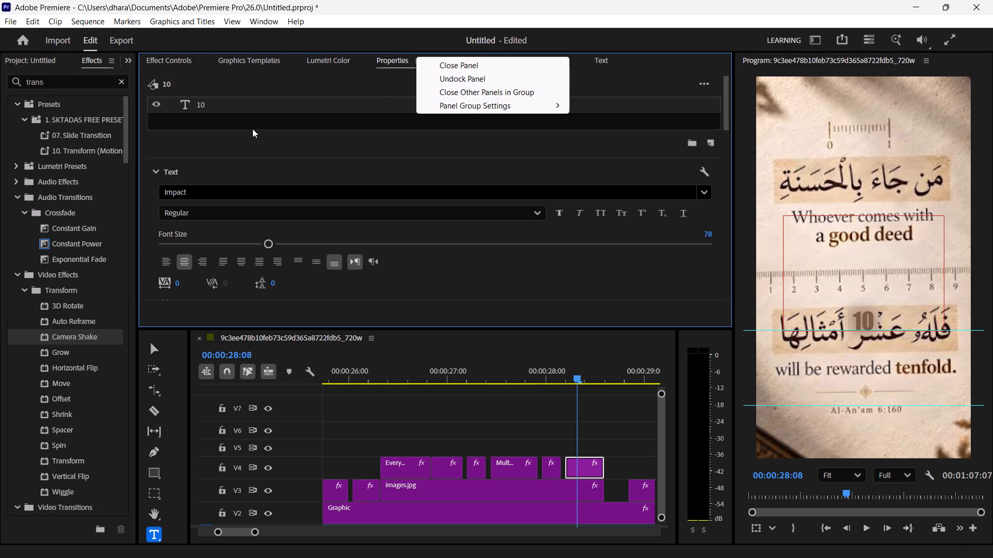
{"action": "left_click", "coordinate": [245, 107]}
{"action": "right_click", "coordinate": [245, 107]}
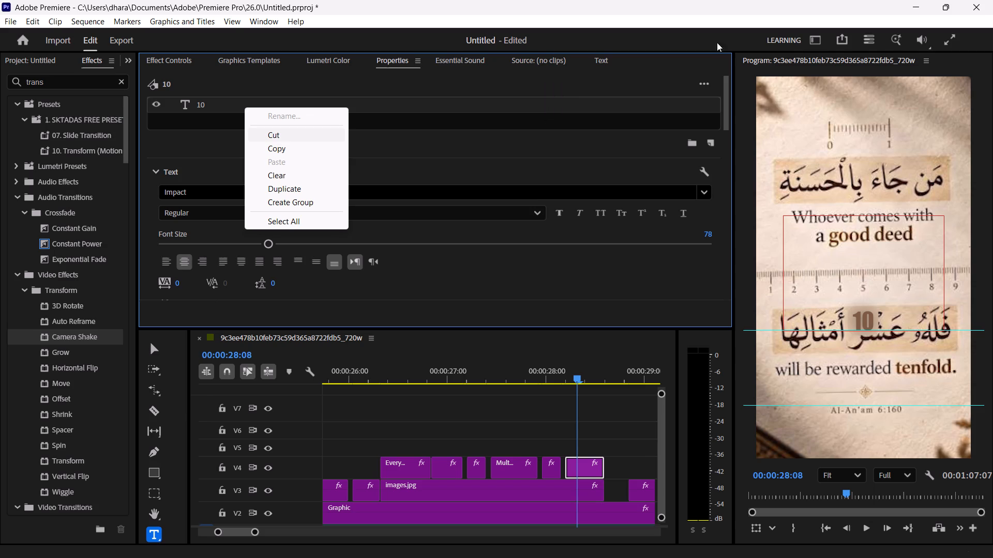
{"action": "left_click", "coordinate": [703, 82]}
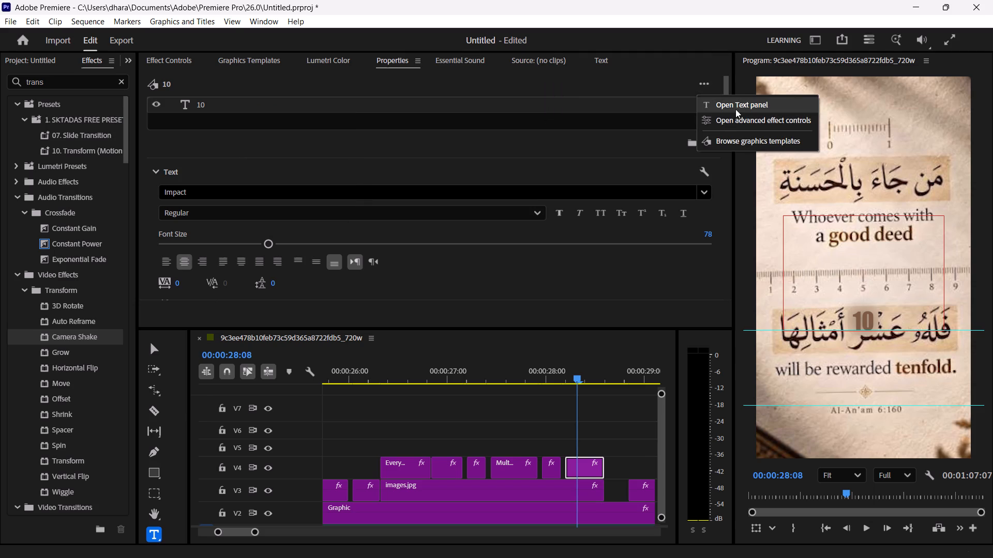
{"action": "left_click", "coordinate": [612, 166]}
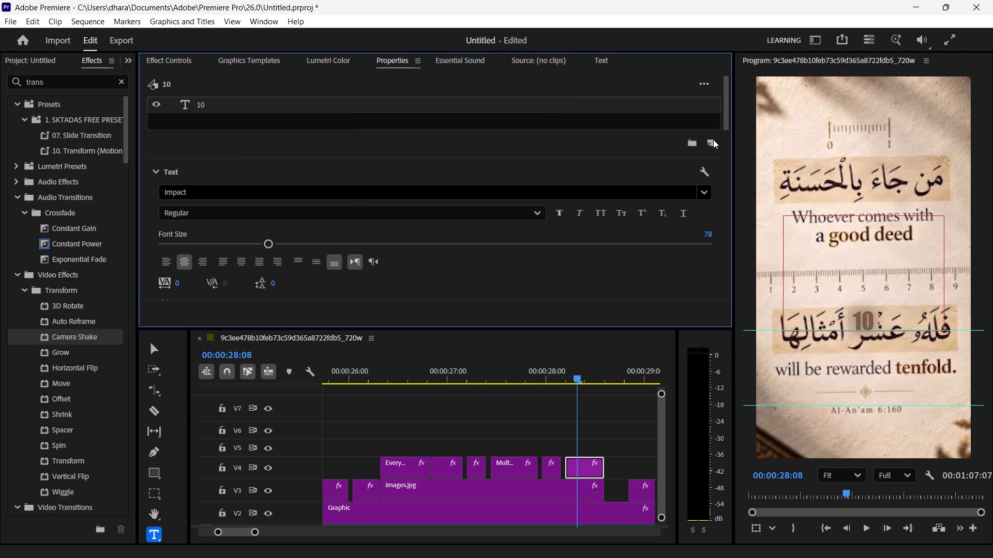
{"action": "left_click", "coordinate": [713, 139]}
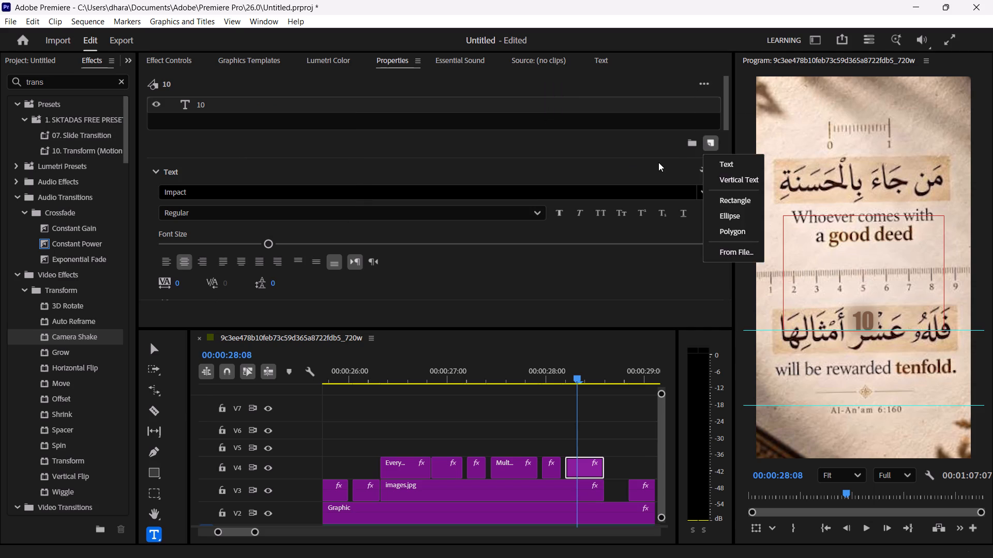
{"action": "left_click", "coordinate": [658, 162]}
Copy the hex code 7D5C44 from the 10 caption's fill colour.
{"action": "scroll", "coordinate": [606, 176], "scroll_direction": "down", "scroll_amount": 1}
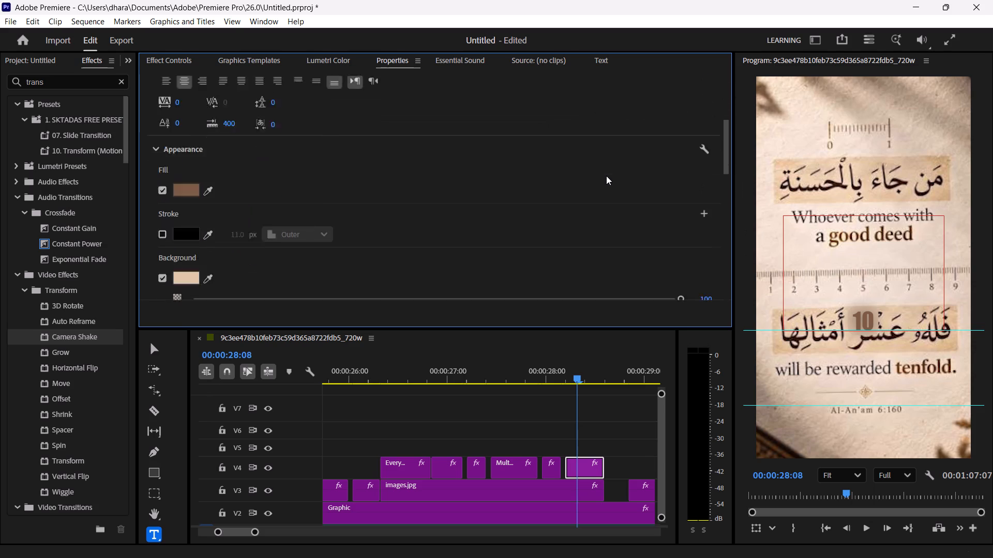
{"action": "scroll", "coordinate": [606, 176], "scroll_direction": "down", "scroll_amount": 4}
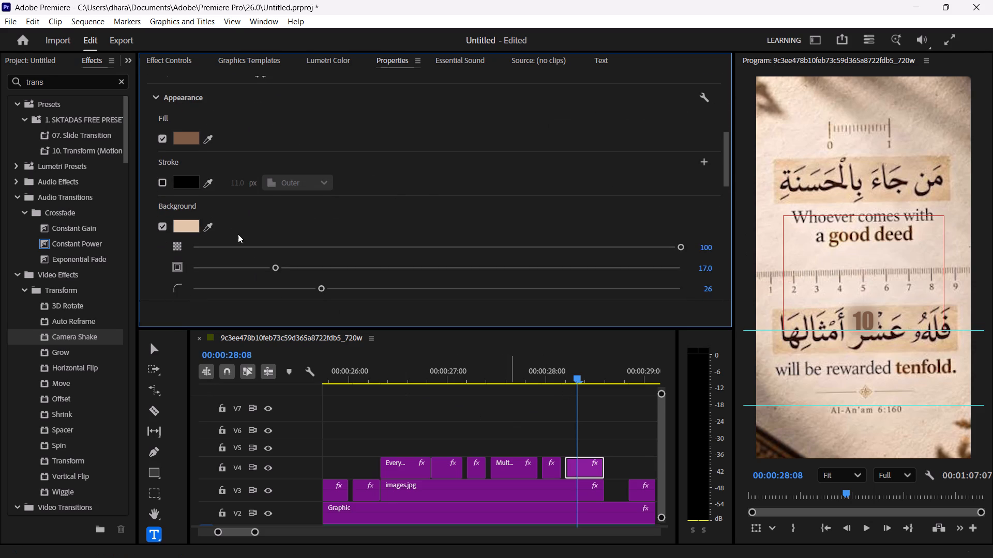
{"action": "left_click", "coordinate": [179, 134]}
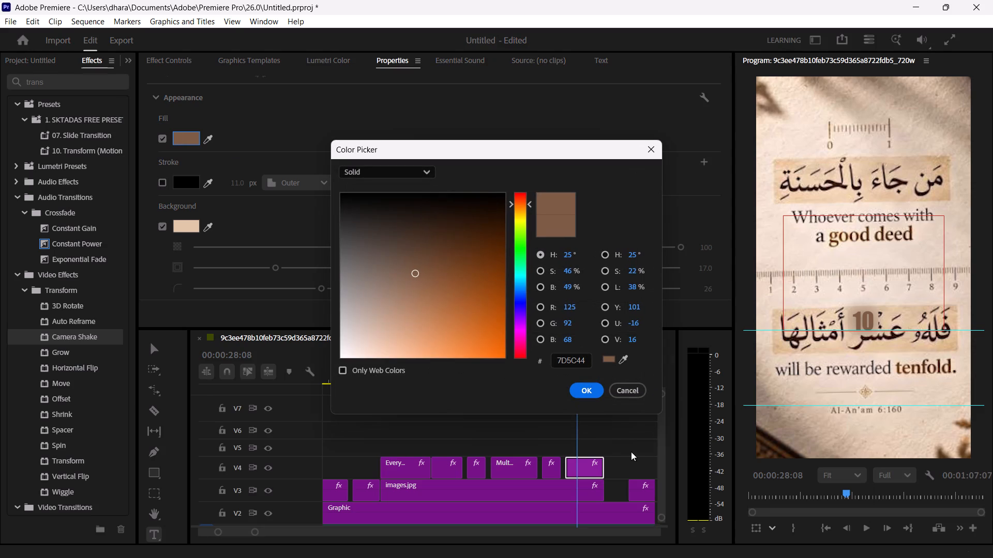
{"action": "left_click_drag", "start_coordinate": [591, 360], "coordinate": [571, 358]}
{"action": "left_click_drag", "start_coordinate": [571, 358], "coordinate": [554, 362]}
{"action": "left_click_drag", "start_coordinate": [554, 362], "coordinate": [585, 361]}
{"action": "double_click", "coordinate": [585, 361]}
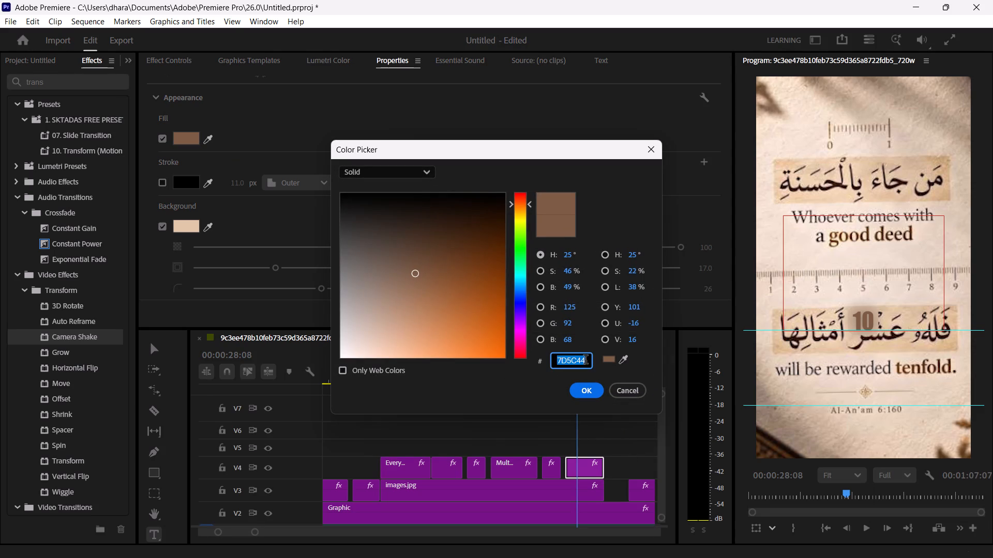
{"action": "key", "text": "ctrl+c"}
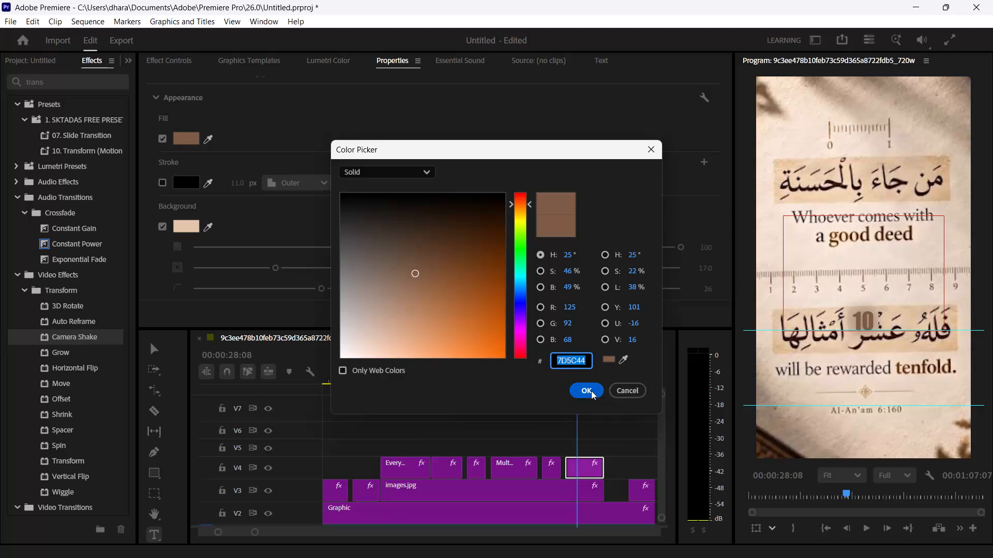
{"action": "left_click", "coordinate": [591, 391]}
Set the By caption's fill colour to 7D5C44, the hex code copied from the 10 caption.
{"action": "left_click", "coordinate": [551, 375]}
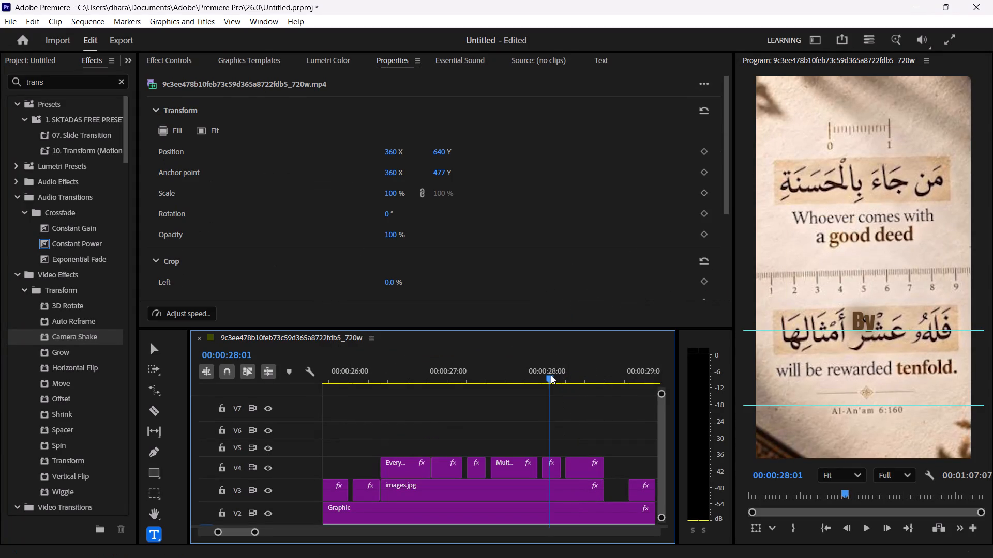
{"action": "left_click", "coordinate": [862, 317]}
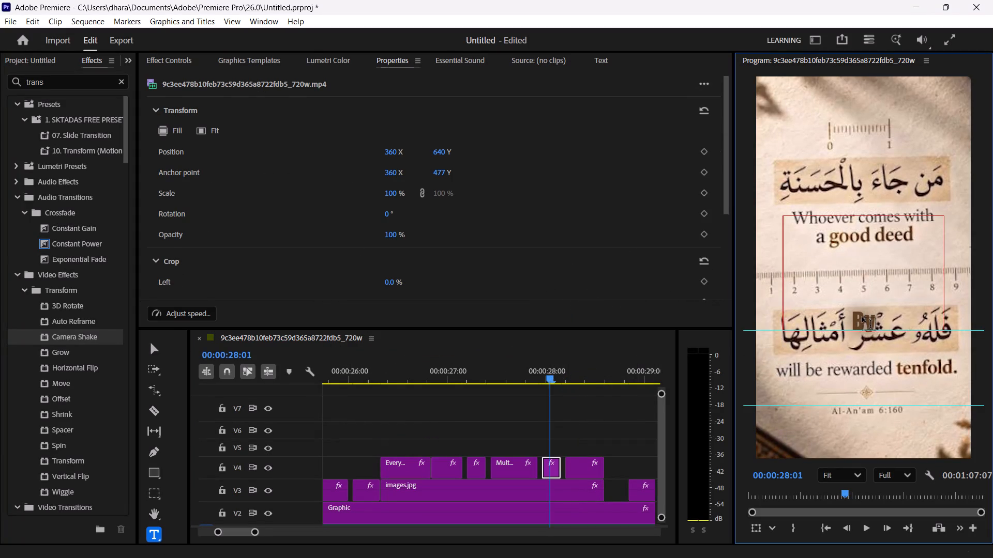
{"action": "left_click", "coordinate": [156, 353]}
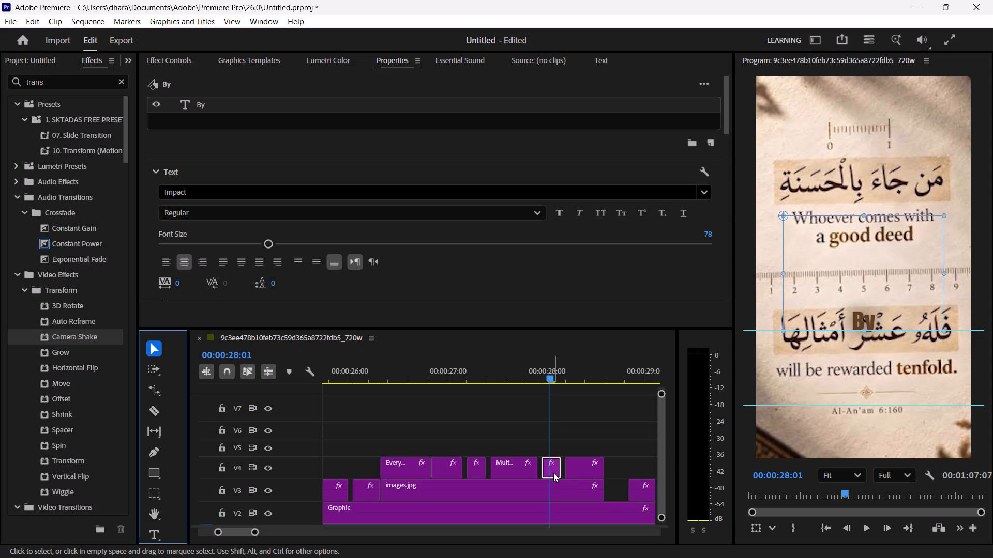
{"action": "left_click", "coordinate": [553, 471]}
{"action": "left_click", "coordinate": [859, 315]}
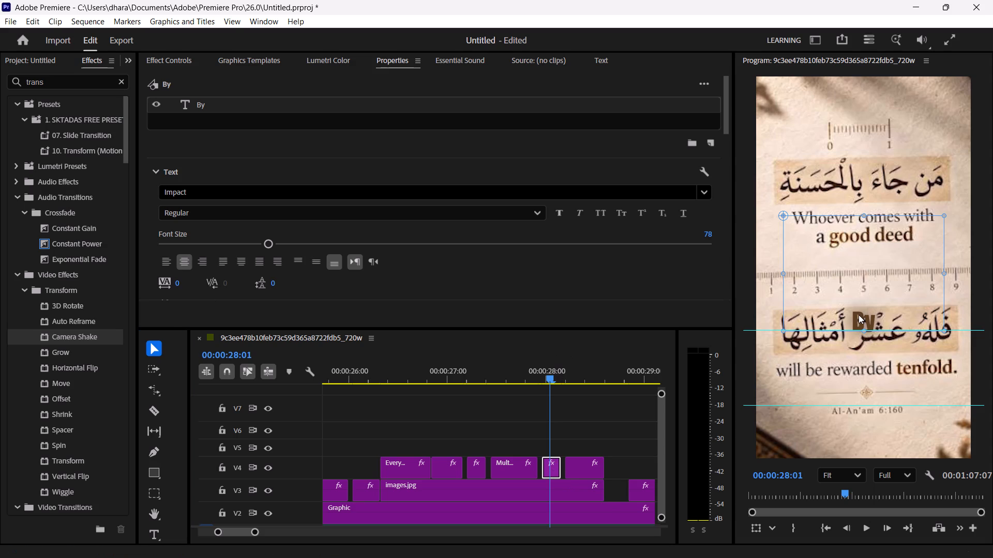
{"action": "scroll", "coordinate": [360, 235], "scroll_direction": "down", "scroll_amount": 1}
{"action": "scroll", "coordinate": [360, 235], "scroll_direction": "up", "scroll_amount": 1}
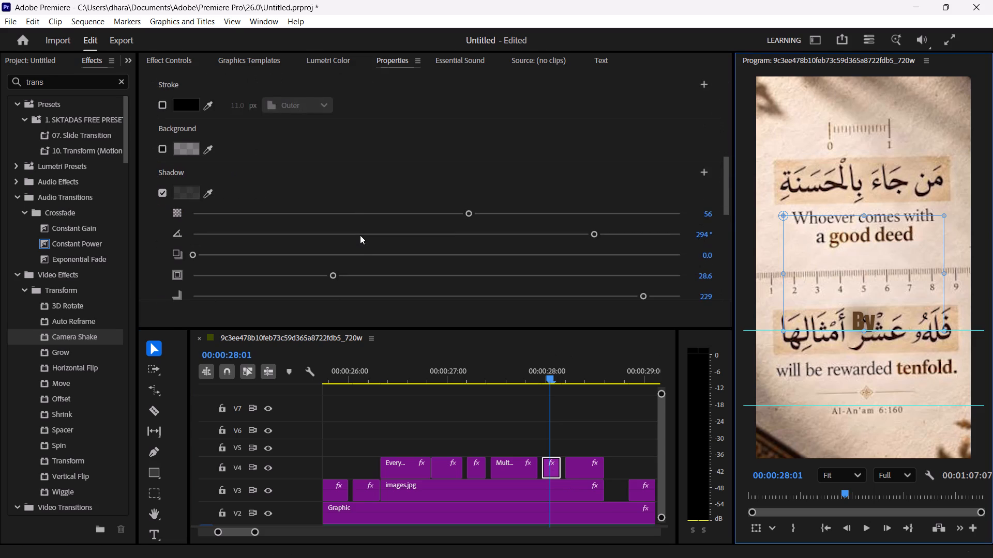
{"action": "scroll", "coordinate": [360, 235], "scroll_direction": "up", "scroll_amount": 1}
{"action": "left_click", "coordinate": [181, 248]}
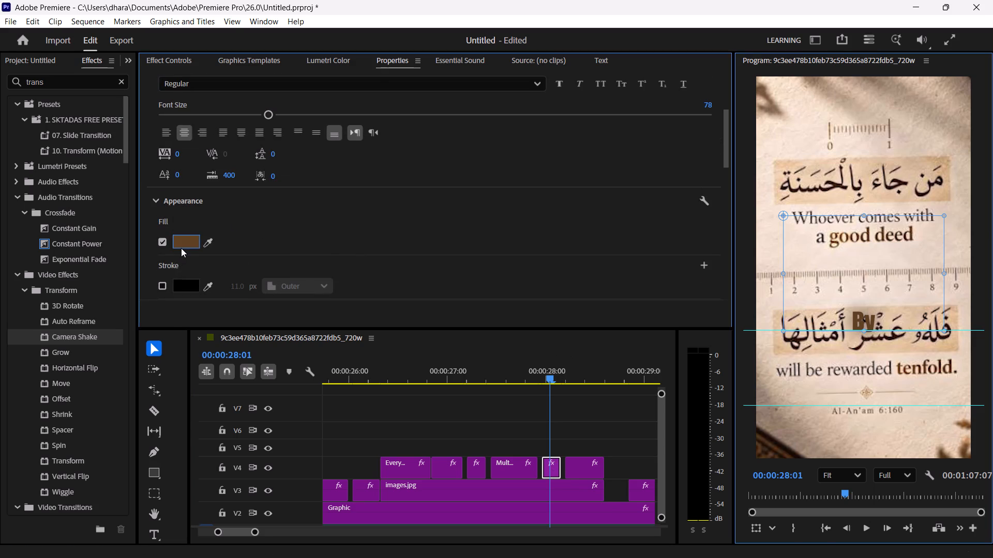
{"action": "left_click", "coordinate": [577, 359]}
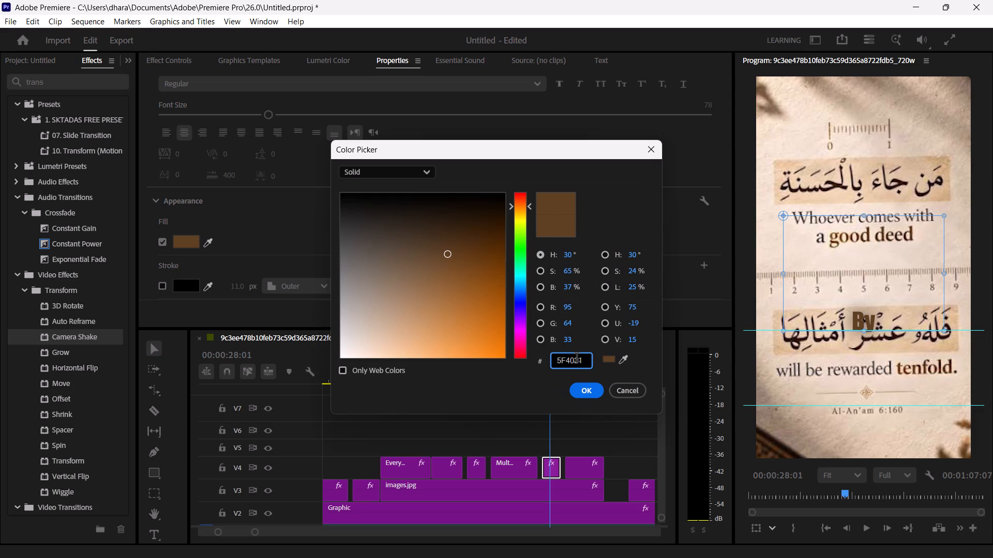
{"action": "key", "text": "ctrl+a"}
{"action": "key", "text": "ctrl+v"}
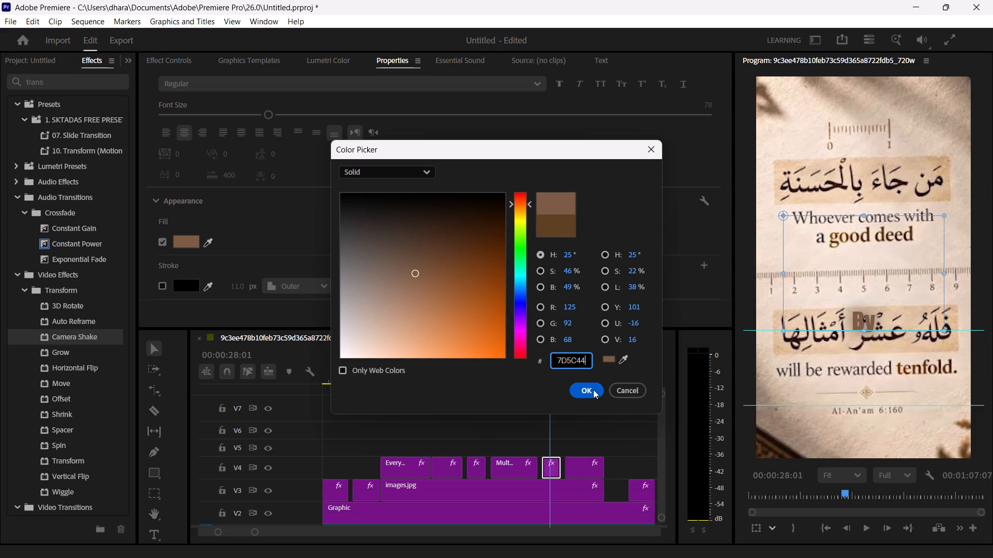
{"action": "left_click", "coordinate": [593, 390]}
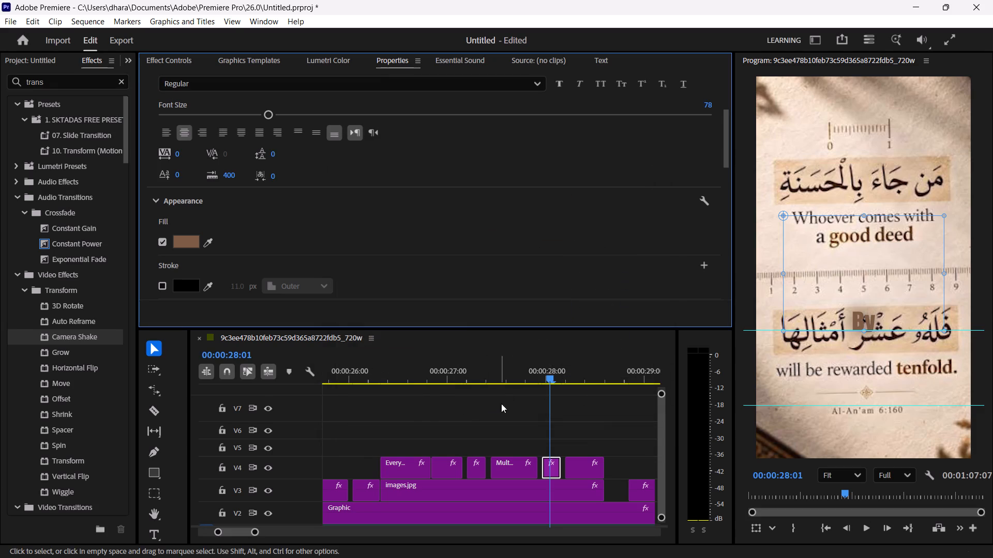
Set the Multiplied caption's fill colour to the same brown, 7D5C44, keeping its font size at 78.
{"action": "left_click", "coordinate": [509, 378]}
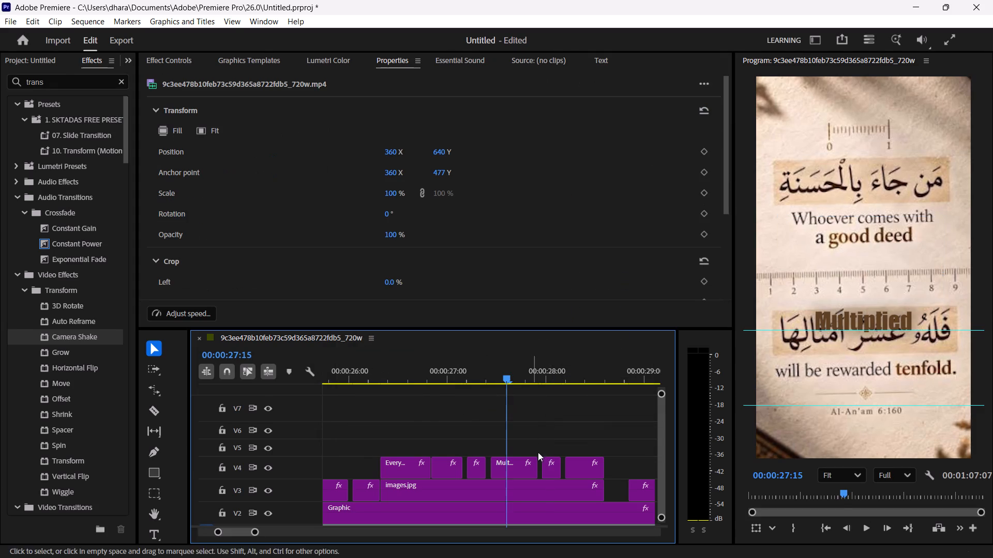
{"action": "left_click", "coordinate": [525, 474]}
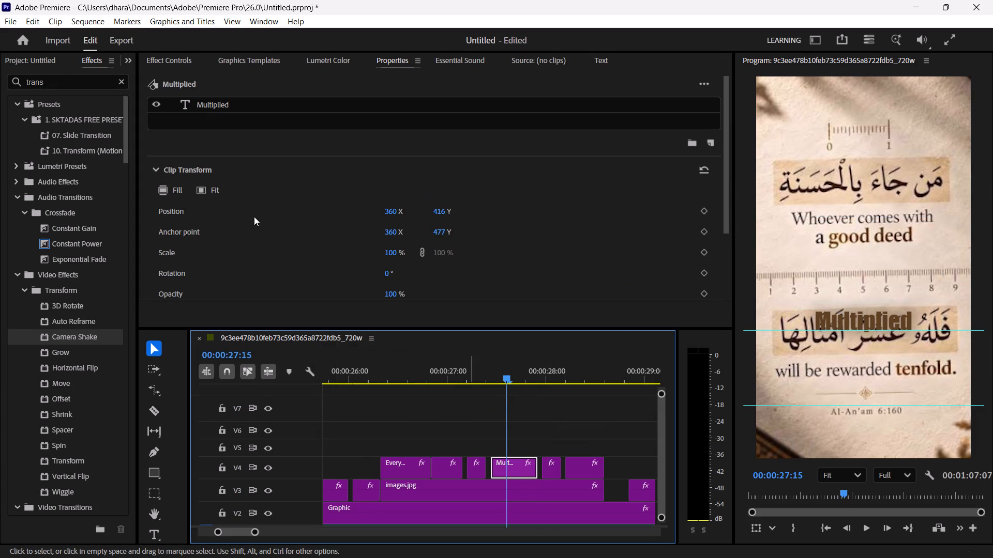
{"action": "left_click", "coordinate": [239, 104]}
{"action": "scroll", "coordinate": [234, 240], "scroll_direction": "down", "scroll_amount": 1}
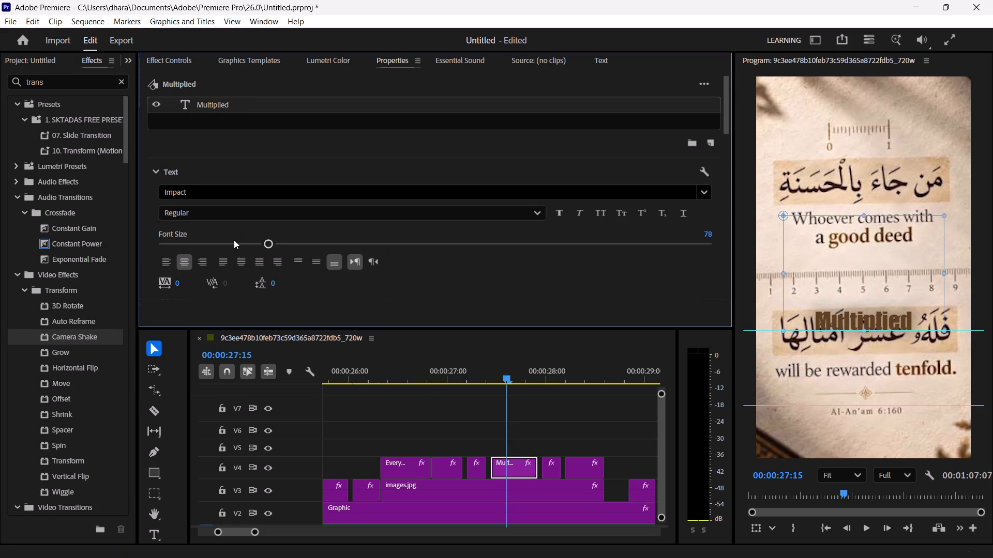
{"action": "scroll", "coordinate": [234, 240], "scroll_direction": "down", "scroll_amount": 1}
{"action": "scroll", "coordinate": [234, 240], "scroll_direction": "up", "scroll_amount": 1}
{"action": "key", "text": "ctrl+z"}
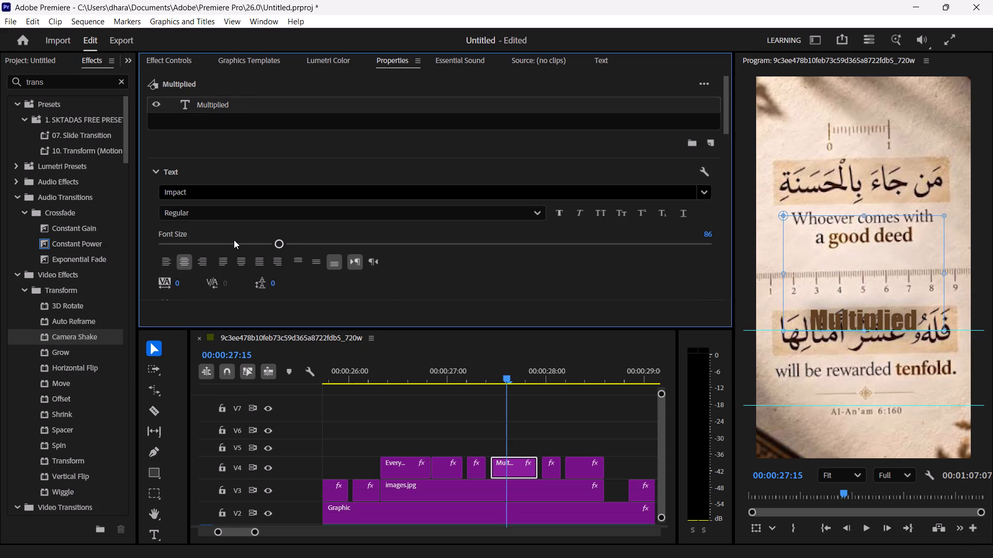
{"action": "key", "text": "ctrl+z"}
{"action": "scroll", "coordinate": [394, 288], "scroll_direction": "down", "scroll_amount": 1}
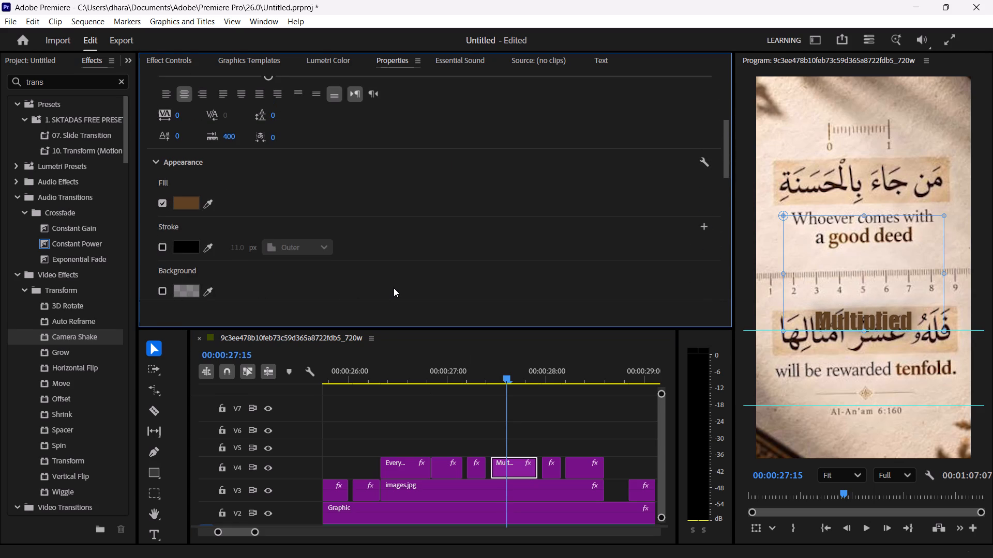
{"action": "left_click", "coordinate": [185, 206]}
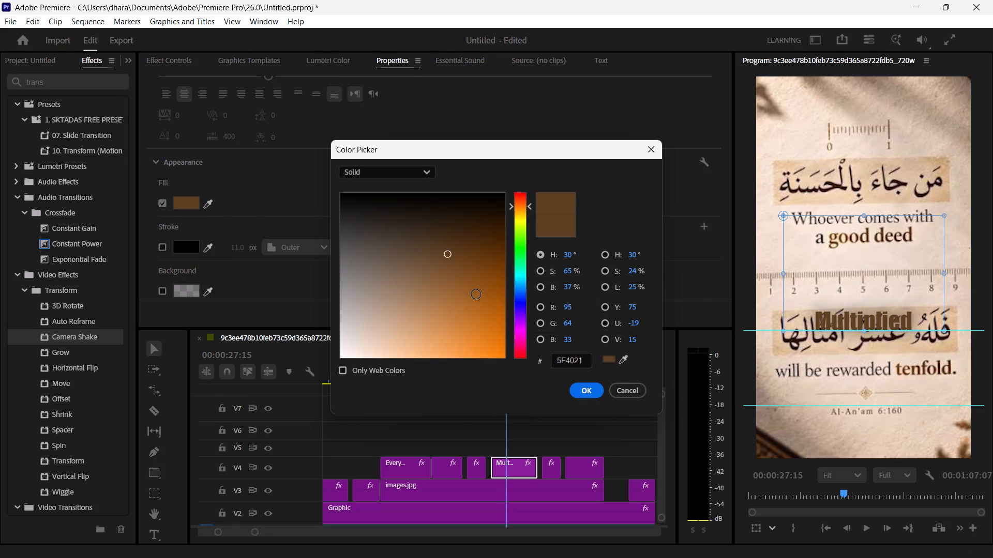
{"action": "left_click", "coordinate": [576, 357]}
{"action": "key", "text": "ctrl+a"}
{"action": "key", "text": "ctrl+v"}
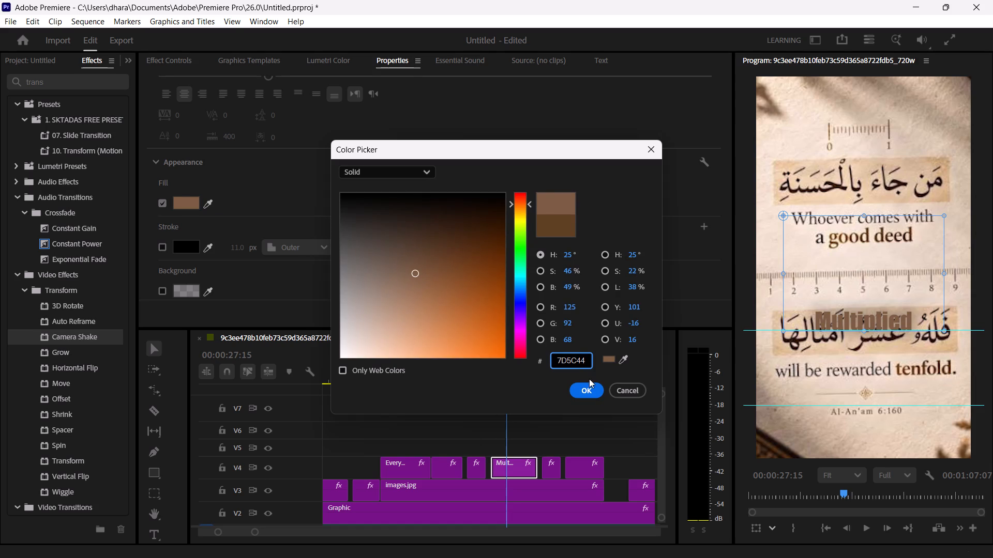
{"action": "left_click", "coordinate": [587, 386]}
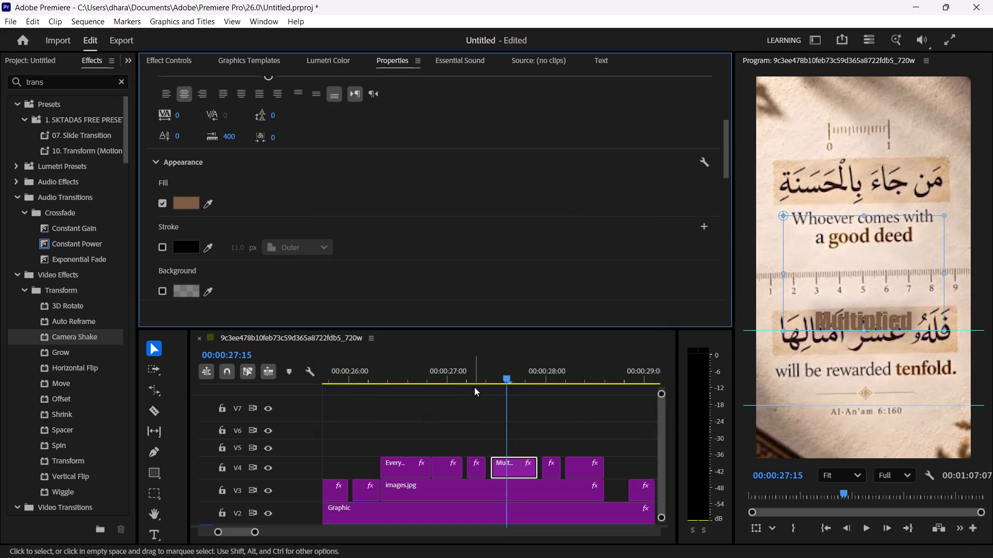
Set the Is caption's fill colour to 7D5C44, keeping its font size at 78.
{"action": "left_click", "coordinate": [477, 379]}
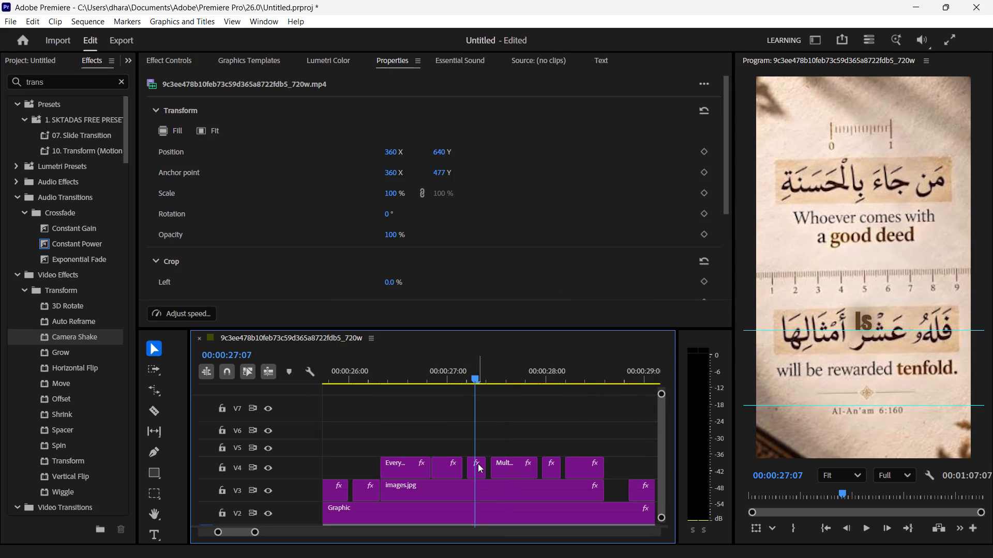
{"action": "left_click", "coordinate": [479, 470]}
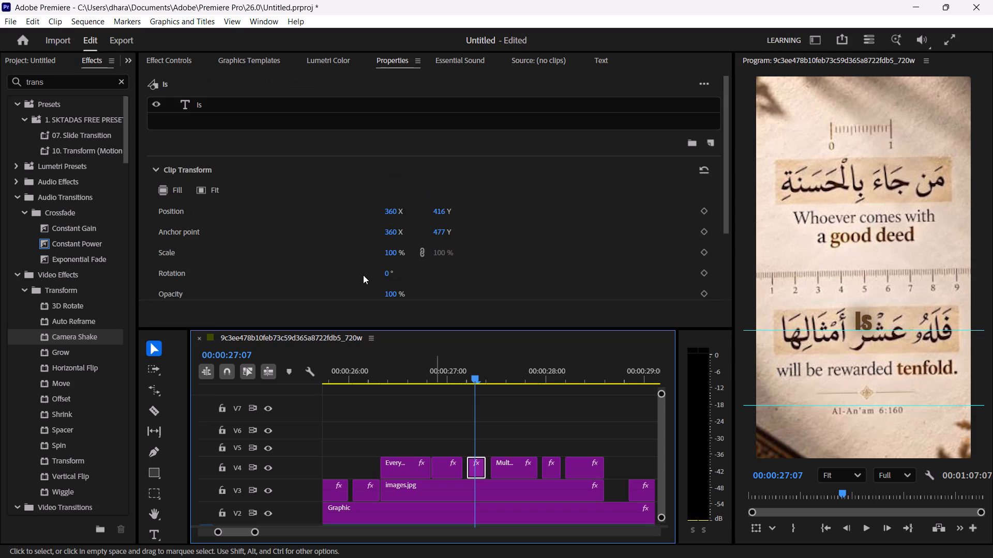
{"action": "left_click", "coordinate": [331, 106]}
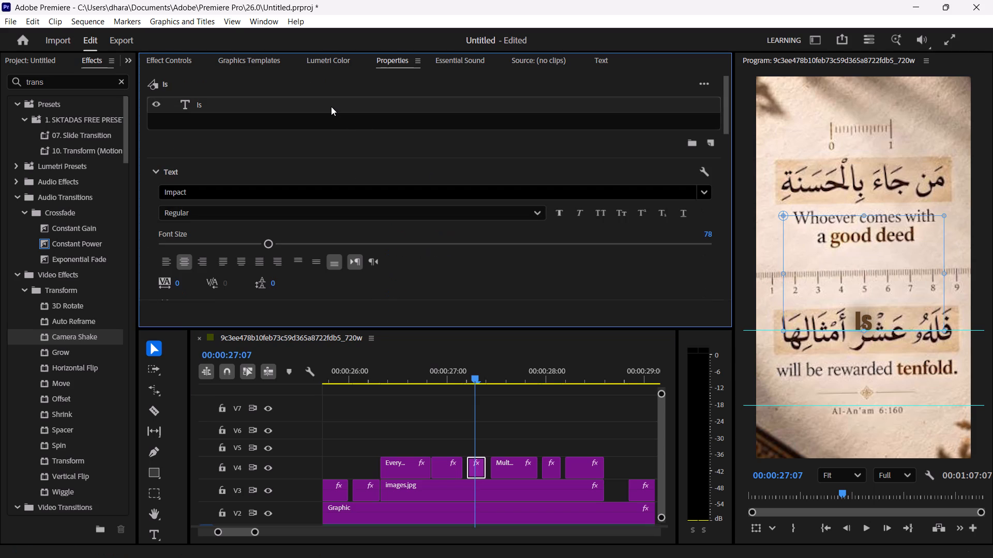
{"action": "scroll", "coordinate": [343, 195], "scroll_direction": "down", "scroll_amount": 1}
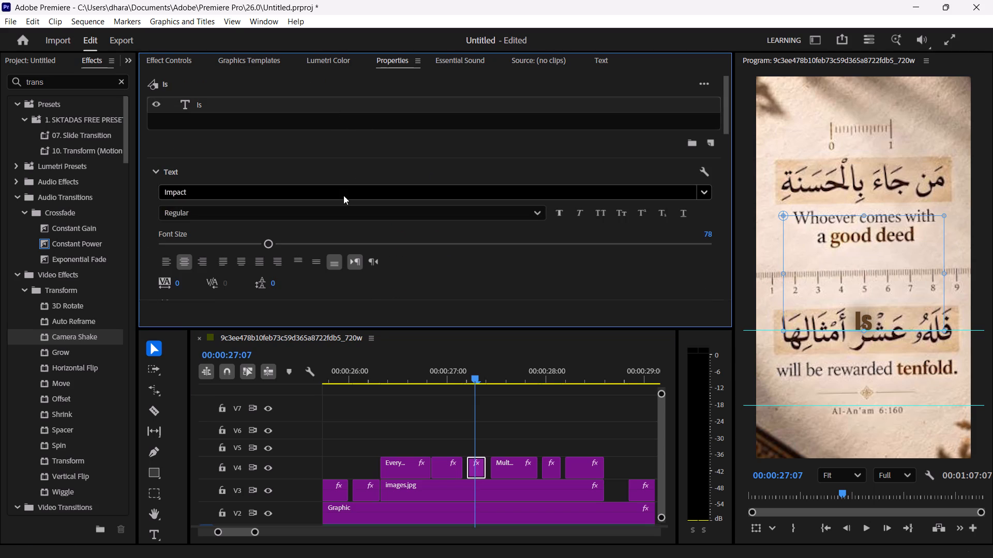
{"action": "scroll", "coordinate": [343, 195], "scroll_direction": "down", "scroll_amount": 2}
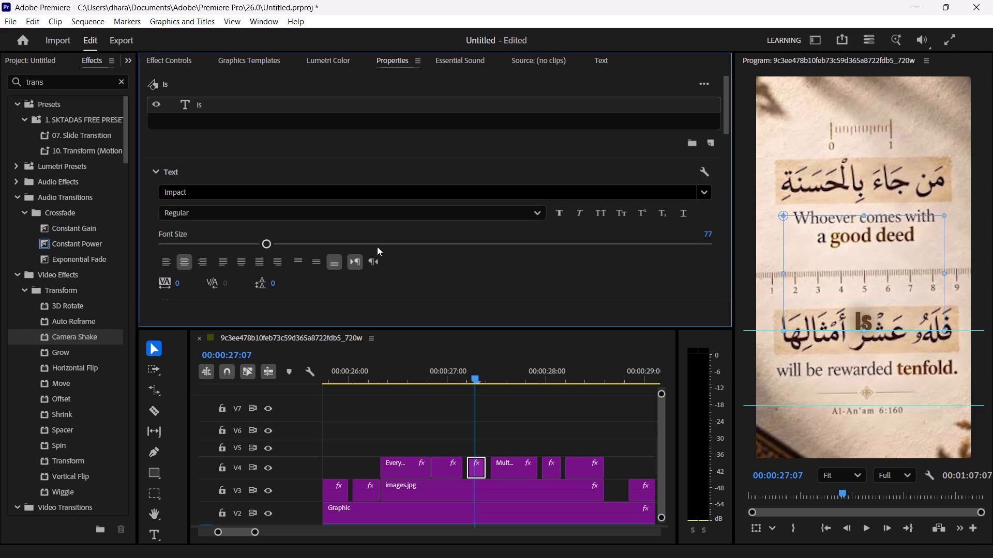
{"action": "key", "text": "ctrl+z"}
{"action": "scroll", "coordinate": [427, 281], "scroll_direction": "down", "scroll_amount": 1}
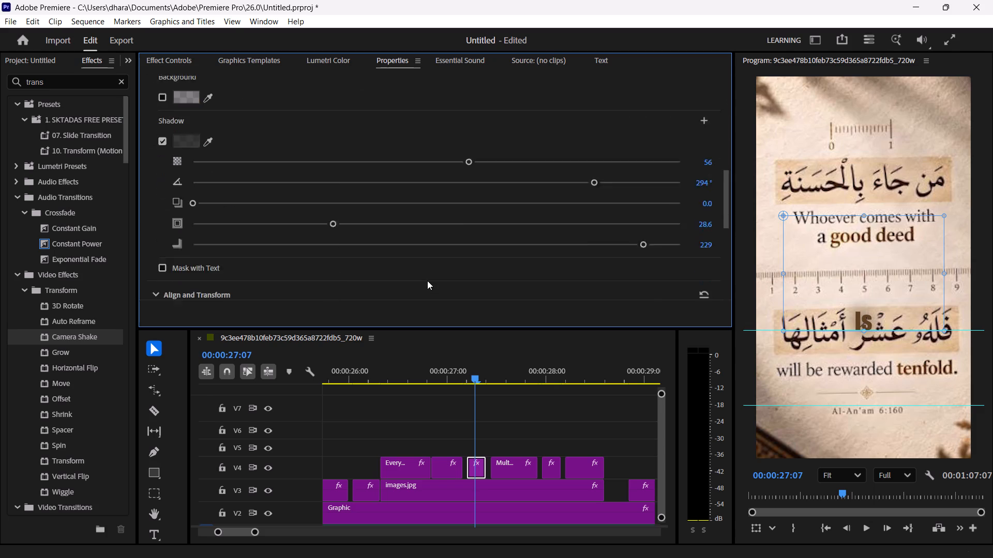
{"action": "scroll", "coordinate": [427, 281], "scroll_direction": "down", "scroll_amount": 1}
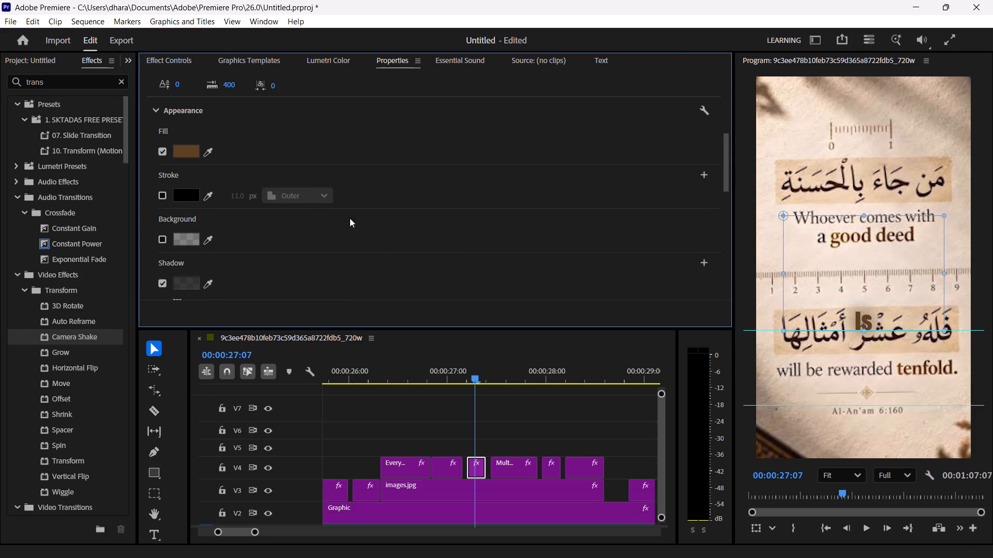
{"action": "left_click", "coordinate": [185, 151]}
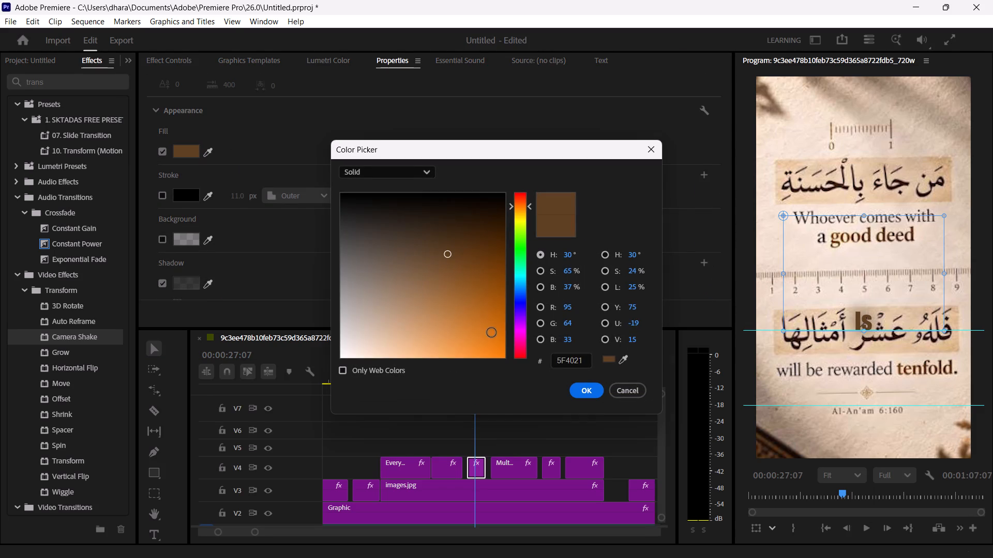
{"action": "left_click", "coordinate": [569, 358]}
{"action": "key", "text": "ctrl+a"}
{"action": "key", "text": "ctrl+v"}
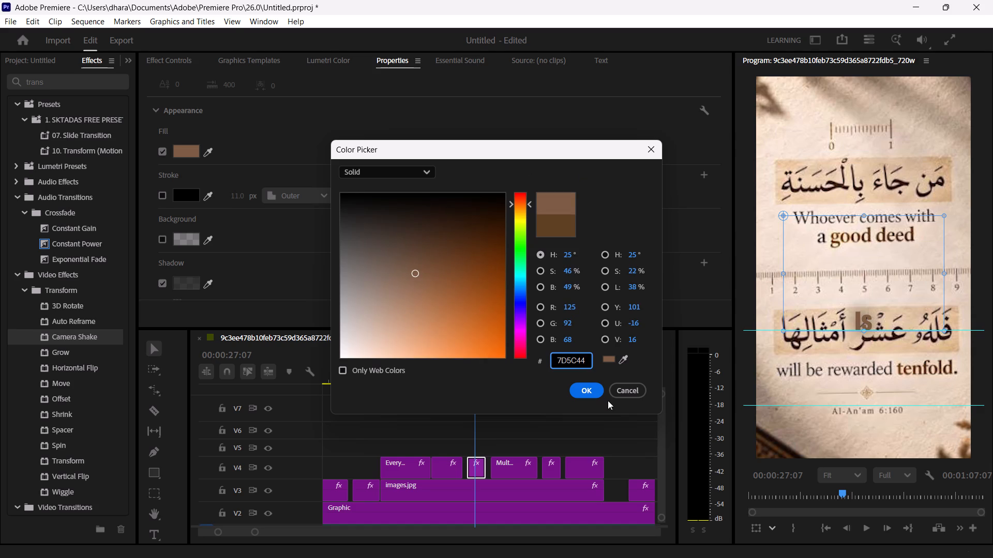
{"action": "left_click", "coordinate": [594, 392]}
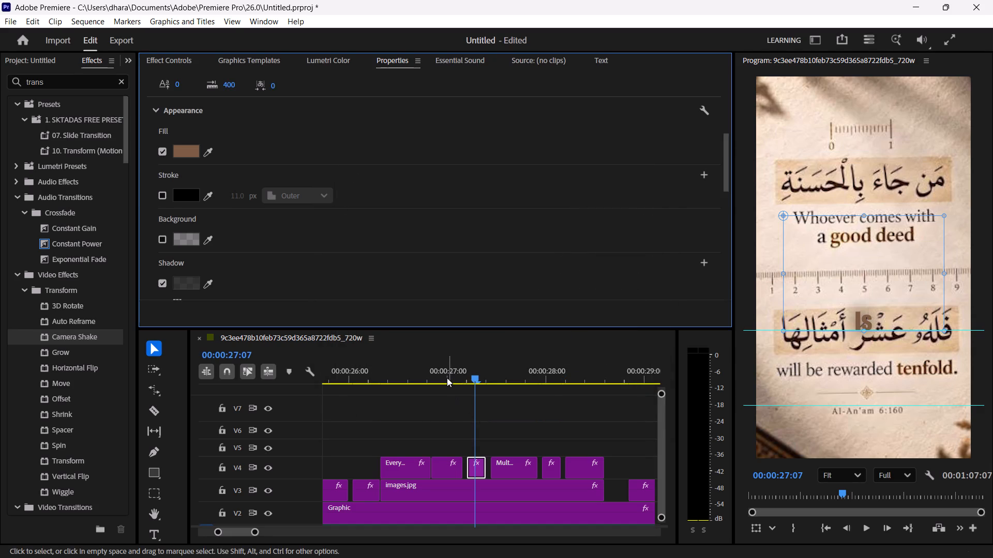
Set the Deed caption's fill colour to the copied brown, 7D5C44.
{"action": "left_click", "coordinate": [447, 378]}
{"action": "left_click", "coordinate": [443, 469]}
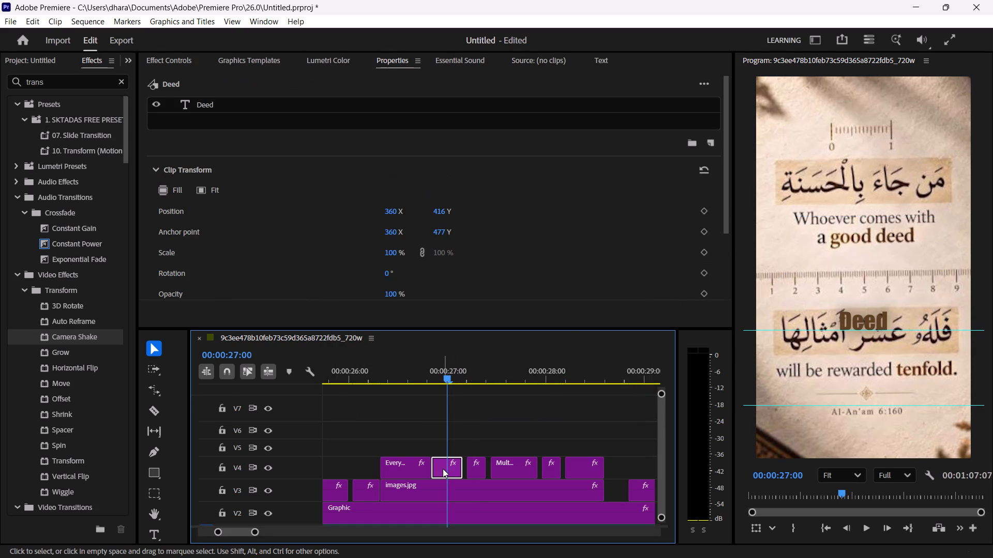
{"action": "left_click", "coordinate": [254, 106]}
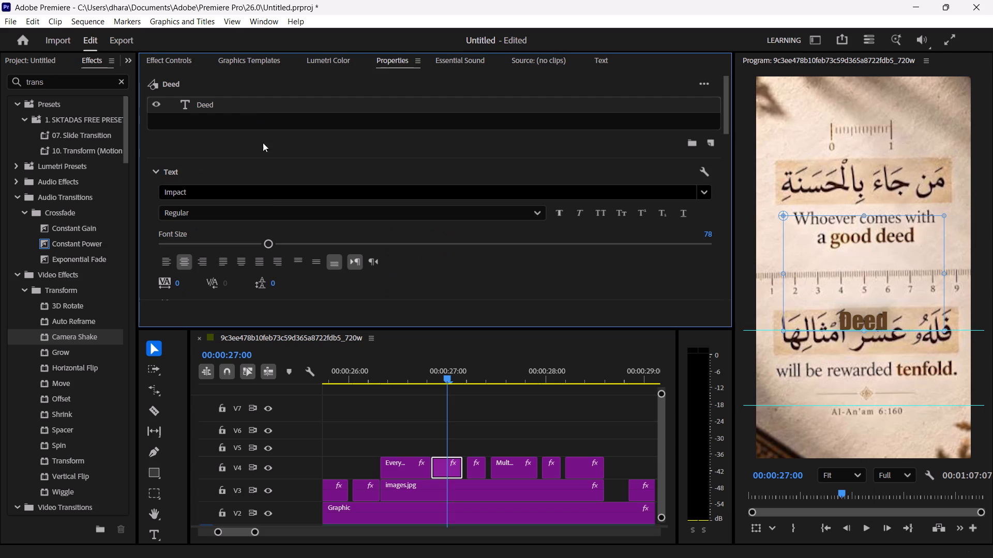
{"action": "scroll", "coordinate": [432, 290], "scroll_direction": "down", "scroll_amount": 1}
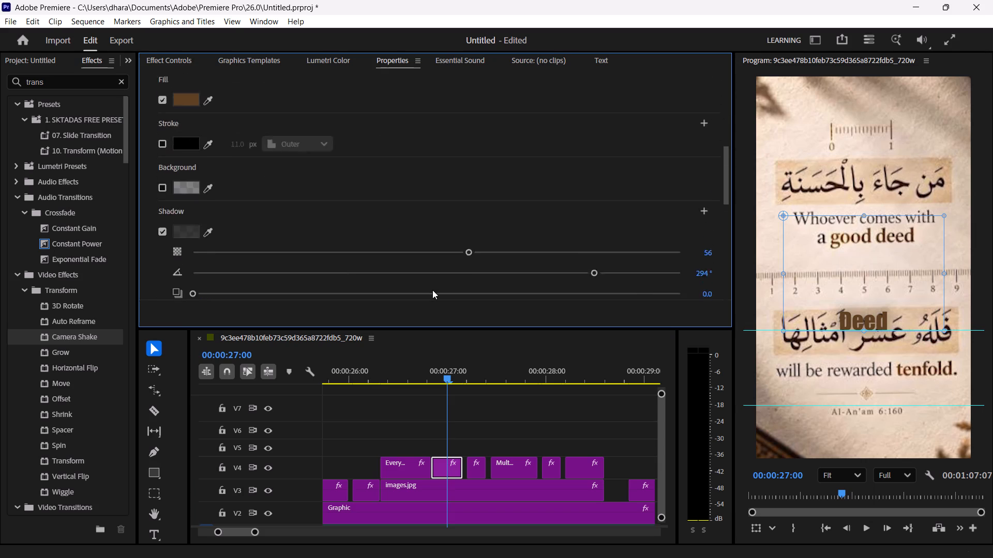
{"action": "scroll", "coordinate": [432, 290], "scroll_direction": "down", "scroll_amount": 1}
{"action": "left_click", "coordinate": [183, 133]}
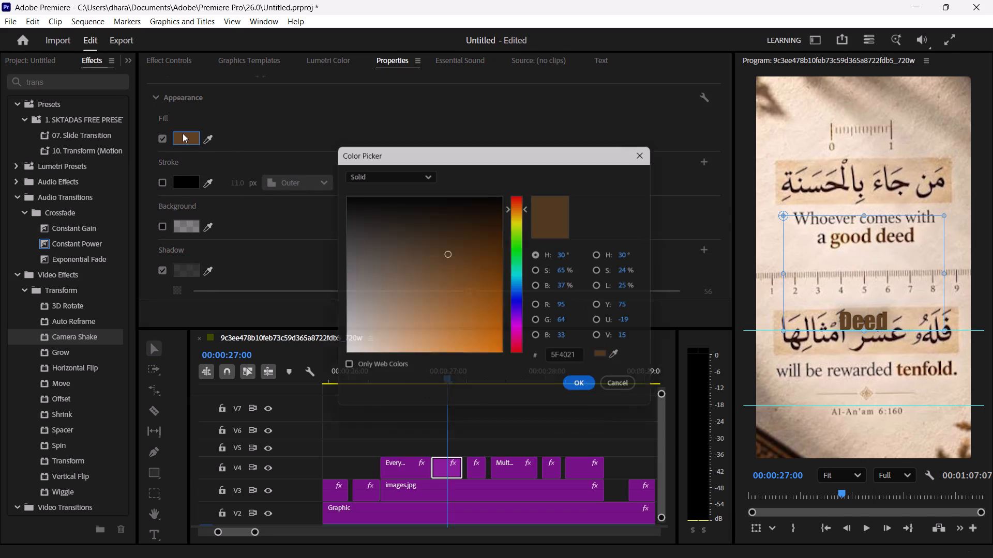
{"action": "left_click", "coordinate": [576, 360]}
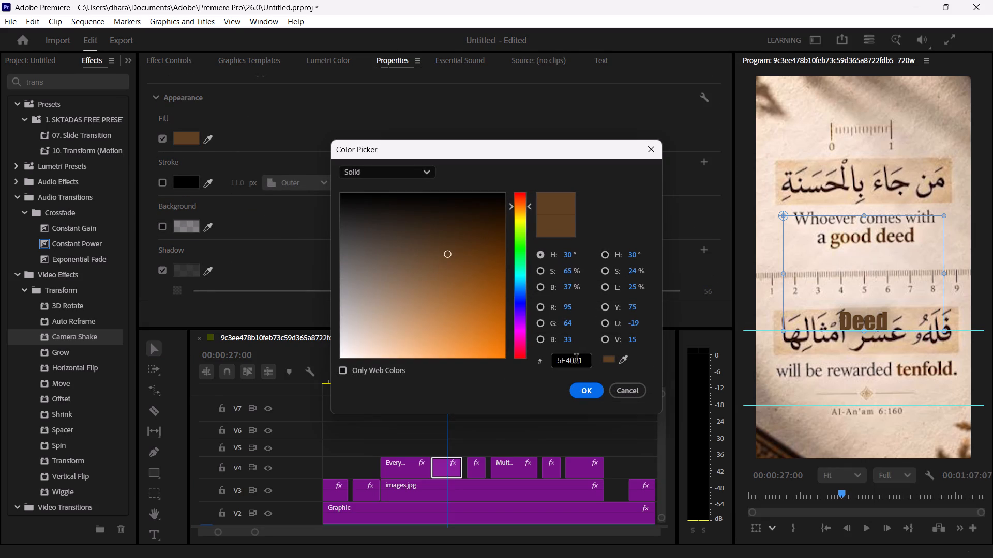
{"action": "key", "text": "ctrl+a"}
{"action": "key", "text": "ctrl+v"}
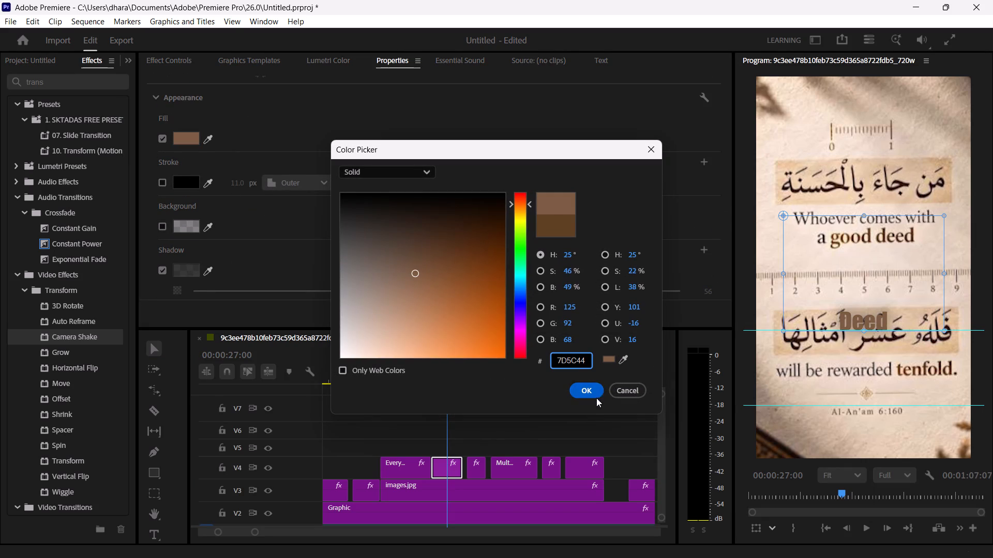
{"action": "left_click", "coordinate": [589, 395]}
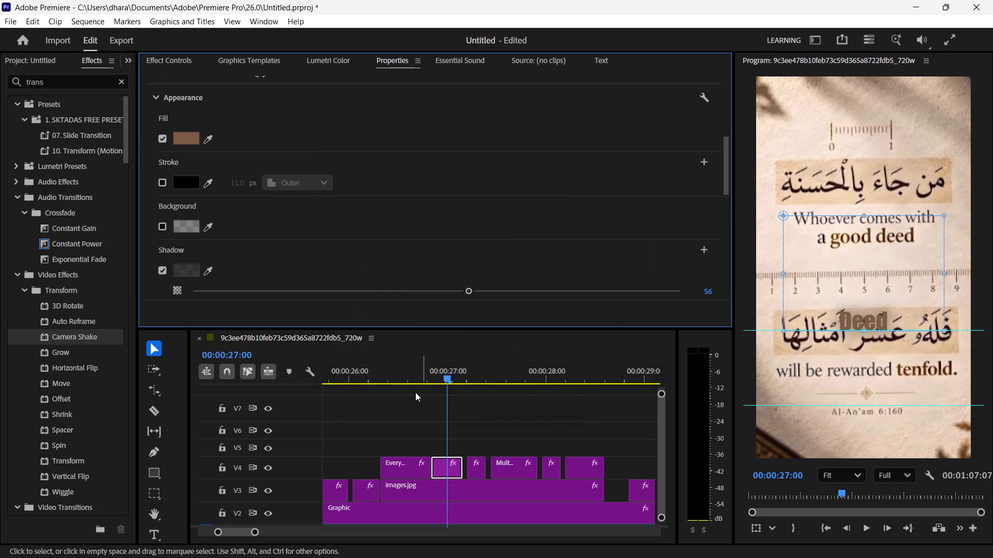
Set the Every Good caption's fill colour to the copied brown, 7D5C44.
{"action": "left_click", "coordinate": [404, 377]}
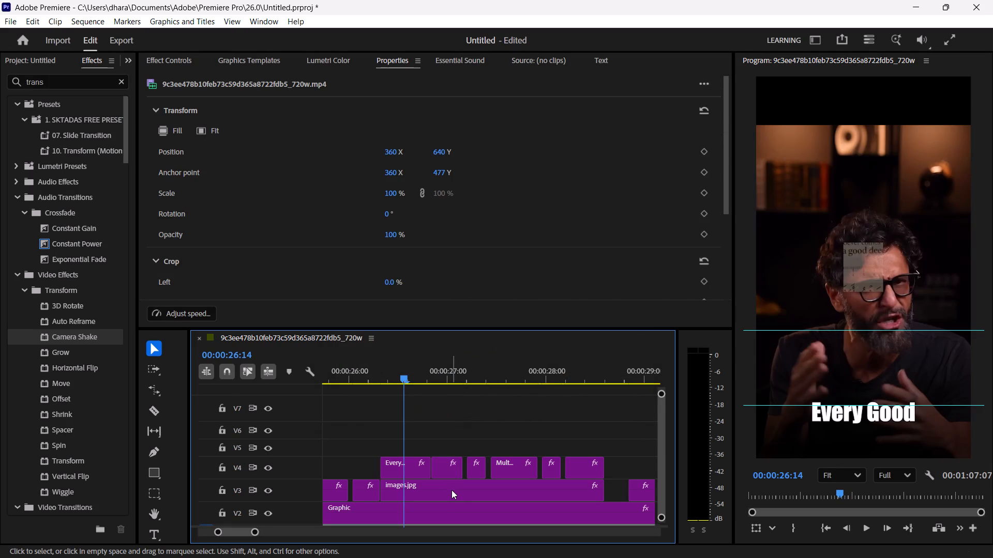
{"action": "left_click", "coordinate": [406, 470]}
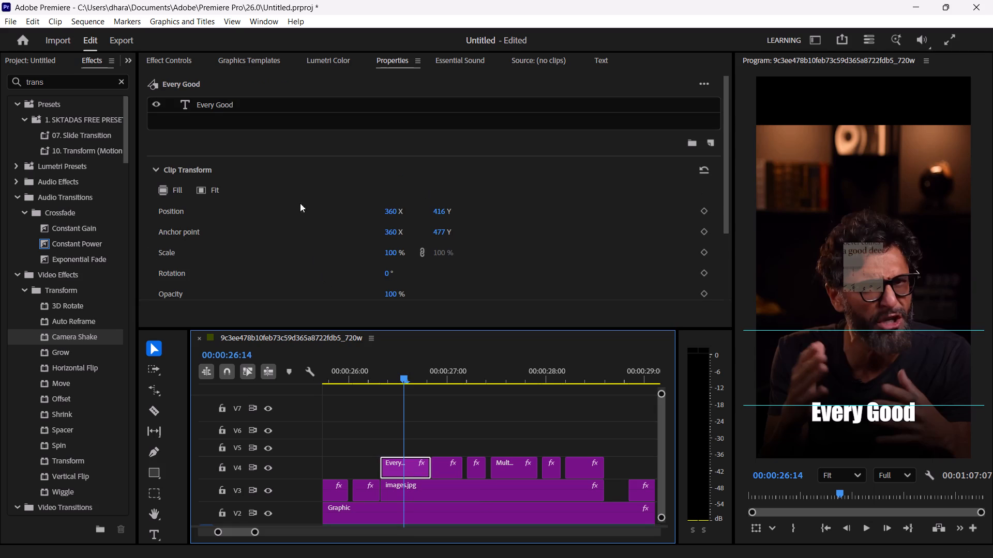
{"action": "left_click", "coordinate": [257, 108]}
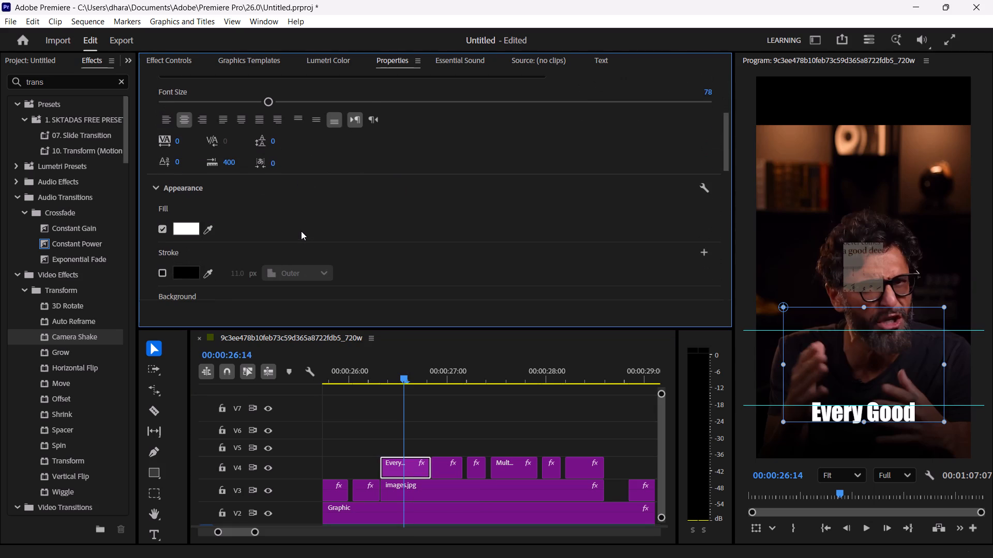
{"action": "left_click", "coordinate": [209, 227]}
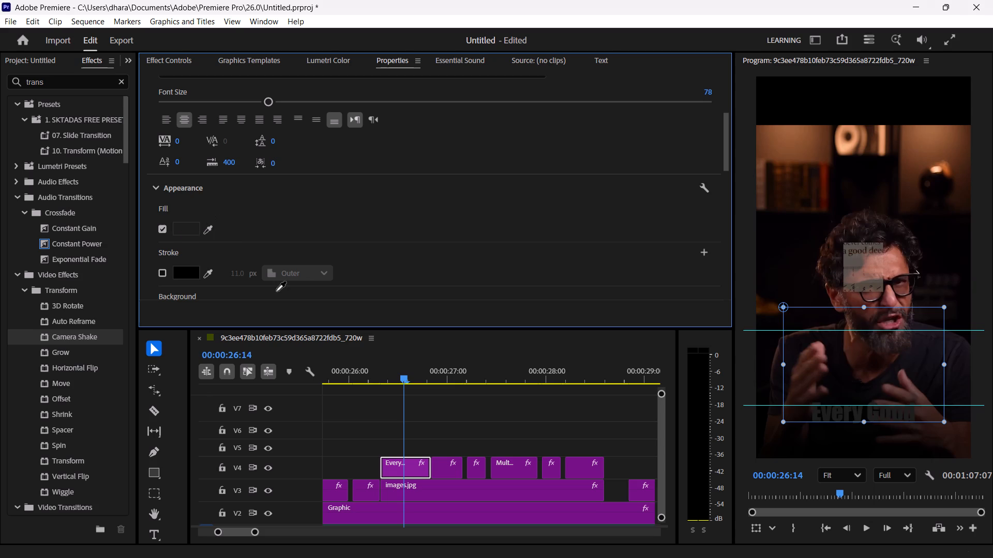
{"action": "left_click", "coordinate": [177, 233]}
{"action": "right_click", "coordinate": [177, 233]}
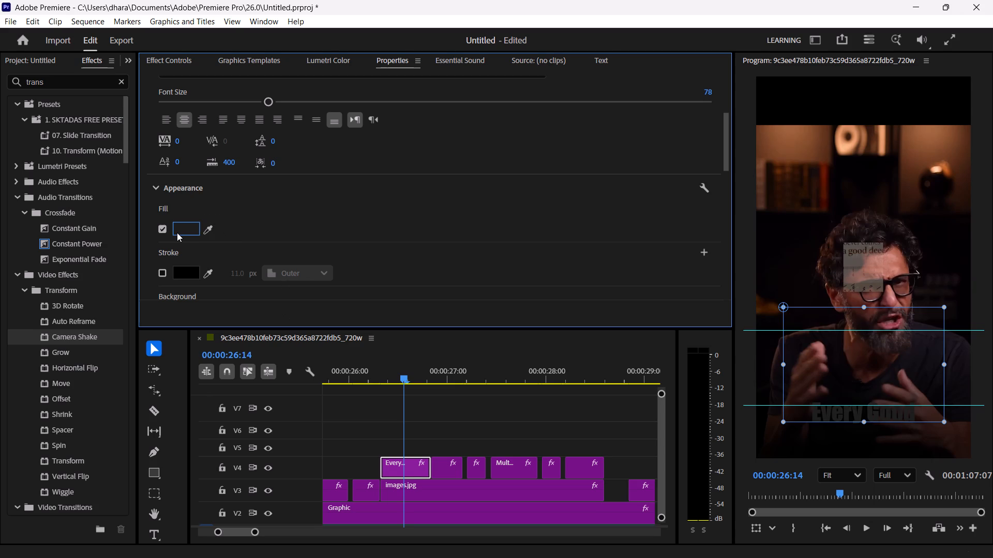
{"action": "left_click", "coordinate": [177, 233]}
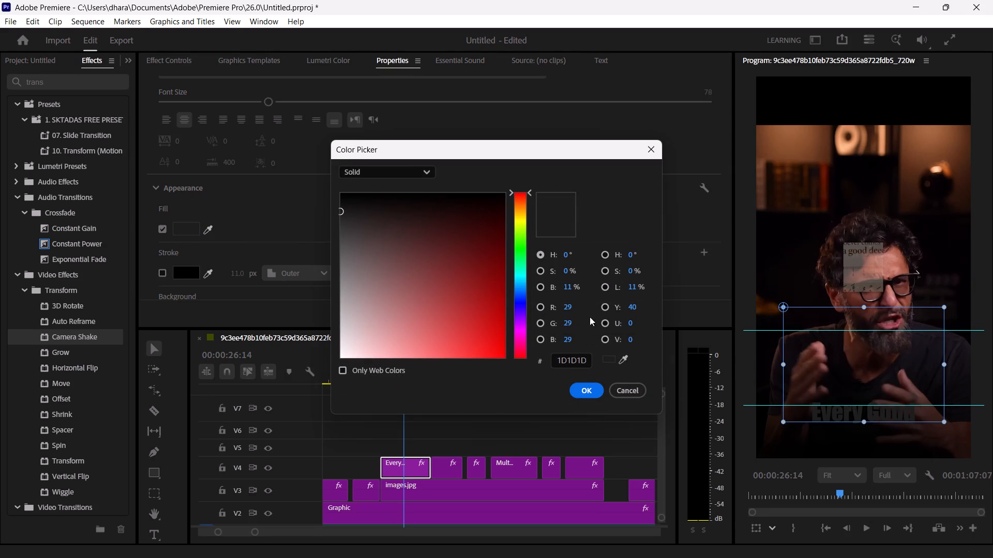
{"action": "left_click", "coordinate": [572, 358]}
{"action": "key", "text": "ctrl+a"}
{"action": "key", "text": "ctrl+v"}
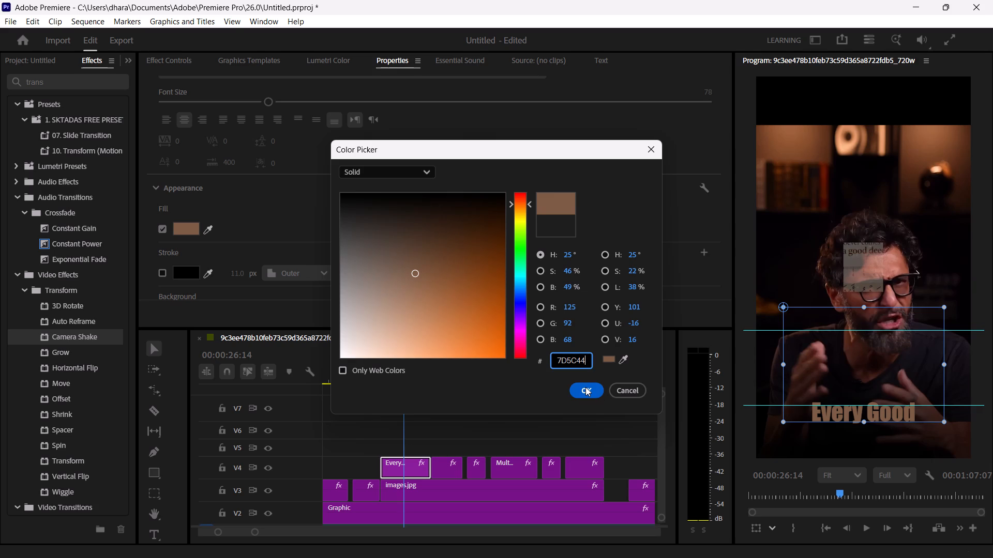
{"action": "left_click", "coordinate": [585, 390]}
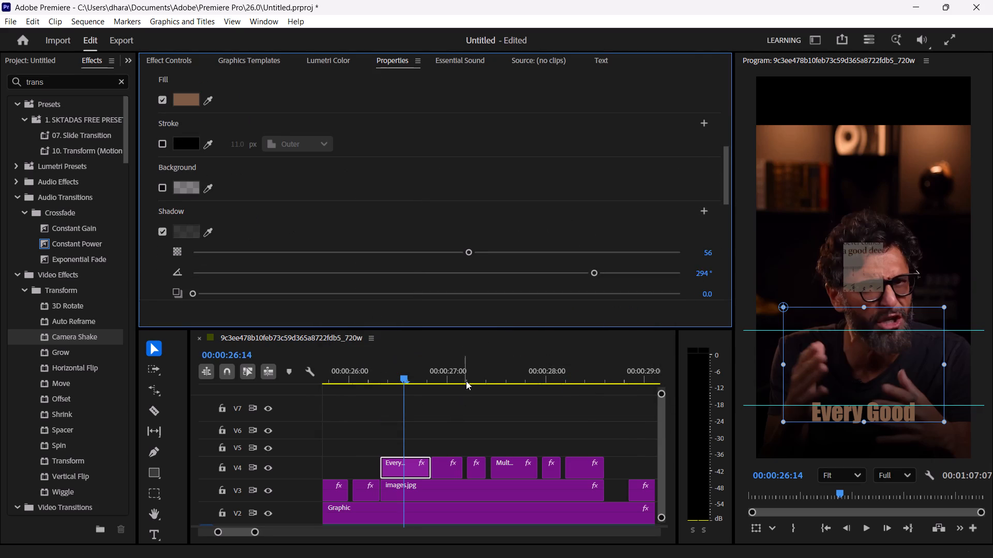
Copy the hex code DFC4A6 from the 10 caption's background colour.
{"action": "left_click", "coordinate": [569, 364]}
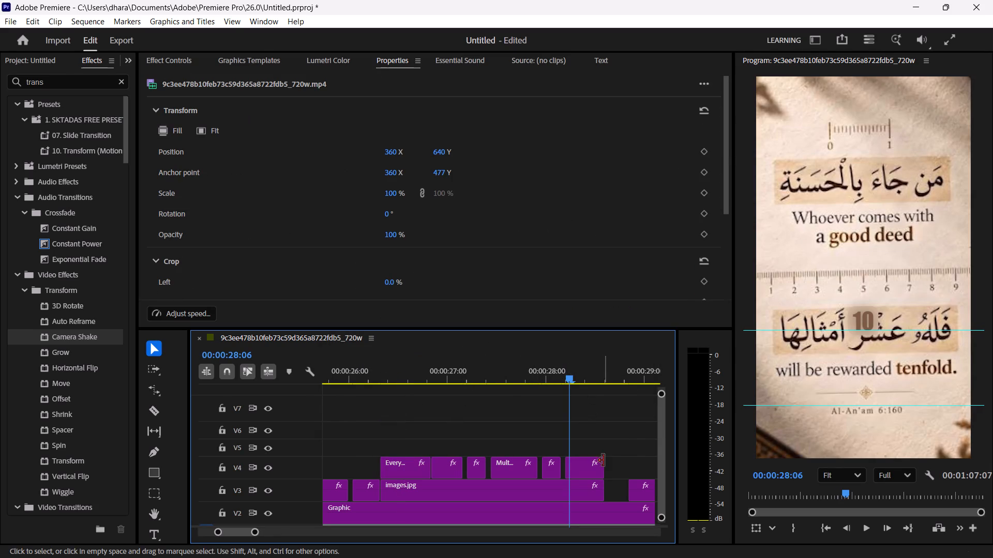
{"action": "left_click", "coordinate": [584, 469]}
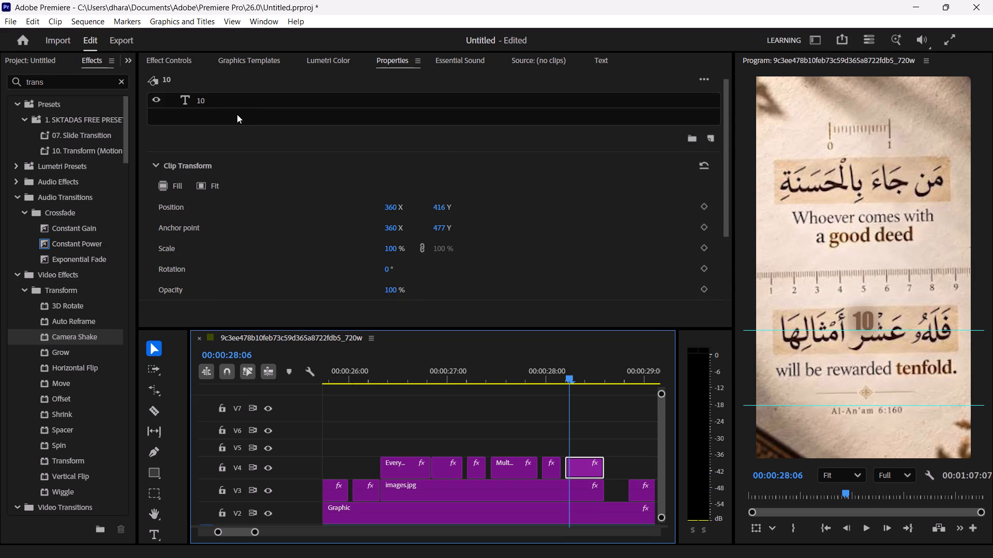
{"action": "left_click", "coordinate": [238, 107]}
{"action": "scroll", "coordinate": [264, 177], "scroll_direction": "down", "scroll_amount": 1}
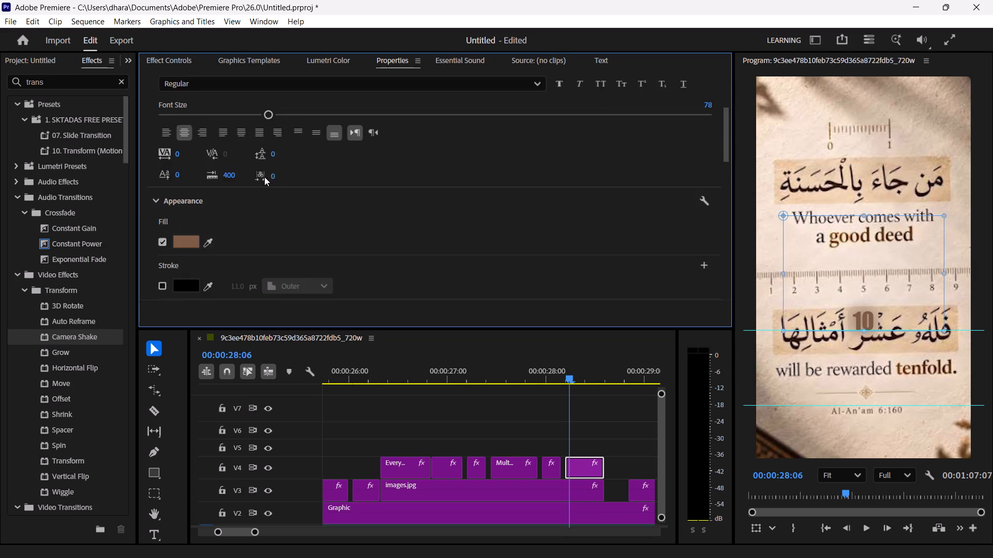
{"action": "scroll", "coordinate": [264, 177], "scroll_direction": "down", "scroll_amount": 1}
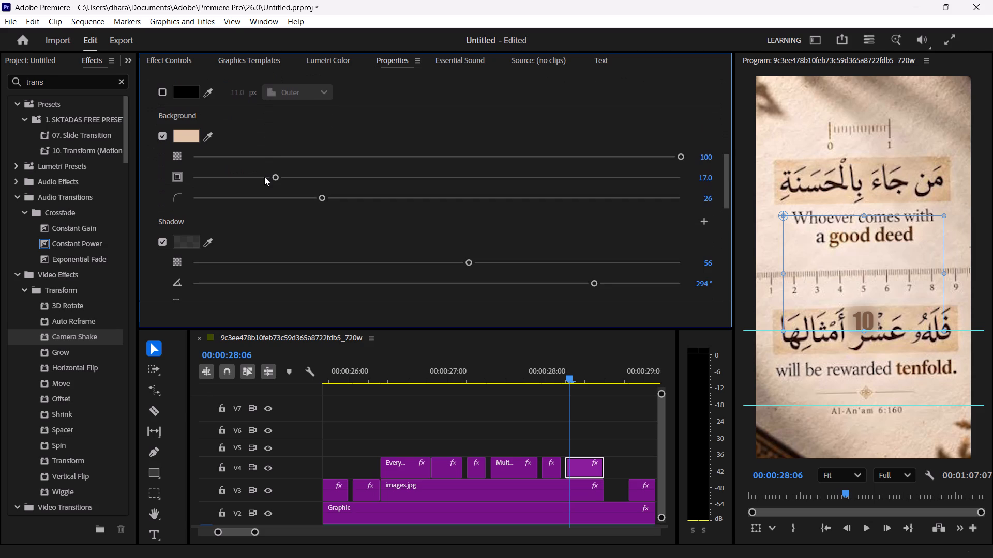
{"action": "scroll", "coordinate": [264, 177], "scroll_direction": "down", "scroll_amount": 1}
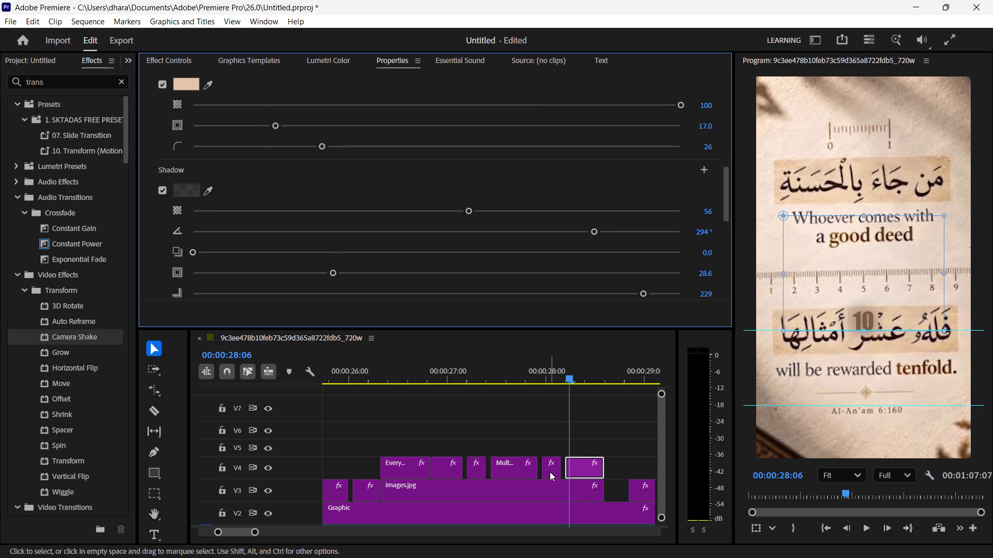
{"action": "left_click", "coordinate": [189, 81]}
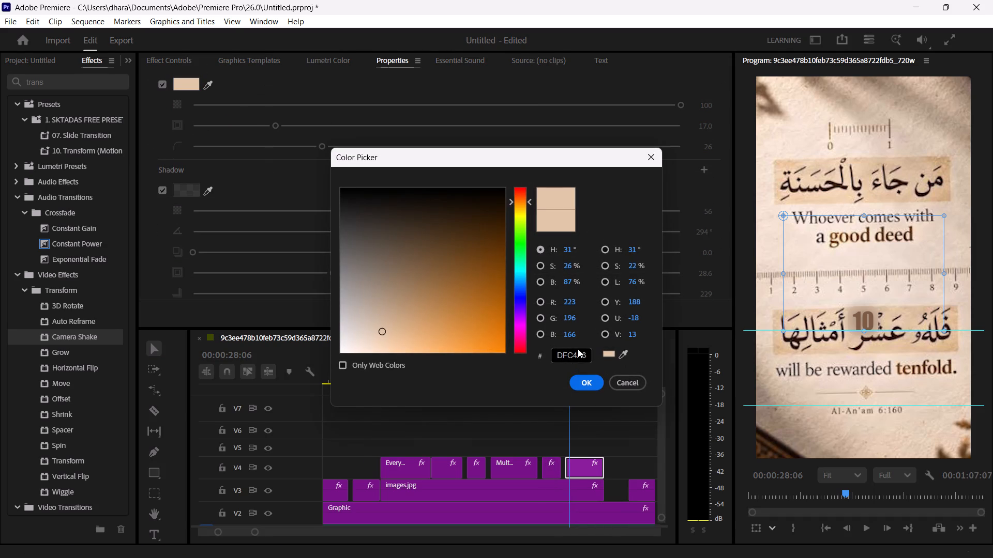
{"action": "left_click", "coordinate": [582, 358]}
{"action": "key", "text": "ctrl+a"}
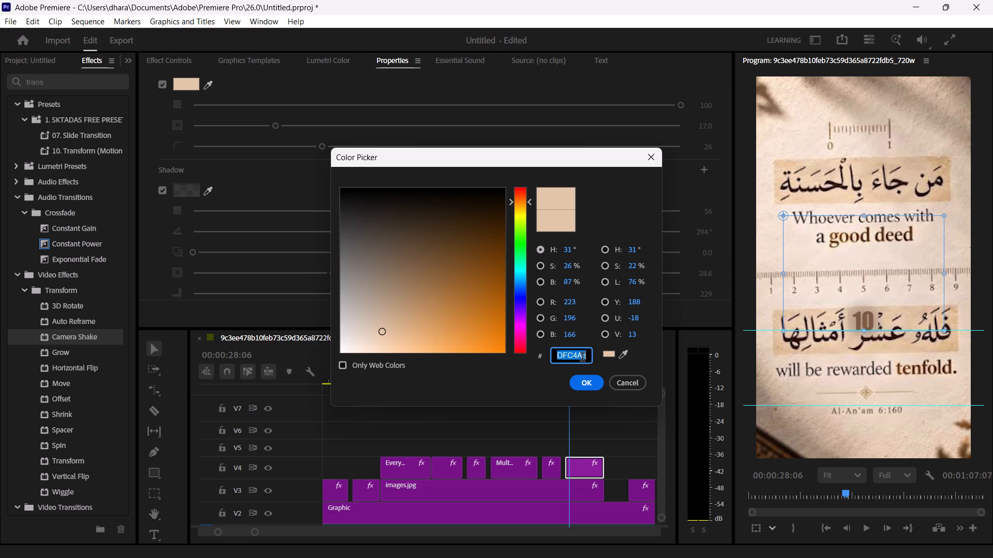
{"action": "key", "text": "ctrl+c"}
{"action": "key", "text": "ctrl+c"}
{"action": "key", "text": "ctrl+c"}
{"action": "key", "text": "ctrl+c"}
{"action": "key", "text": "ctrl+c"}
{"action": "key", "text": "ctrl+c"}
{"action": "key", "text": "ctrl+c"}
{"action": "key", "text": "ctrl+c"}
{"action": "left_click", "coordinate": [593, 384]}
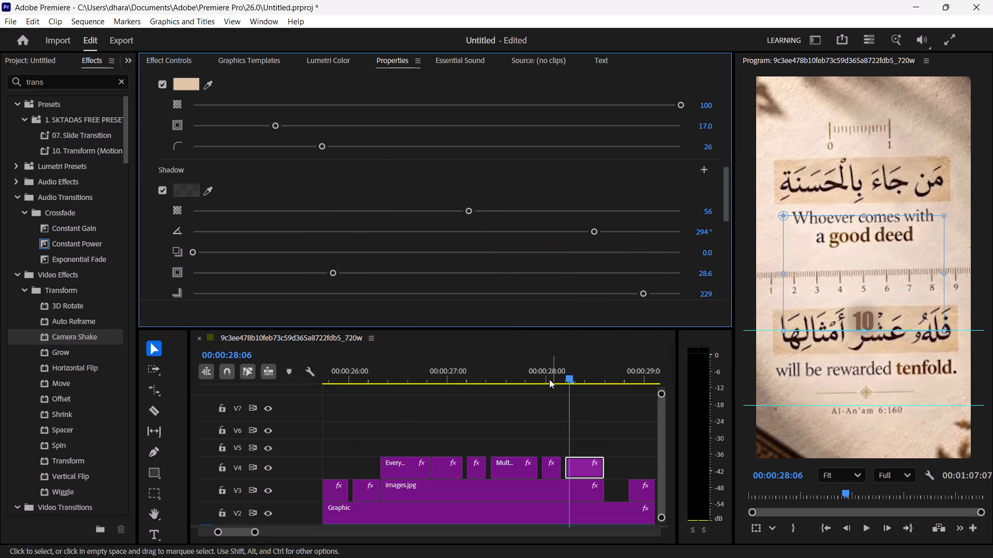
Enable the By caption's background and set its colour to the copied beige, DFC4A6.
{"action": "left_click", "coordinate": [549, 377]}
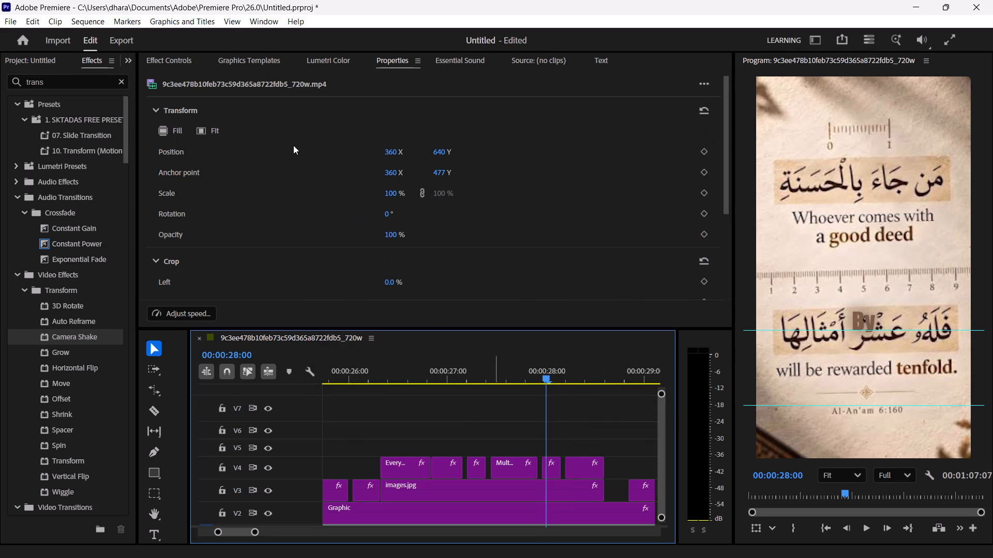
{"action": "scroll", "coordinate": [293, 145], "scroll_direction": "up", "scroll_amount": 1}
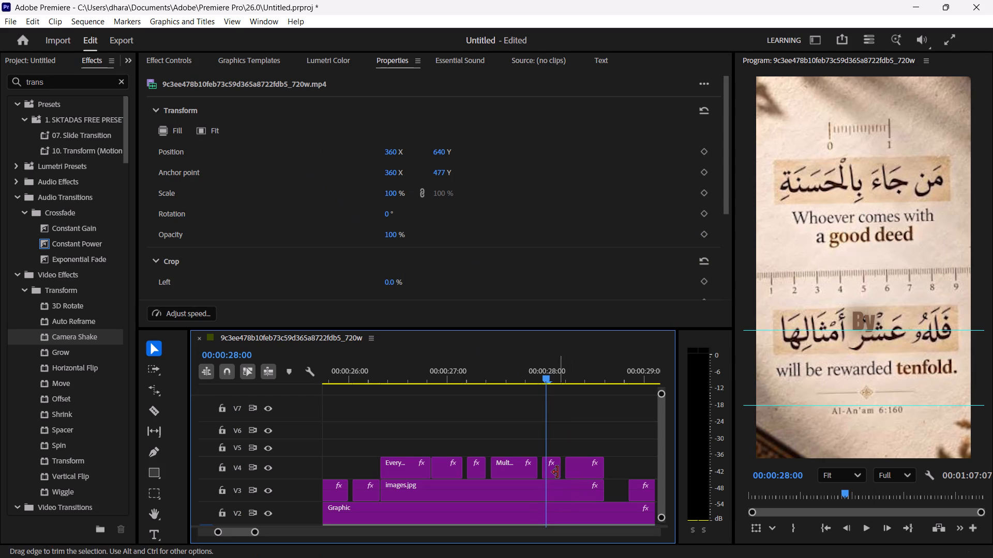
{"action": "left_click", "coordinate": [554, 470]}
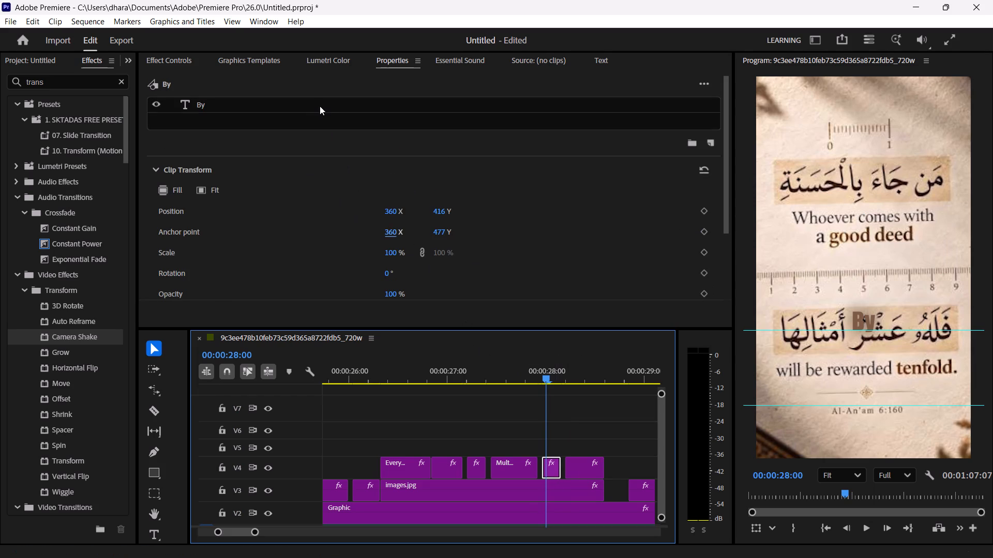
{"action": "left_click", "coordinate": [320, 106]}
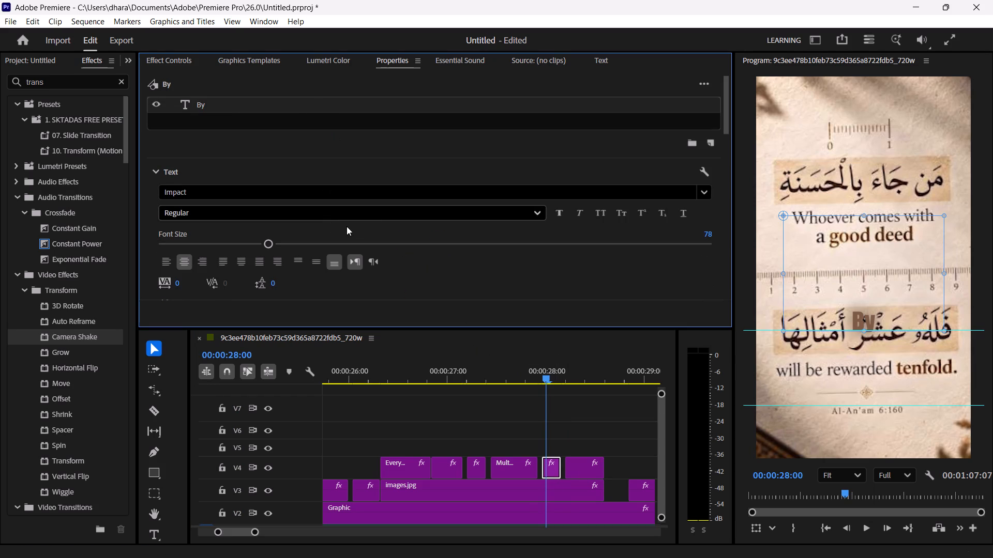
{"action": "scroll", "coordinate": [423, 288], "scroll_direction": "down", "scroll_amount": 2}
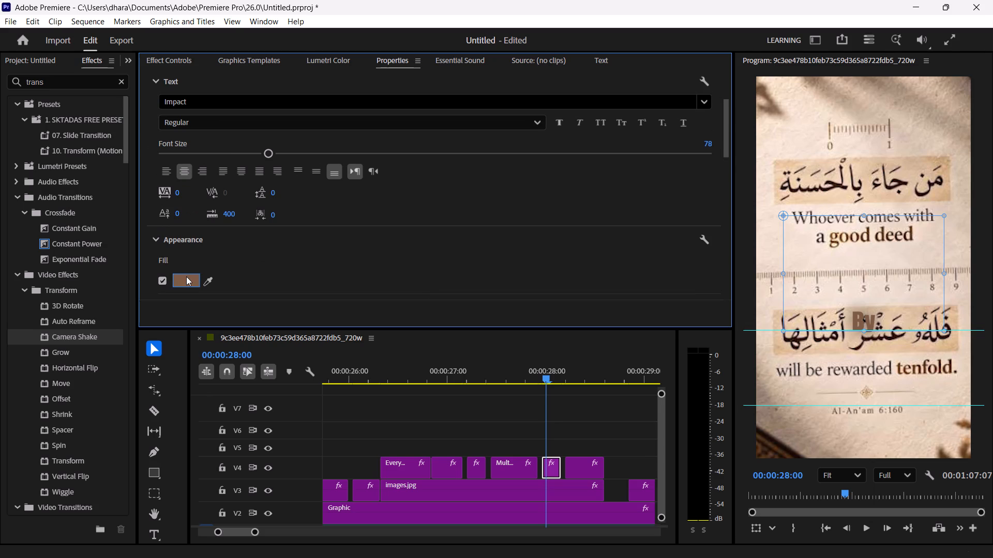
{"action": "scroll", "coordinate": [312, 285], "scroll_direction": "down", "scroll_amount": 1}
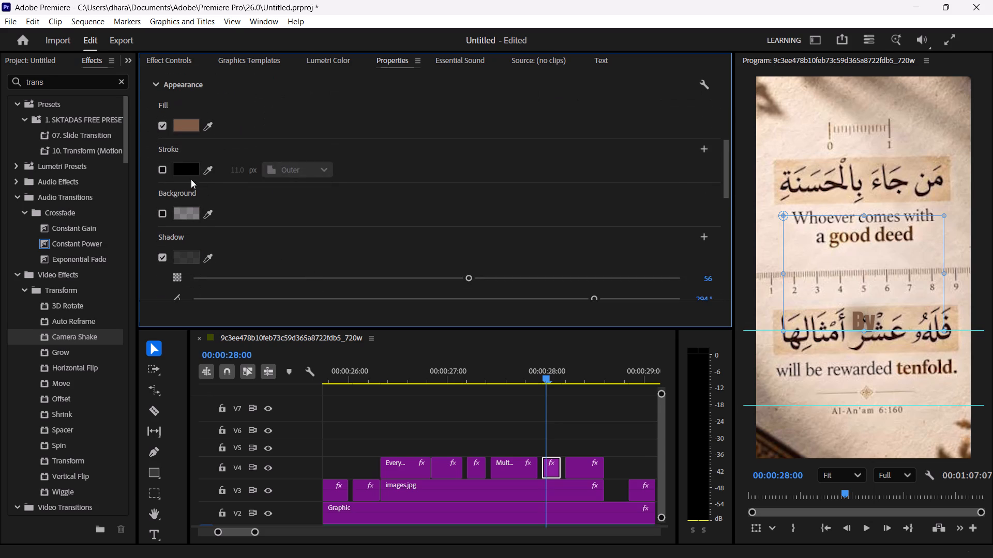
{"action": "left_click", "coordinate": [164, 210]}
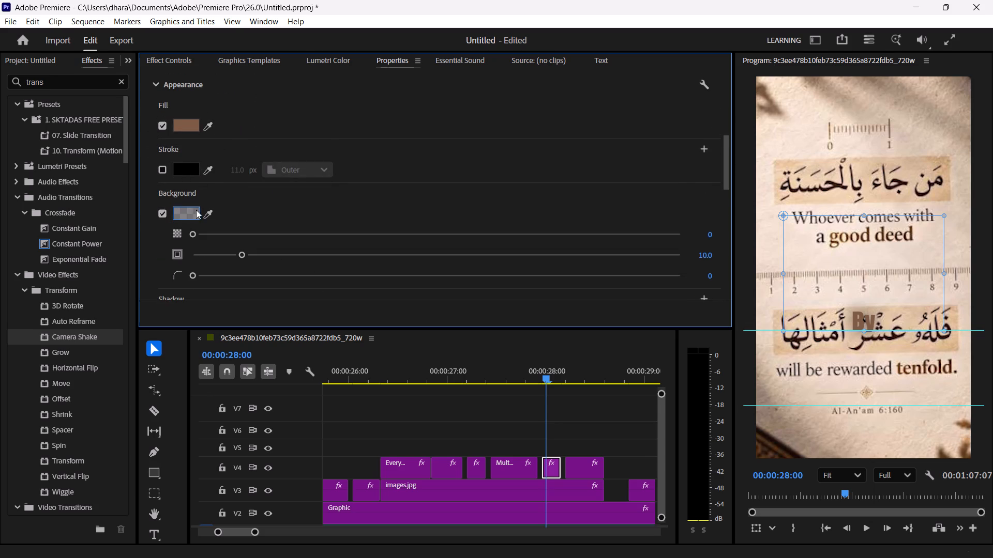
{"action": "left_click", "coordinate": [187, 214]}
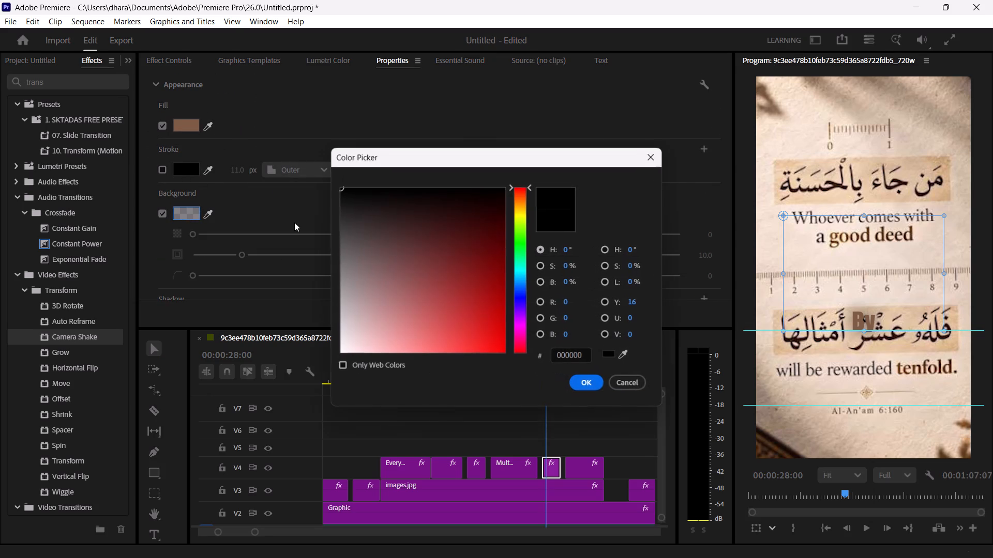
{"action": "left_click", "coordinate": [575, 354]}
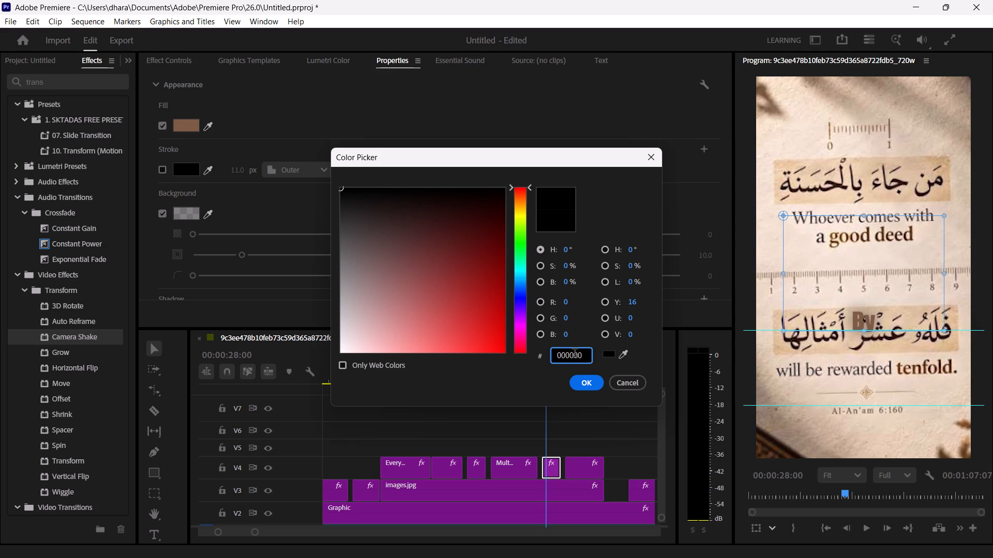
{"action": "key", "text": "ctrl+v"}
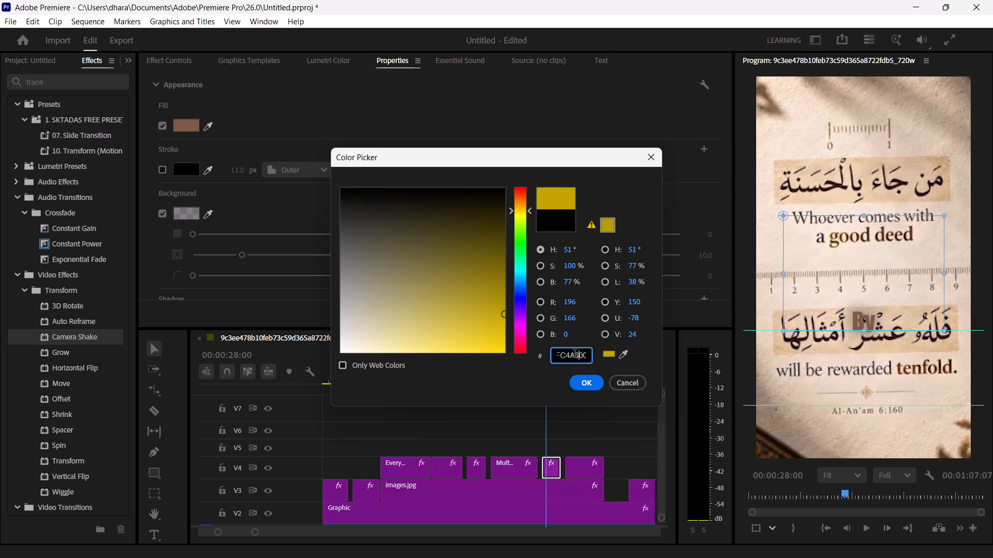
{"action": "key", "text": "ctrl+a"}
{"action": "key", "text": "ctrl+v"}
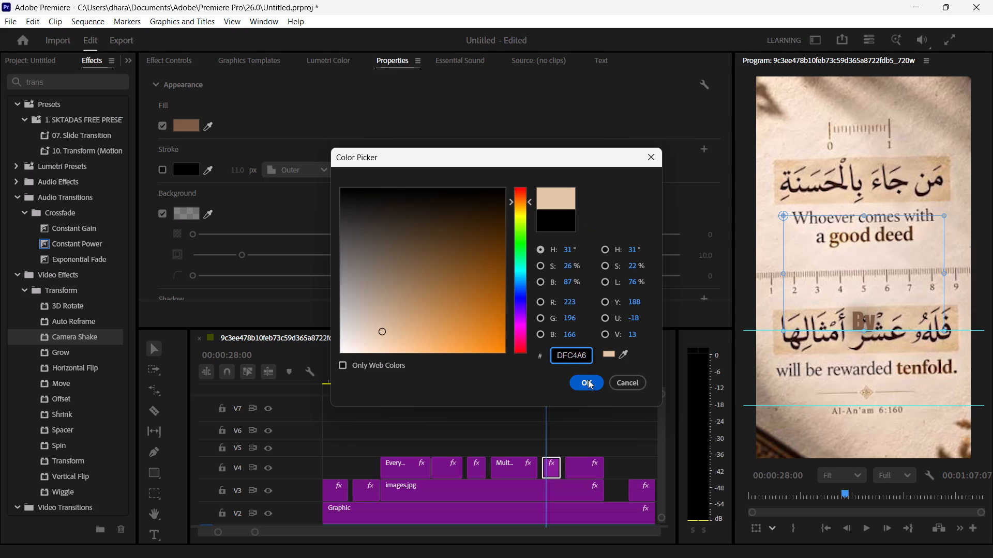
{"action": "left_click", "coordinate": [588, 380]}
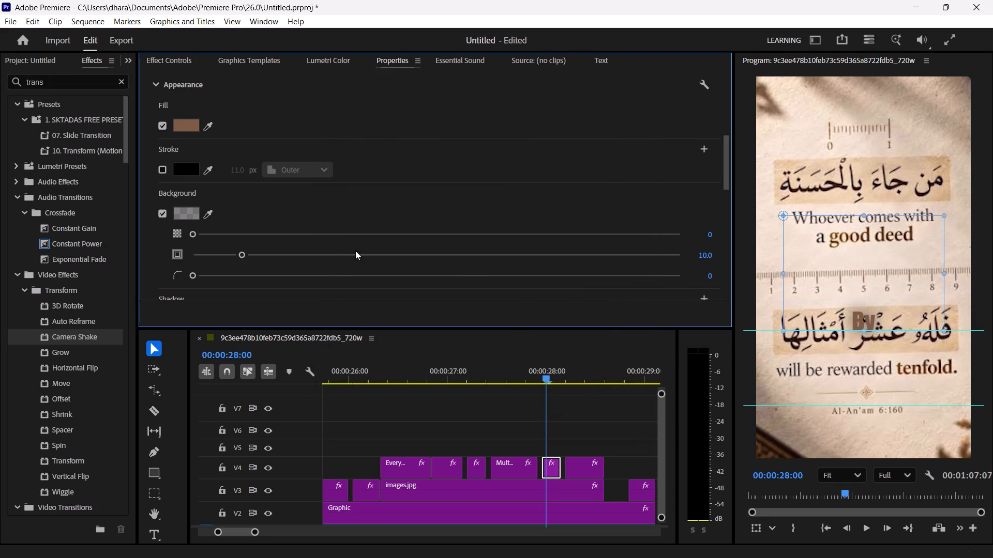
Set the By caption's background to 100 opacity, about 18.5 size and about 32 corner radius.
{"action": "left_click_drag", "start_coordinate": [197, 236], "coordinate": [481, 237]}
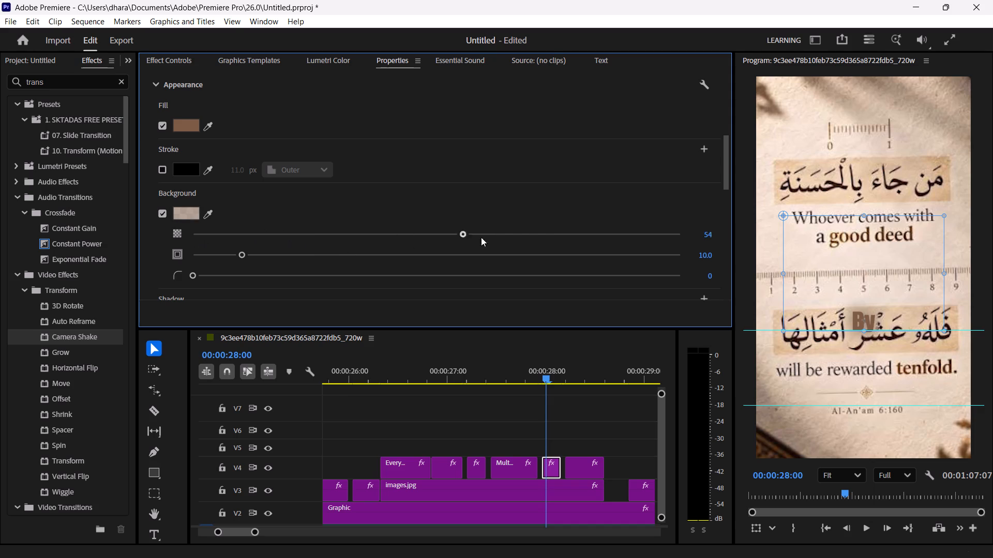
{"action": "left_click_drag", "start_coordinate": [481, 237], "coordinate": [646, 221]}
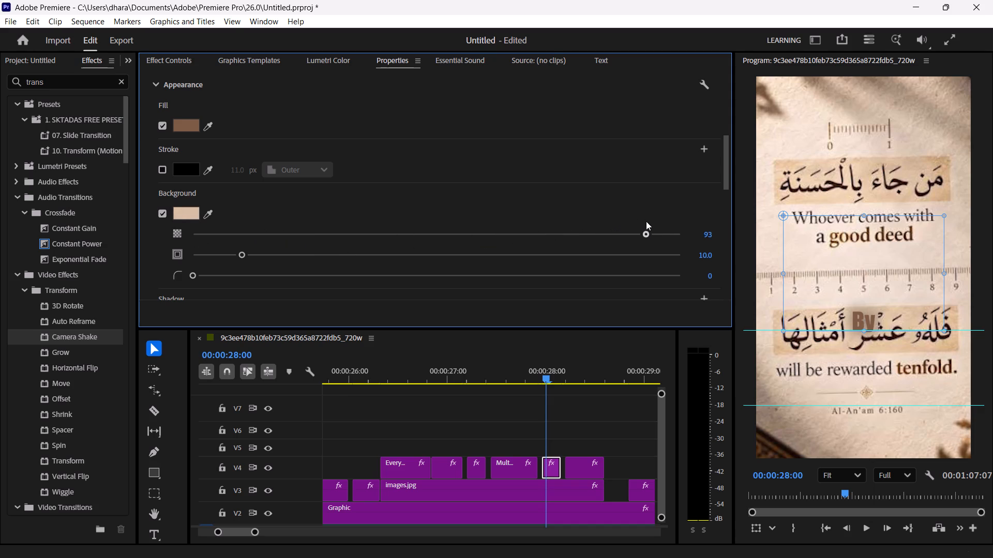
{"action": "left_click_drag", "start_coordinate": [646, 221], "coordinate": [735, 214]}
{"action": "left_click_drag", "start_coordinate": [241, 255], "coordinate": [427, 254]}
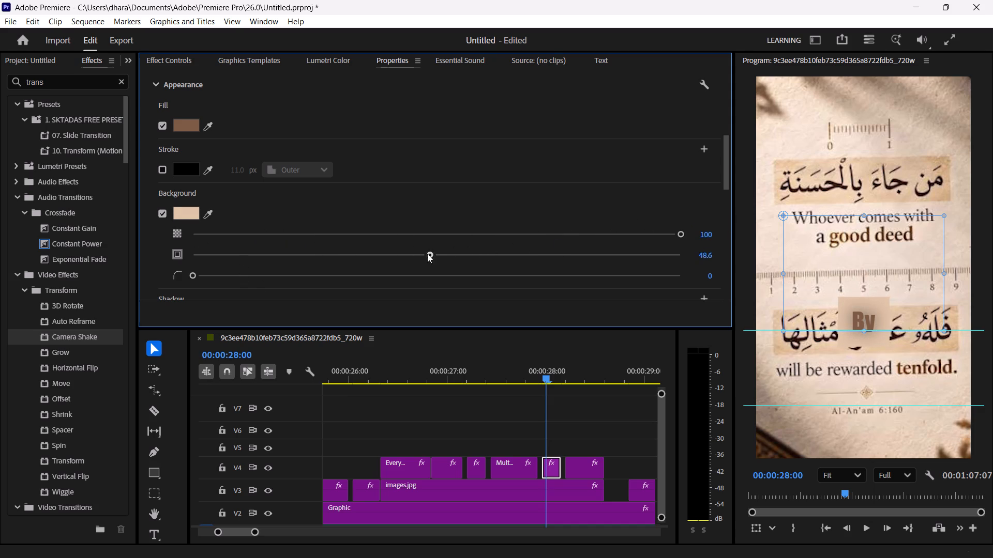
{"action": "left_click_drag", "start_coordinate": [427, 254], "coordinate": [288, 260]}
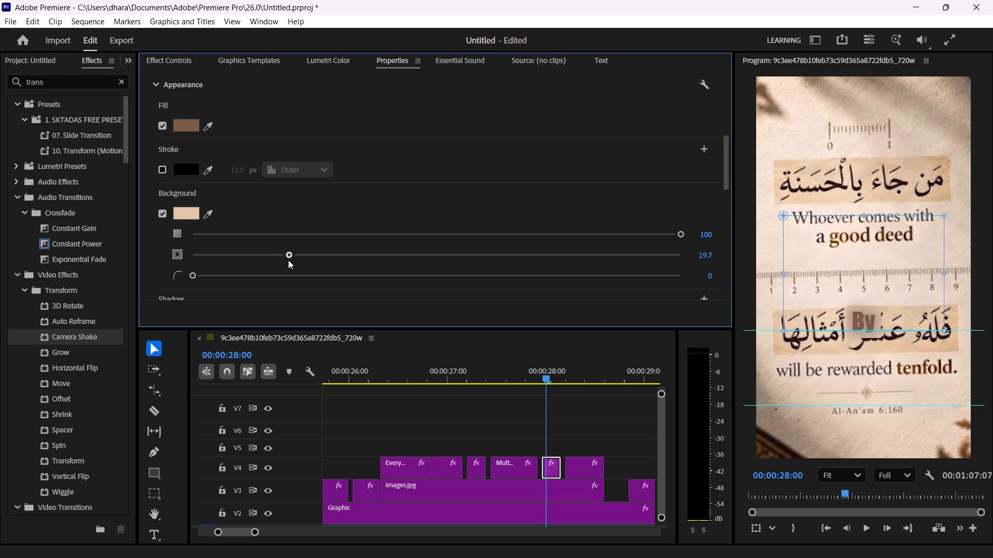
{"action": "left_click_drag", "start_coordinate": [288, 260], "coordinate": [282, 260]}
{"action": "left_click_drag", "start_coordinate": [193, 274], "coordinate": [347, 269]}
{"action": "left_click_drag", "start_coordinate": [347, 269], "coordinate": [350, 269]}
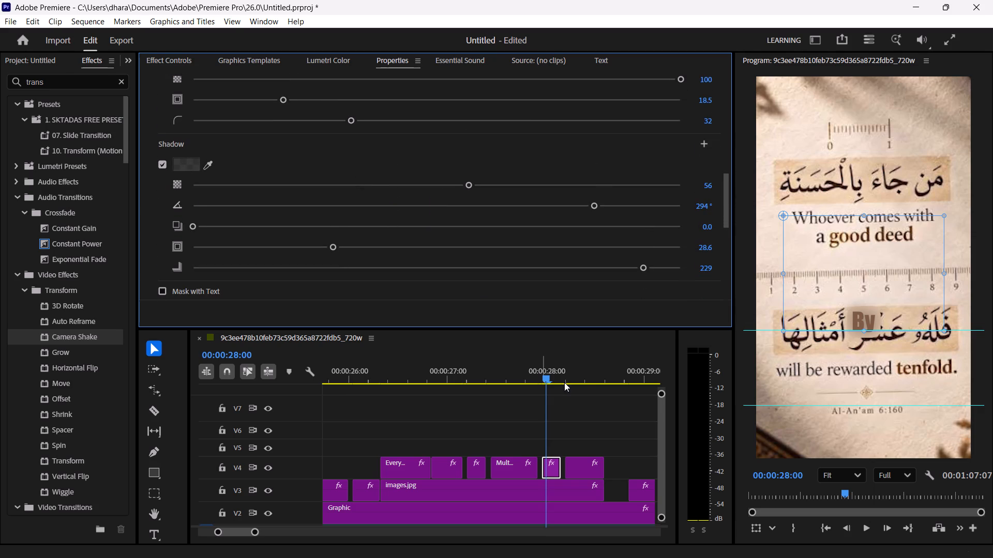
Enable the Multiplied caption's background and set its colour to the copied beige, DFC4A6.
{"action": "left_click", "coordinate": [579, 379]}
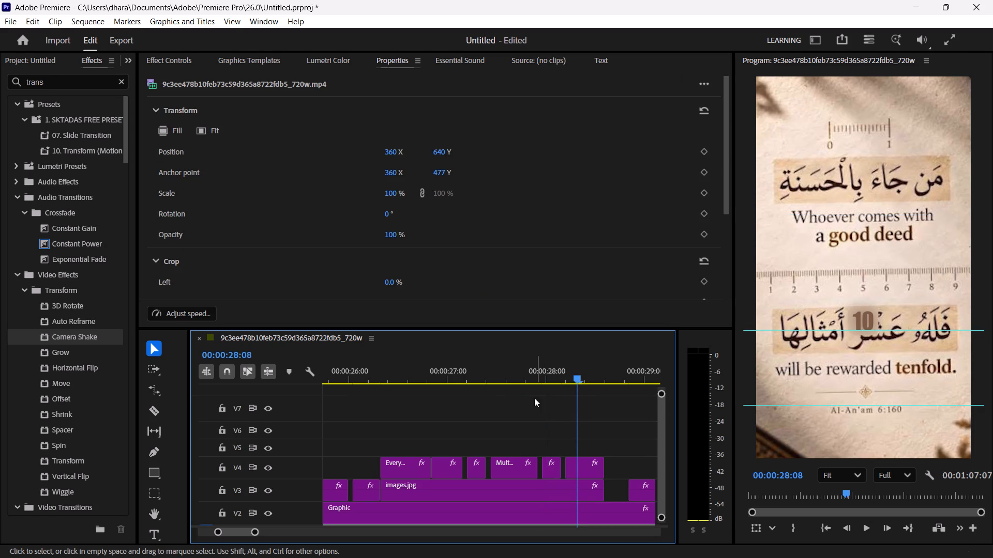
{"action": "left_click", "coordinate": [504, 377]}
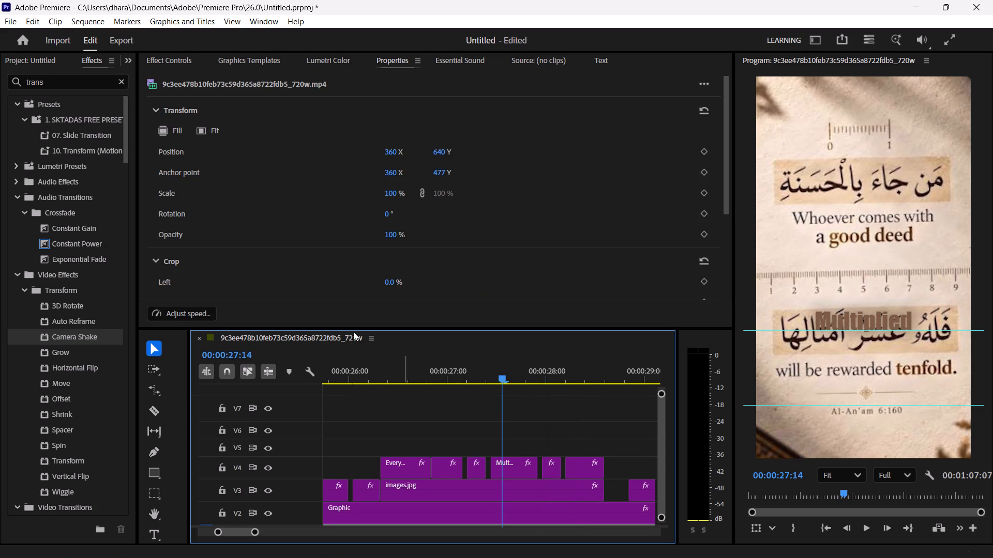
{"action": "left_click", "coordinate": [514, 468]}
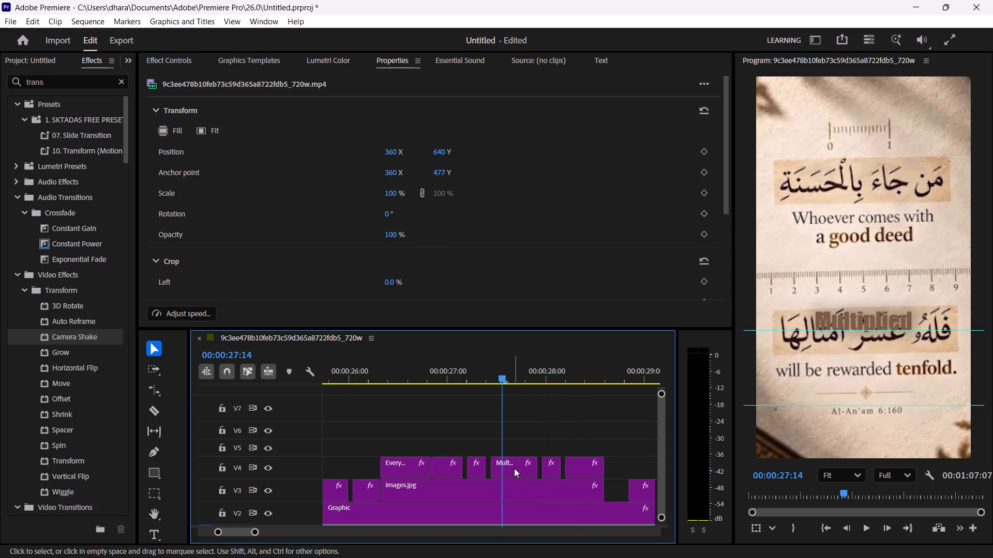
{"action": "scroll", "coordinate": [324, 226], "scroll_direction": "down", "scroll_amount": 1}
{"action": "scroll", "coordinate": [324, 226], "scroll_direction": "up", "scroll_amount": 1}
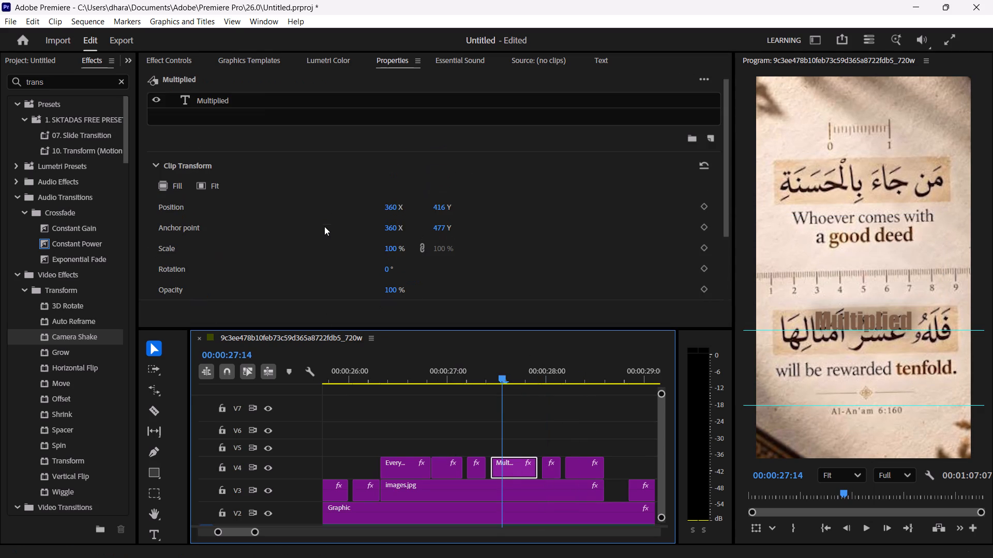
{"action": "left_click", "coordinate": [261, 104]}
{"action": "scroll", "coordinate": [302, 174], "scroll_direction": "down", "scroll_amount": 1}
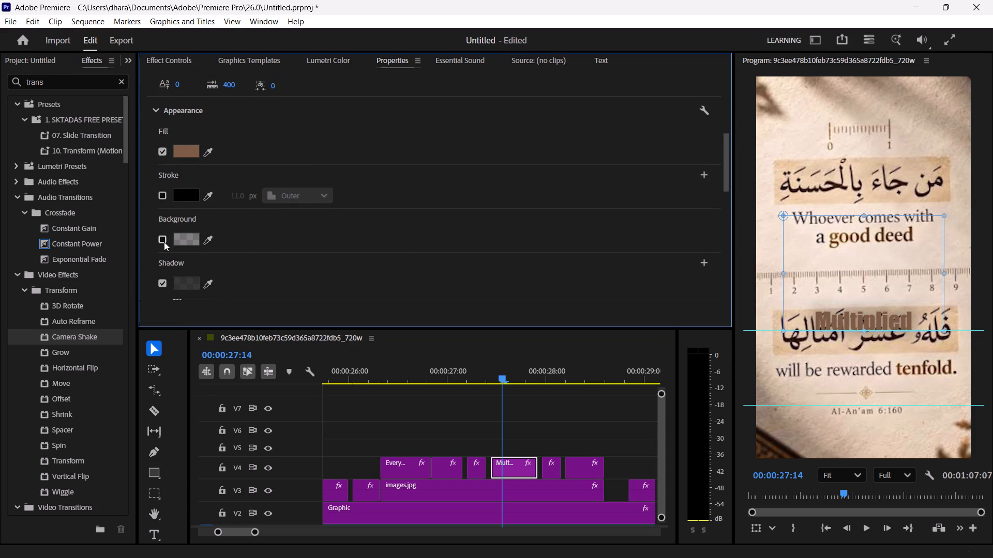
{"action": "left_click", "coordinate": [164, 240]}
{"action": "left_click", "coordinate": [184, 241]}
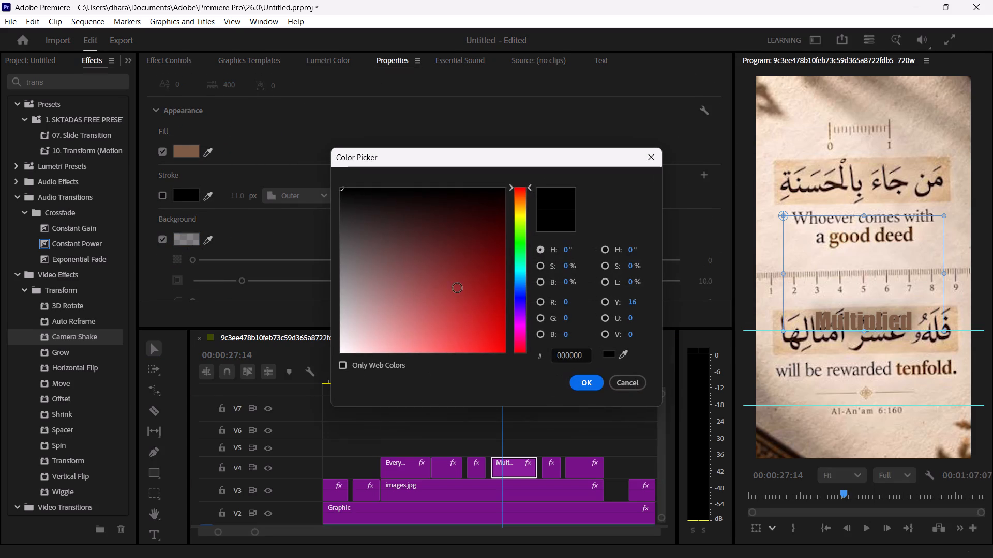
{"action": "left_click", "coordinate": [582, 354]}
{"action": "key", "text": "ctrl+a"}
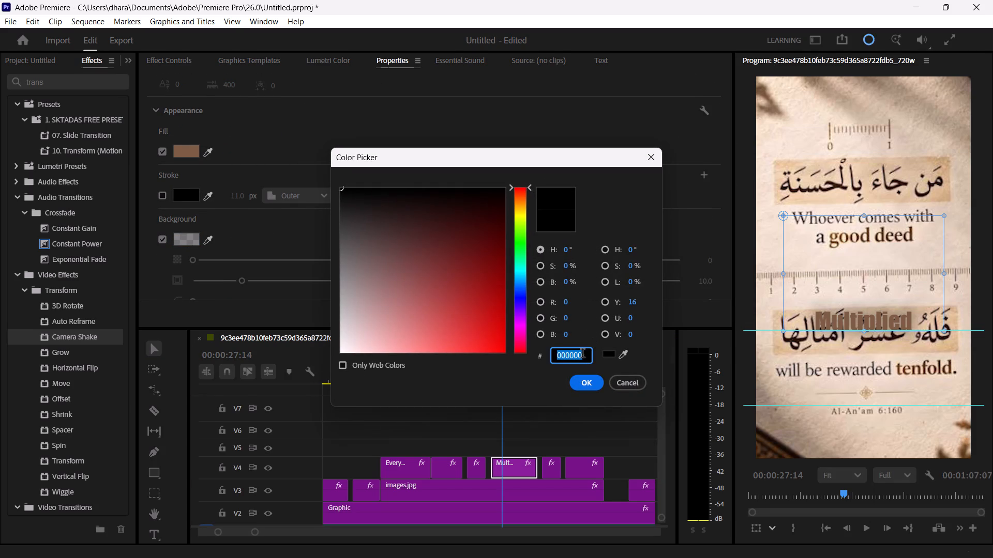
{"action": "key", "text": "ctrl+v"}
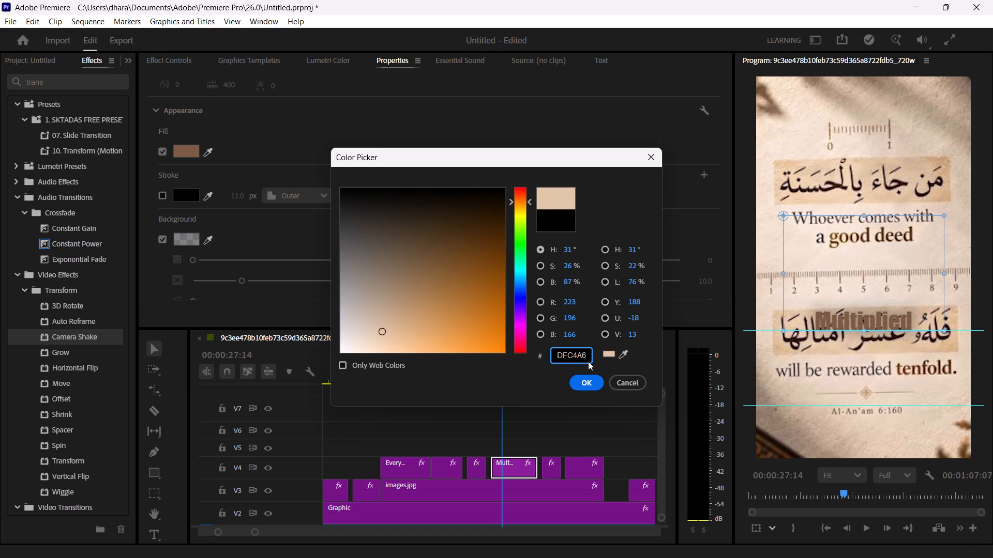
{"action": "left_click", "coordinate": [580, 380]}
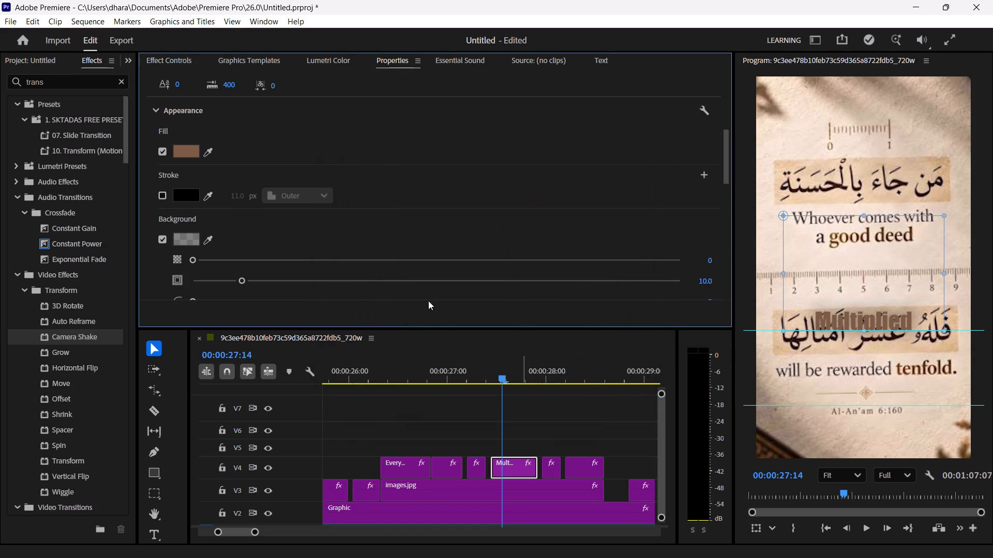
Set the Multiplied caption's background to 100 opacity, about 20.9 size and about 25 corner radius.
{"action": "left_click_drag", "start_coordinate": [266, 260], "coordinate": [750, 273]}
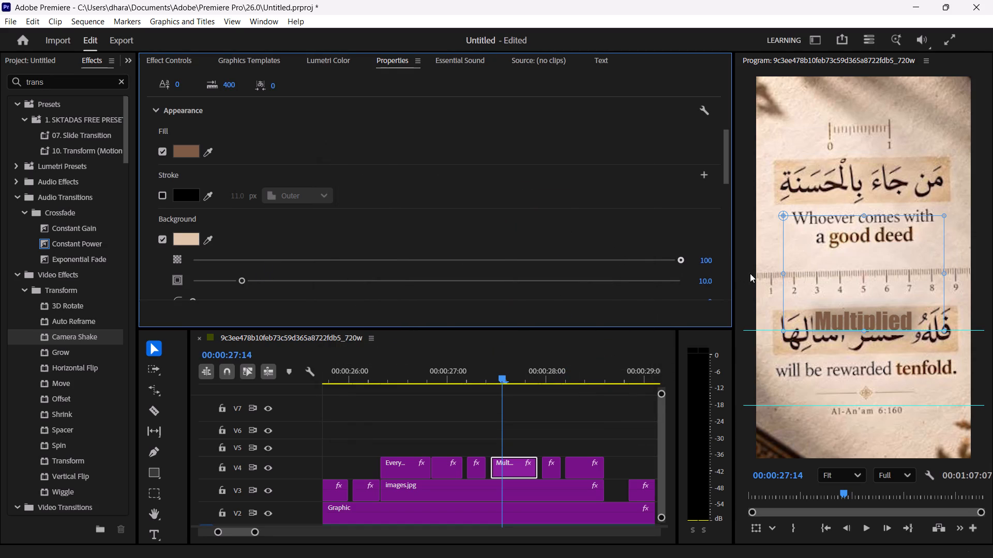
{"action": "left_click_drag", "start_coordinate": [750, 273], "coordinate": [759, 274]}
{"action": "left_click_drag", "start_coordinate": [275, 281], "coordinate": [320, 283]}
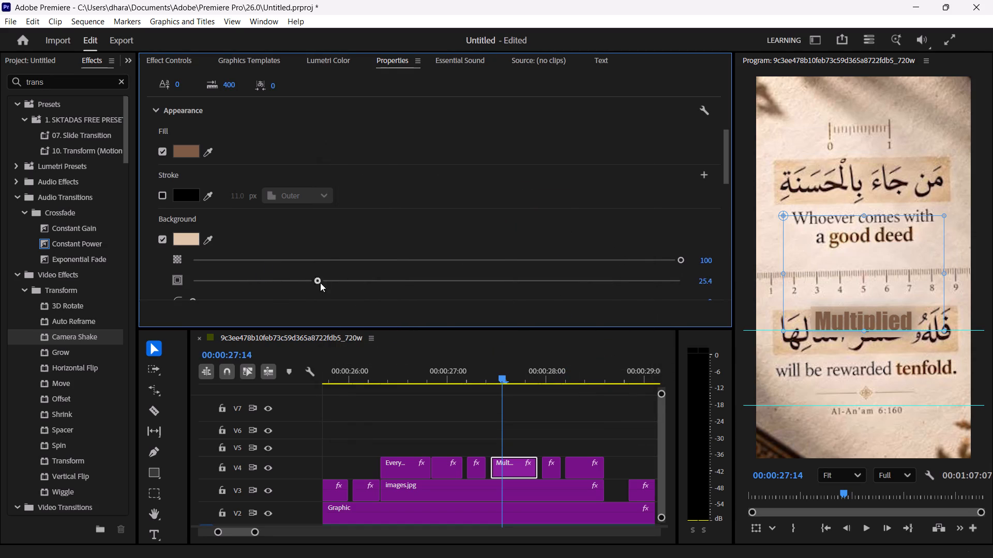
{"action": "left_click_drag", "start_coordinate": [320, 283], "coordinate": [302, 285]}
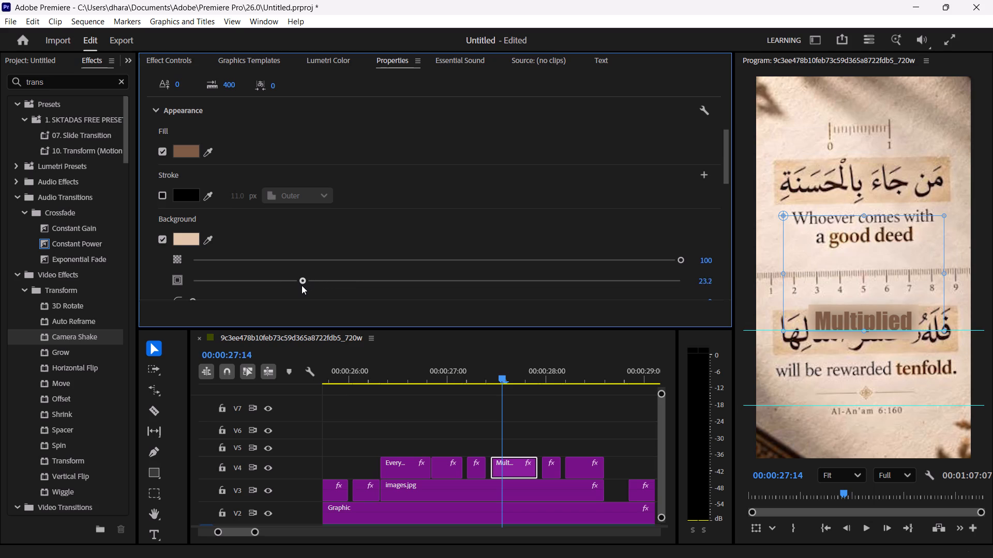
{"action": "left_click_drag", "start_coordinate": [302, 285], "coordinate": [294, 287]}
{"action": "scroll", "coordinate": [247, 287], "scroll_direction": "down", "scroll_amount": 1}
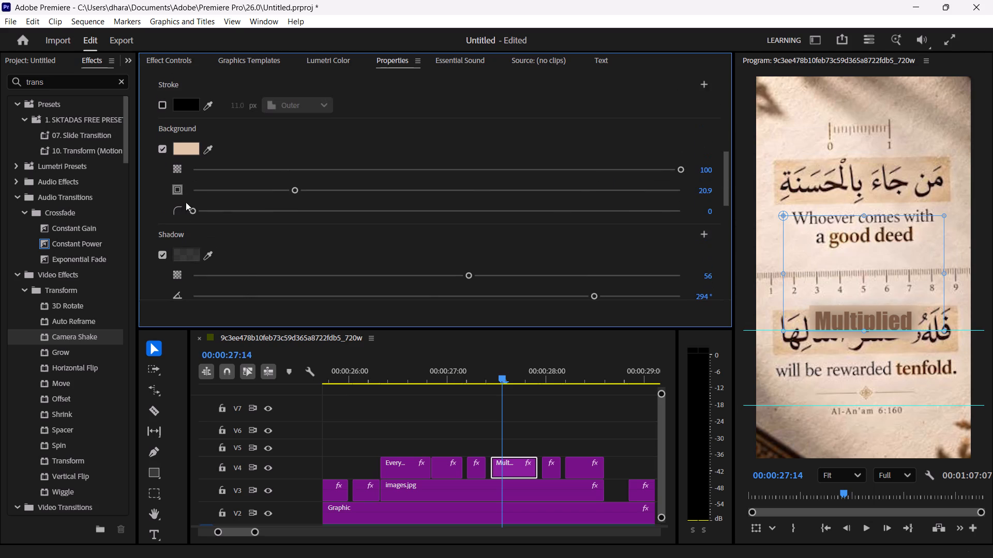
{"action": "left_click_drag", "start_coordinate": [191, 209], "coordinate": [274, 212]}
{"action": "left_click_drag", "start_coordinate": [274, 212], "coordinate": [348, 202]}
{"action": "left_click_drag", "start_coordinate": [348, 202], "coordinate": [310, 209]}
{"action": "left_click_drag", "start_coordinate": [310, 209], "coordinate": [312, 207]}
{"action": "scroll", "coordinate": [303, 228], "scroll_direction": "up", "scroll_amount": 1}
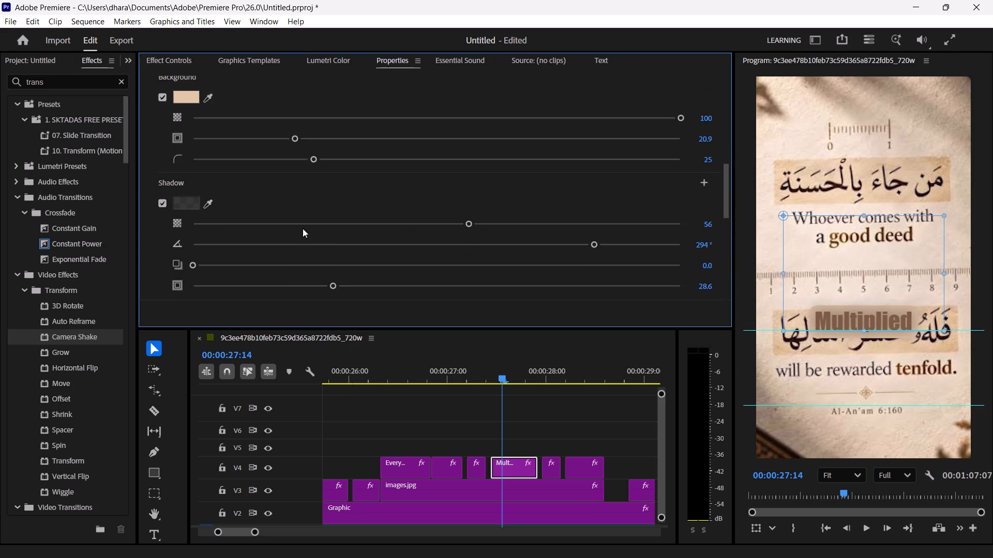
{"action": "scroll", "coordinate": [303, 228], "scroll_direction": "up", "scroll_amount": 1}
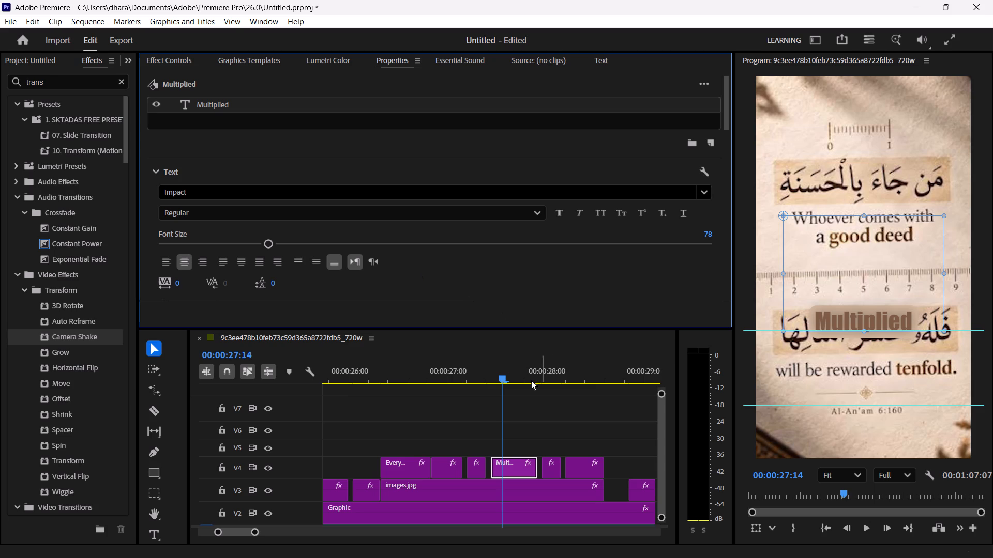
Enable the Is caption's background and set its colour to the copied beige, DFC4A6.
{"action": "left_click", "coordinate": [475, 373]}
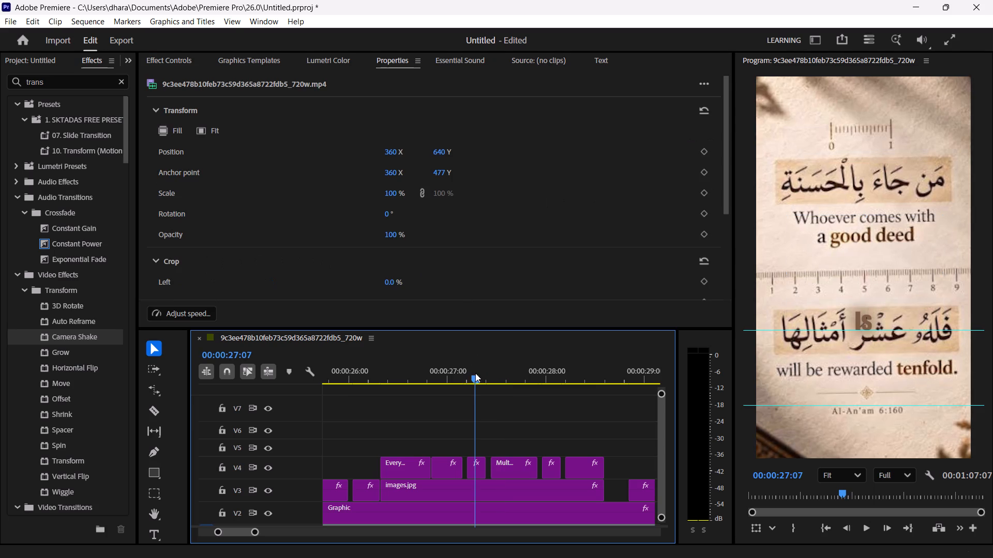
{"action": "left_click", "coordinate": [479, 470]}
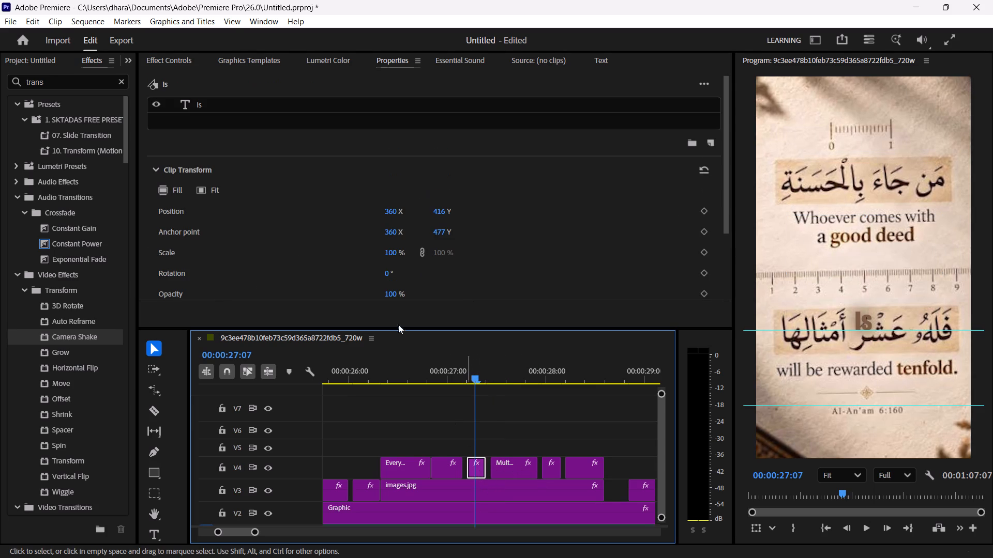
{"action": "left_click", "coordinate": [283, 105]}
{"action": "scroll", "coordinate": [301, 174], "scroll_direction": "down", "scroll_amount": 1}
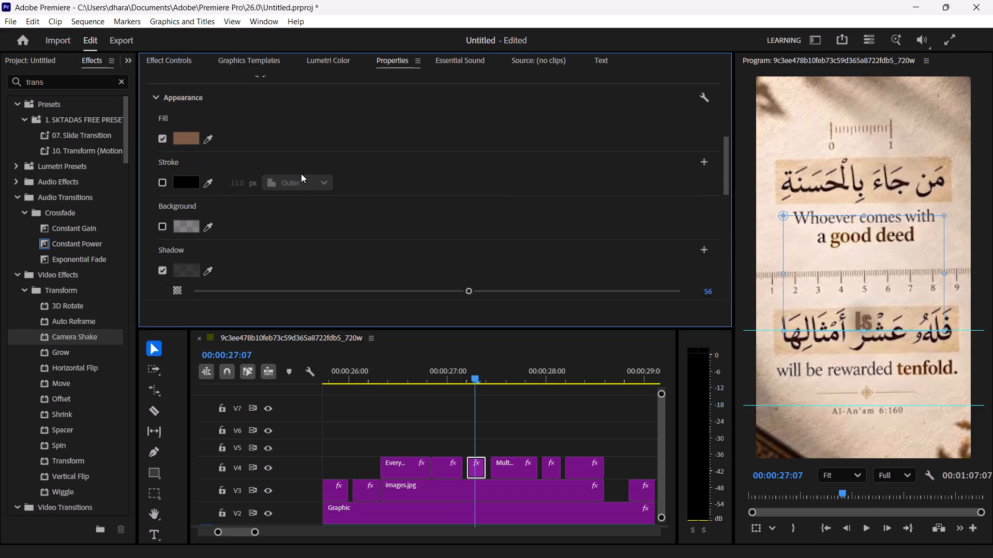
{"action": "scroll", "coordinate": [301, 174], "scroll_direction": "down", "scroll_amount": 1}
{"action": "left_click", "coordinate": [168, 189]}
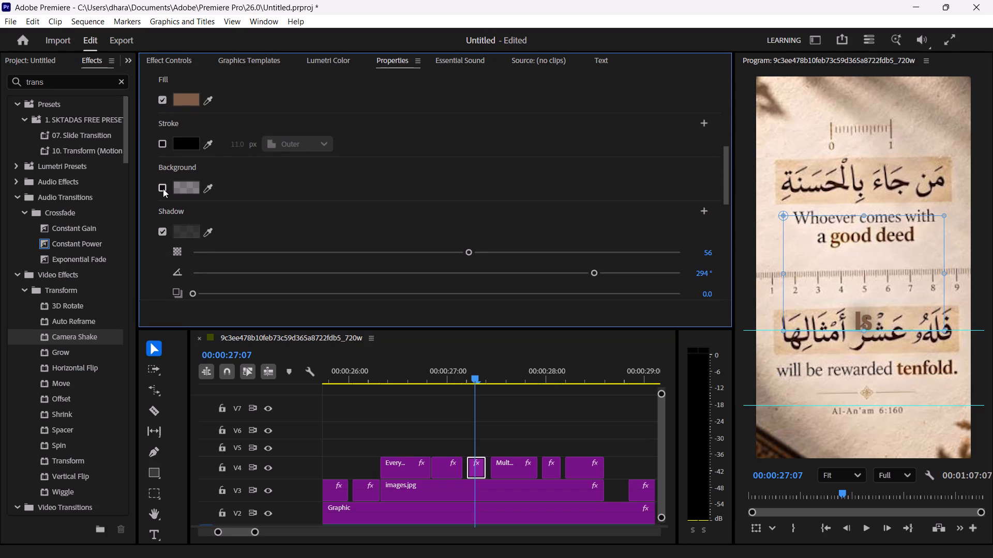
{"action": "left_click", "coordinate": [161, 188]}
{"action": "left_click", "coordinate": [182, 189]}
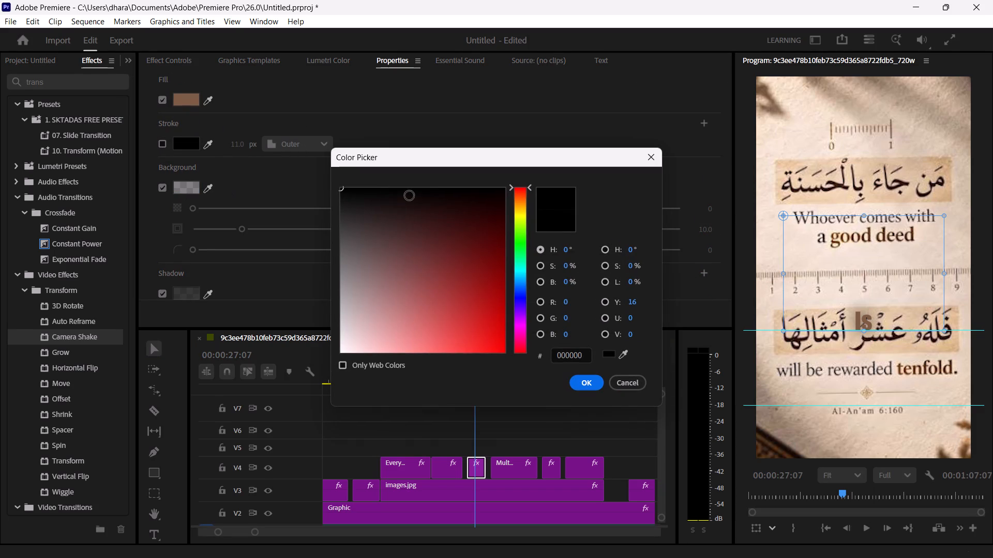
{"action": "left_click", "coordinate": [578, 350]}
{"action": "key", "text": "ctrl+a"}
{"action": "key", "text": "ctrl+v"}
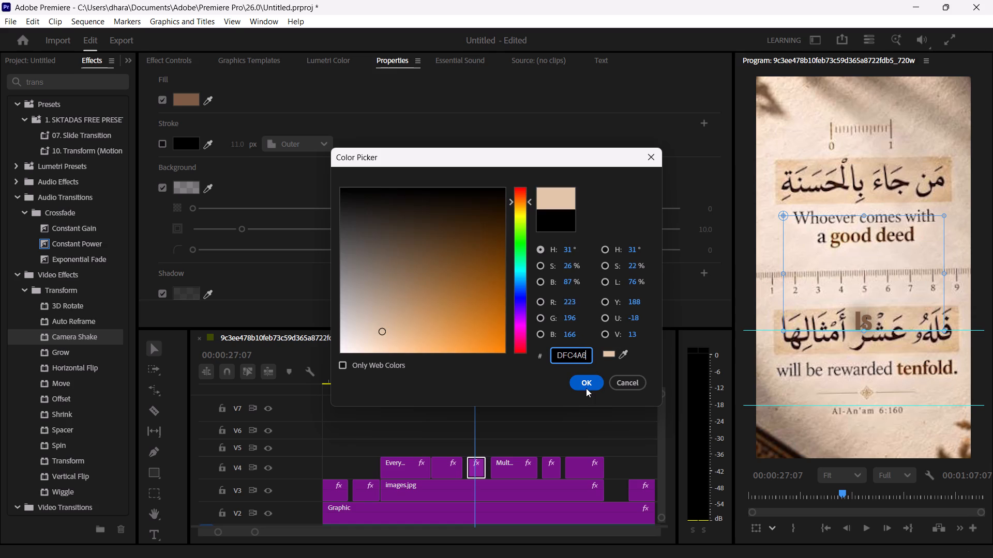
{"action": "left_click", "coordinate": [586, 388]}
Set the Is caption's background to 100 opacity, about 19.3 size and about 21 corner radius.
{"action": "left_click_drag", "start_coordinate": [195, 208], "coordinate": [702, 195]}
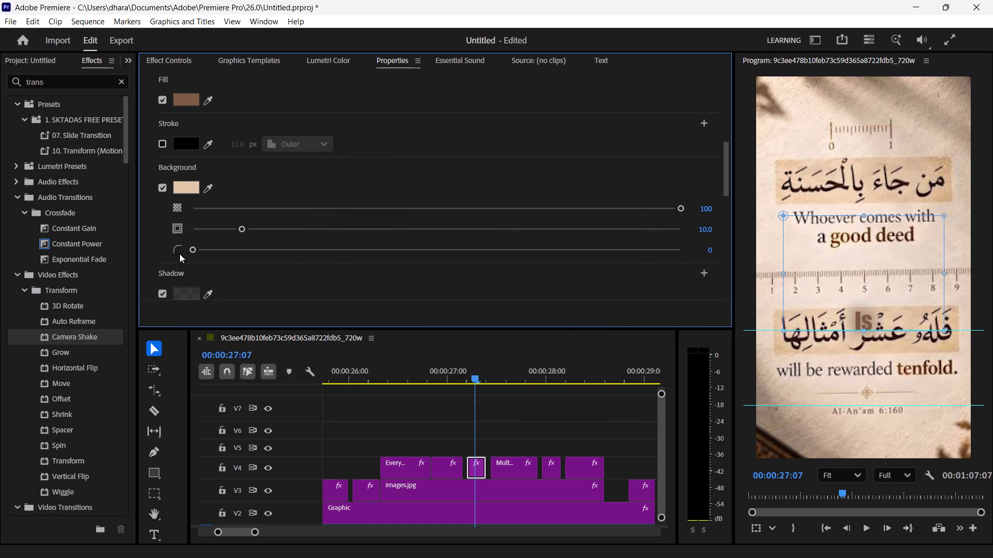
{"action": "left_click_drag", "start_coordinate": [243, 230], "coordinate": [453, 229]}
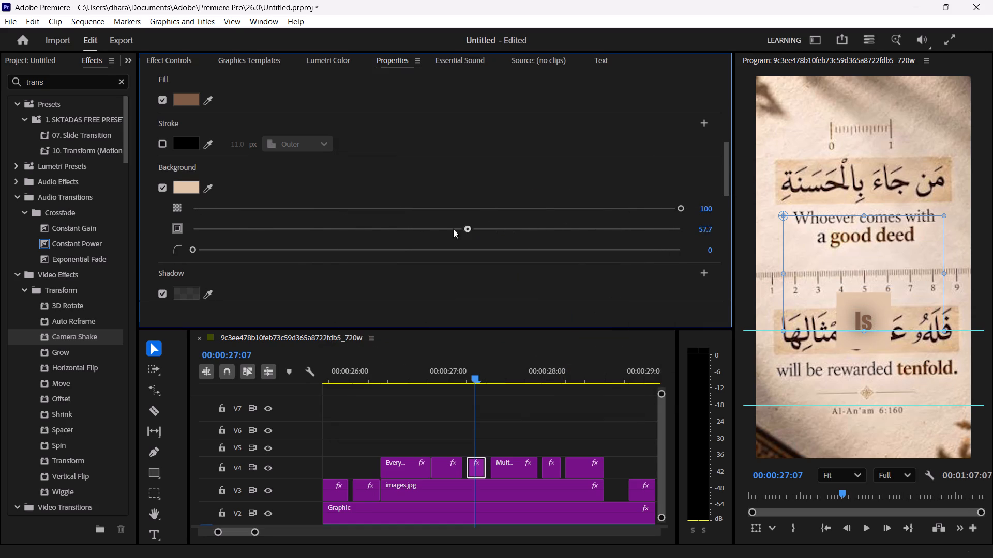
{"action": "left_click_drag", "start_coordinate": [453, 229], "coordinate": [293, 246]}
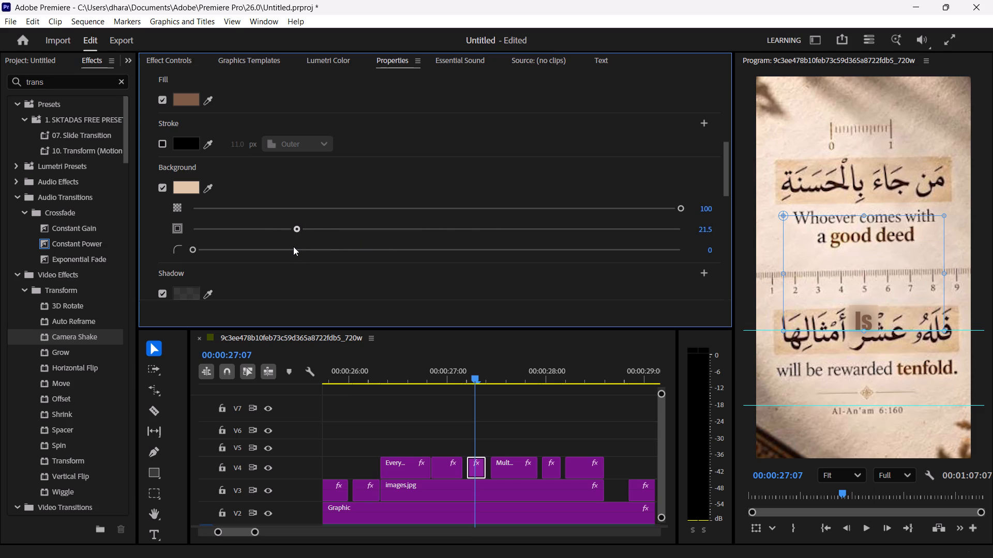
{"action": "left_click_drag", "start_coordinate": [293, 246], "coordinate": [286, 245]}
{"action": "left_click_drag", "start_coordinate": [194, 250], "coordinate": [309, 243]}
{"action": "left_click_drag", "start_coordinate": [309, 243], "coordinate": [296, 243]}
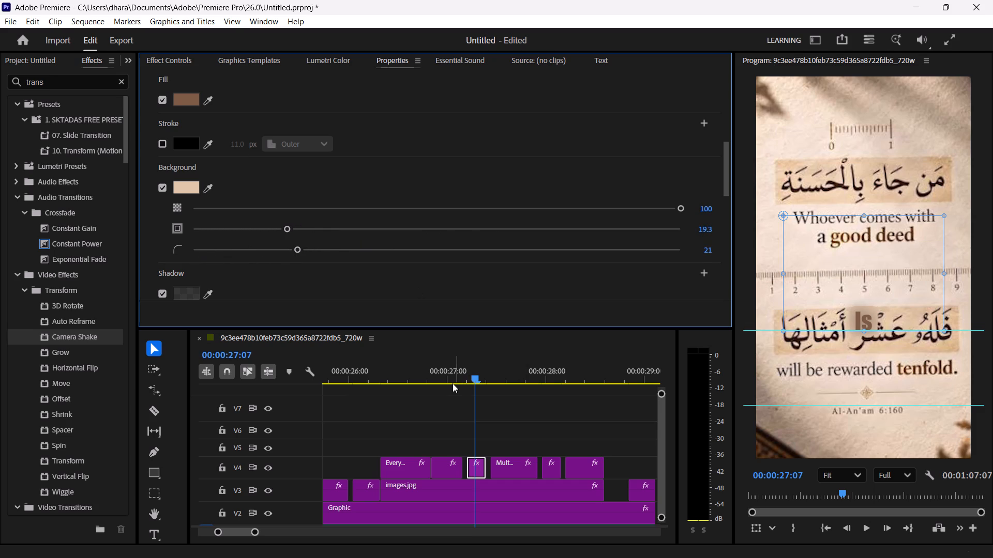
Enable the Deed caption's background and set its colour to the copied beige, DFC4A6.
{"action": "left_click", "coordinate": [452, 383]}
{"action": "left_click", "coordinate": [442, 378]}
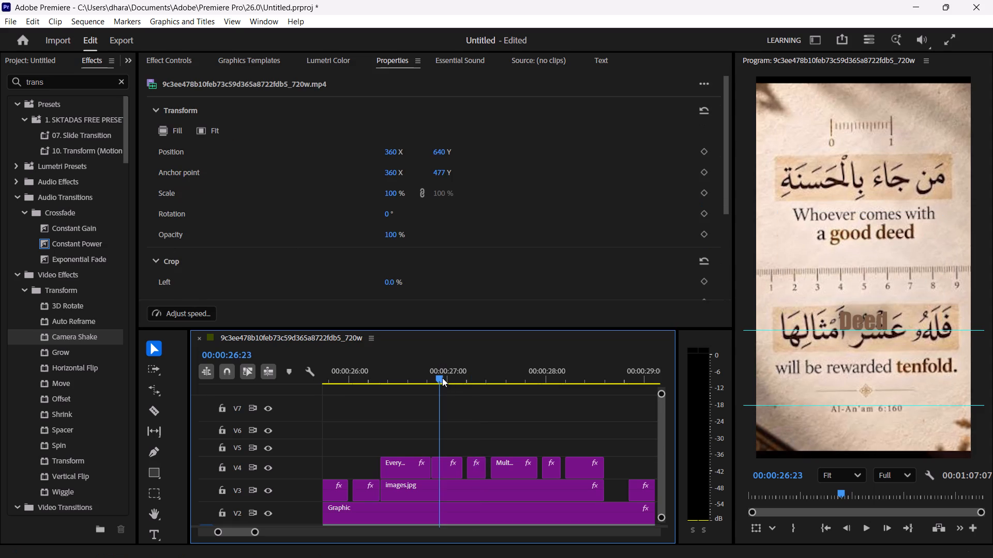
{"action": "left_click", "coordinate": [448, 471]}
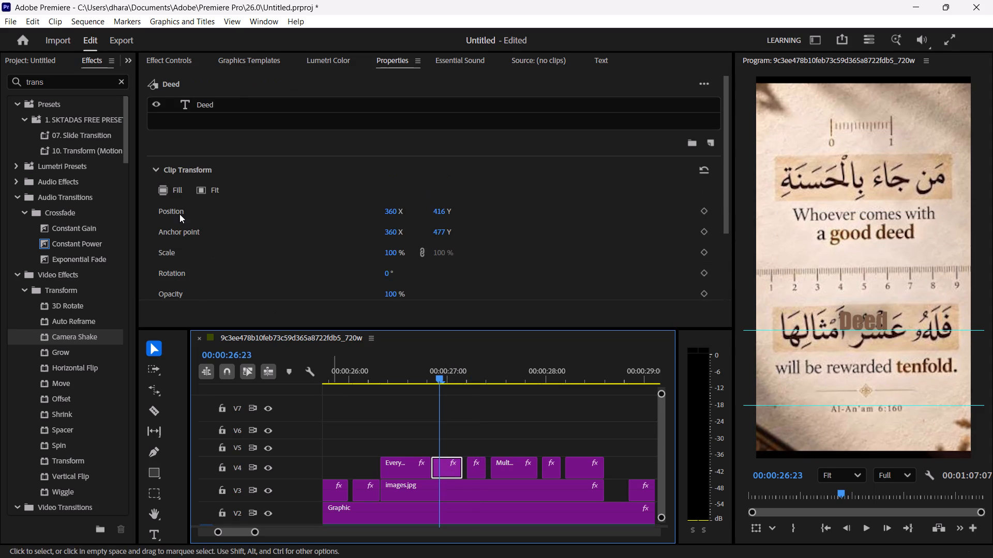
{"action": "left_click", "coordinate": [224, 97]}
{"action": "scroll", "coordinate": [259, 169], "scroll_direction": "down", "scroll_amount": 1}
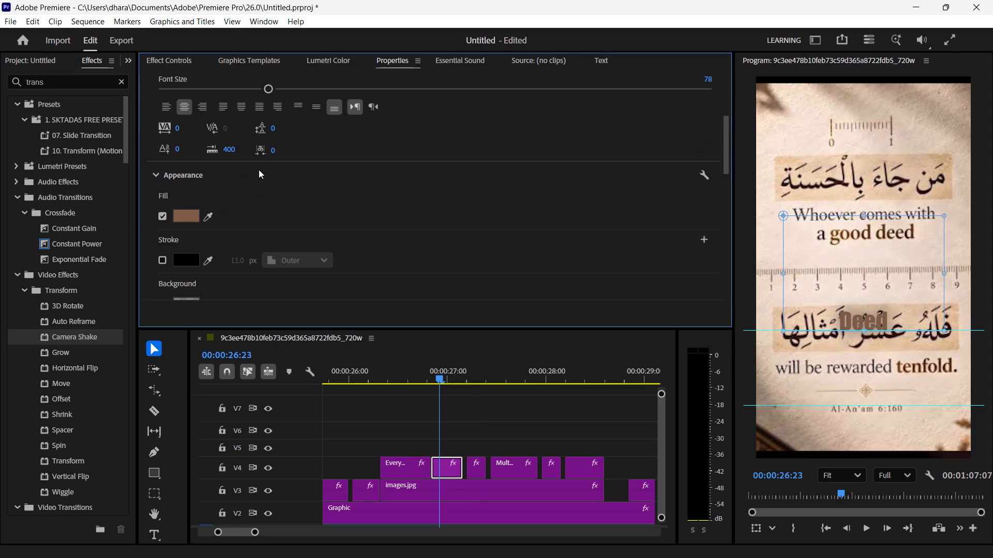
{"action": "scroll", "coordinate": [259, 169], "scroll_direction": "down", "scroll_amount": 1}
{"action": "left_click", "coordinate": [167, 251]}
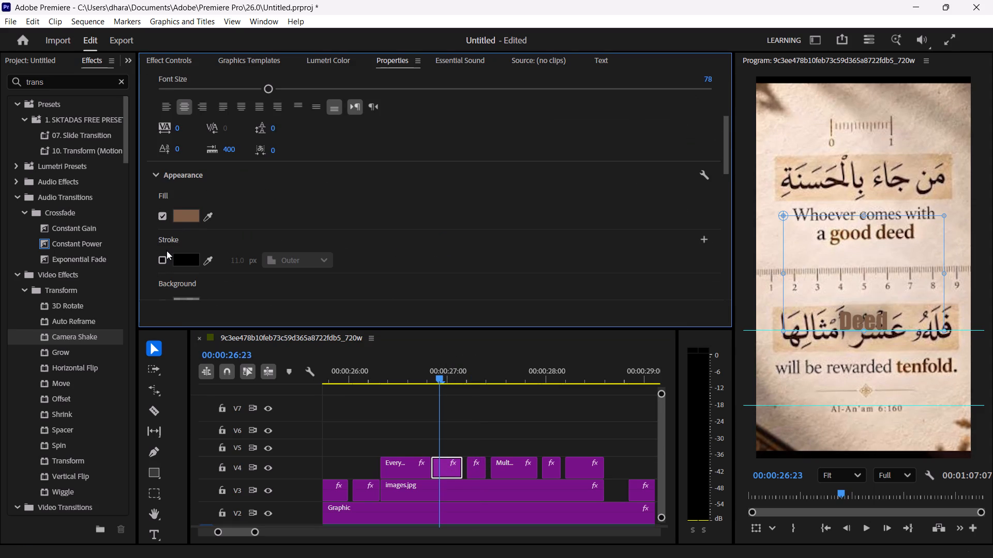
{"action": "left_click", "coordinate": [164, 251]}
{"action": "left_click", "coordinate": [198, 252]}
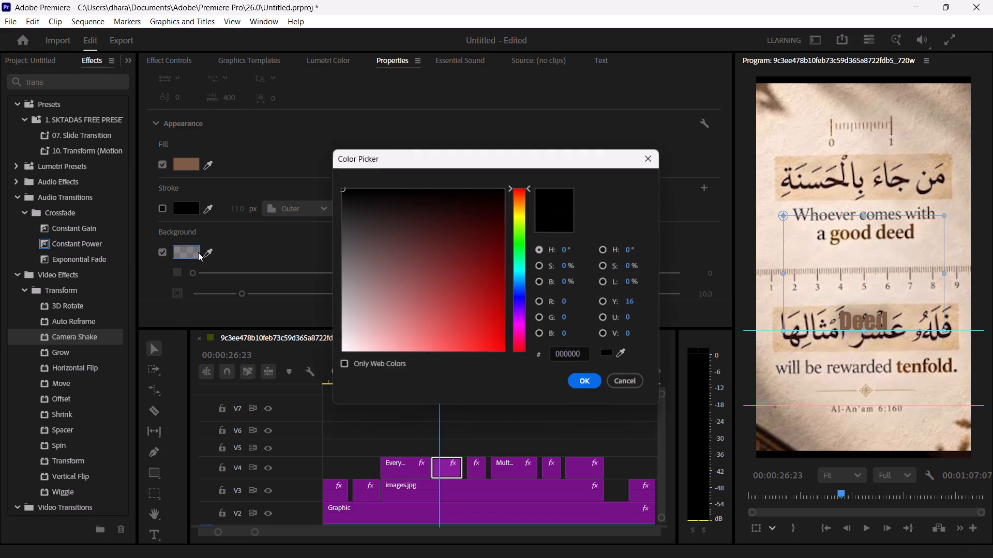
{"action": "left_click", "coordinate": [581, 358]}
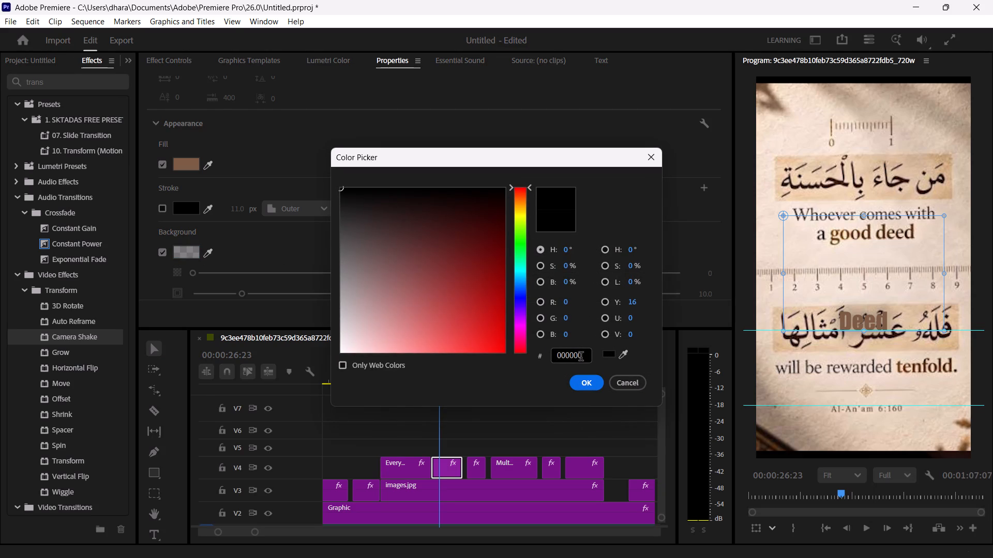
{"action": "key", "text": "ctrl+a"}
{"action": "key", "text": "ctrl+v"}
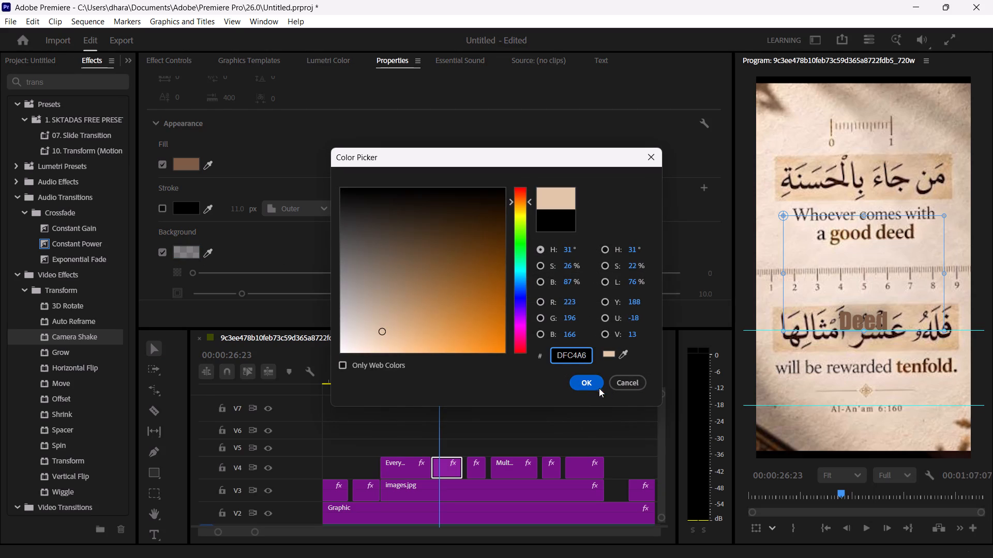
{"action": "left_click", "coordinate": [593, 383]}
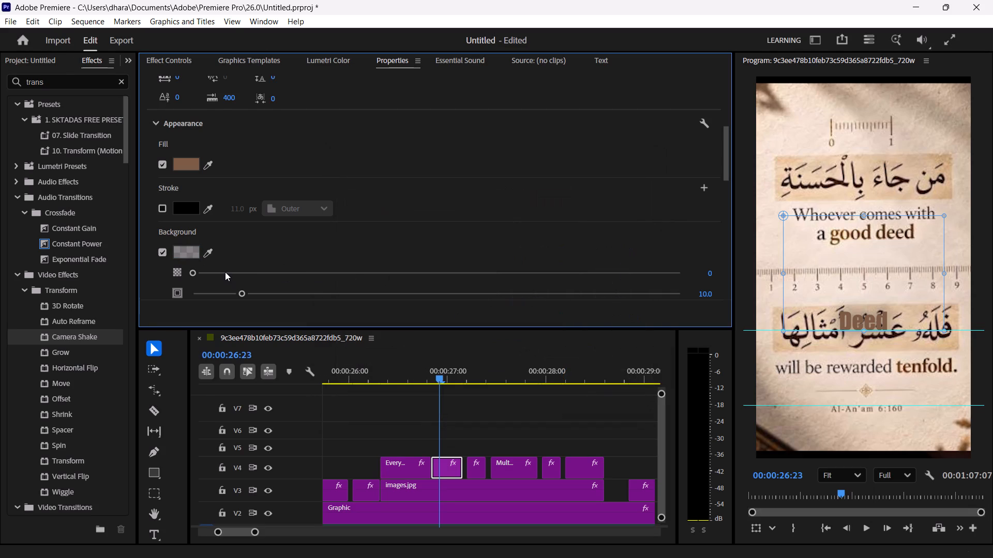
Set the Deed caption's background to 100 opacity, about 26.6 size and about 37 corner radius.
{"action": "left_click_drag", "start_coordinate": [225, 272], "coordinate": [753, 254]}
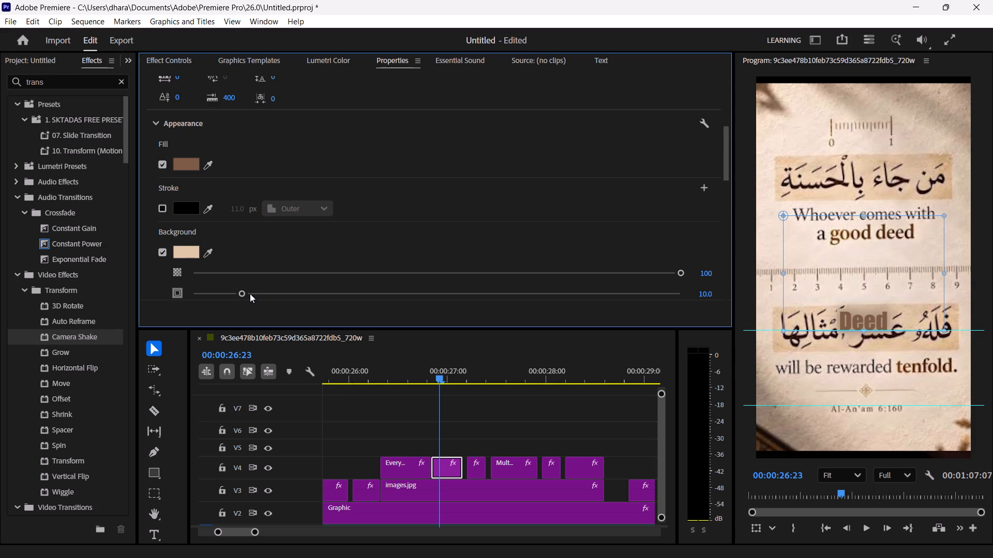
{"action": "left_click_drag", "start_coordinate": [250, 293], "coordinate": [369, 295]}
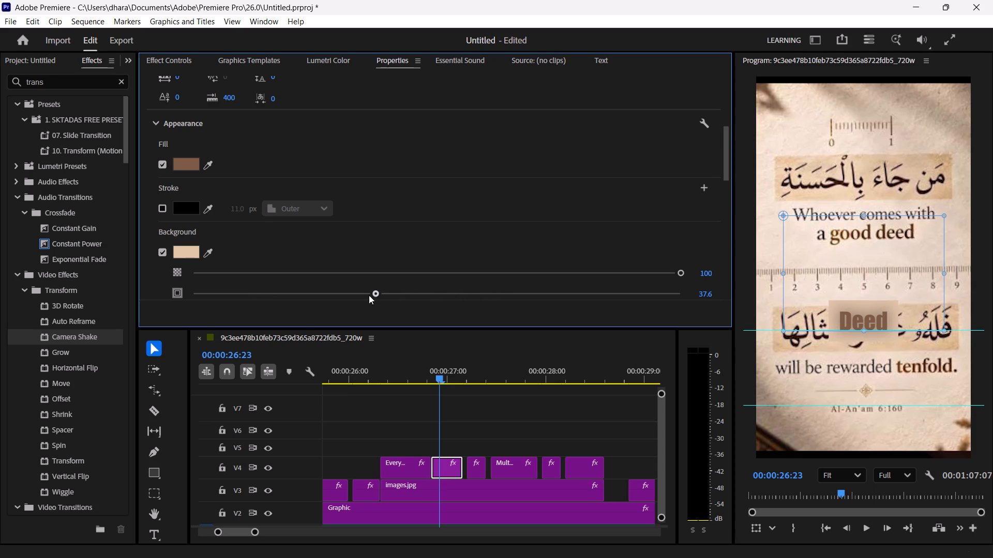
{"action": "left_click_drag", "start_coordinate": [369, 295], "coordinate": [321, 300]}
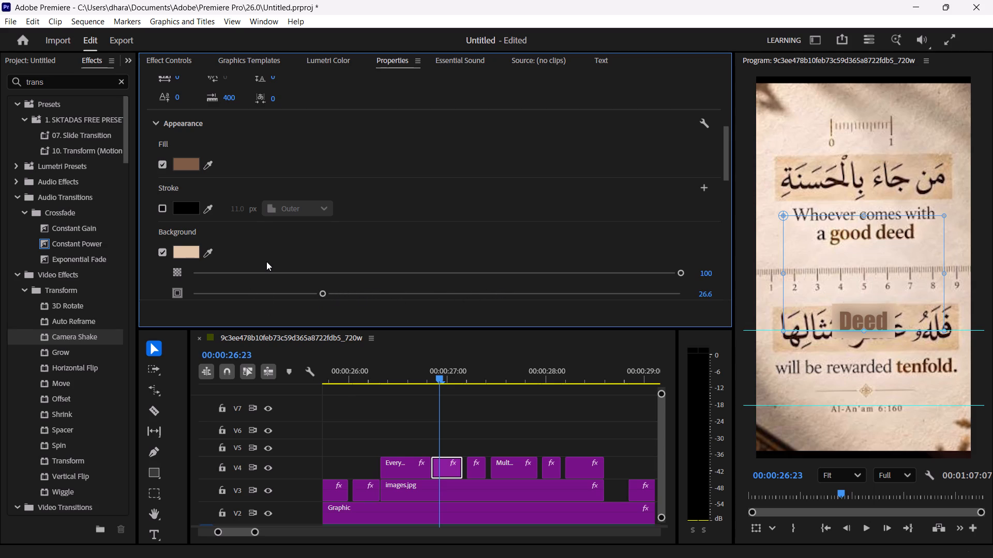
{"action": "left_click_drag", "start_coordinate": [192, 211], "coordinate": [465, 205]}
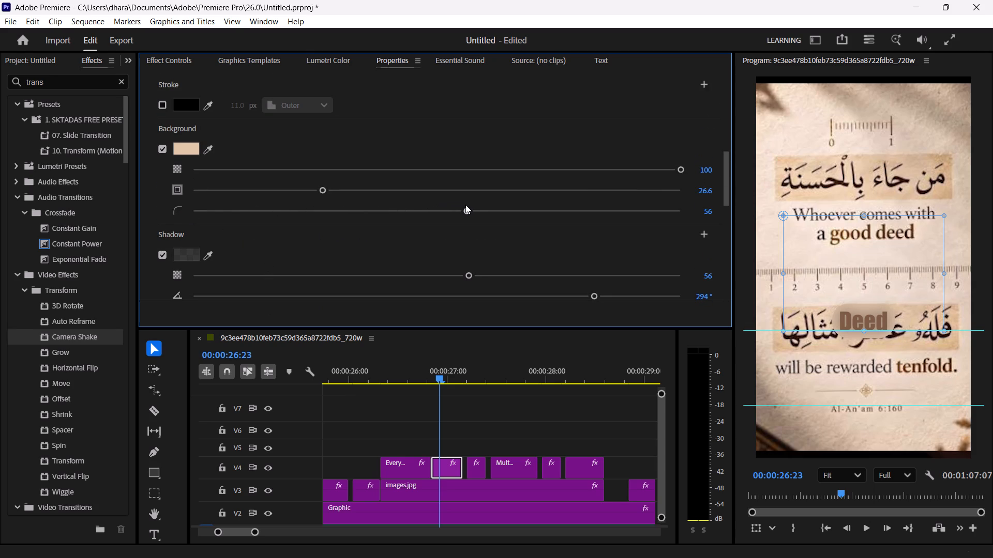
{"action": "left_click_drag", "start_coordinate": [465, 205], "coordinate": [373, 223]}
Play back the section over the verse image and into the talking-head shot to check the captions' look and timing.
{"action": "left_click", "coordinate": [389, 372]}
{"action": "left_click", "coordinate": [367, 375]}
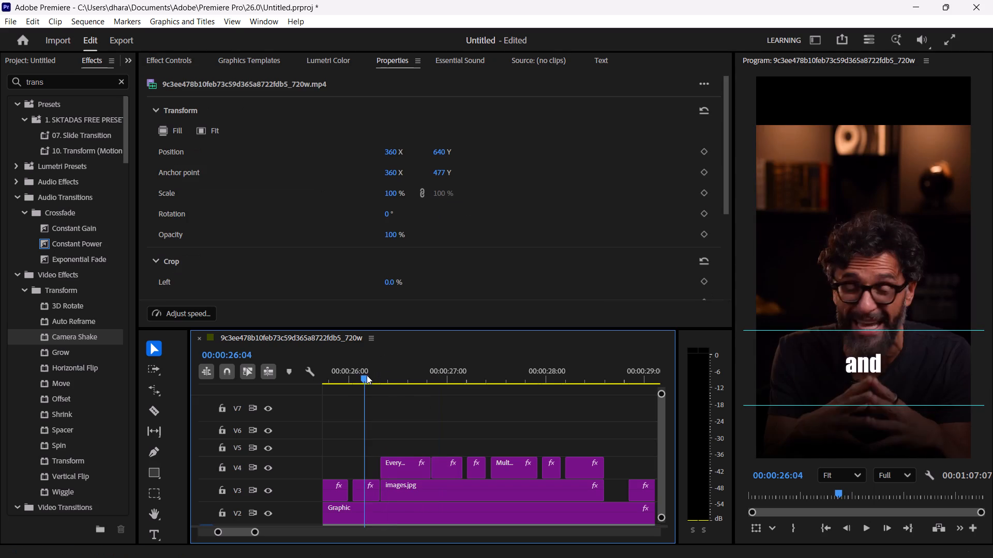
{"action": "key", "text": "space"}
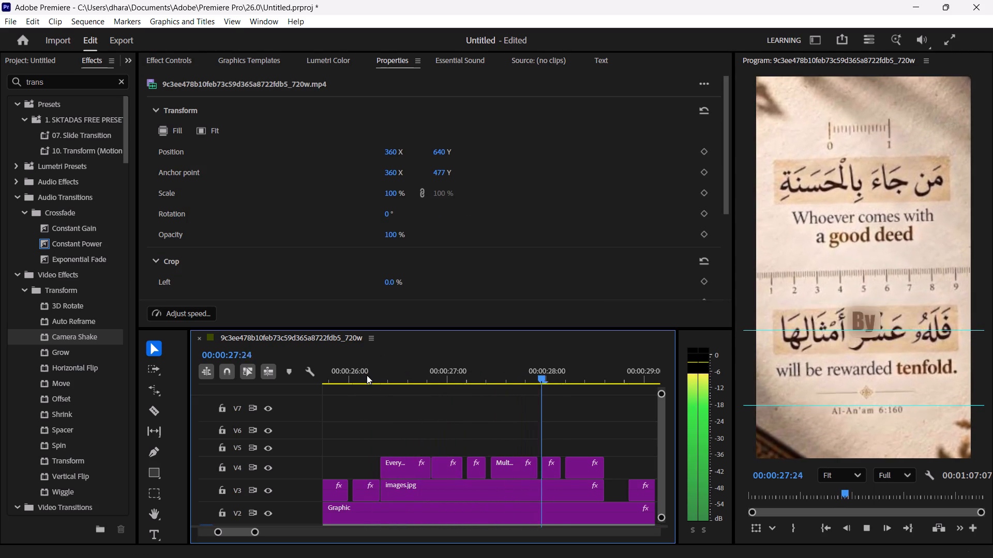
{"action": "key", "text": "space"}
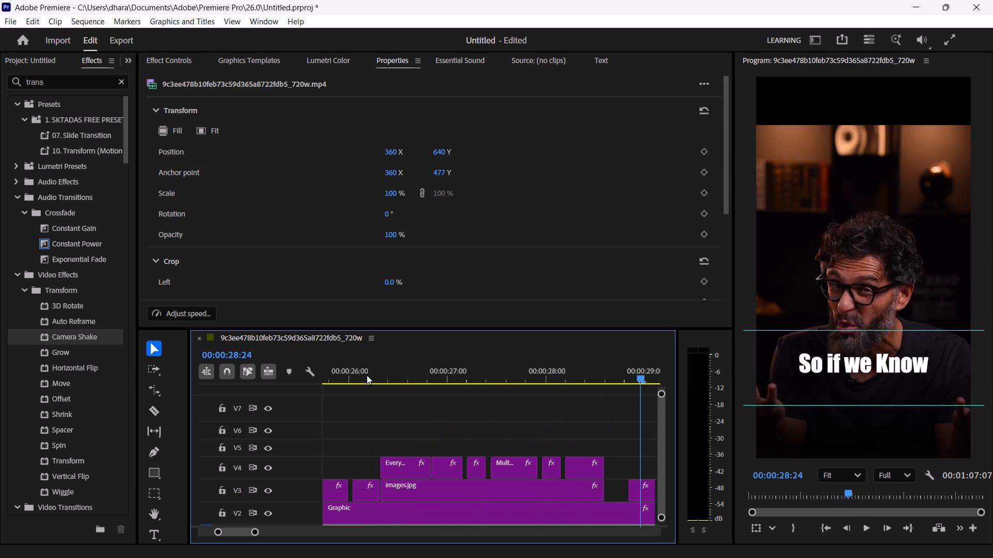
{"action": "key", "text": "space"}
{"action": "key", "text": "space"}
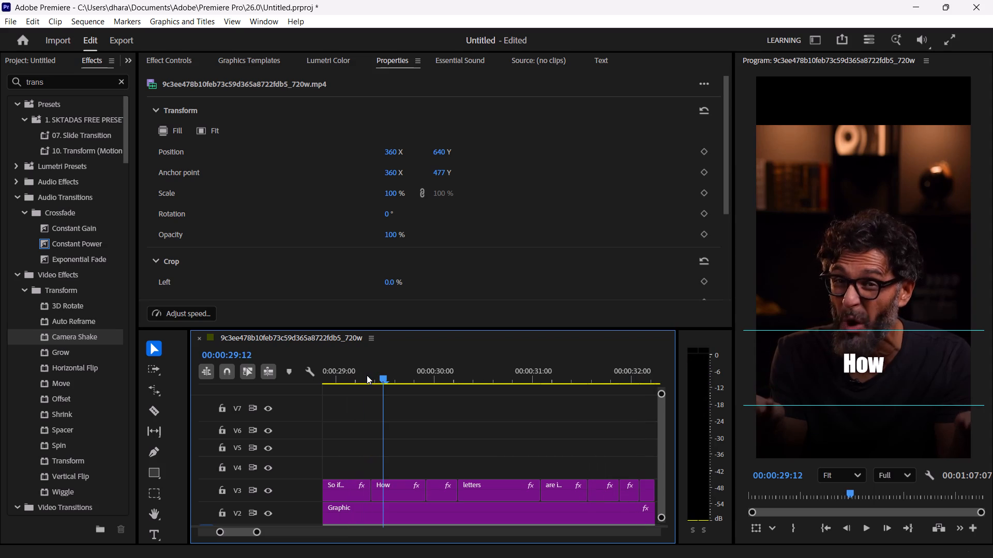
{"action": "left_click", "coordinate": [328, 381]}
{"action": "left_click_drag", "start_coordinate": [328, 381], "coordinate": [309, 381]}
{"action": "left_click_drag", "start_coordinate": [326, 380], "coordinate": [319, 380]}
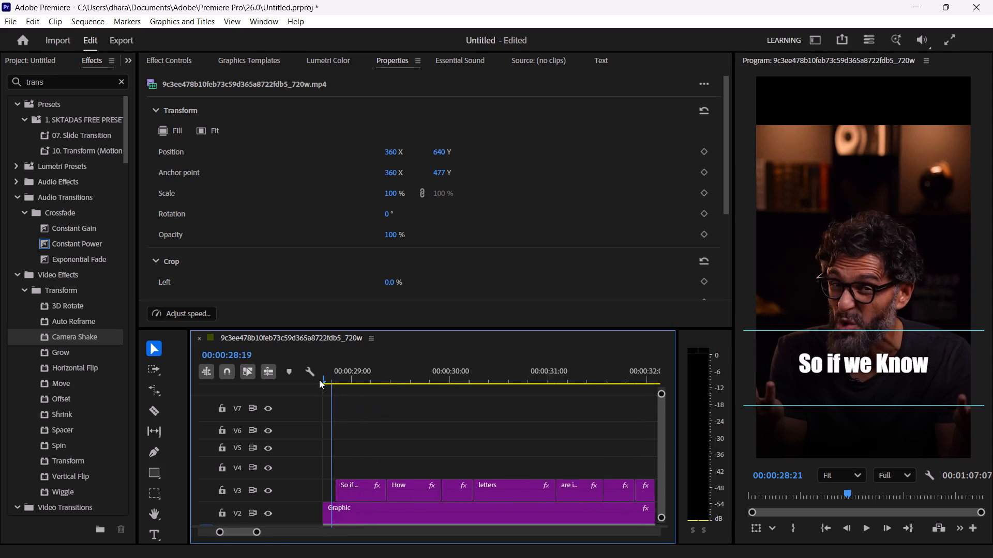
{"action": "left_click_drag", "start_coordinate": [319, 380], "coordinate": [318, 380]}
{"action": "key", "text": "space"}
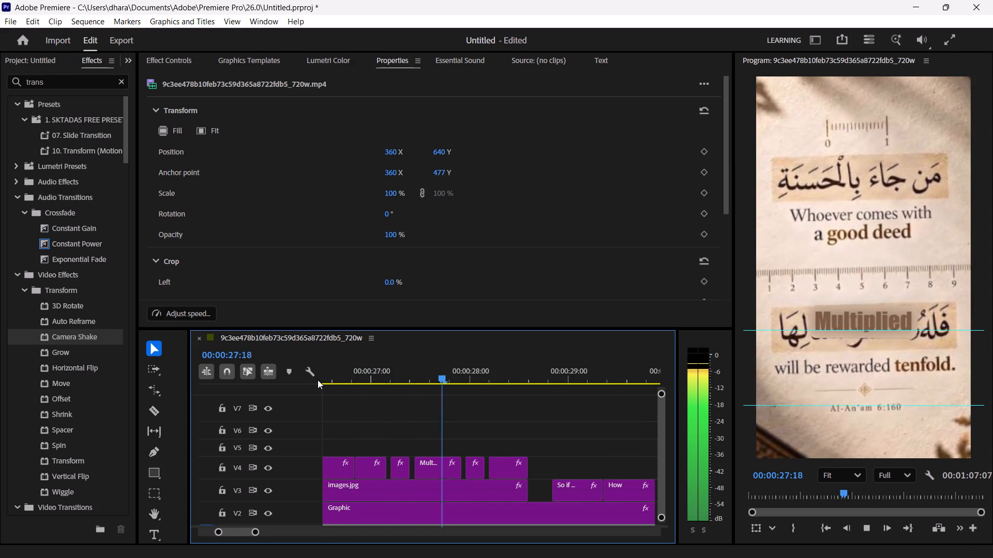
{"action": "key", "text": "space"}
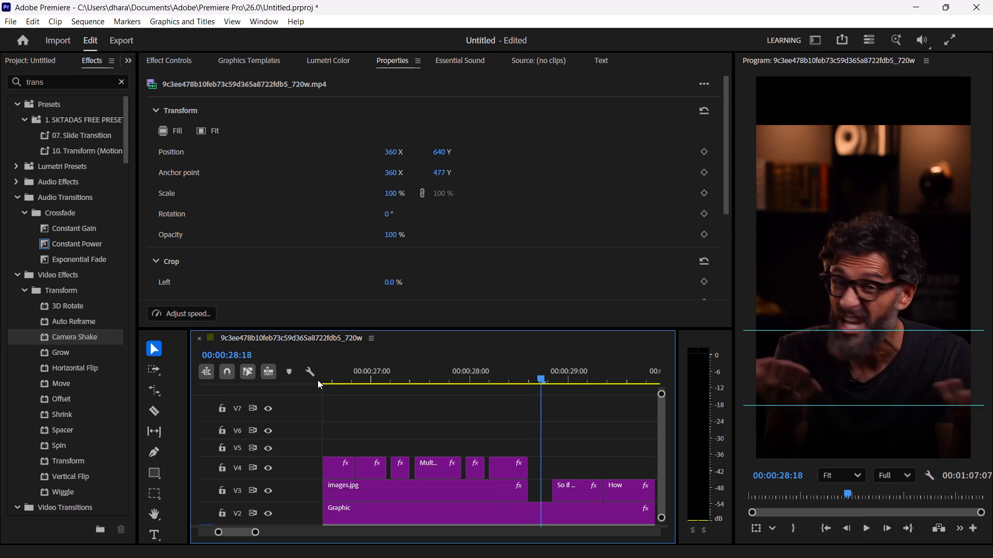
Extend the start of the So if we Know caption back to 00:00:28:17.
{"action": "key", "text": "Left"}
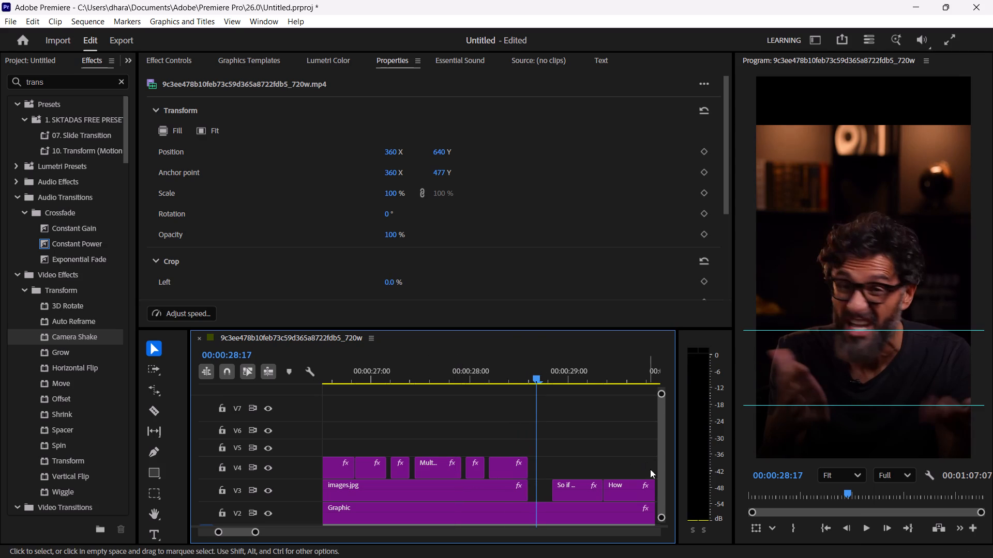
{"action": "left_click_drag", "start_coordinate": [552, 486], "coordinate": [551, 486]}
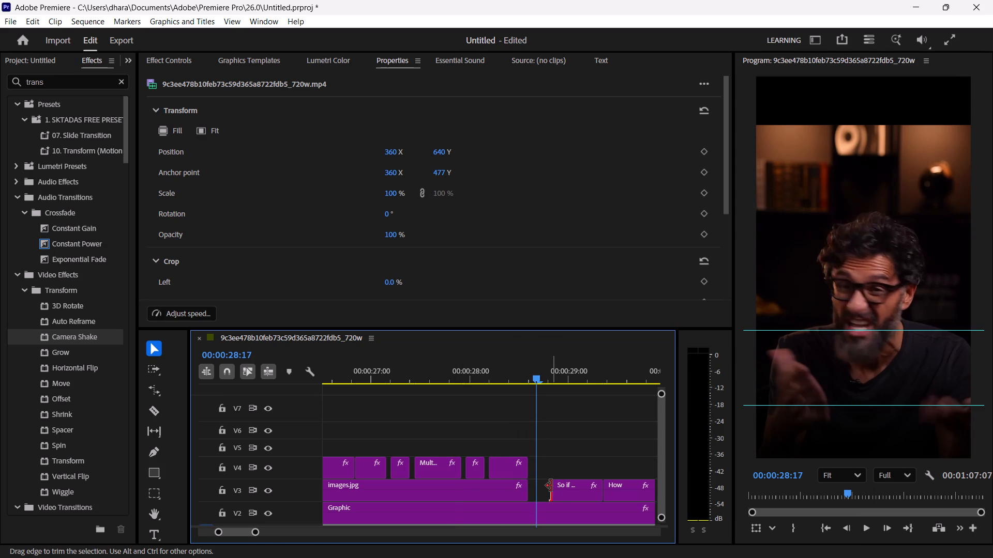
{"action": "left_click_drag", "start_coordinate": [551, 486], "coordinate": [538, 486]}
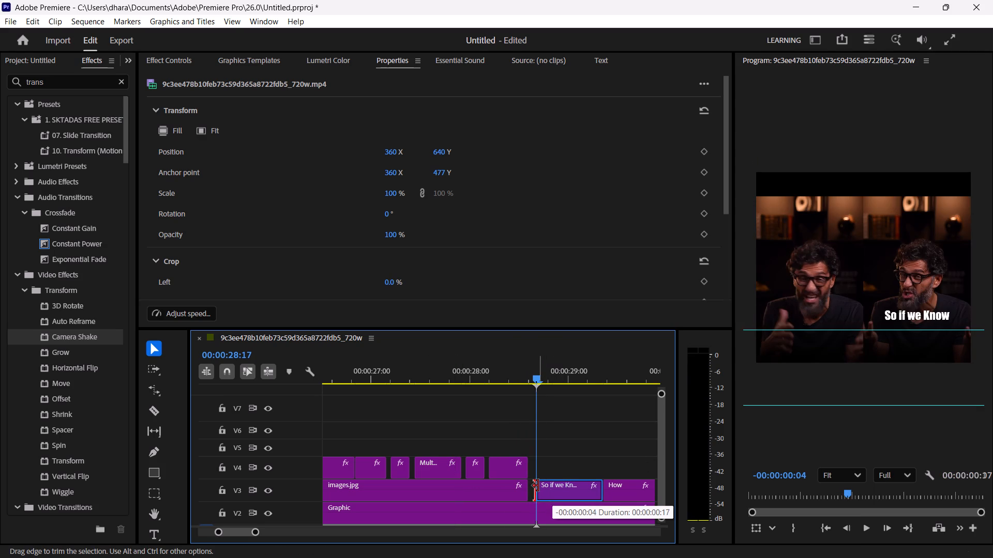
{"action": "left_click_drag", "start_coordinate": [538, 486], "coordinate": [538, 486]}
{"action": "key", "text": "space"}
{"action": "key", "text": "space"}
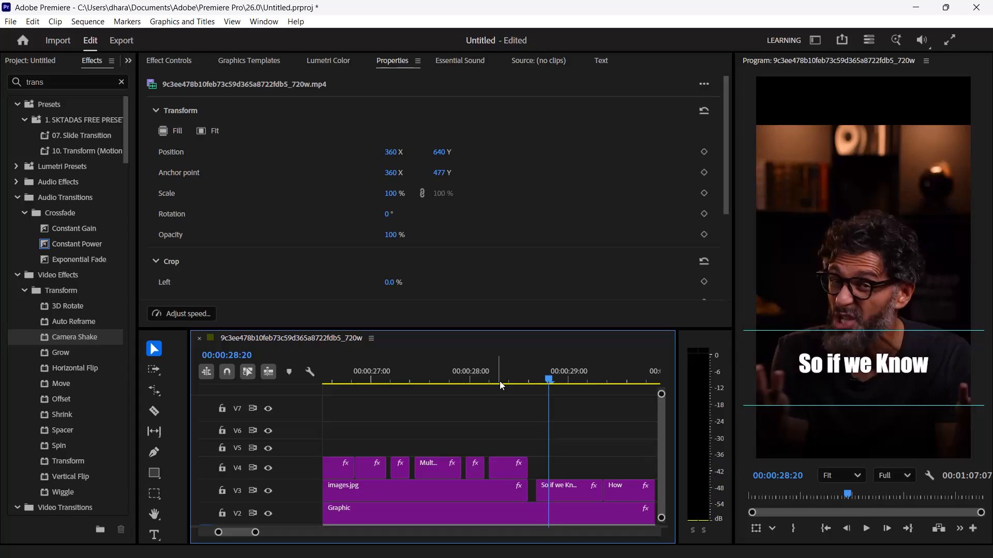
Split the So if we Know caption at 00:00:28:24, 00:00:29:03 and 00:00:29:06, following the spoken words.
{"action": "key", "text": "space"}
{"action": "key", "text": "space"}
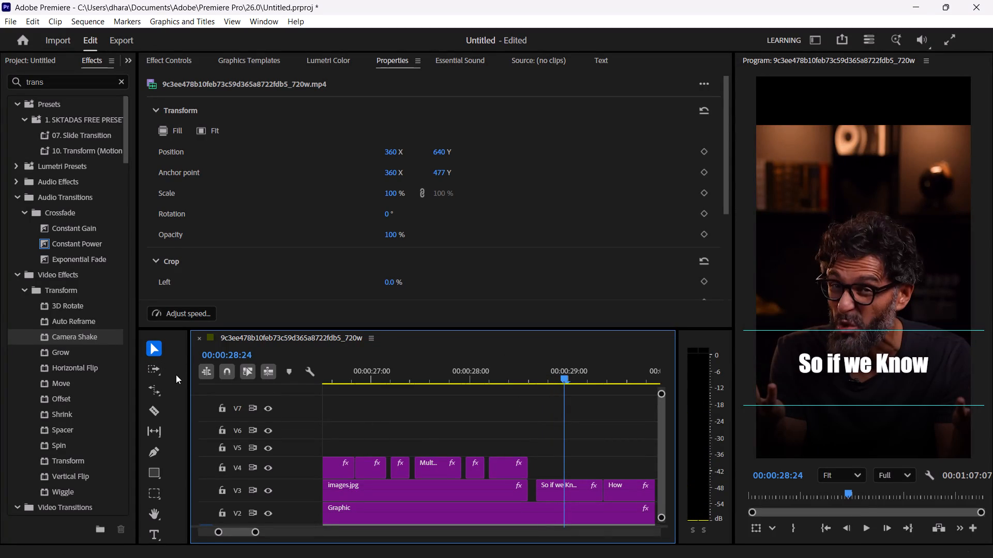
{"action": "left_click", "coordinate": [154, 413]}
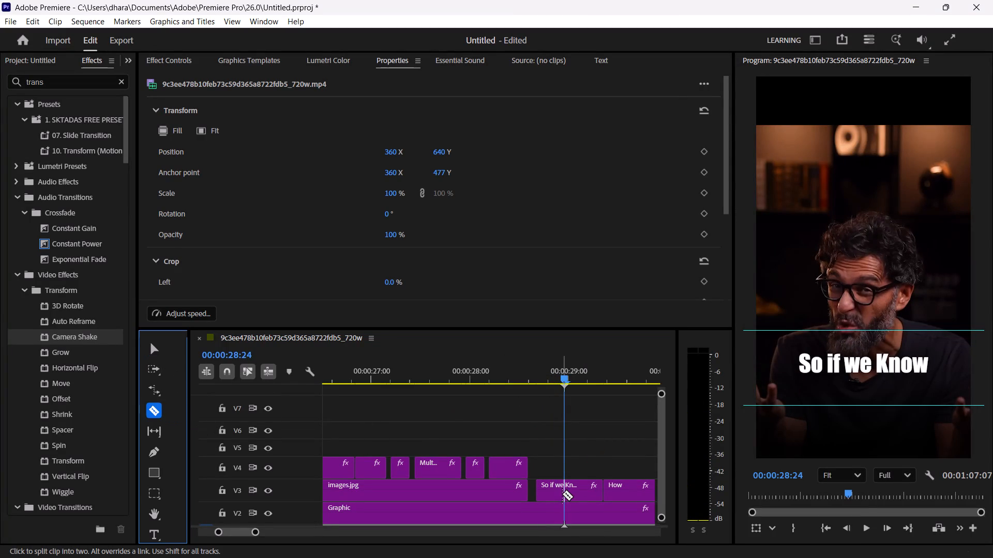
{"action": "left_click", "coordinate": [563, 493]}
{"action": "key", "text": "space"}
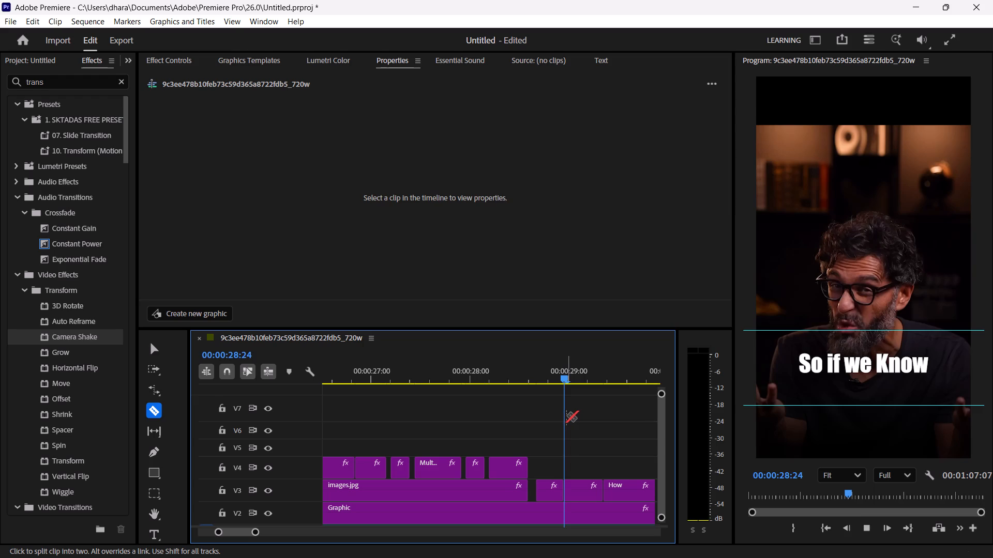
{"action": "key", "text": "space"}
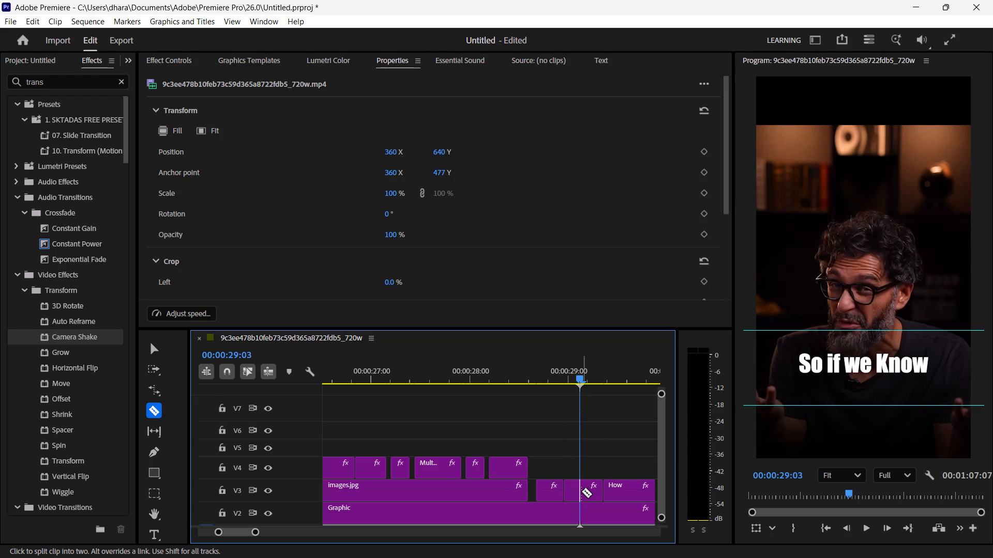
{"action": "left_click", "coordinate": [579, 491]}
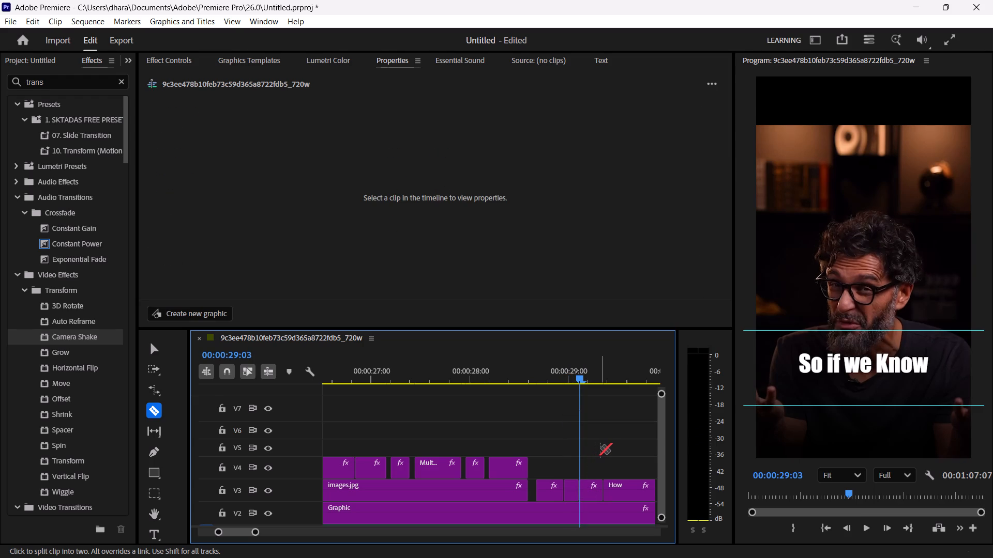
{"action": "key", "text": "space"}
{"action": "key", "text": "space"}
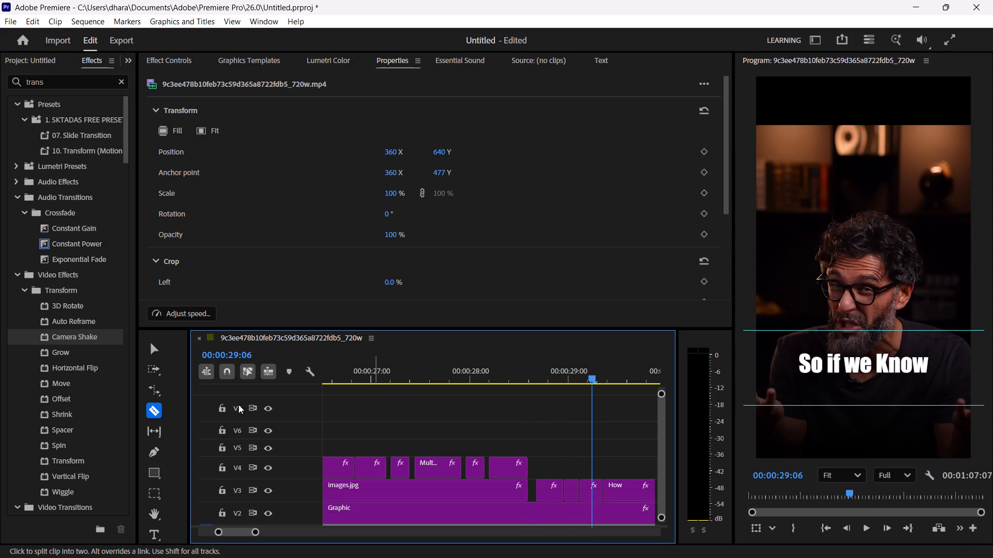
{"action": "left_click", "coordinate": [153, 341]}
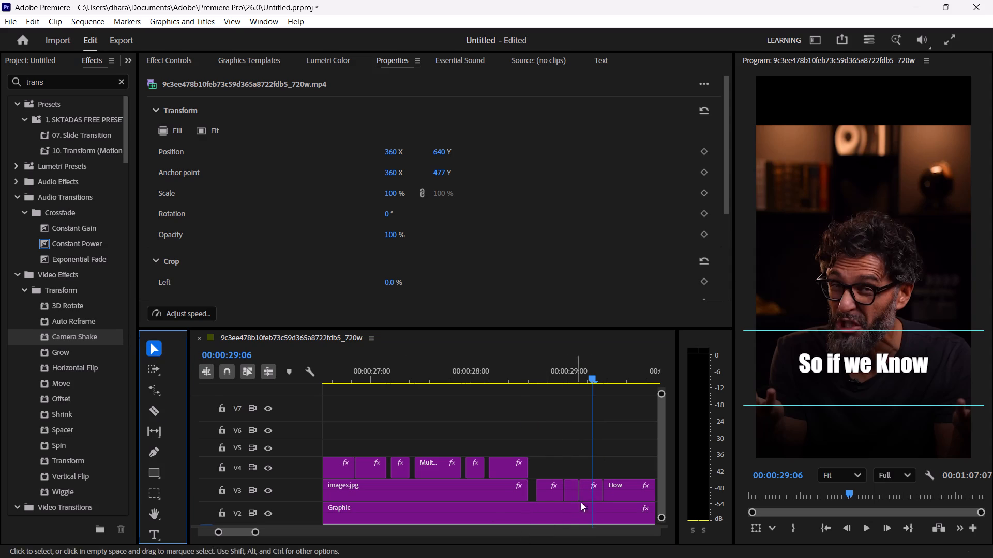
{"action": "left_click", "coordinate": [596, 495]}
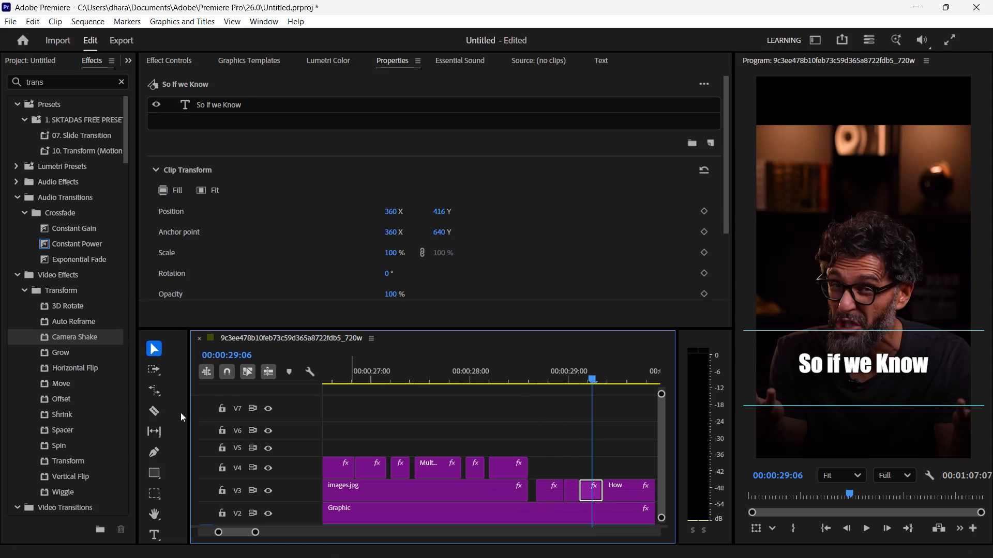
{"action": "left_click", "coordinate": [157, 409]}
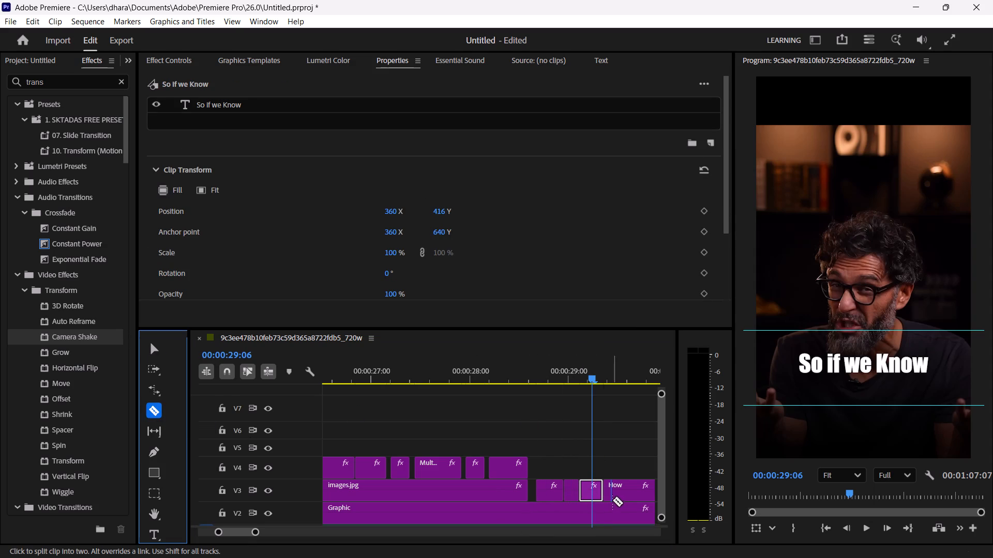
{"action": "left_click", "coordinate": [594, 495]}
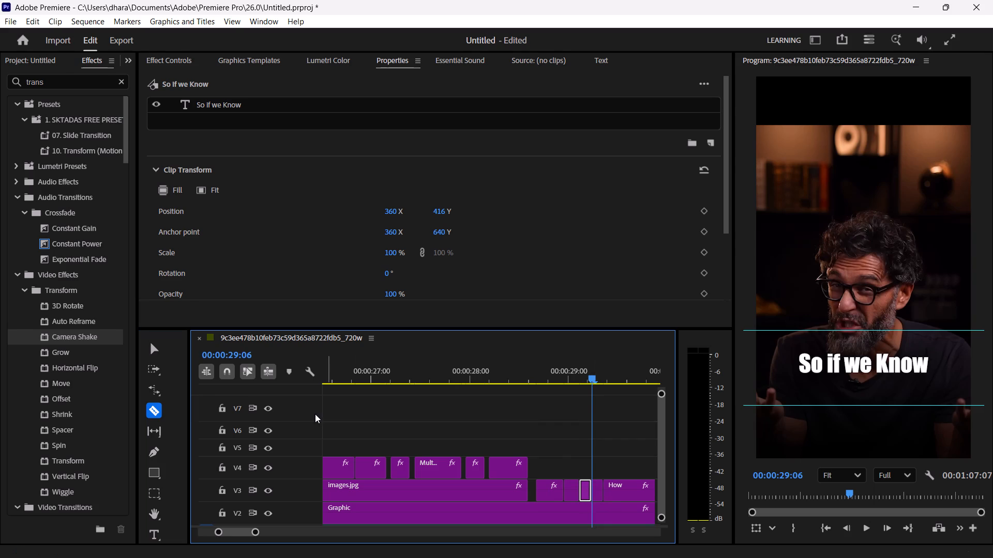
Reduce the text of the last So if we Know piece, starting at 00:00:29:06, to Know.
{"action": "left_click", "coordinate": [151, 343]}
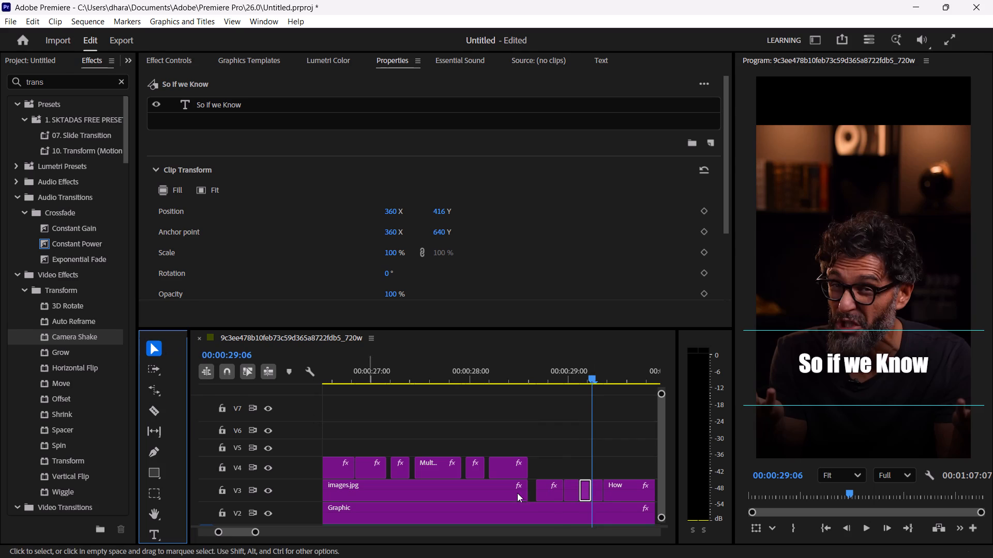
{"action": "left_click", "coordinate": [599, 494]}
{"action": "left_click", "coordinate": [898, 364]}
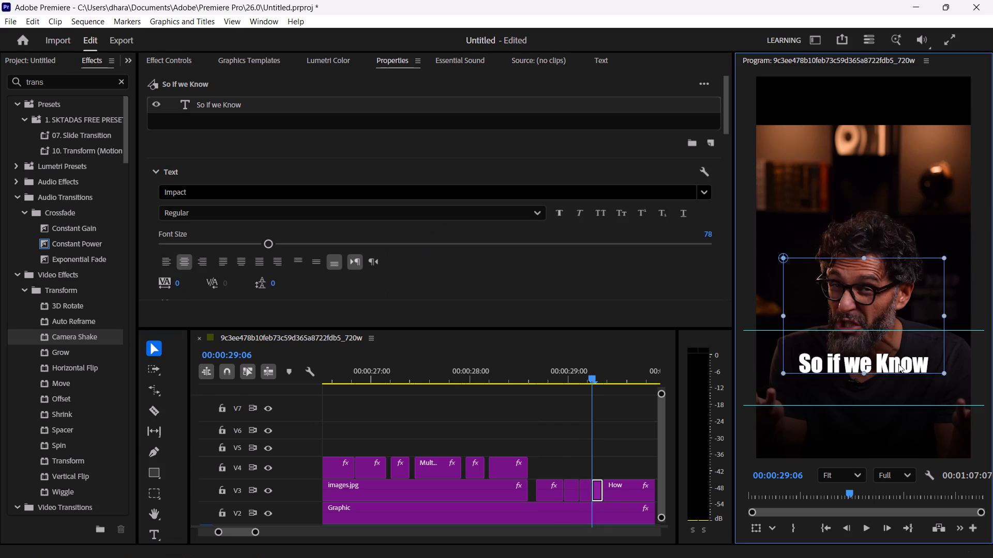
{"action": "left_click", "coordinate": [872, 362]}
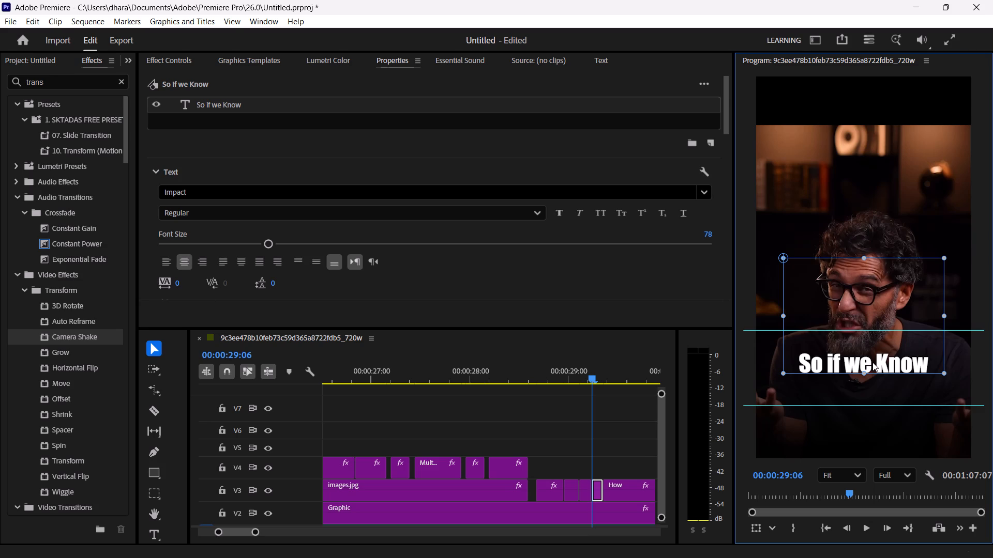
{"action": "double_click", "coordinate": [876, 363]}
{"action": "left_click", "coordinate": [876, 363]}
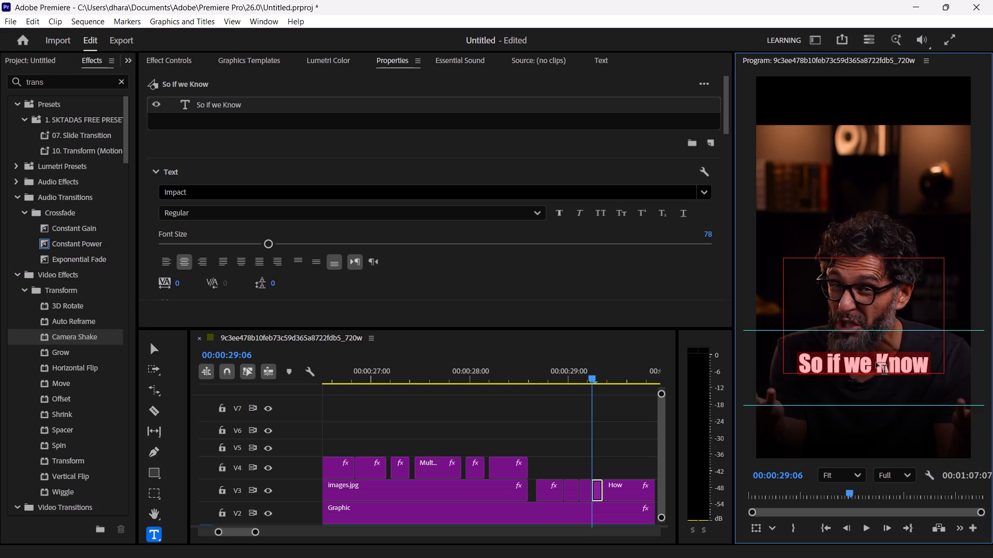
{"action": "left_click", "coordinate": [876, 363]}
{"action": "key", "text": "BackSpace"}
{"action": "key", "text": "BackSpace"}
{"action": "key", "text": "BackSpace"}
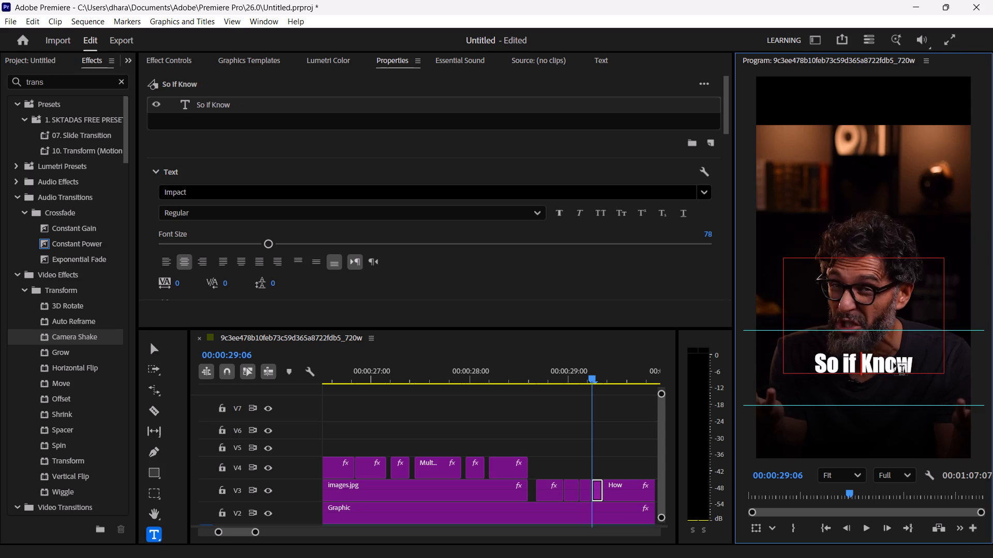
{"action": "key", "text": "BackSpace"}
{"action": "key", "text": "BackSpace"}
{"action": "key", "text": "BackSpace"}
{"action": "key", "text": "BackSpace"}
{"action": "key", "text": "BackSpace"}
{"action": "key", "text": "BackSpace"}
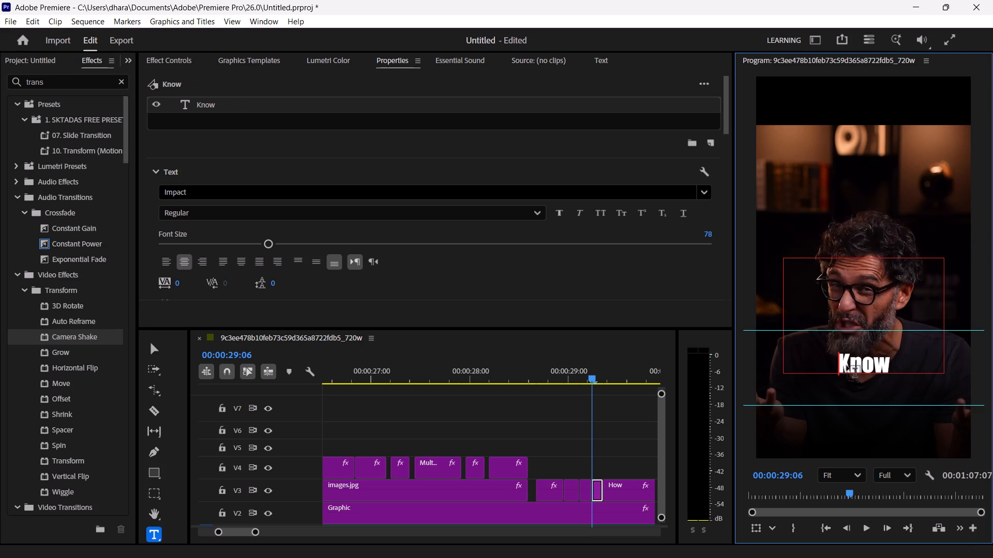
Reduce the text of the So if we Know piece starting at 00:00:29:03 to we.
{"action": "left_click", "coordinate": [580, 380]}
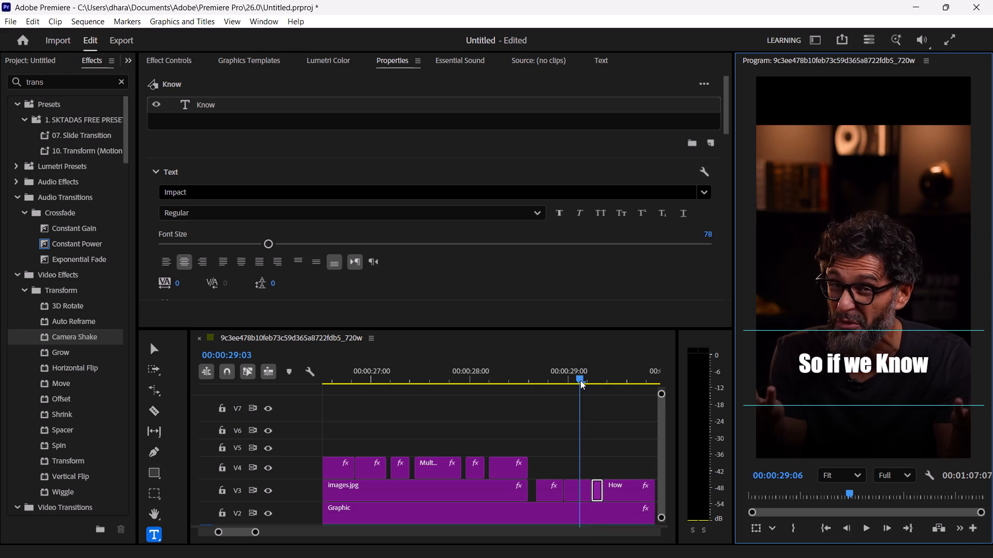
{"action": "left_click", "coordinate": [884, 366]}
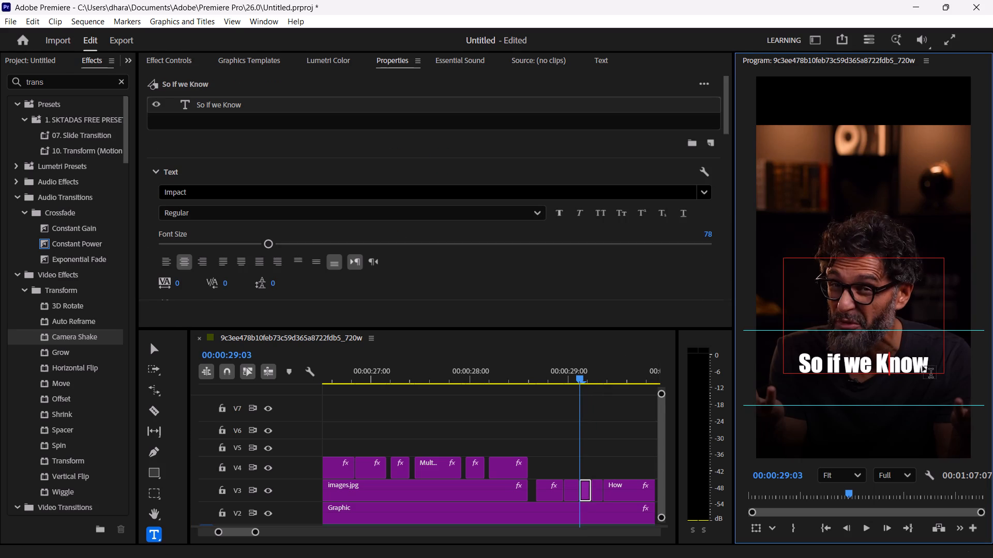
{"action": "key", "text": "Right"}
{"action": "key", "text": "Right"}
{"action": "key", "text": "Right"}
{"action": "key", "text": "Right"}
{"action": "key", "text": "BackSpace"}
{"action": "key", "text": "BackSpace"}
{"action": "key", "text": "BackSpace"}
{"action": "key", "text": "BackSpace"}
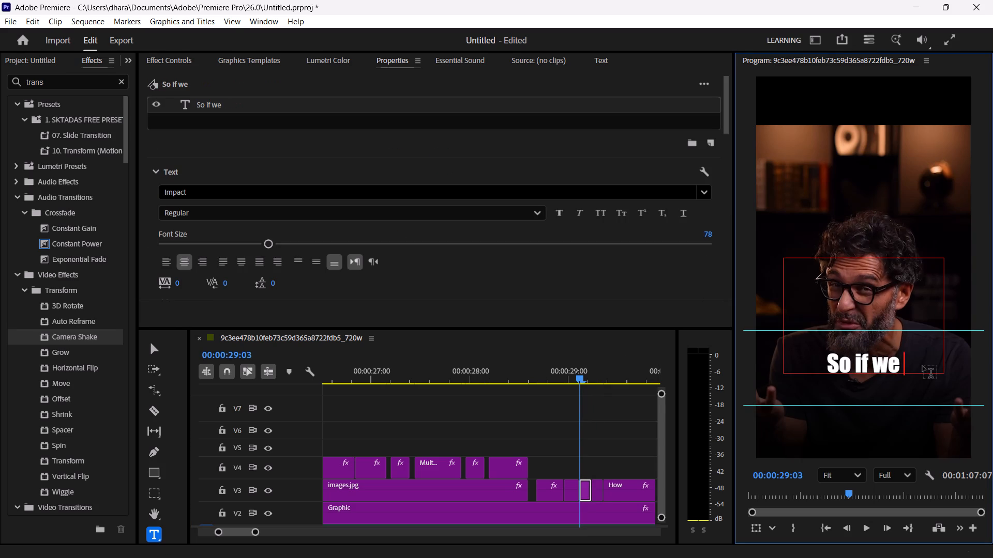
{"action": "key", "text": "BackSpace"}
{"action": "key", "text": "Left"}
{"action": "key", "text": "Left"}
{"action": "key", "text": "Left"}
{"action": "key", "text": "Right"}
{"action": "key", "text": "BackSpace"}
{"action": "key", "text": "BackSpace"}
{"action": "key", "text": "BackSpace"}
{"action": "key", "text": "BackSpace"}
{"action": "key", "text": "BackSpace"}
{"action": "key", "text": "BackSpace"}
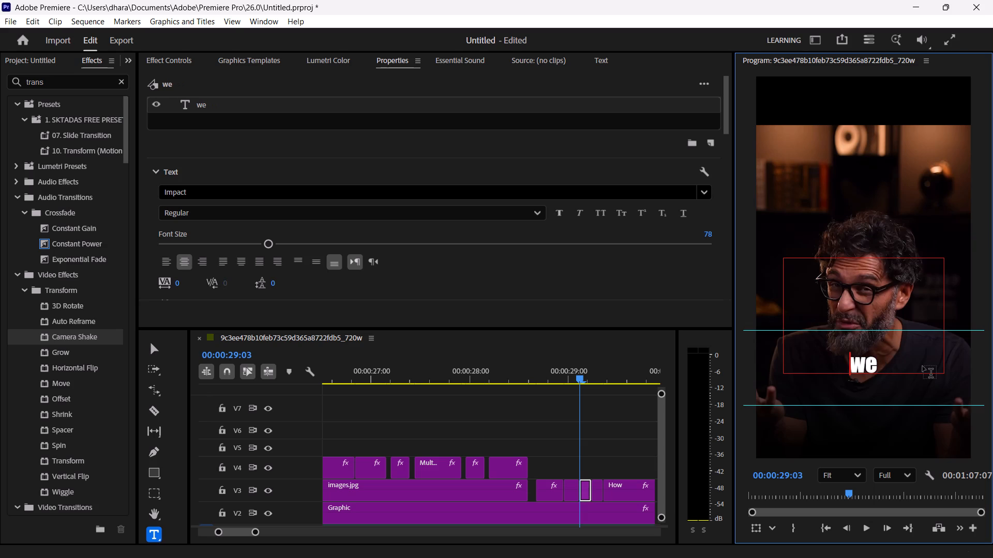
Reduce the text of the first So if we Know piece, ending at 00:00:28:24, to So.
{"action": "left_click", "coordinate": [563, 380]}
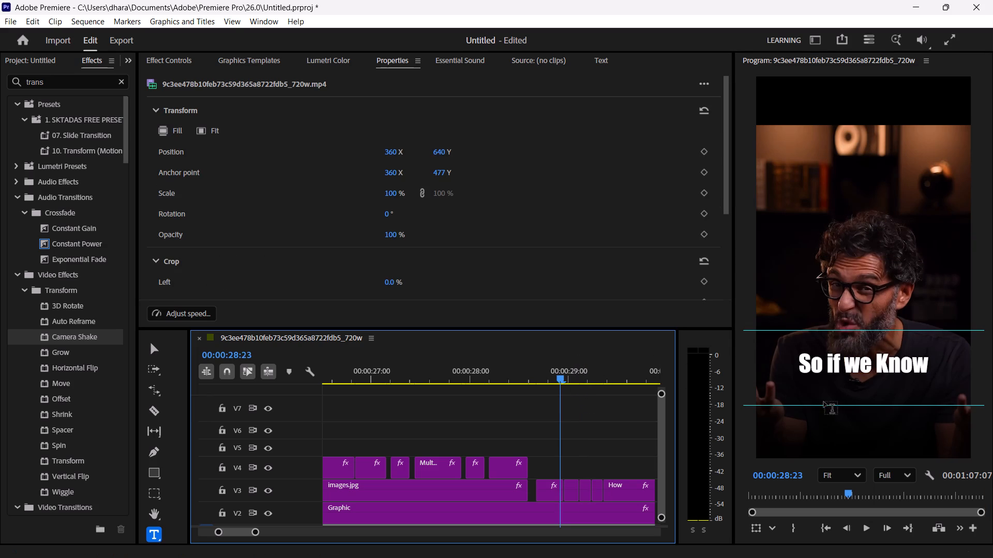
{"action": "left_click", "coordinate": [879, 365]}
{"action": "left_click", "coordinate": [879, 365]}
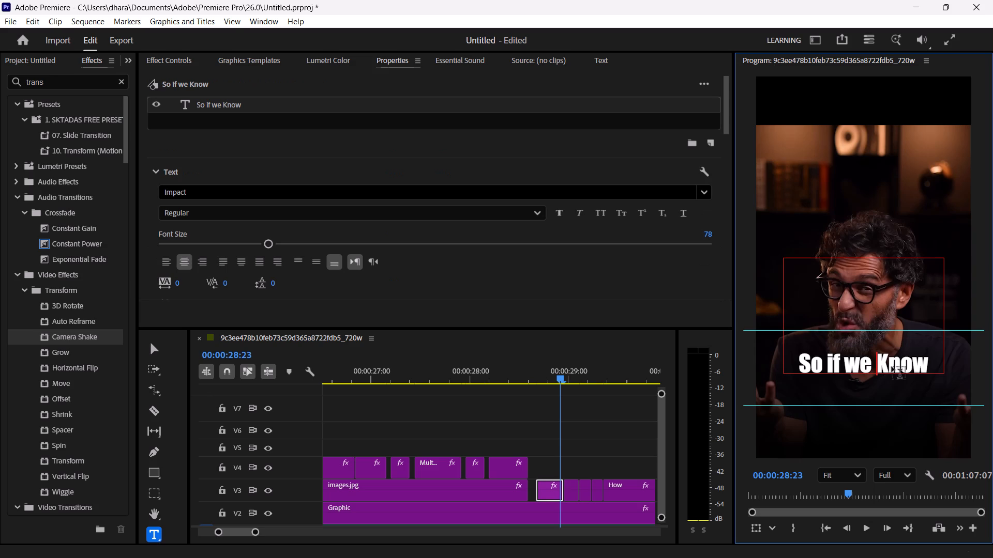
{"action": "key", "text": "Right"}
{"action": "key", "text": "Right"}
{"action": "key", "text": "Right"}
{"action": "key", "text": "Right"}
{"action": "key", "text": "BackSpace"}
{"action": "key", "text": "BackSpace"}
{"action": "key", "text": "BackSpace"}
{"action": "key", "text": "BackSpace"}
{"action": "key", "text": "BackSpace"}
{"action": "key", "text": "BackSpace"}
{"action": "key", "text": "BackSpace"}
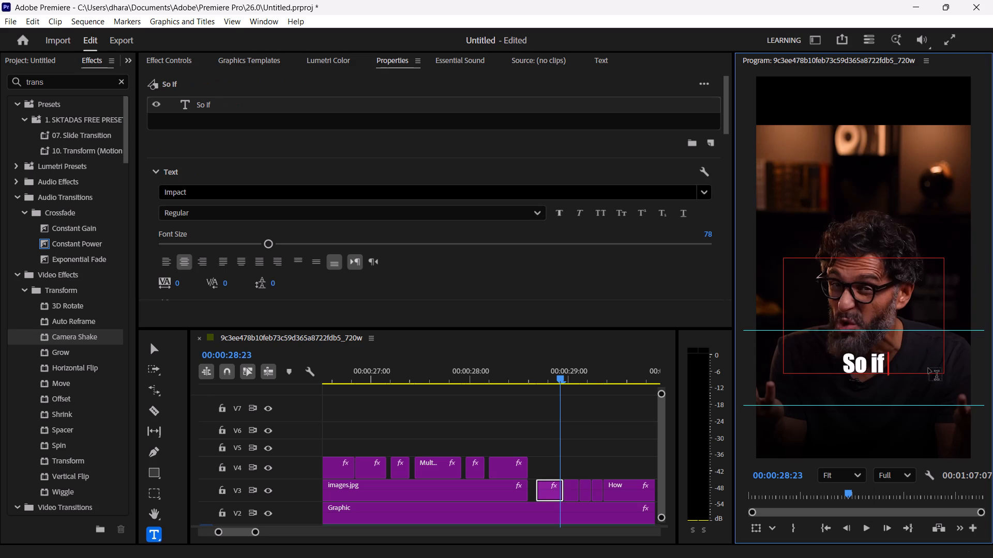
{"action": "key", "text": "BackSpace"}
{"action": "key", "text": "BackSpace"}
{"action": "key", "text": "BackSpace"}
{"action": "key", "text": "BackSpace"}
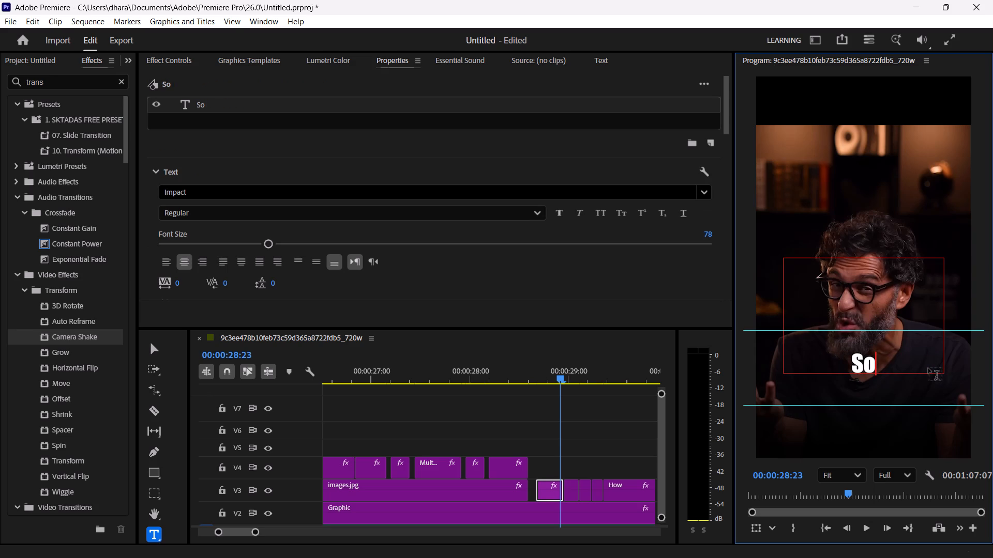
{"action": "key", "text": "Return"}
{"action": "key", "text": "BackSpace"}
Trim about one frame off the start of the So caption.
{"action": "left_click", "coordinate": [539, 491]}
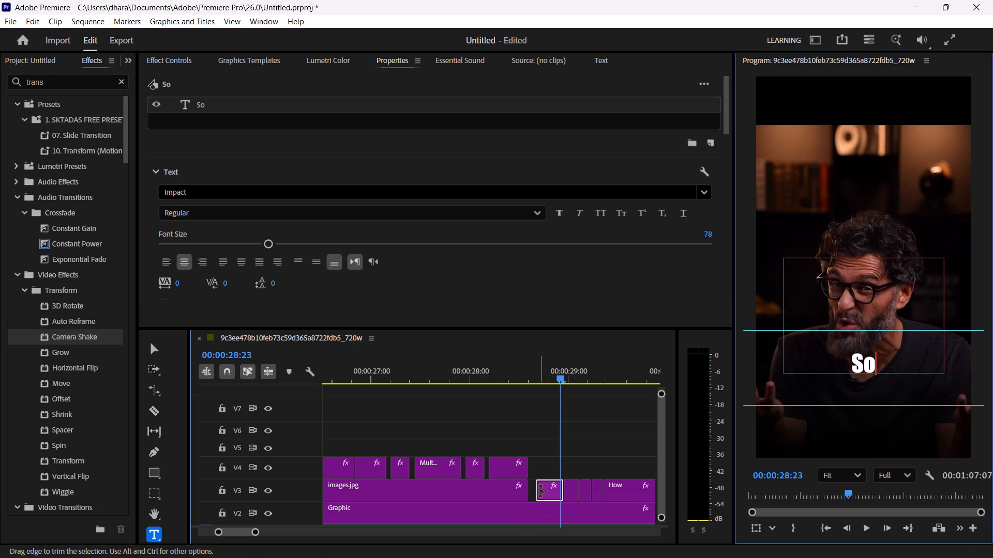
Reduce the text of the So if we Know piece starting at 00:00:28:24 to if.
{"action": "left_click", "coordinate": [572, 492]}
{"action": "left_click", "coordinate": [571, 378]}
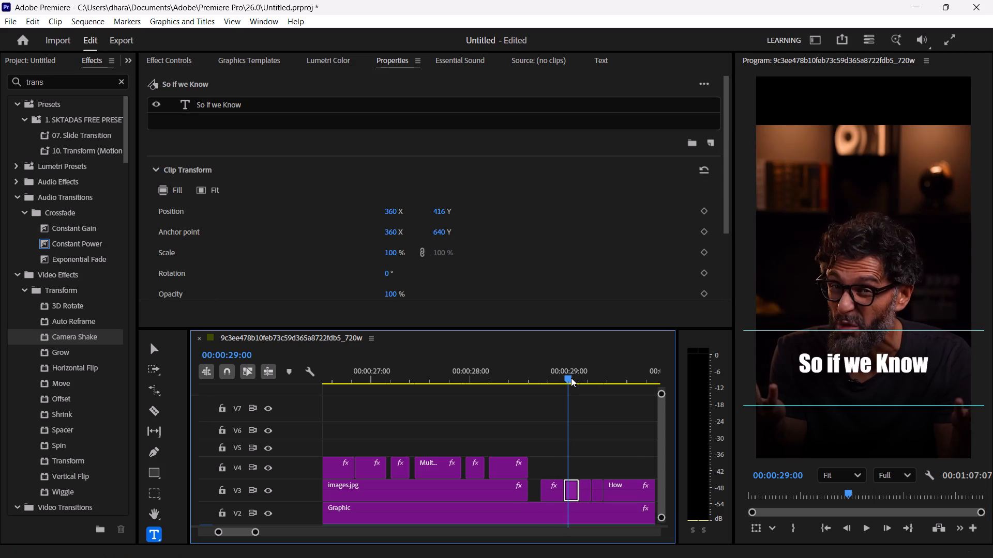
{"action": "double_click", "coordinate": [855, 361]}
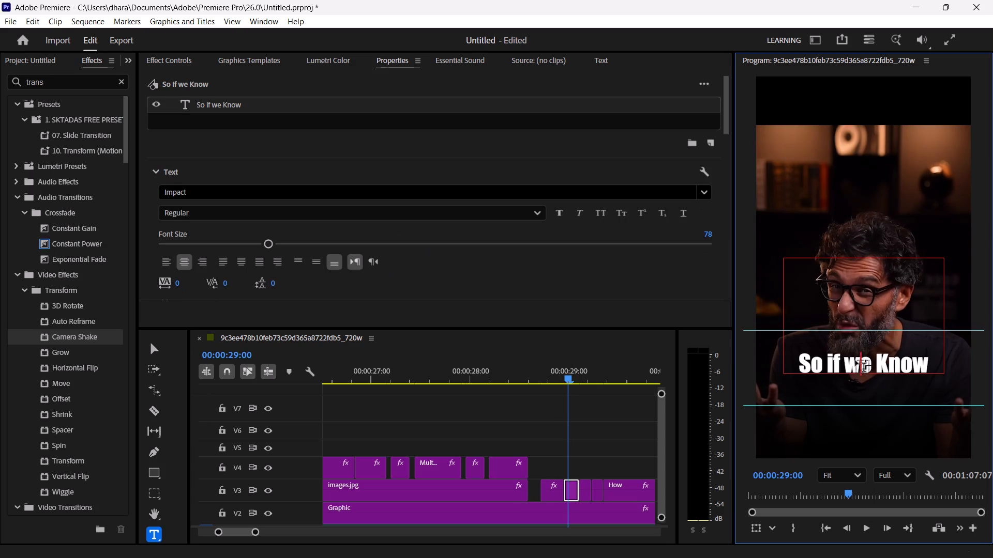
{"action": "left_click", "coordinate": [928, 364]}
{"action": "key", "text": "BackSpace"}
{"action": "key", "text": "BackSpace"}
{"action": "key", "text": "BackSpace"}
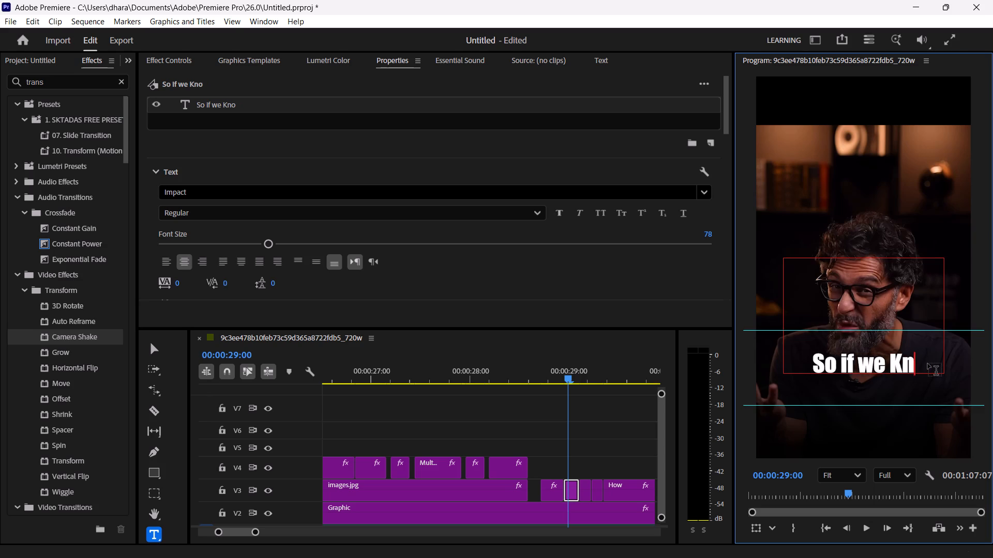
{"action": "key", "text": "BackSpace"}
{"action": "key", "text": "BackSpace"}
{"action": "key", "text": "BackSpace"}
{"action": "key", "text": "BackSpace"}
{"action": "key", "text": "BackSpace"}
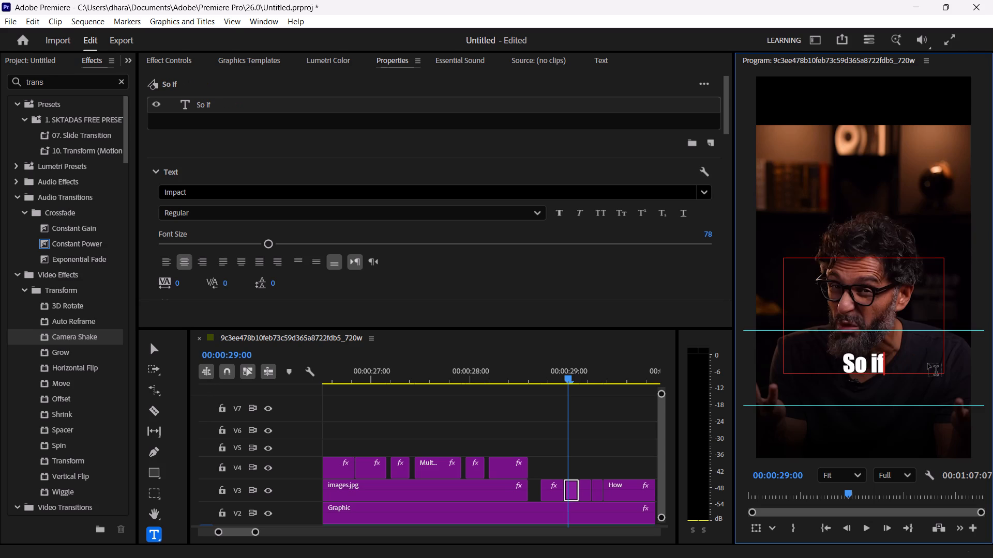
{"action": "key", "text": "Left"}
{"action": "key", "text": "Left"}
{"action": "key", "text": "BackSpace"}
{"action": "key", "text": "BackSpace"}
{"action": "key", "text": "BackSpace"}
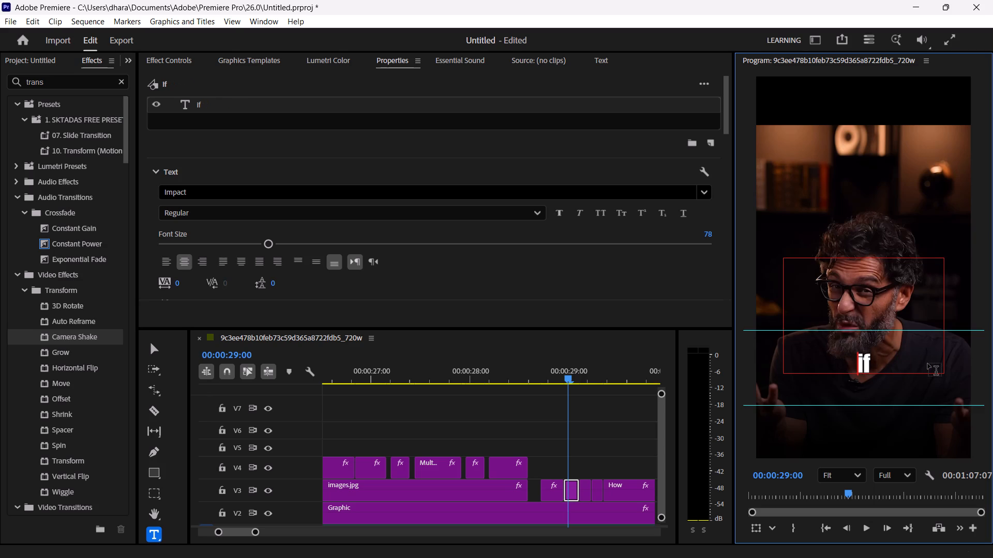
Play back from the end of the verse image section to about 00:00:31:18 to check the caption timing.
{"action": "left_click", "coordinate": [450, 379]}
{"action": "key", "text": "space"}
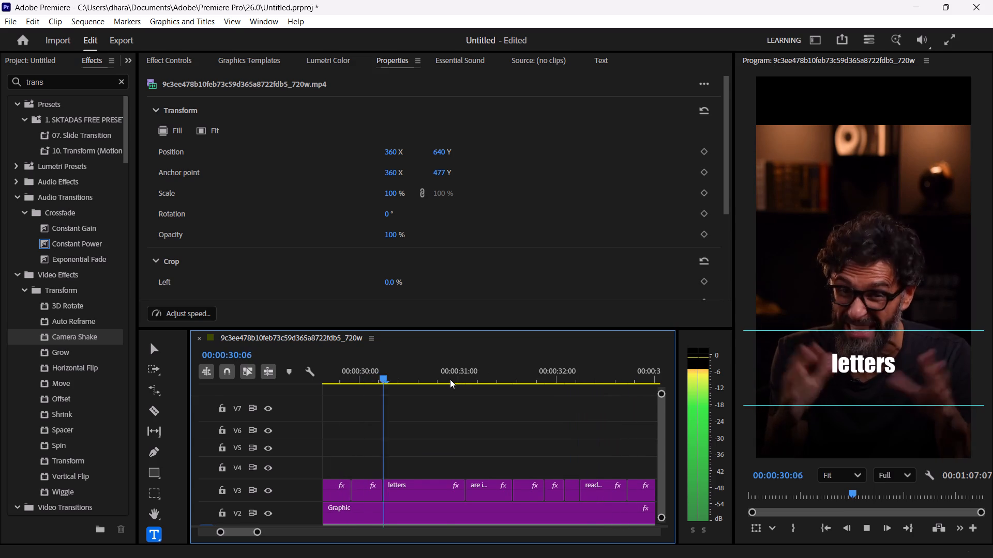
{"action": "key", "text": "space"}
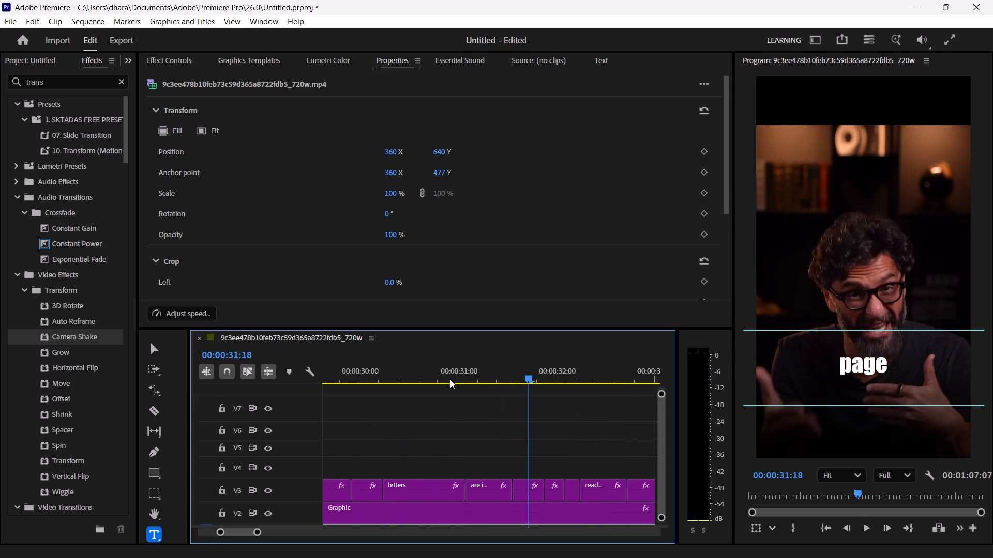
Split the are in the caption at 00:00:31:07, following the spoken words.
{"action": "left_click", "coordinate": [435, 369]}
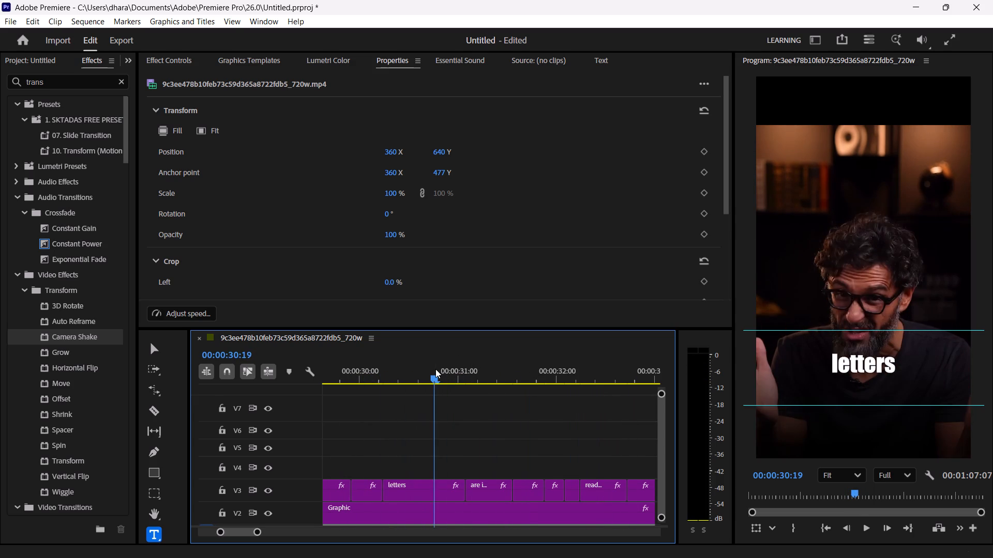
{"action": "key", "text": "space"}
{"action": "key", "text": "space"}
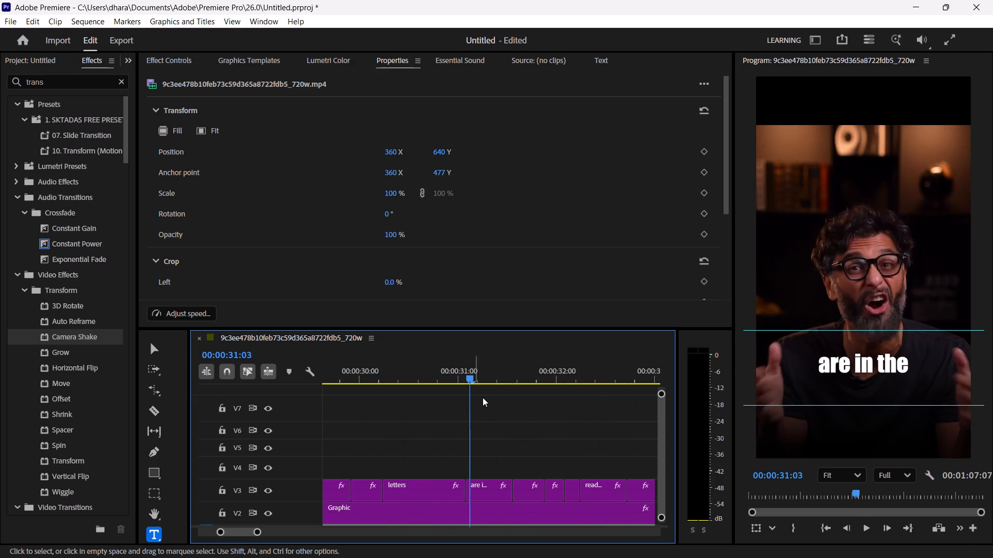
{"action": "key", "text": "Right"}
{"action": "key", "text": "Right"}
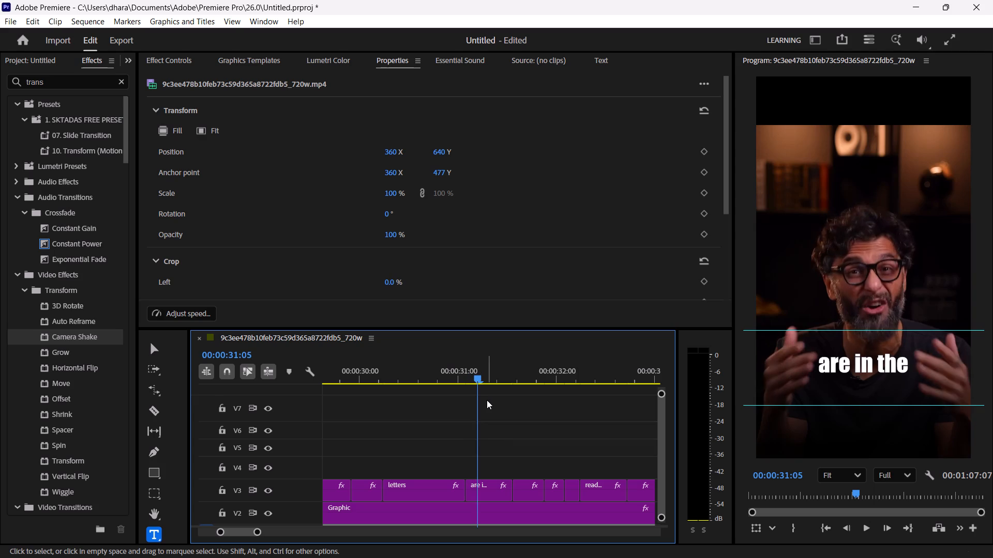
{"action": "key", "text": "Right"}
{"action": "key", "text": "Right"}
{"action": "key", "text": "Right"}
{"action": "key", "text": "Right"}
{"action": "key", "text": "Right"}
{"action": "key", "text": "Right"}
{"action": "key", "text": "Right"}
{"action": "key", "text": "Right"}
{"action": "key", "text": "Left"}
{"action": "key", "text": "Left"}
{"action": "key", "text": "Left"}
{"action": "key", "text": "Left"}
{"action": "key", "text": "Left"}
{"action": "key", "text": "Left"}
{"action": "key", "text": "Left"}
{"action": "key", "text": "Left"}
{"action": "key", "text": "Left"}
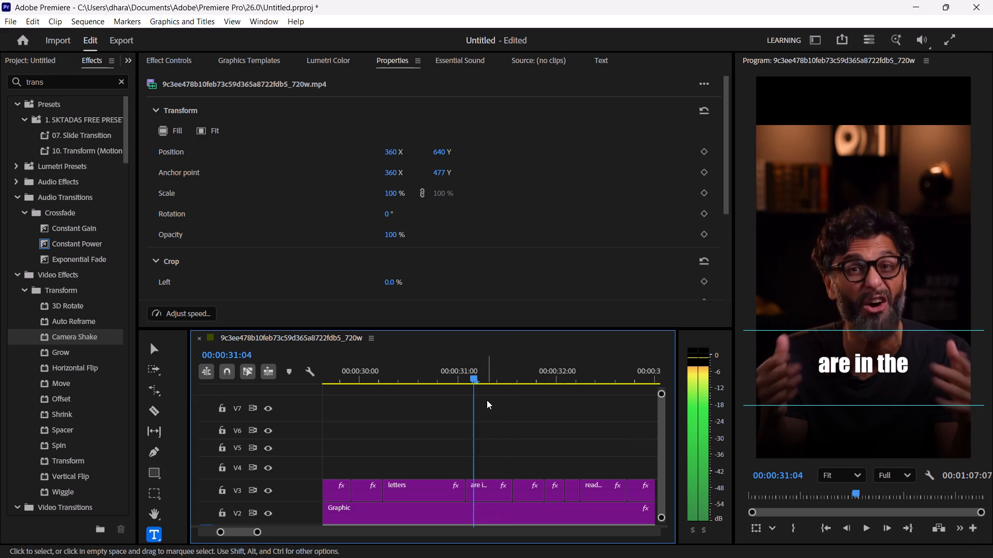
{"action": "key", "text": "space"}
{"action": "key", "text": "space"}
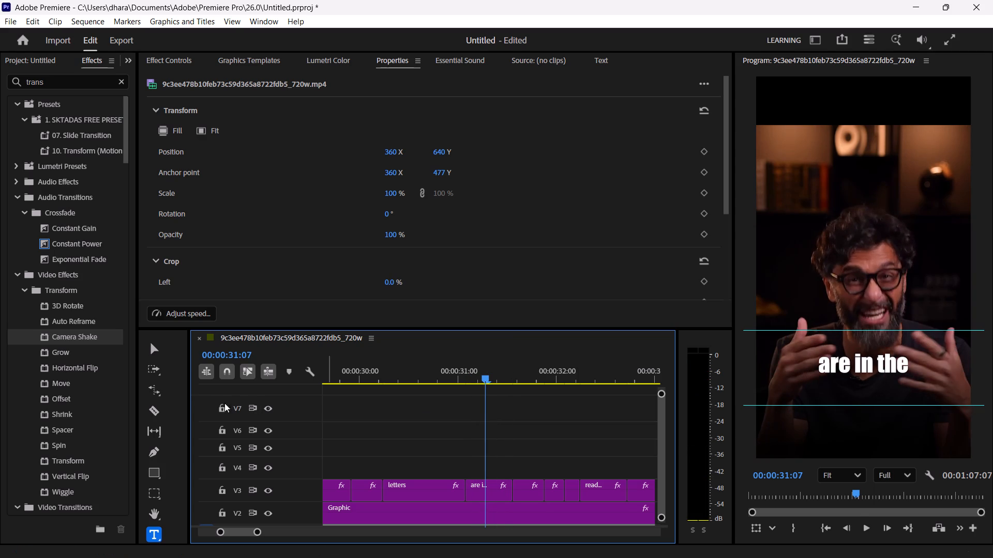
{"action": "left_click", "coordinate": [153, 410]}
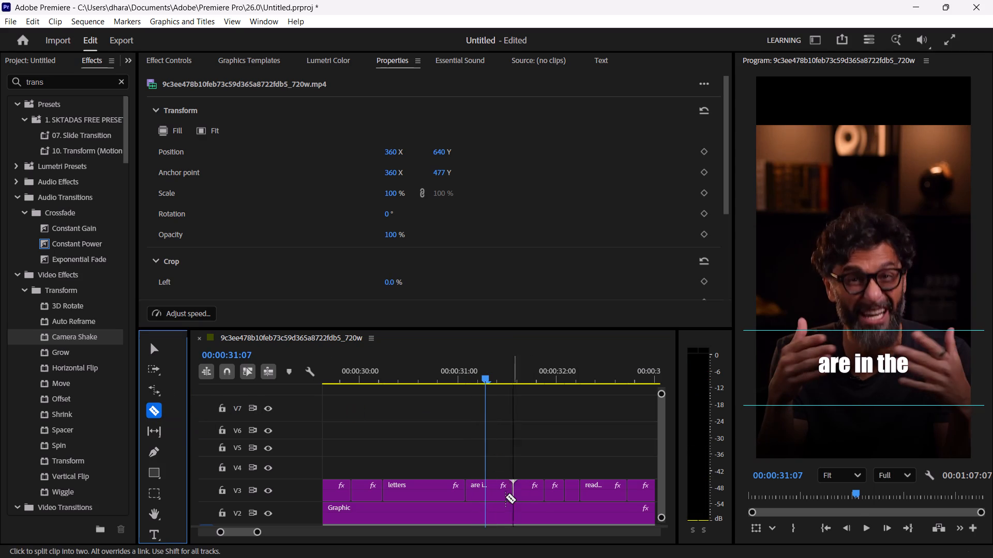
{"action": "left_click", "coordinate": [485, 490]}
Split the remaining are in the caption at about 00:00:31:11, where the last word is spoken.
{"action": "key", "text": "space"}
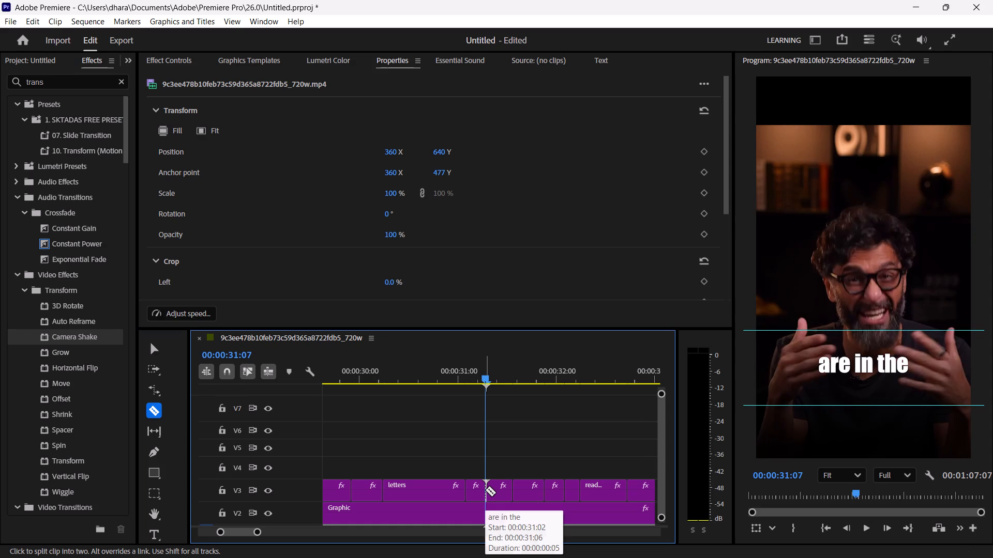
{"action": "key", "text": "space"}
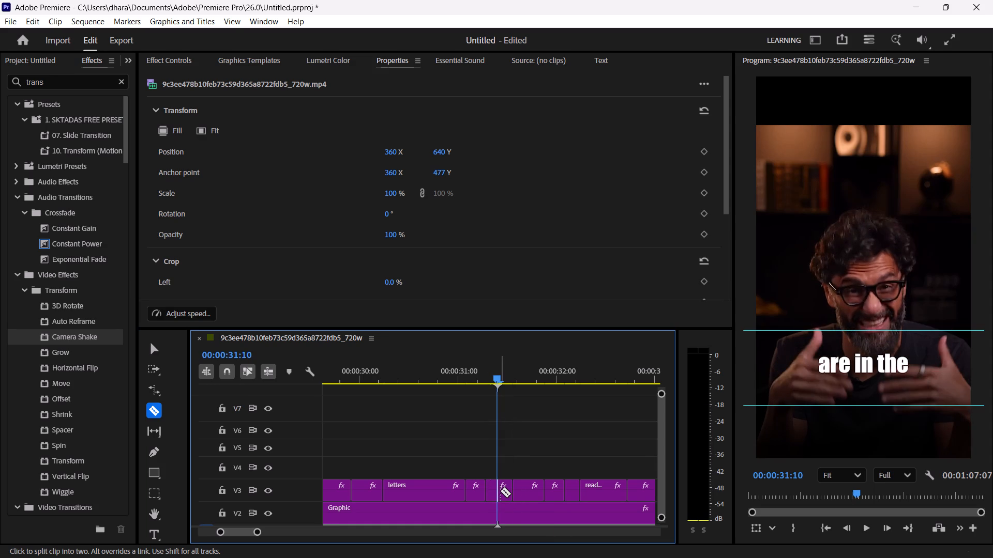
{"action": "key", "text": "space"}
{"action": "key", "text": "space"}
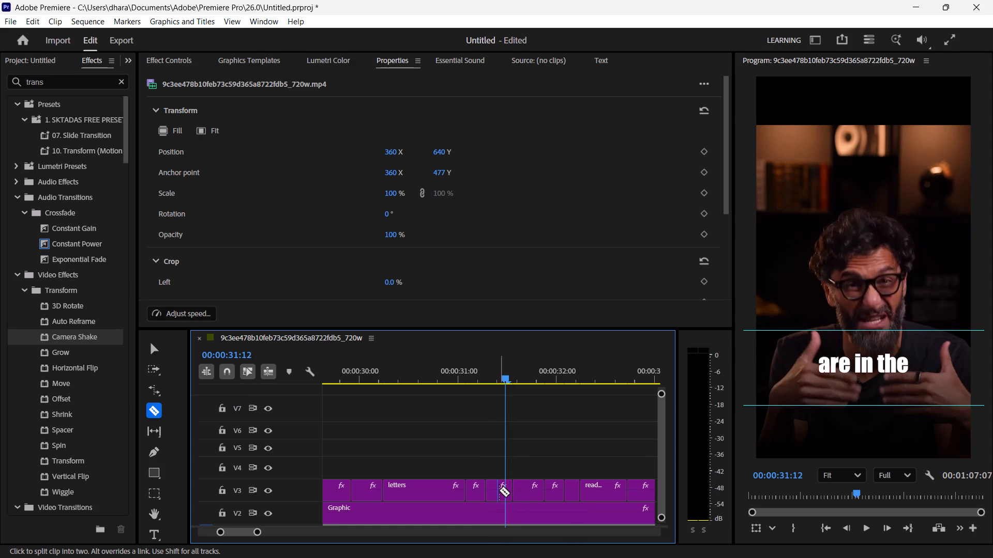
{"action": "left_click", "coordinate": [500, 490]}
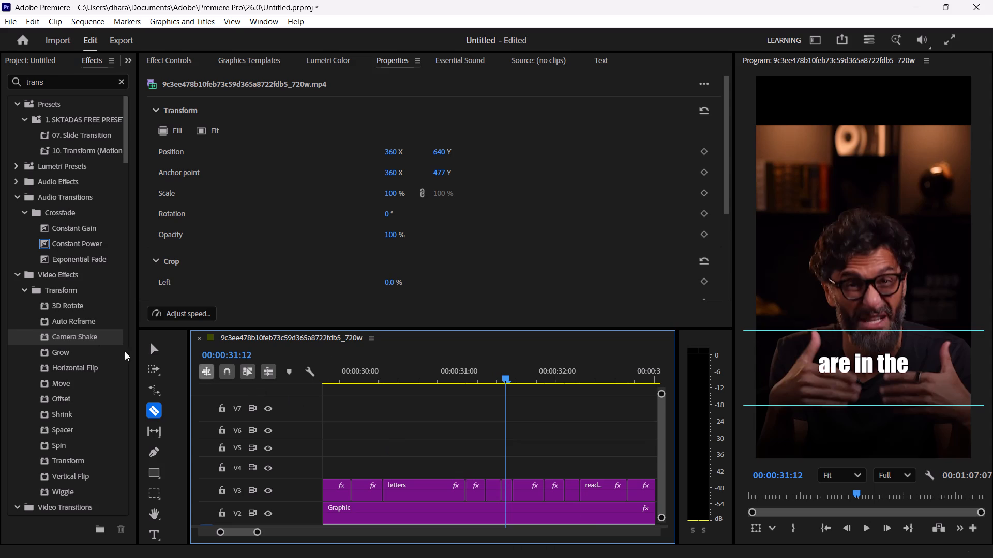
Reduce the text of the last are in the piece, starting at about 00:00:31:11, to the.
{"action": "left_click", "coordinate": [157, 347]}
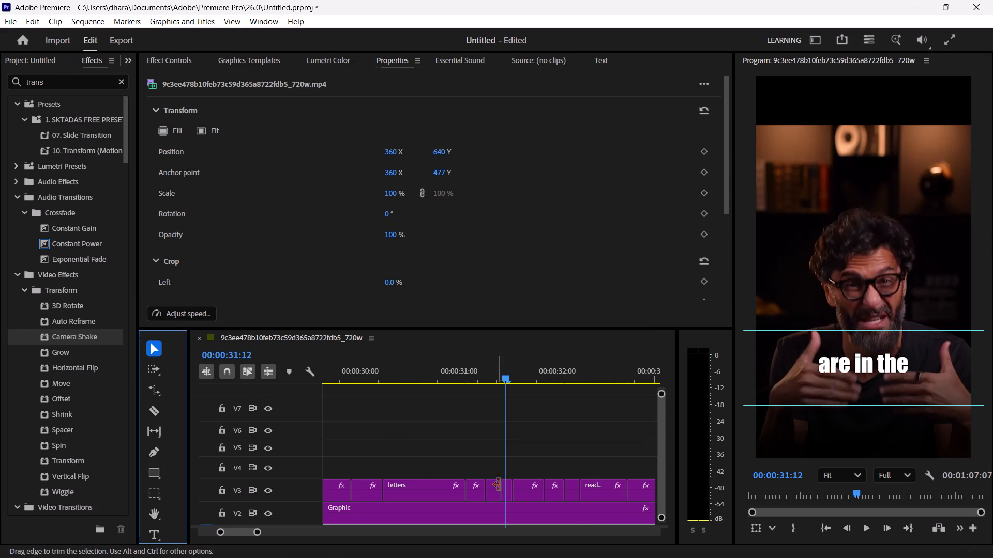
{"action": "left_click", "coordinate": [508, 493]}
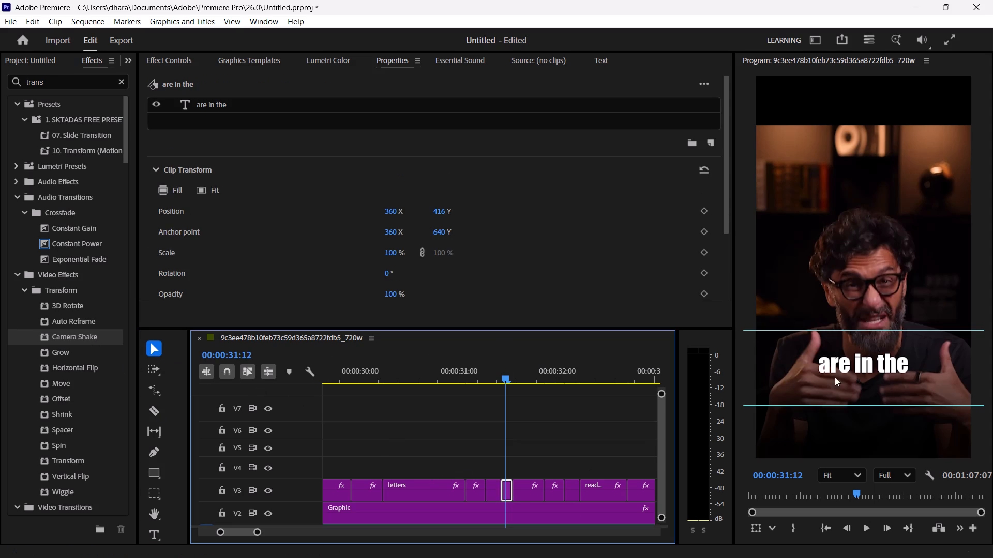
{"action": "left_click", "coordinate": [887, 364]}
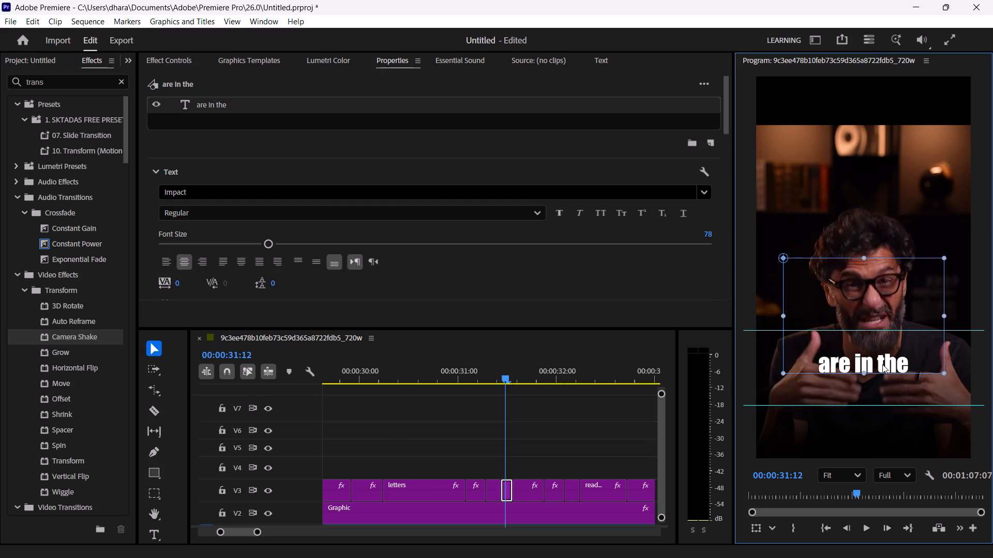
{"action": "left_click", "coordinate": [882, 364]}
{"action": "double_click", "coordinate": [882, 364]}
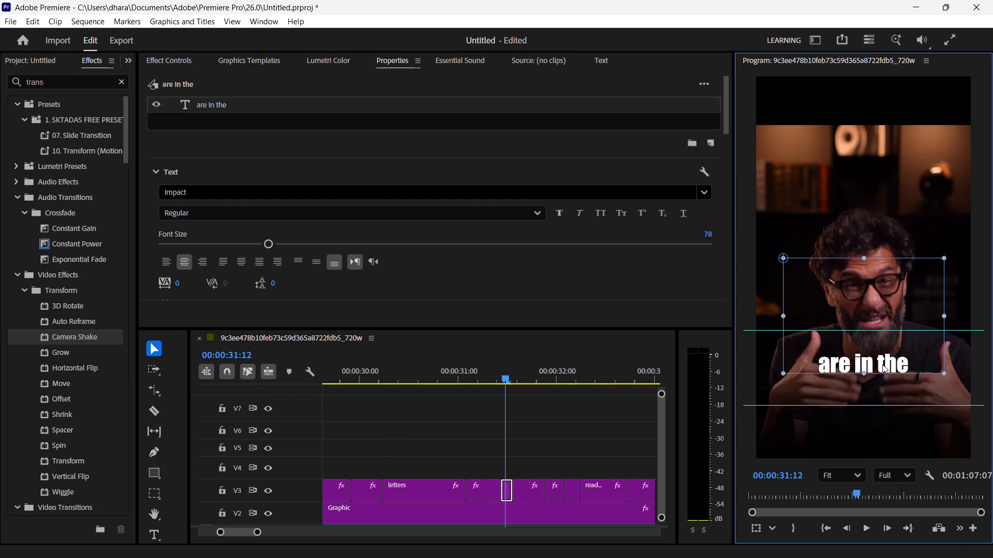
{"action": "left_click", "coordinate": [882, 364]}
{"action": "key", "text": "Left"}
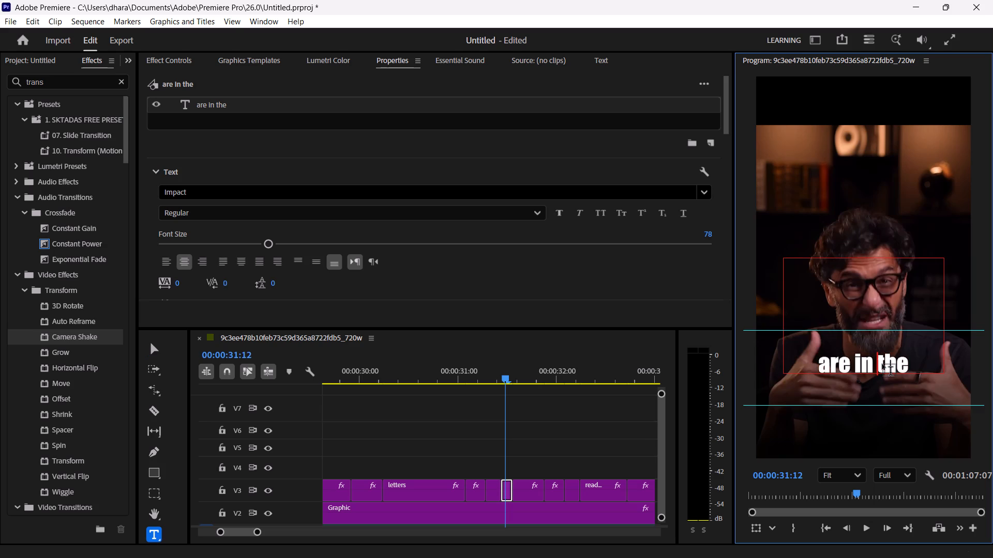
{"action": "key", "text": "BackSpace"}
{"action": "key", "text": "BackSpace"}
{"action": "key", "text": "BackSpace"}
{"action": "key", "text": "BackSpace"}
{"action": "key", "text": "BackSpace"}
{"action": "key", "text": "BackSpace"}
{"action": "key", "text": "BackSpace"}
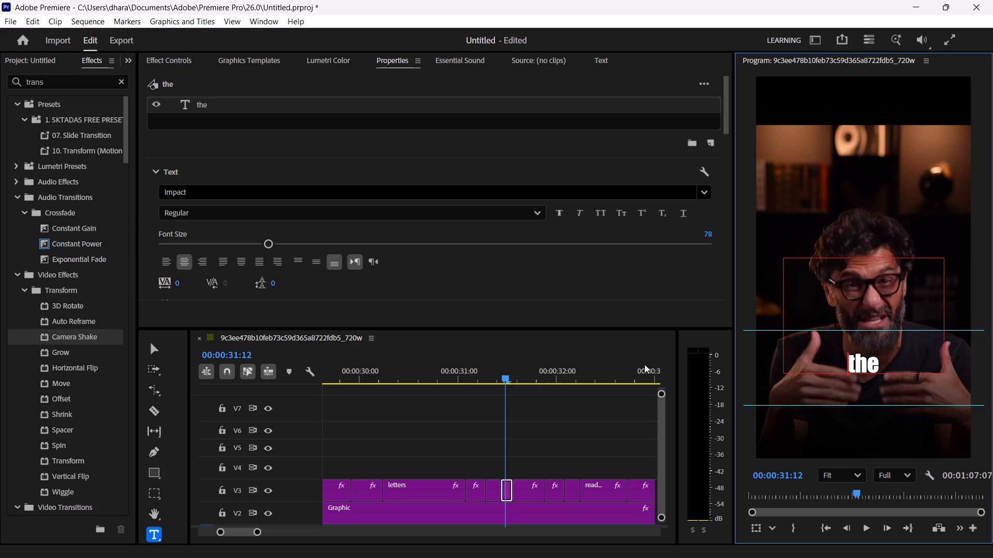
Reduce the text of the middle are in the piece, starting at 00:00:31:07, to in.
{"action": "left_click", "coordinate": [487, 380]}
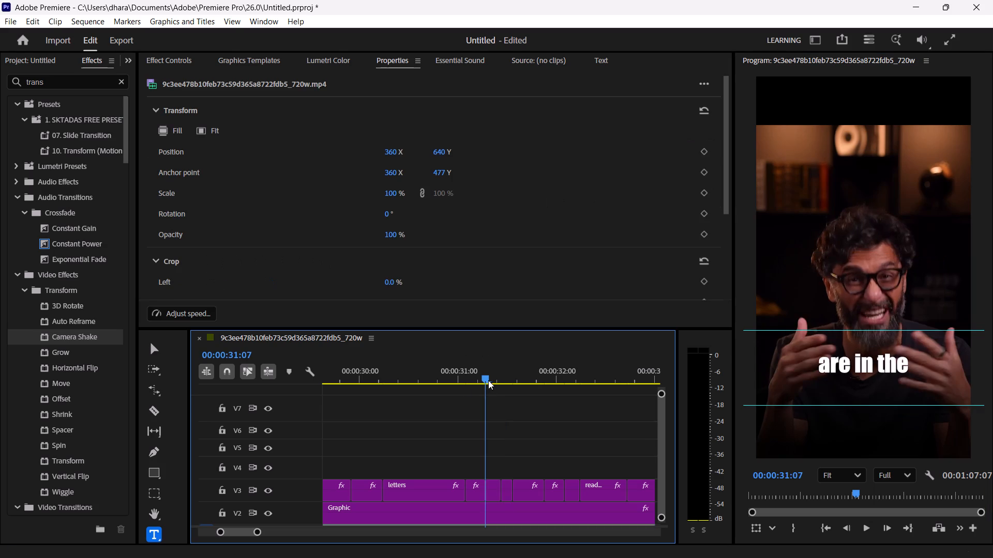
{"action": "left_click", "coordinate": [862, 359]}
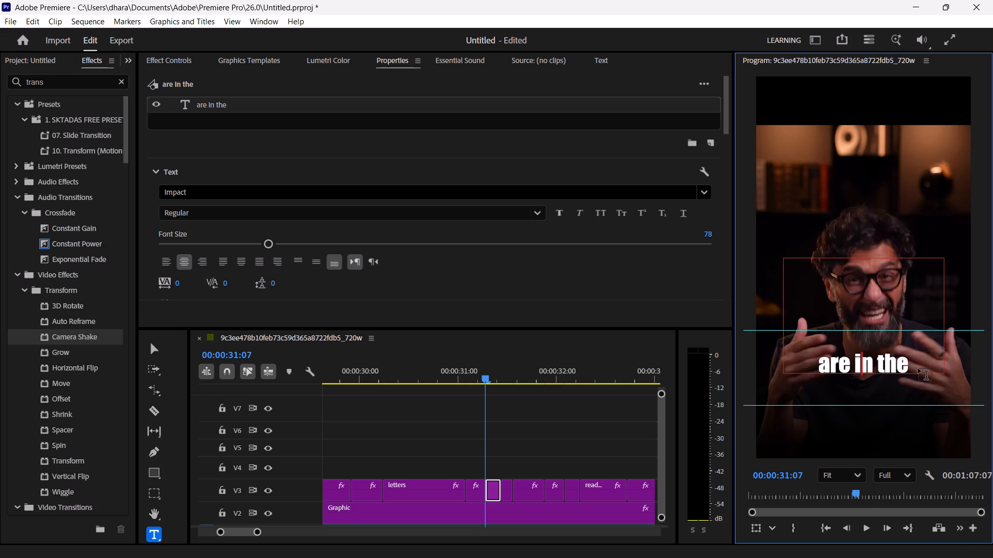
{"action": "left_click", "coordinate": [912, 366]}
{"action": "key", "text": "BackSpace"}
{"action": "key", "text": "BackSpace"}
{"action": "key", "text": "BackSpace"}
{"action": "key", "text": "BackSpace"}
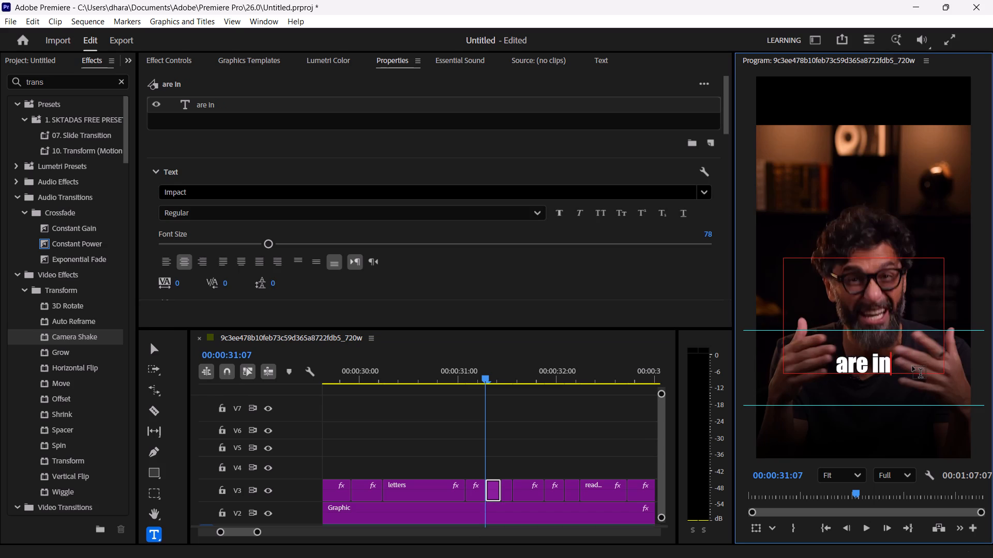
{"action": "key", "text": "Left"}
{"action": "key", "text": "Left"}
{"action": "key", "text": "BackSpace"}
{"action": "key", "text": "BackSpace"}
{"action": "key", "text": "BackSpace"}
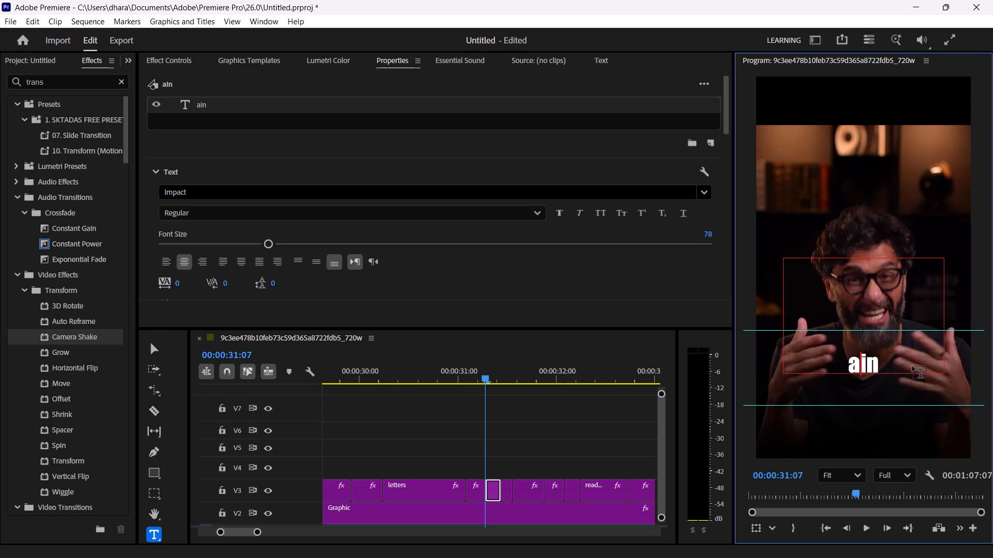
{"action": "key", "text": "BackSpace"}
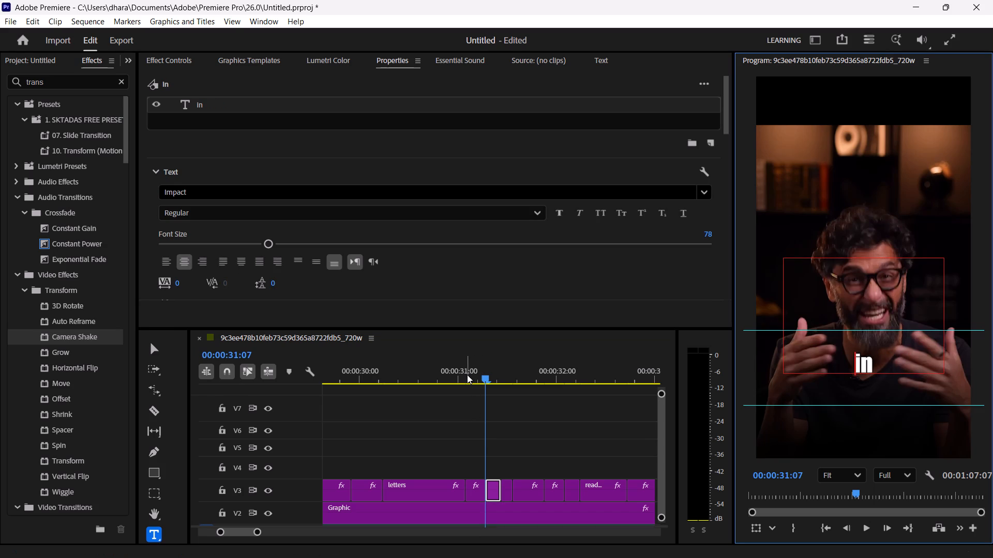
Reduce the text of the first are in the piece, at 00:00:31:02, to are.
{"action": "left_click", "coordinate": [467, 375]}
{"action": "left_click", "coordinate": [915, 362]}
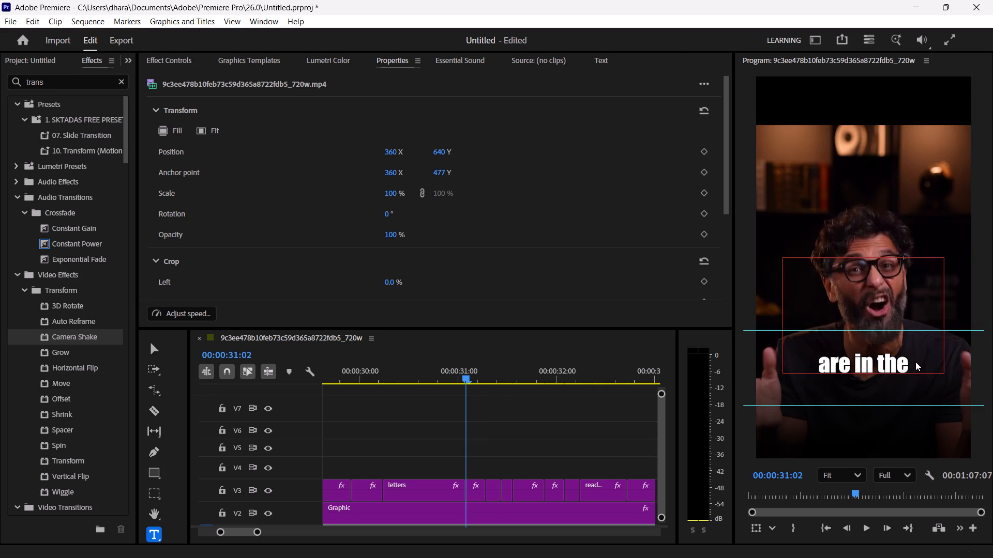
{"action": "key", "text": "BackSpace"}
{"action": "key", "text": "BackSpace"}
{"action": "key", "text": "BackSpace"}
{"action": "key", "text": "BackSpace"}
{"action": "key", "text": "BackSpace"}
{"action": "key", "text": "BackSpace"}
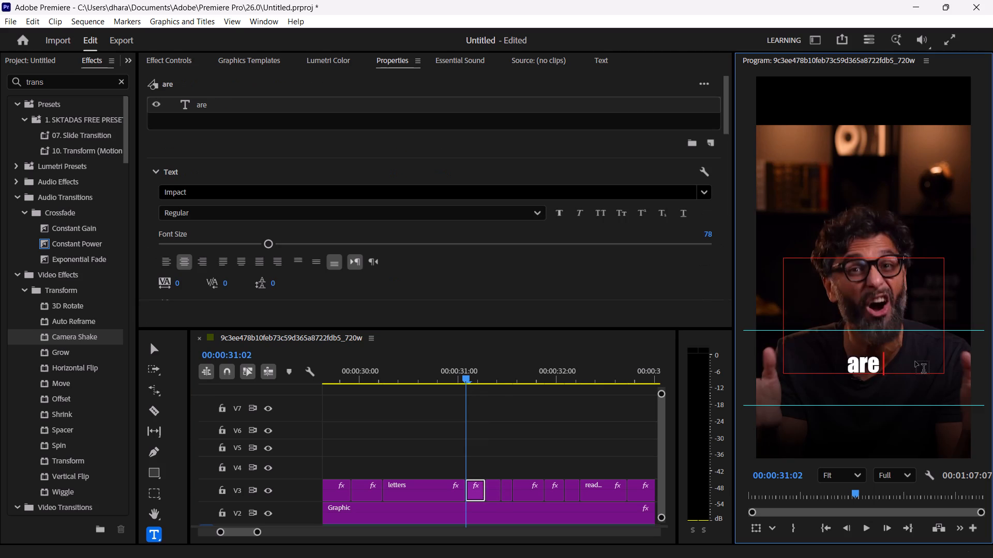
{"action": "key", "text": "BackSpace"}
Play back the video from about 00:00:30:15 to 00:00:55:03 to check the captions.
{"action": "left_click", "coordinate": [419, 371]}
{"action": "key", "text": "space"}
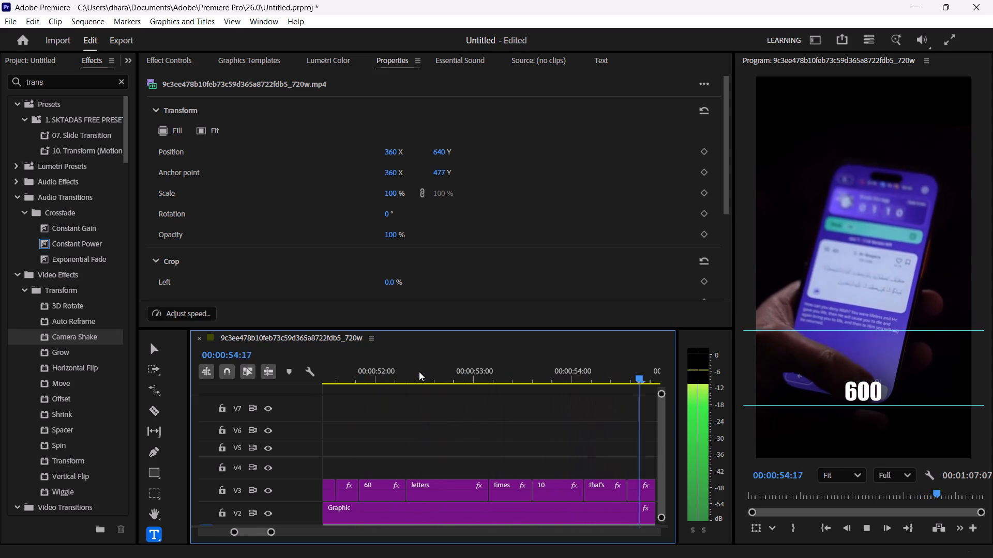
{"action": "key", "text": "space"}
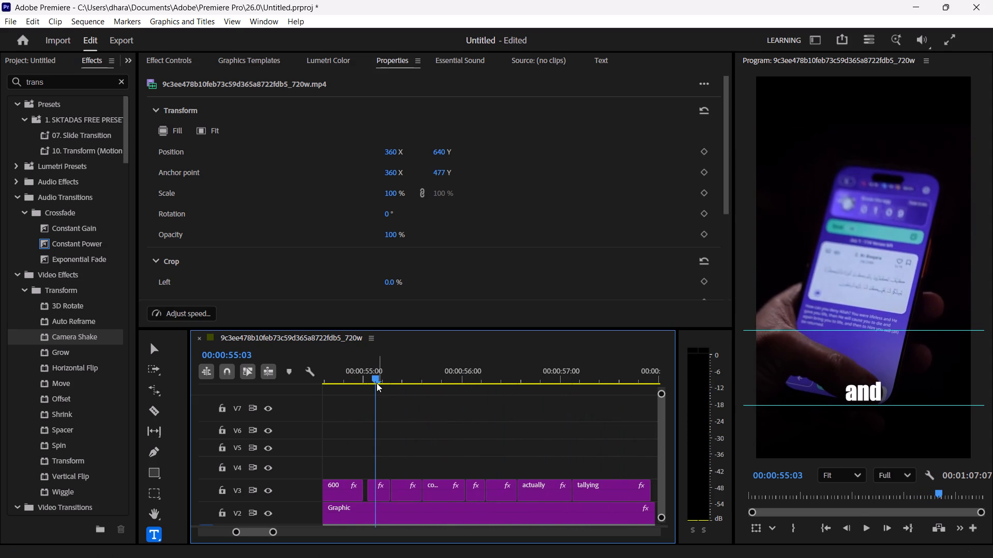
Go back to the Come caption and locate the first frame of the phone footage, at about 00:00:39:10.
{"action": "left_click_drag", "start_coordinate": [377, 382], "coordinate": [302, 384]}
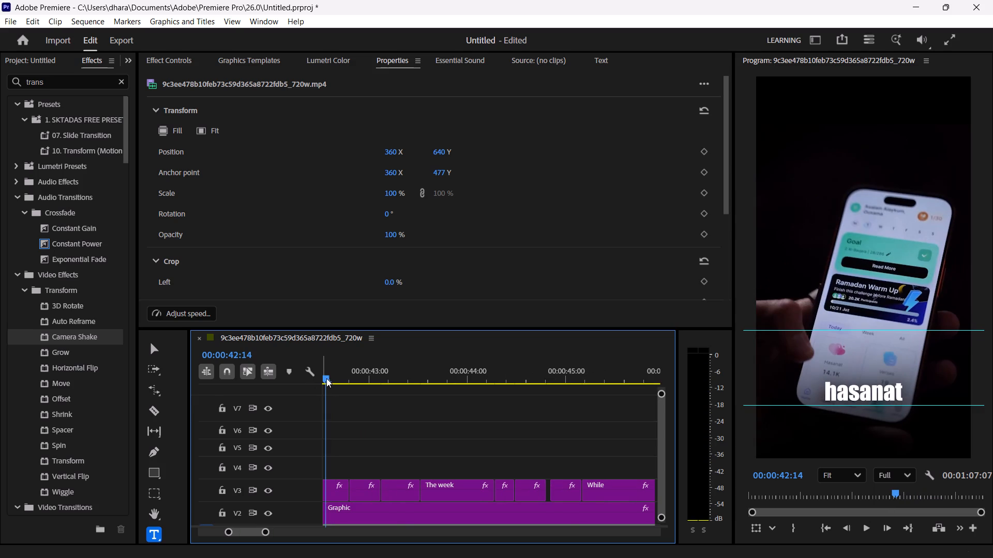
{"action": "left_click_drag", "start_coordinate": [326, 378], "coordinate": [315, 379]}
{"action": "key", "text": "space"}
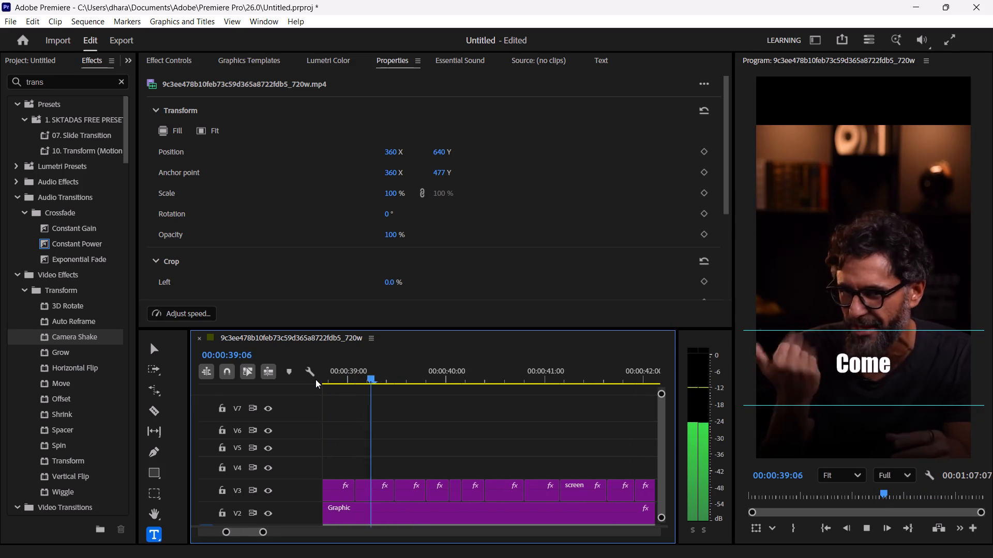
{"action": "key", "text": "space"}
{"action": "key", "text": "space"}
{"action": "key", "text": "space"}
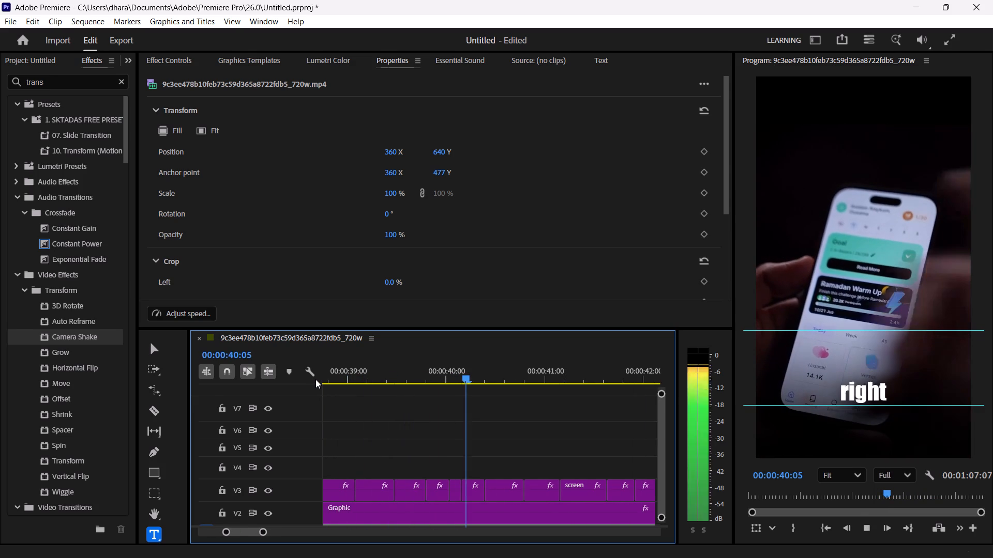
{"action": "key", "text": "Left"}
{"action": "key", "text": "Left"}
{"action": "key", "text": "Left"}
{"action": "key", "text": "Left"}
{"action": "key", "text": "Left"}
{"action": "key", "text": "Left"}
{"action": "key", "text": "Left"}
{"action": "key", "text": "Left"}
{"action": "key", "text": "Left"}
{"action": "key", "text": "Left"}
{"action": "key", "text": "Left"}
{"action": "key", "text": "Left"}
{"action": "key", "text": "Left"}
{"action": "key", "text": "Left"}
{"action": "key", "text": "Left"}
{"action": "key", "text": "Left"}
{"action": "key", "text": "Left"}
{"action": "key", "text": "Left"}
{"action": "key", "text": "Left"}
{"action": "key", "text": "Left"}
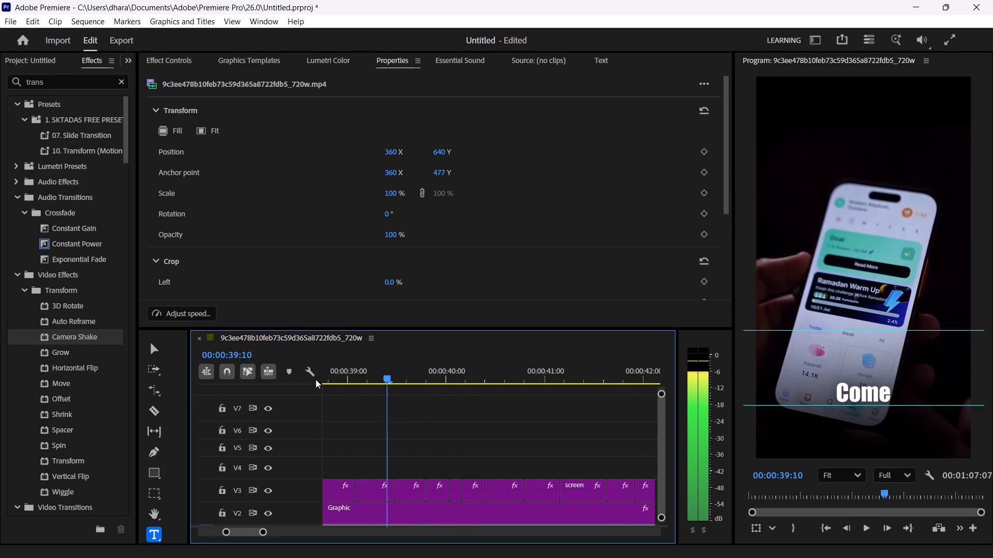
{"action": "key", "text": "Left"}
{"action": "key", "text": "Right"}
{"action": "key", "text": "Left"}
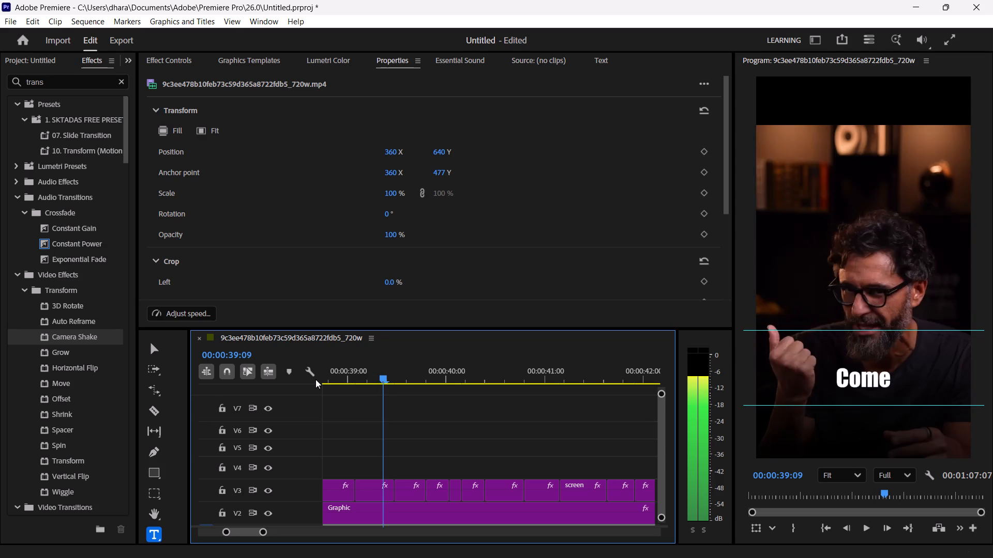
{"action": "key", "text": "Right"}
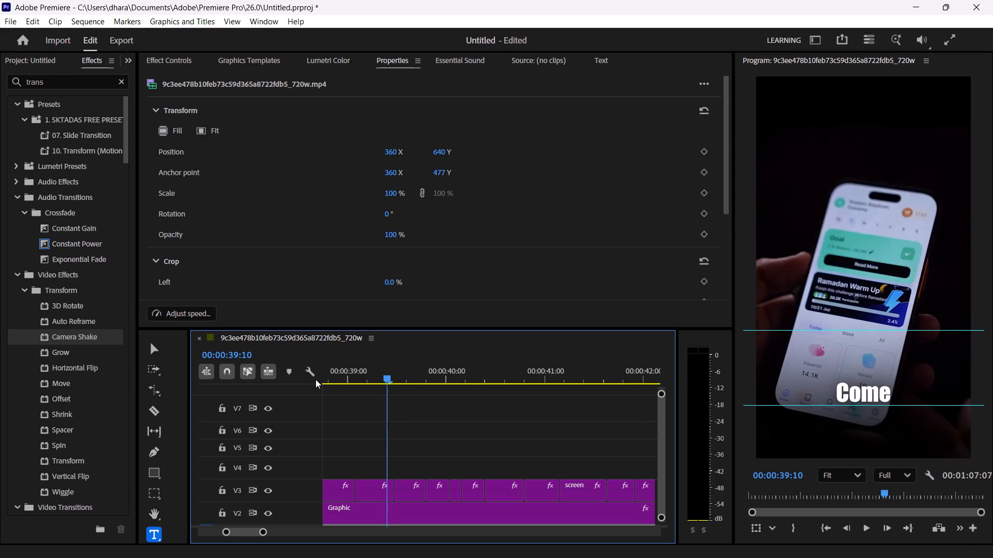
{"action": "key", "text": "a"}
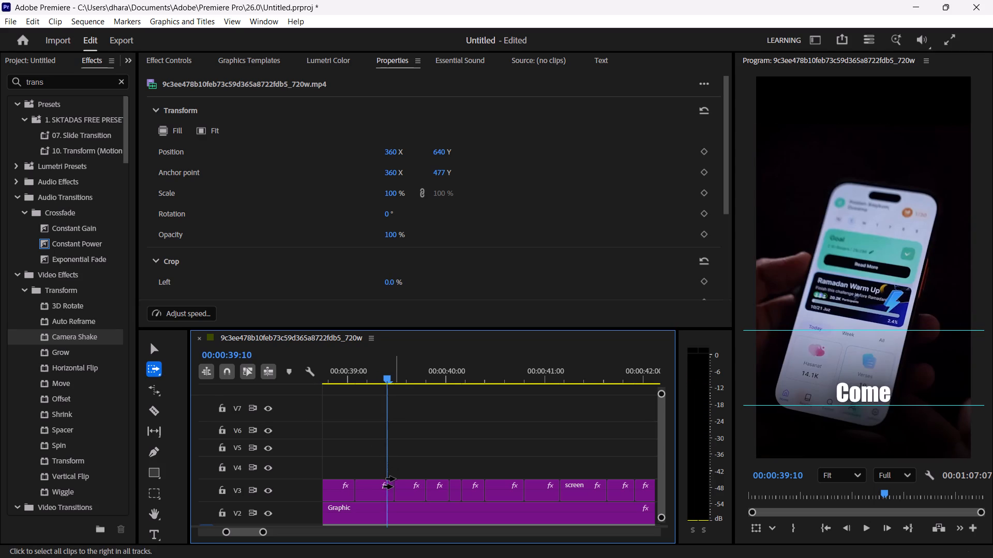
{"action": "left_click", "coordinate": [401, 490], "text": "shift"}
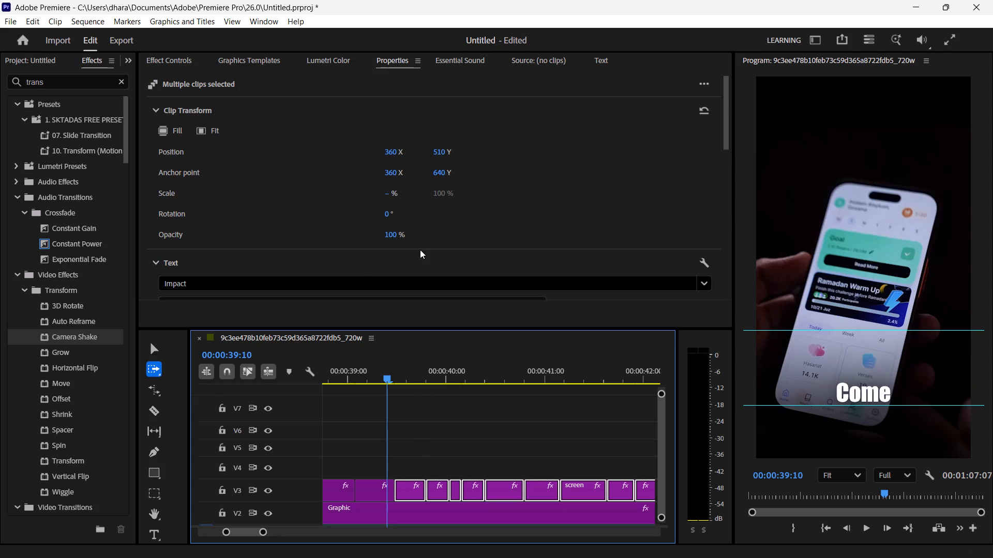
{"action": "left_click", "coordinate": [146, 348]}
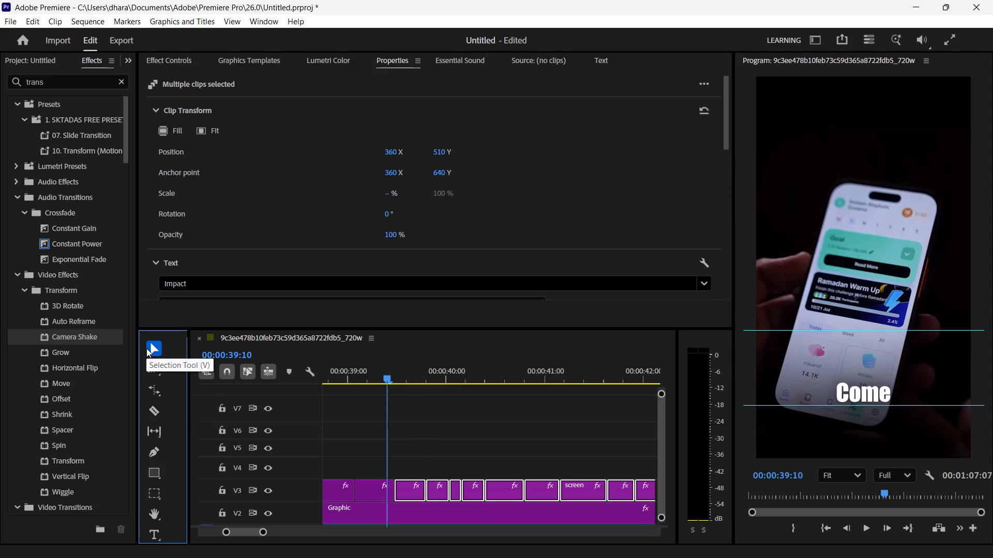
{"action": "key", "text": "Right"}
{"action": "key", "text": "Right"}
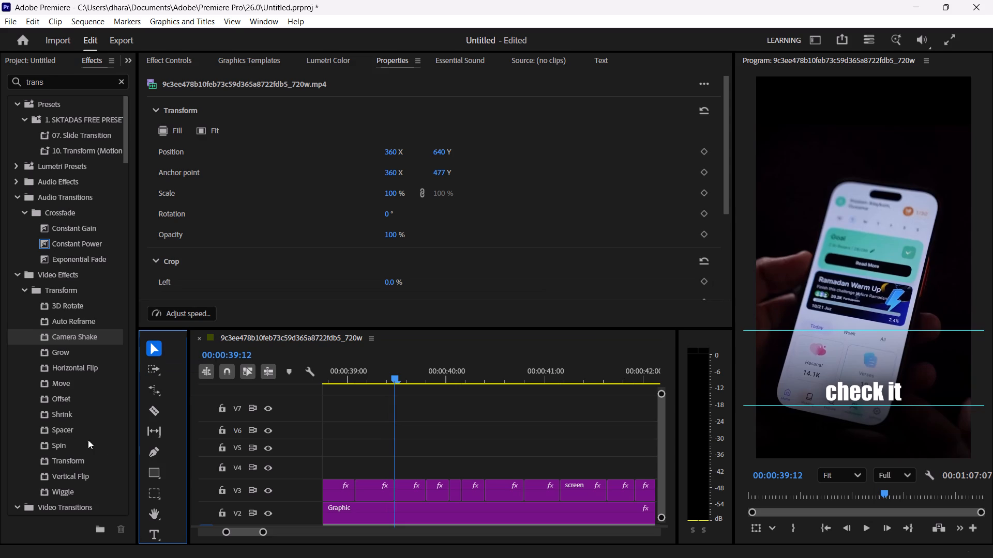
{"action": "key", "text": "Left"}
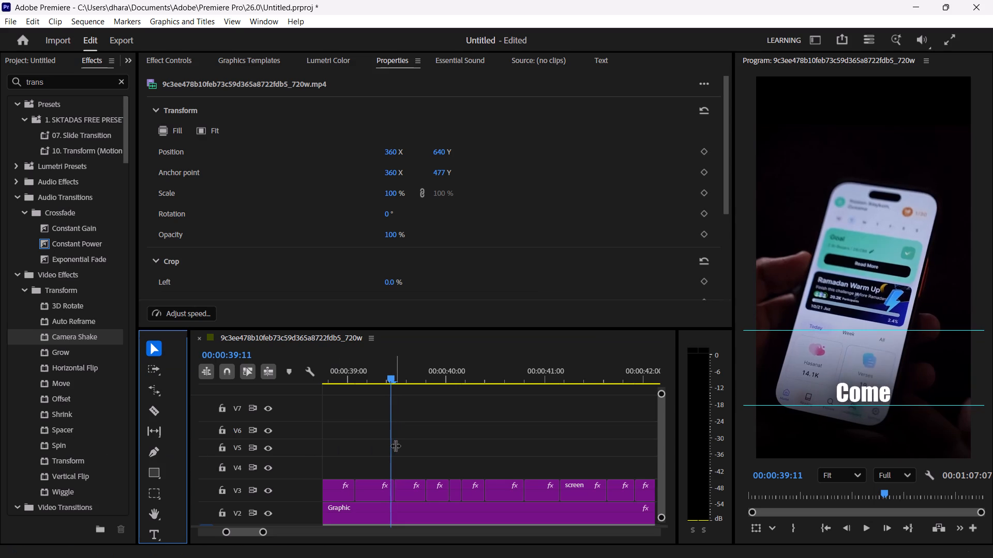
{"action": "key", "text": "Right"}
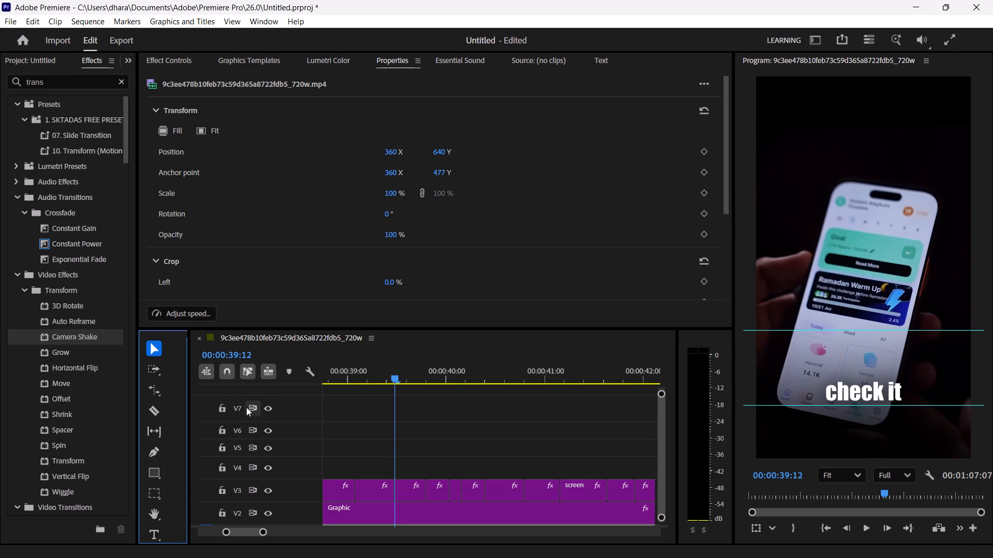
Select all V3 captions from check it at 00:00:39:12 onward and lower them to a vertical position of 663.
{"action": "key", "text": "a"}
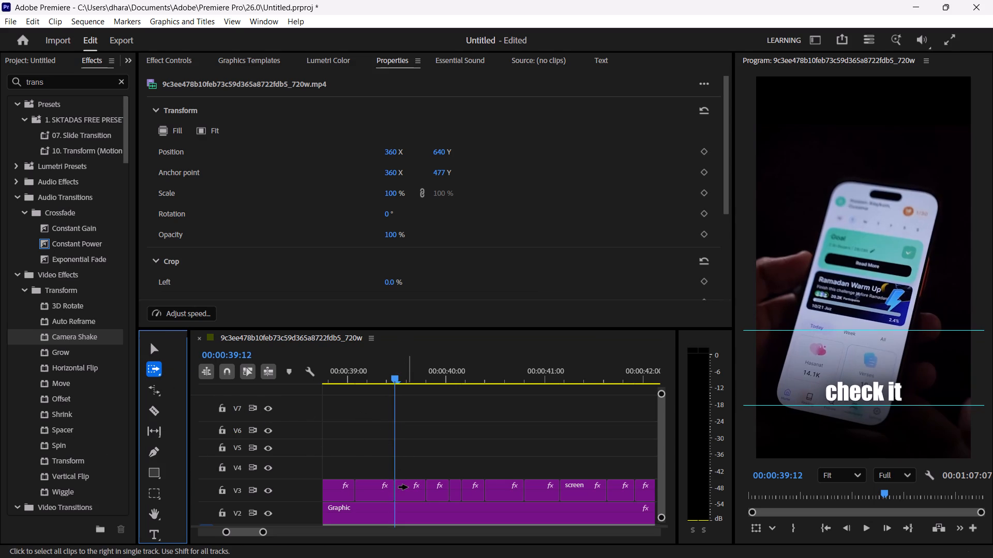
{"action": "left_click", "coordinate": [408, 487], "text": "shift"}
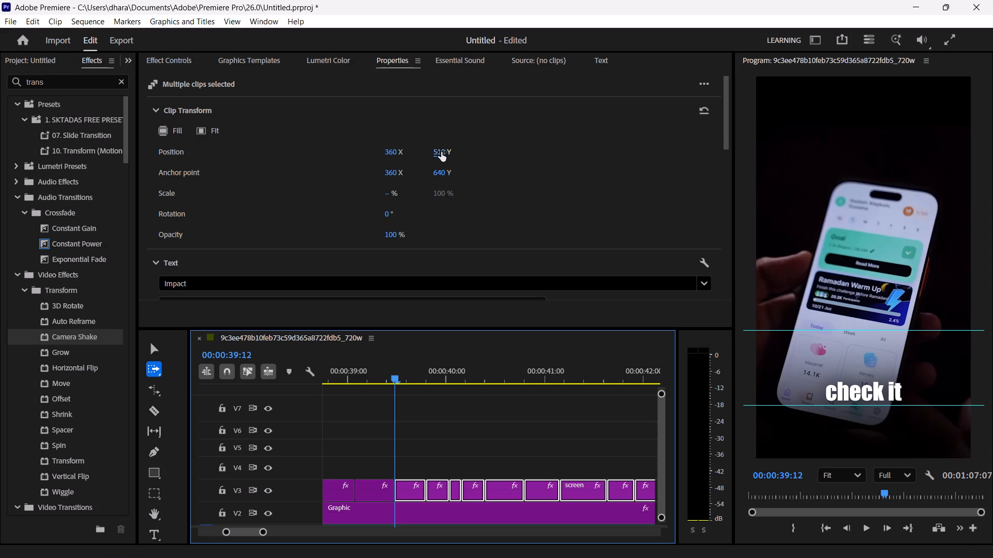
{"action": "left_click_drag", "start_coordinate": [441, 152], "coordinate": [493, 147]}
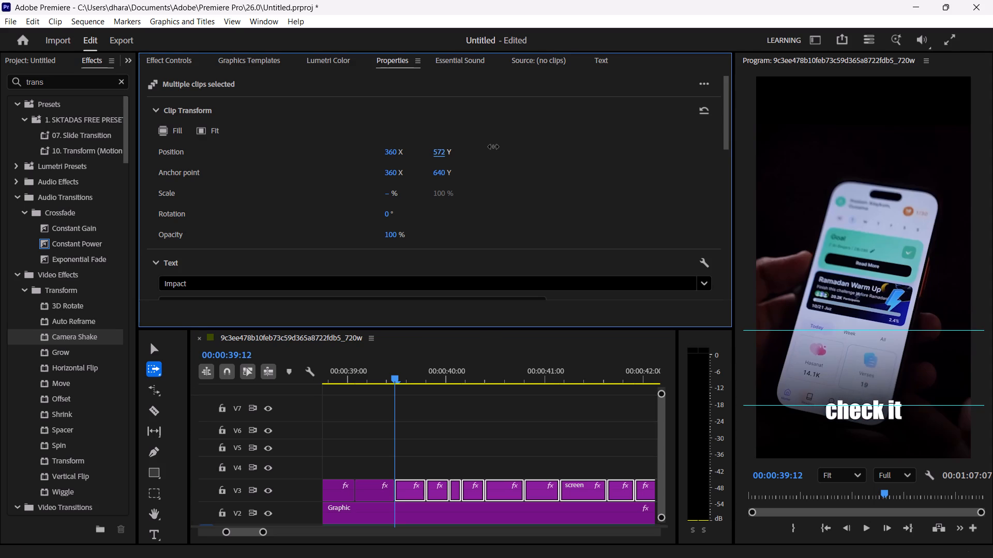
{"action": "left_click_drag", "start_coordinate": [493, 147], "coordinate": [542, 147]}
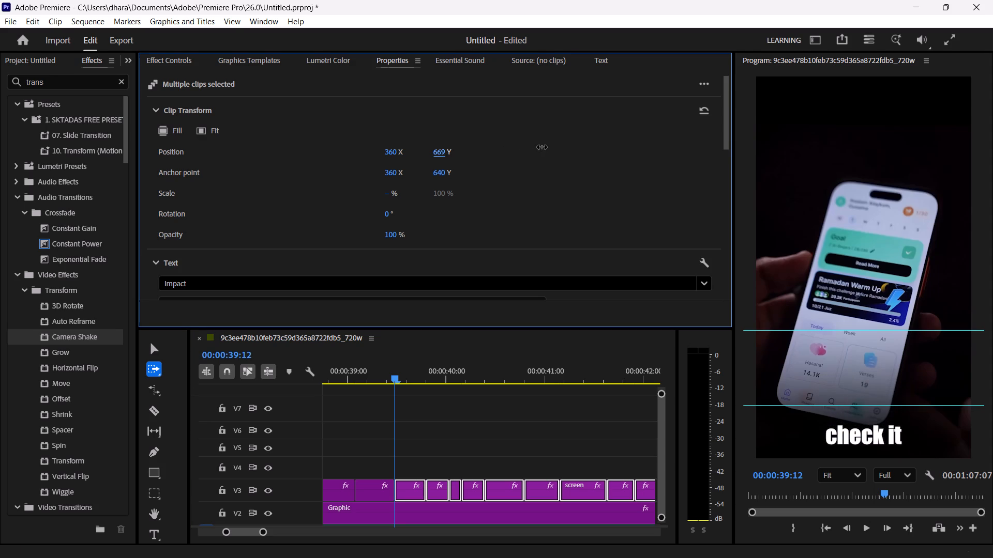
{"action": "left_click_drag", "start_coordinate": [542, 147], "coordinate": [544, 147]}
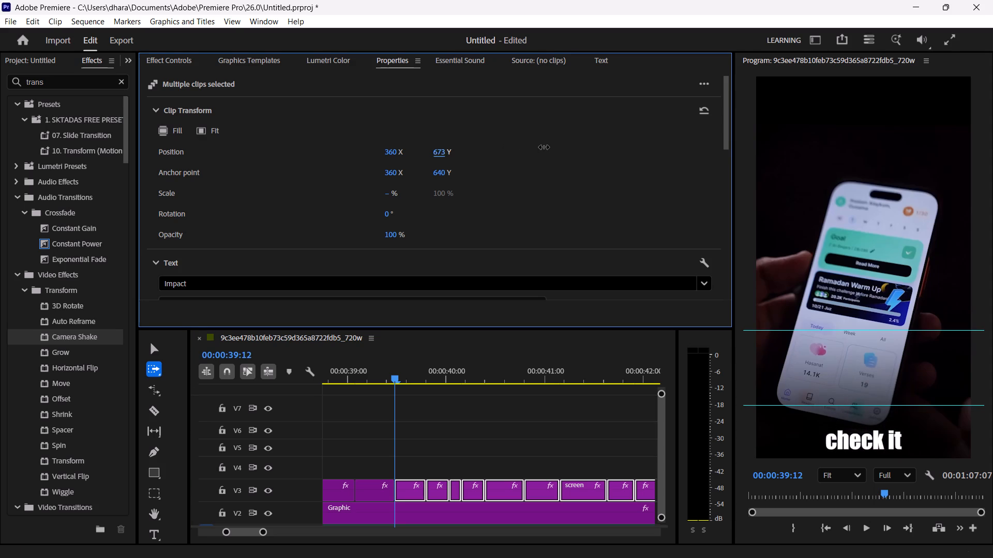
{"action": "left_click_drag", "start_coordinate": [544, 147], "coordinate": [544, 148]}
{"action": "left_click_drag", "start_coordinate": [544, 148], "coordinate": [538, 148]}
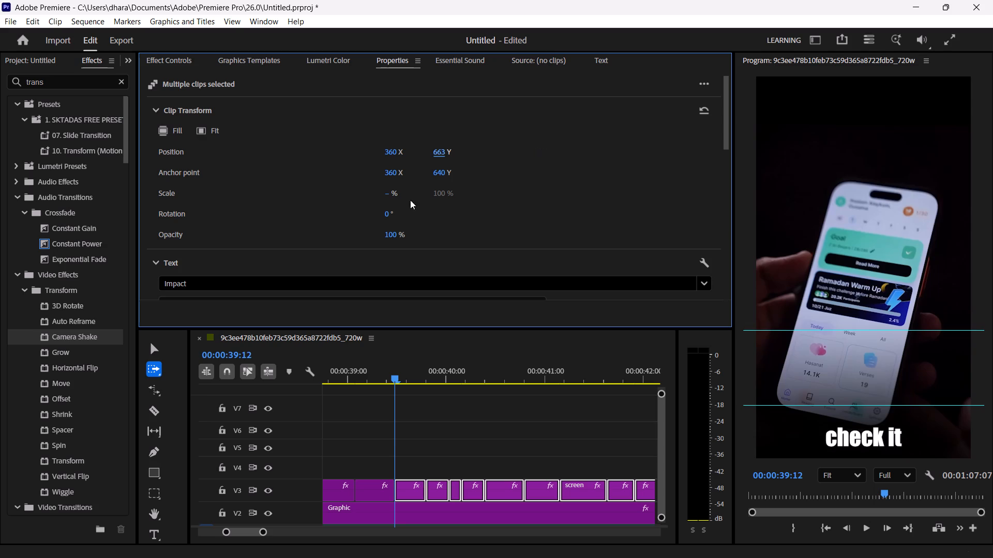
Play back the lowered captions from about 00:00:39:02 to 00:00:47:23, and again at The Quran caption, to check their placement.
{"action": "left_click", "coordinate": [354, 374]}
{"action": "key", "text": "space"}
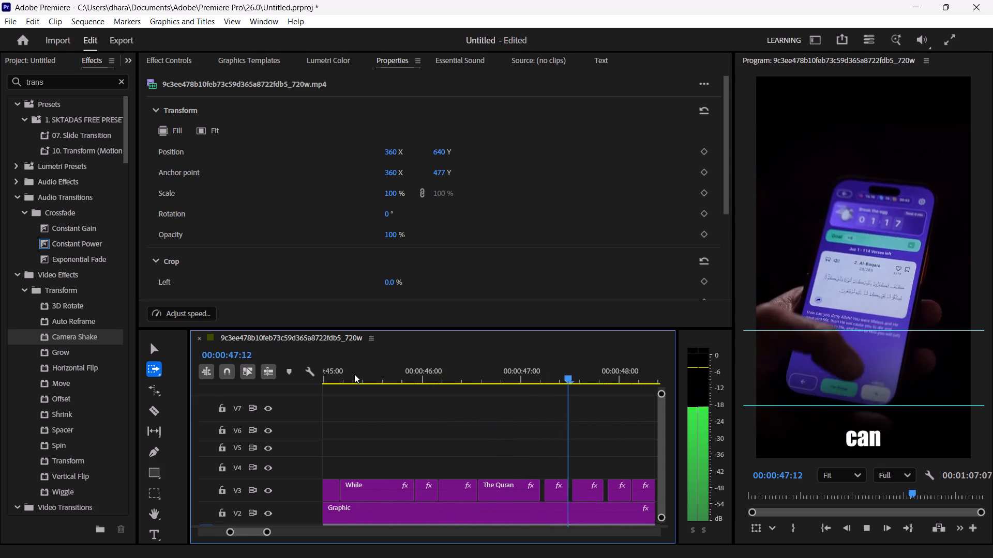
{"action": "key", "text": "space"}
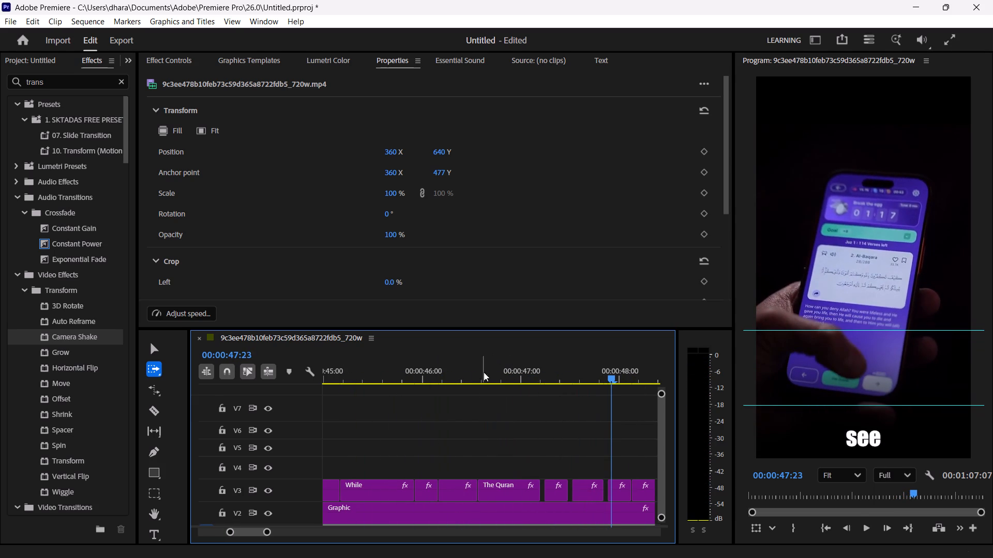
{"action": "left_click", "coordinate": [475, 373]}
{"action": "key", "text": "space"}
{"action": "key", "text": "space"}
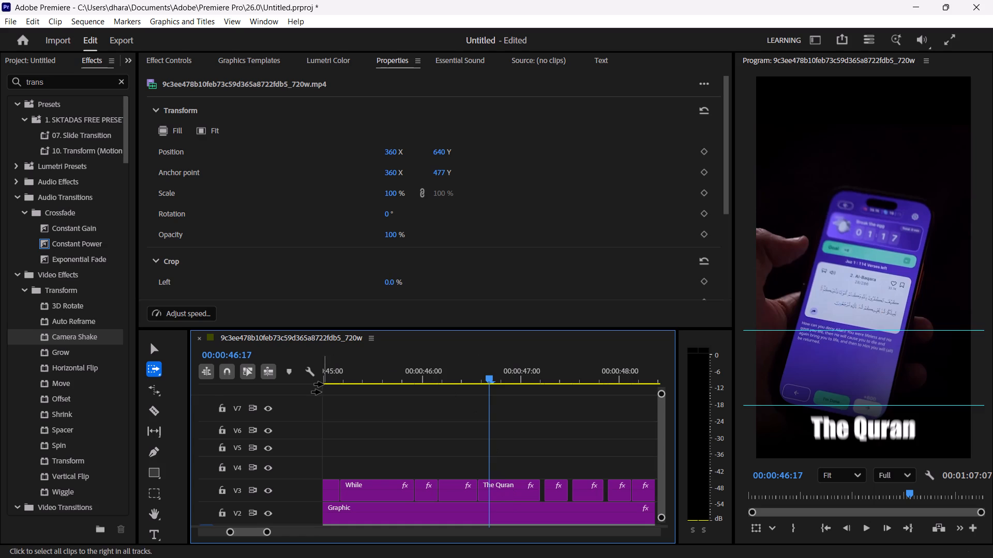
Select only The Quran caption on V3 and set its vertical position to 546.
{"action": "key", "text": "a"}
{"action": "key", "text": "a"}
{"action": "key", "text": "v"}
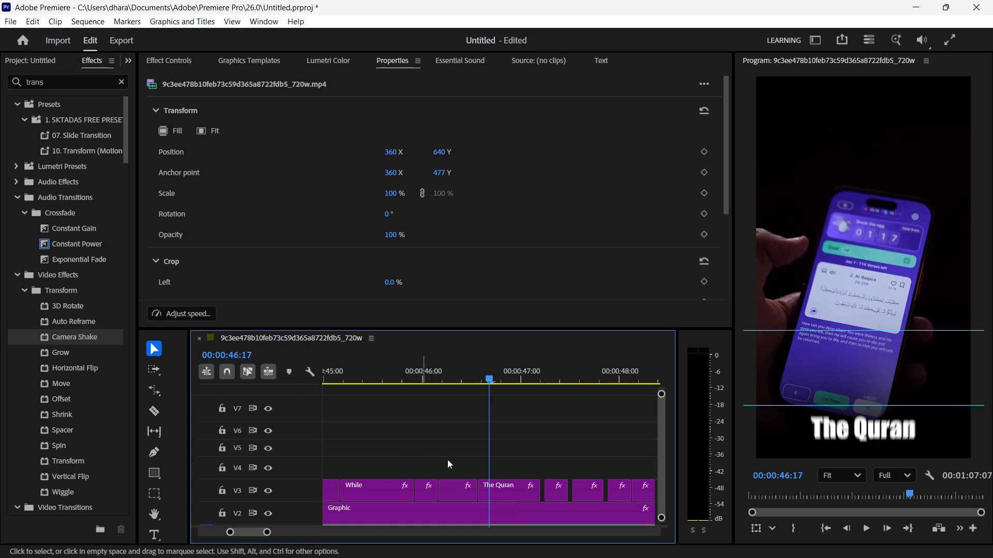
{"action": "left_click", "coordinate": [514, 491]}
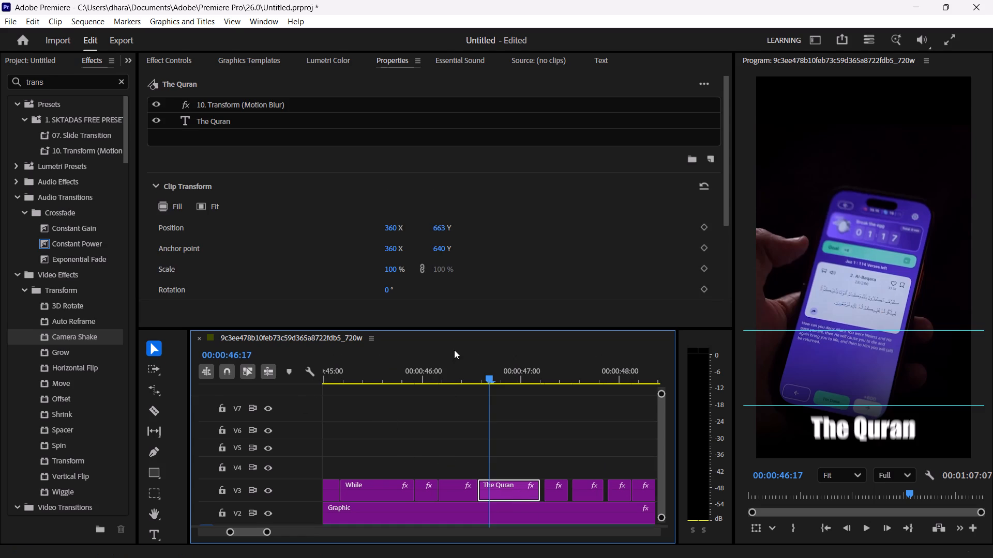
{"action": "left_click_drag", "start_coordinate": [434, 229], "coordinate": [449, 227]}
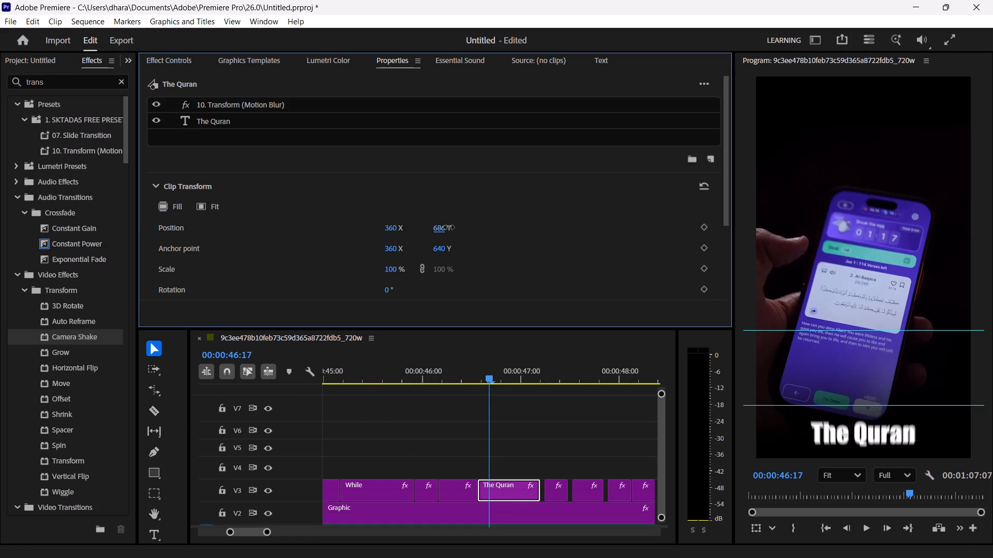
{"action": "left_click_drag", "start_coordinate": [449, 227], "coordinate": [361, 231]}
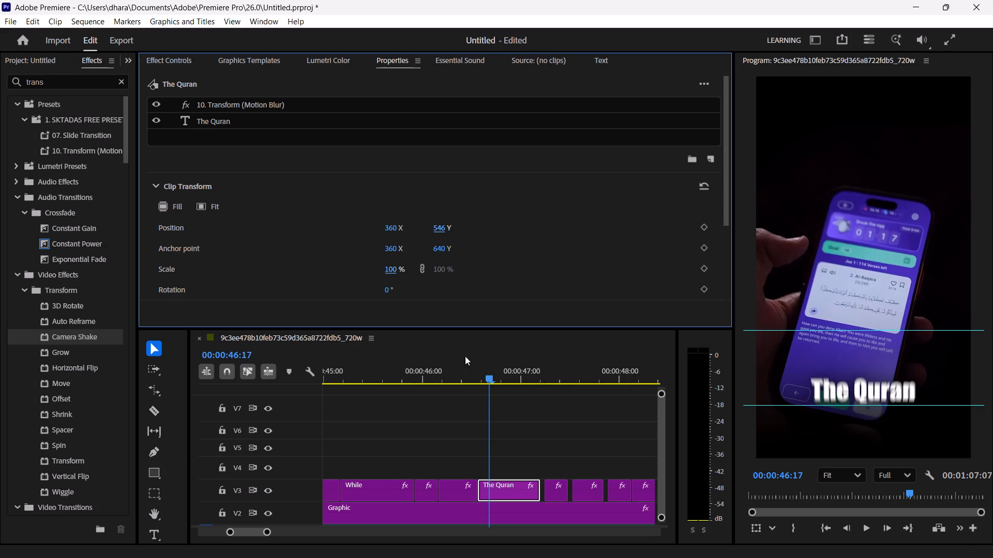
Play back the captions from about 00:00:46:08 to 00:00:50:11 and step back to The Quran at 00:00:46:22 to check their placement.
{"action": "left_click", "coordinate": [455, 374]}
{"action": "key", "text": "space"}
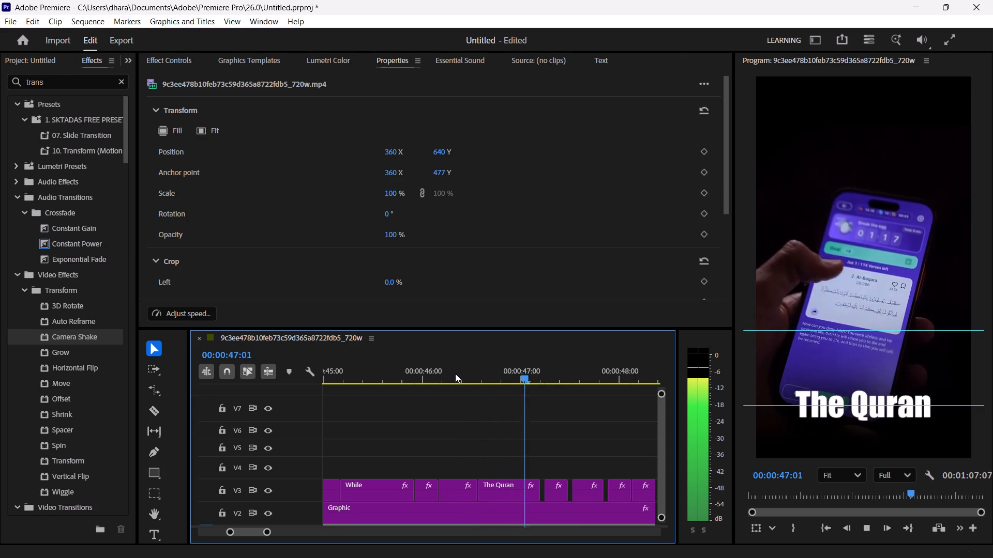
{"action": "key", "text": "space"}
{"action": "key", "text": "space"}
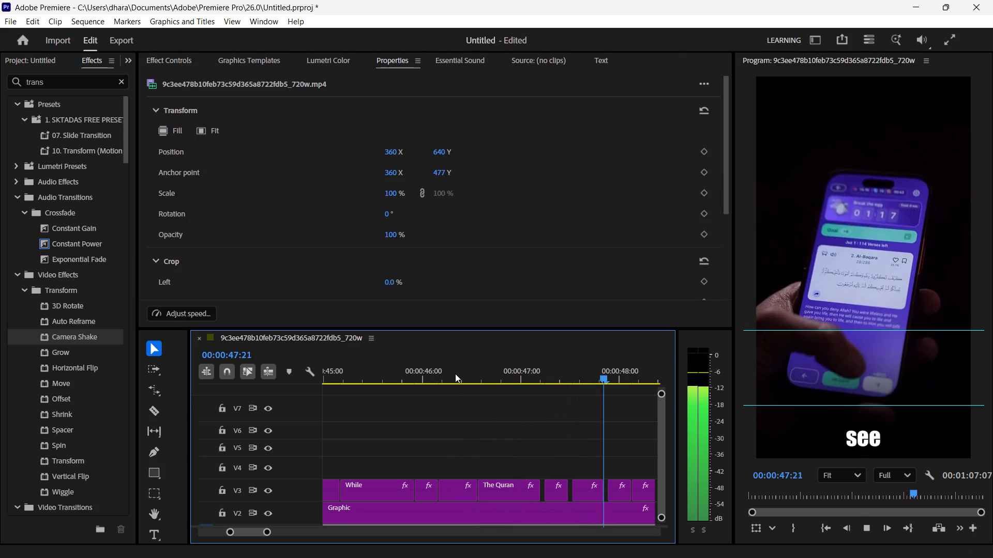
{"action": "key", "text": "space"}
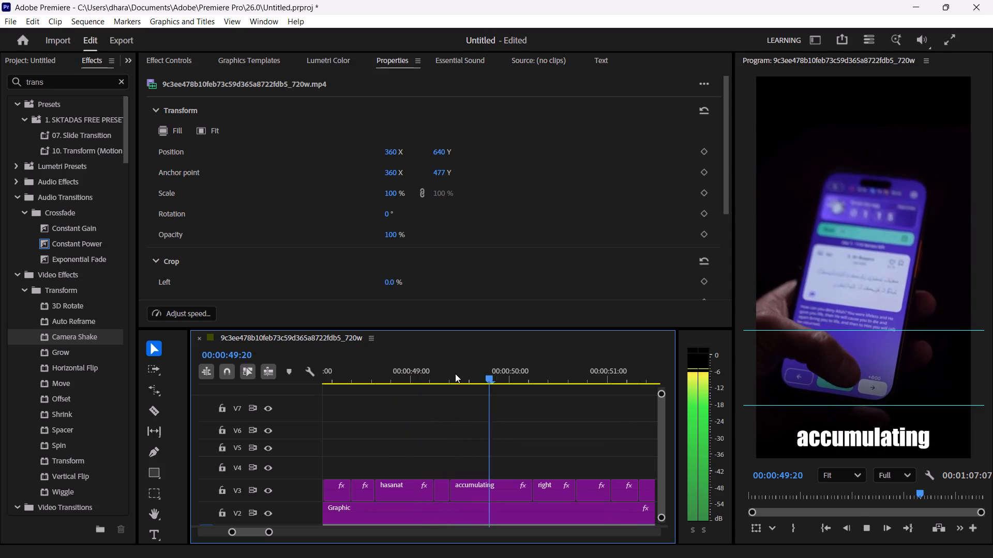
{"action": "key", "text": "space"}
{"action": "key", "text": "space"}
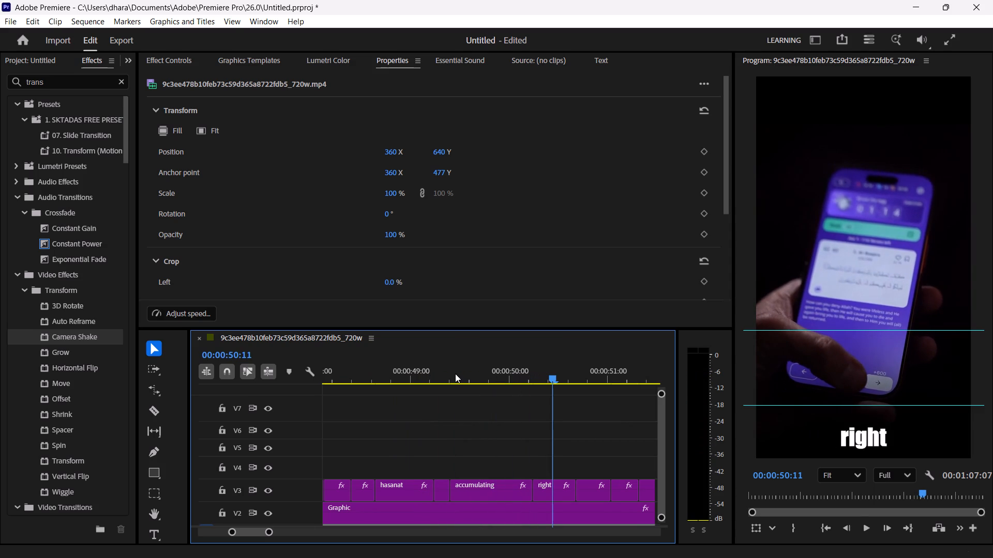
{"action": "key", "text": "Left"}
{"action": "key", "text": "Left"}
{"action": "key", "text": "Left"}
{"action": "key", "text": "Left"}
{"action": "key", "text": "Left"}
{"action": "key", "text": "Left"}
{"action": "key", "text": "Left"}
{"action": "key", "text": "Left"}
{"action": "key", "text": "Left"}
{"action": "key", "text": "Left"}
{"action": "key", "text": "Left"}
{"action": "key", "text": "Left"}
{"action": "key", "text": "Left"}
{"action": "key", "text": "Left"}
{"action": "key", "text": "Left"}
{"action": "key", "text": "Left"}
{"action": "key", "text": "Left"}
{"action": "key", "text": "Left"}
{"action": "key", "text": "Left"}
{"action": "key", "text": "Left"}
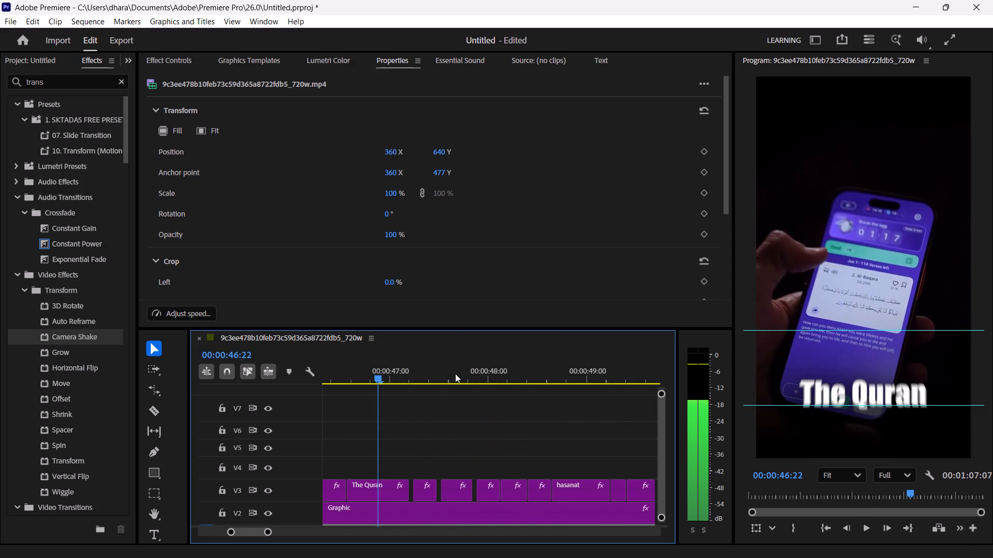
Select all V3 captions from the you caption at 00:00:47:11 onward and raise them with a vertical anchor point of 694.
{"action": "key", "text": "space"}
{"action": "key", "text": "space"}
{"action": "key", "text": "space"}
{"action": "key", "text": "space"}
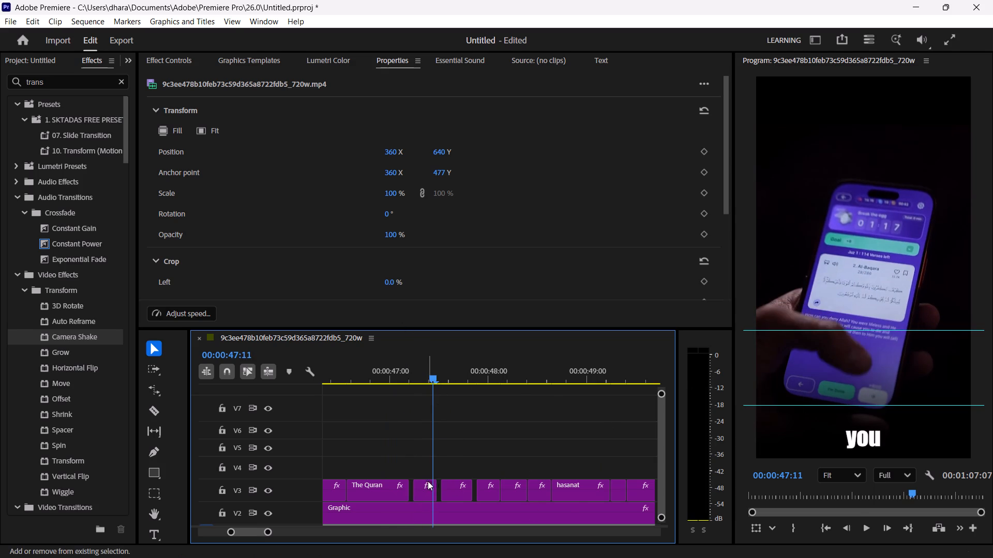
{"action": "key", "text": "a"}
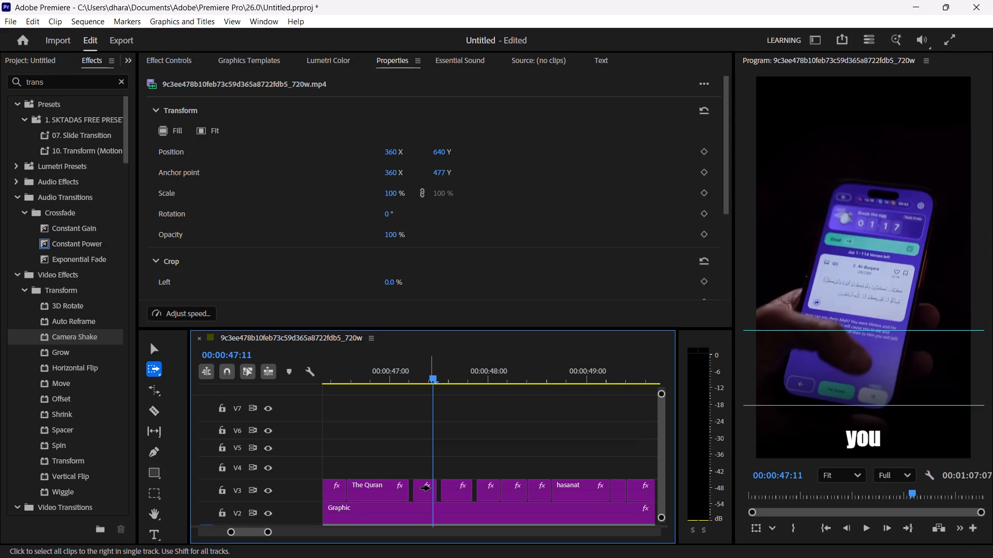
{"action": "left_click", "coordinate": [430, 488], "text": "shift"}
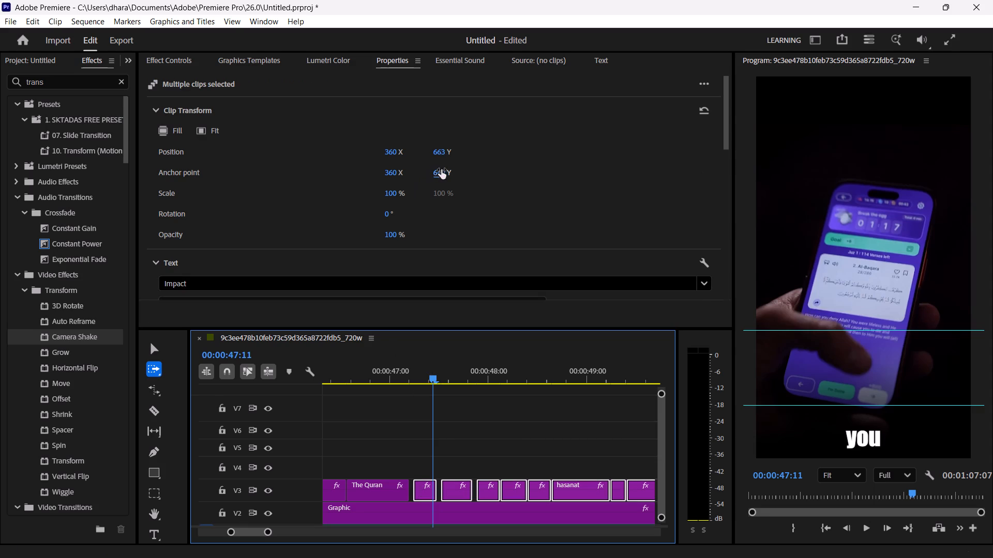
{"action": "left_click_drag", "start_coordinate": [442, 172], "coordinate": [467, 171]}
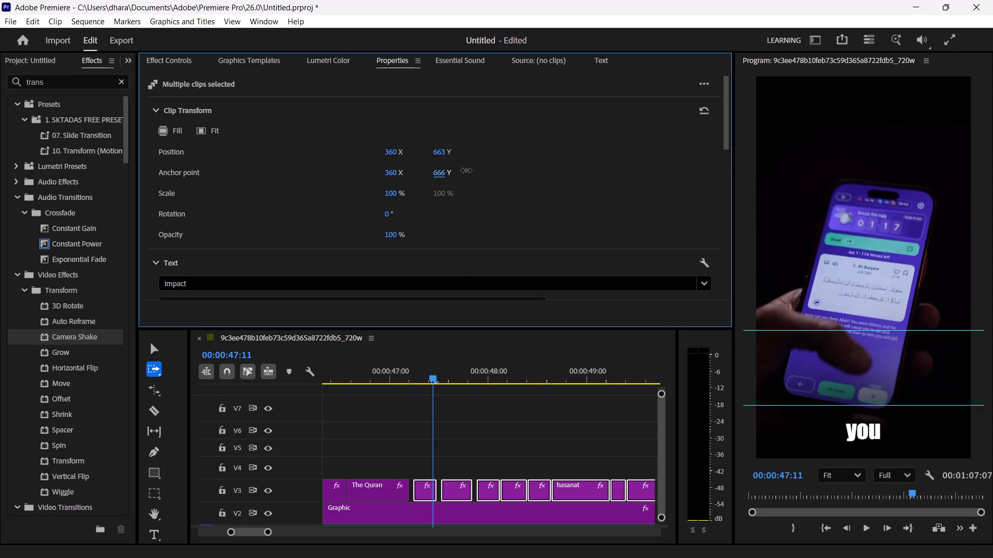
{"action": "left_click_drag", "start_coordinate": [467, 171], "coordinate": [478, 171]}
Play back the raised captions from 00:00:47:11 to 00:01:06:07, and recheck the later ones up to the caption at 00:01:03:15.
{"action": "key", "text": "space"}
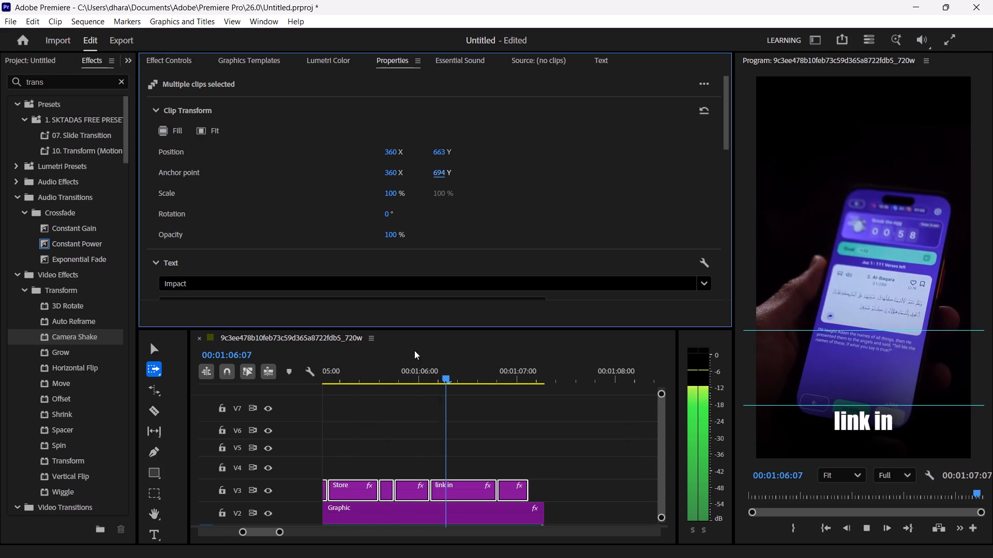
{"action": "key", "text": "space"}
{"action": "left_click", "coordinate": [343, 366]}
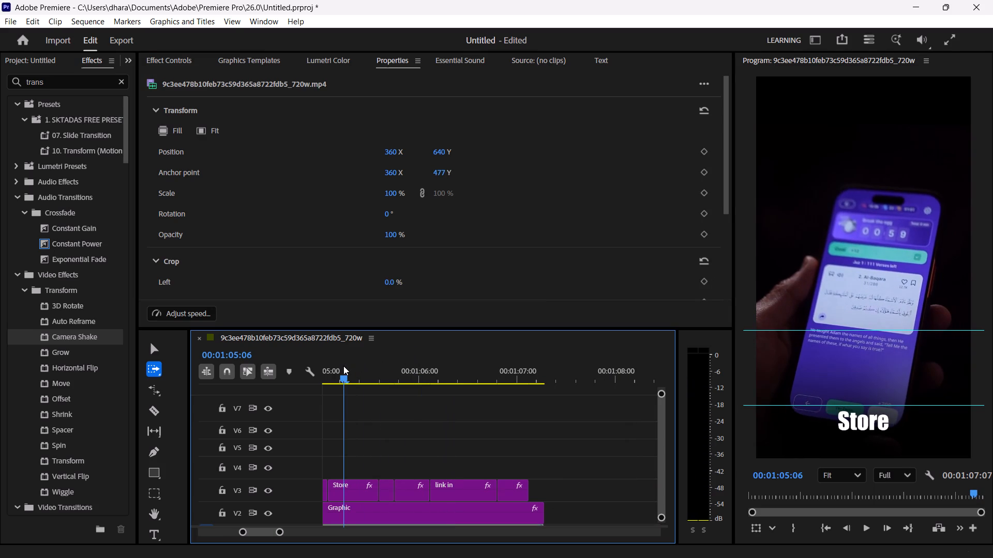
{"action": "left_click", "coordinate": [329, 369]}
{"action": "left_click_drag", "start_coordinate": [329, 369], "coordinate": [318, 370]}
{"action": "key", "text": "space"}
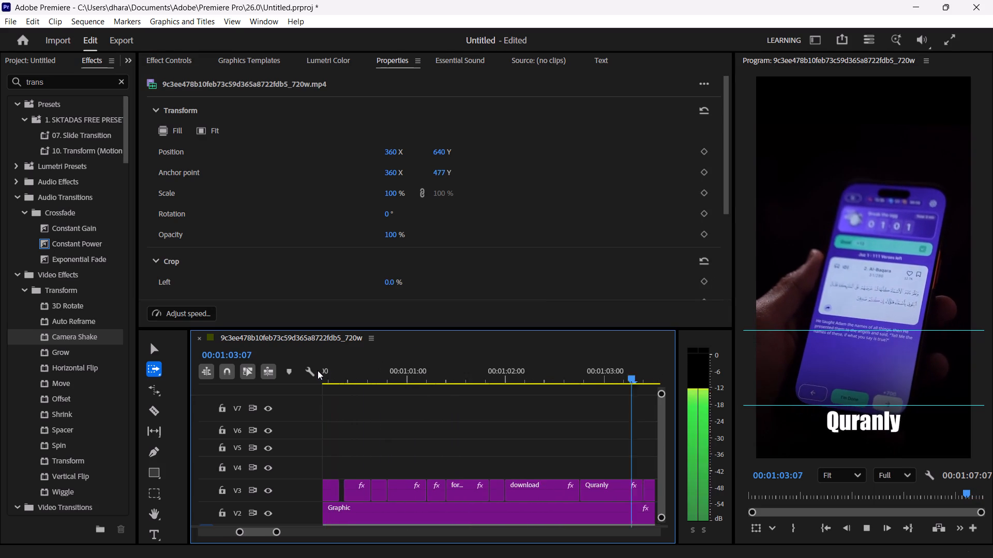
{"action": "key", "text": "space"}
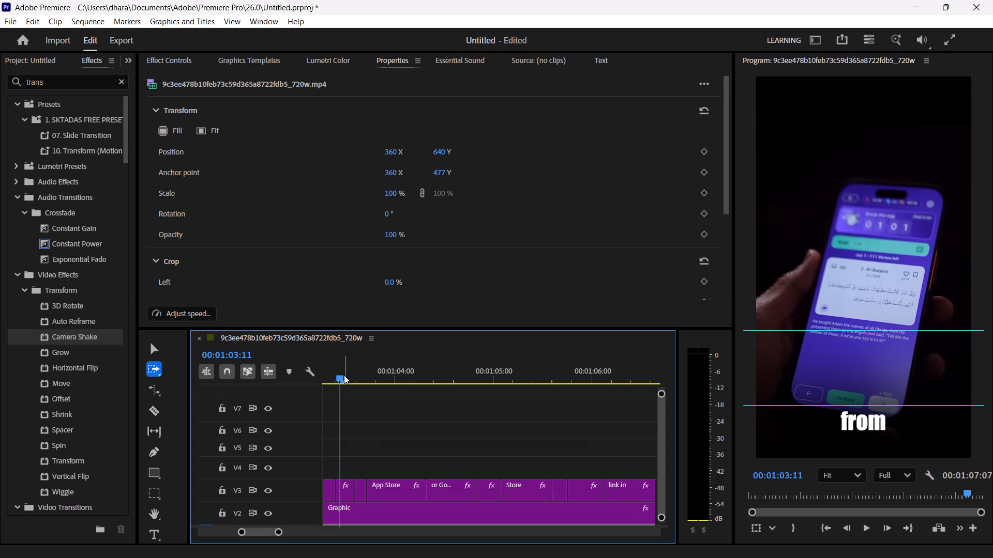
{"action": "key", "text": "space"}
{"action": "key", "text": "space"}
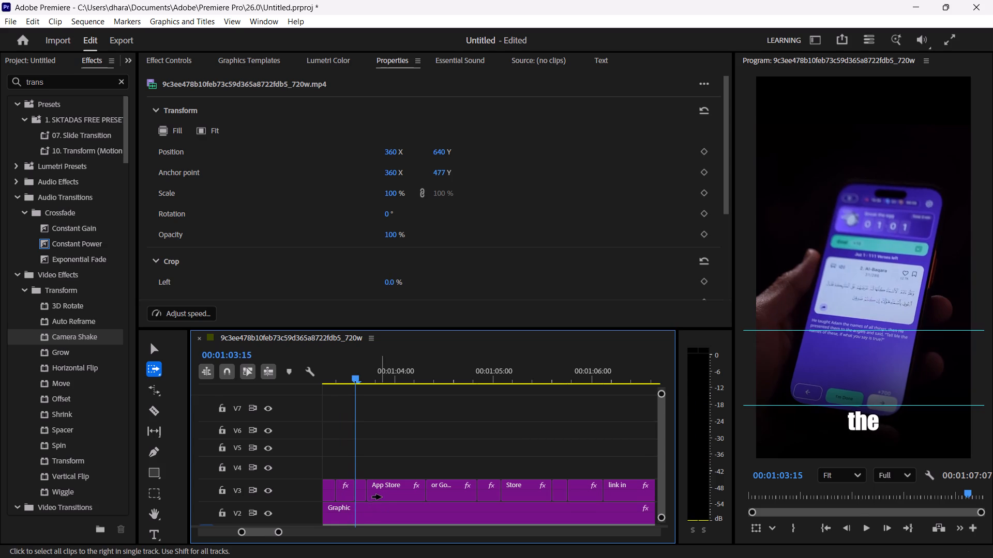
Select all V3 captions from the one at 00:01:03:15 onward and lower them with a vertical anchor point of 680.
{"action": "key", "text": "a"}
{"action": "left_click", "coordinate": [367, 489], "text": "shift"}
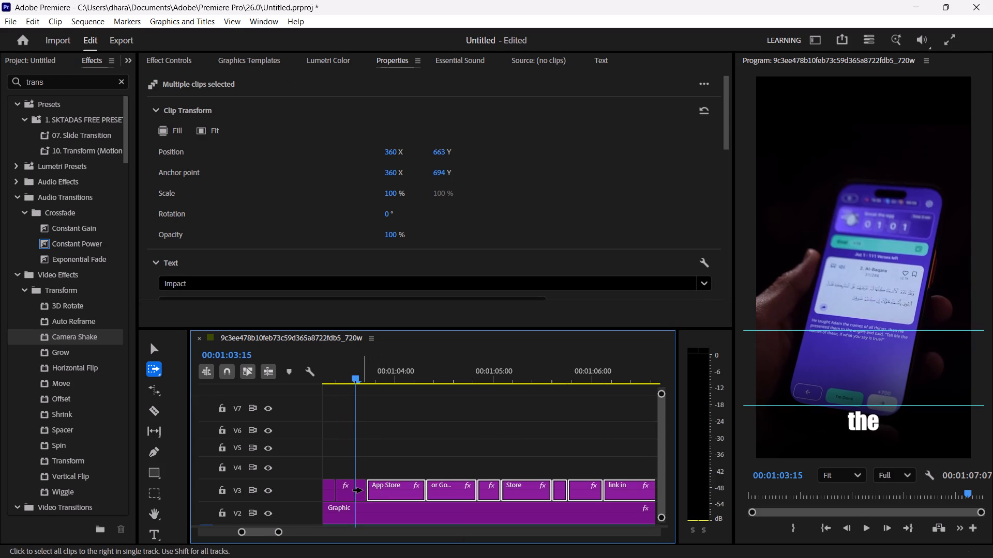
{"action": "left_click", "coordinate": [362, 490], "text": "shift"}
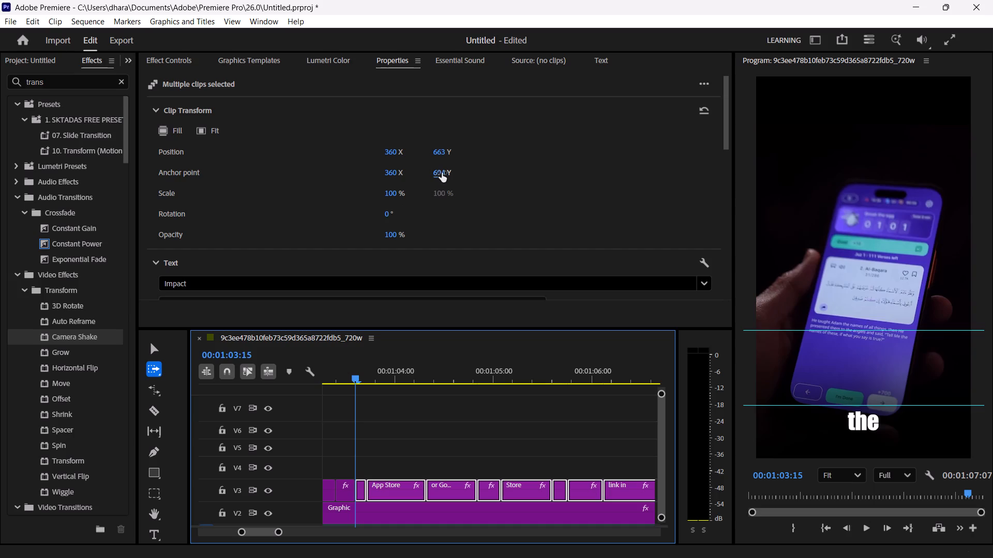
{"action": "left_click_drag", "start_coordinate": [441, 173], "coordinate": [436, 179]}
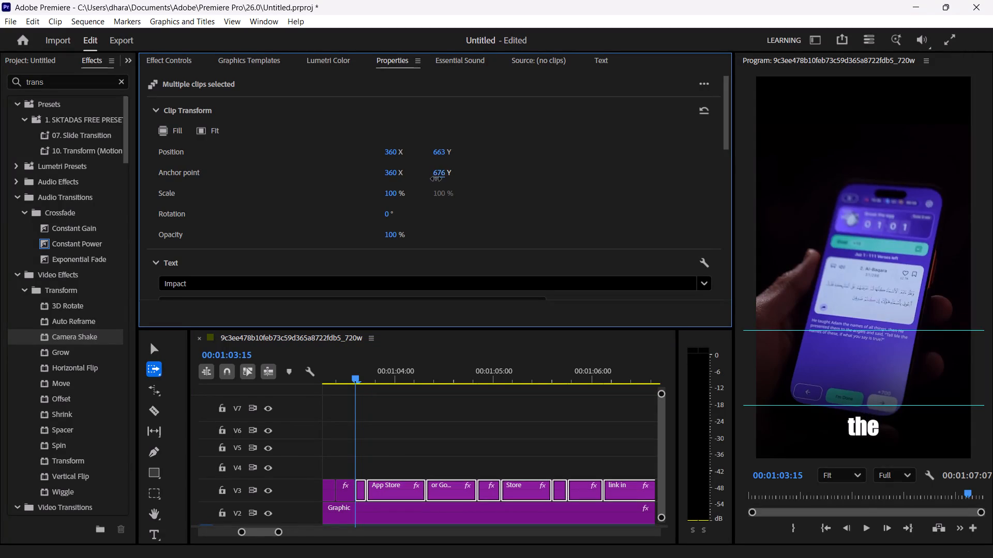
{"action": "left_click_drag", "start_coordinate": [436, 179], "coordinate": [439, 177]}
Play back the lowered captions from 00:01:03:15 onward, and the opening of the sequence up to 00:00:03:18.
{"action": "key", "text": "space"}
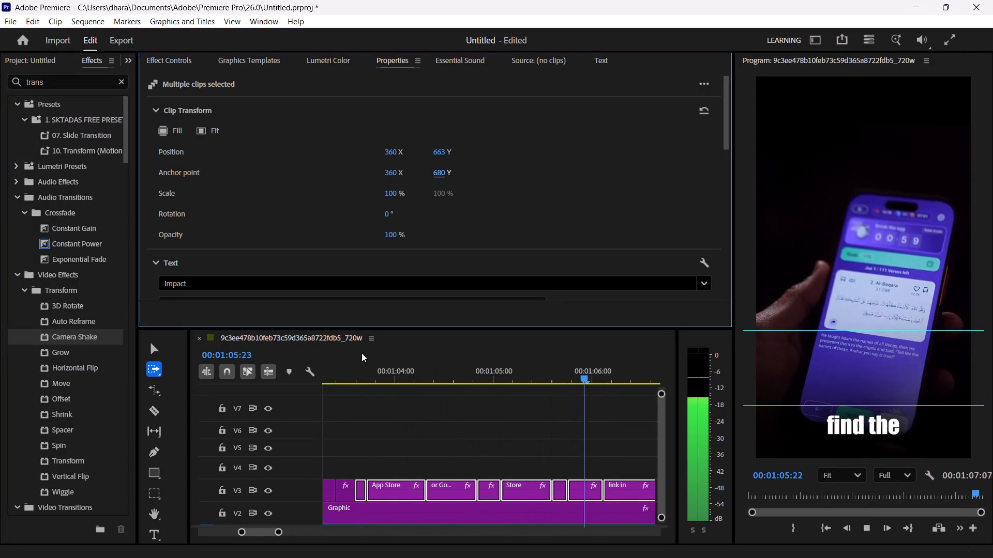
{"action": "key", "text": "space"}
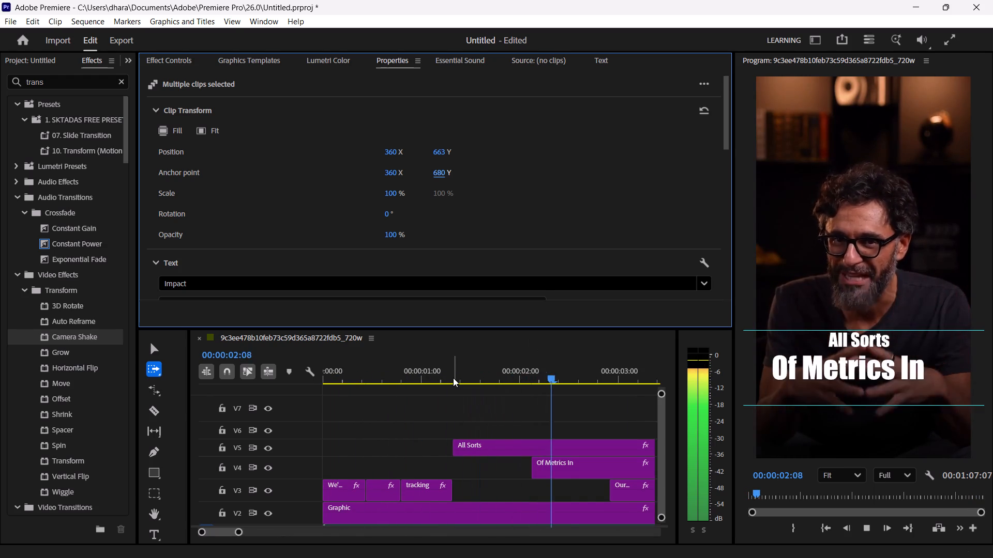
{"action": "key", "text": "Up"}
{"action": "key", "text": "Up"}
{"action": "key", "text": "space"}
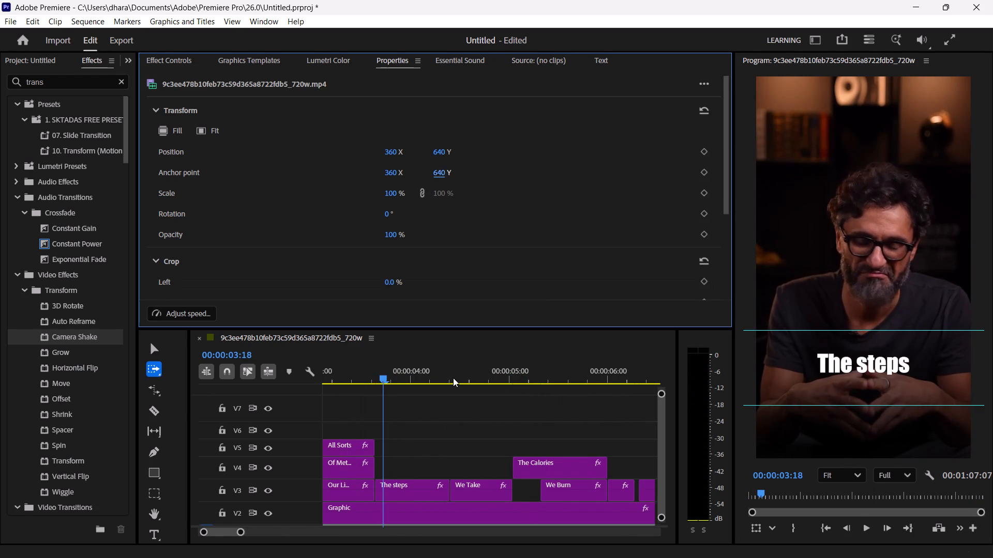
Return to the sequence start and jump forward through the edit points, past 00:00:08:17, to the later phone footage.
{"action": "key", "text": "Up"}
{"action": "key", "text": "Up"}
{"action": "key", "text": "Down"}
{"action": "key", "text": "Down"}
{"action": "key", "text": "Down"}
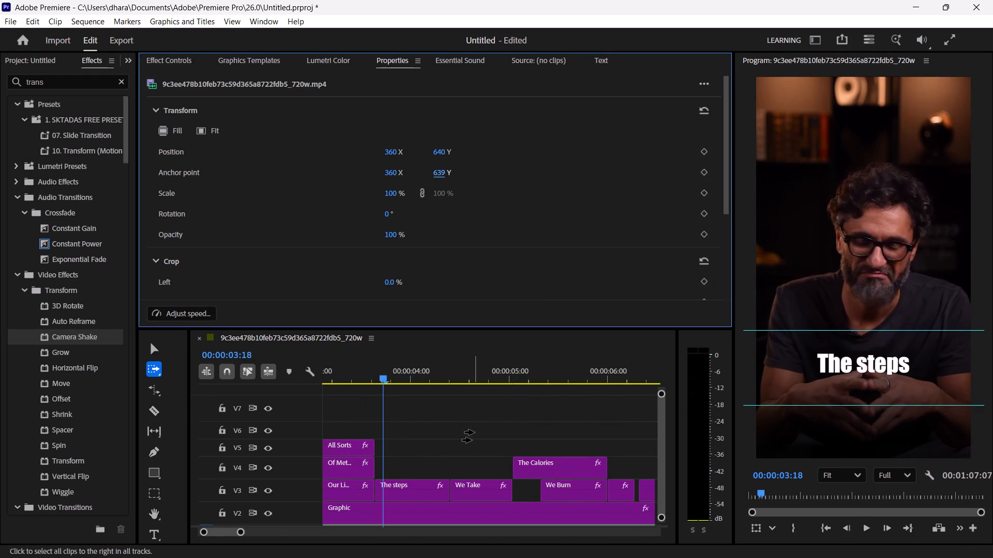
{"action": "scroll", "coordinate": [474, 432], "scroll_direction": "right", "scroll_amount": 1}
{"action": "key", "text": "v"}
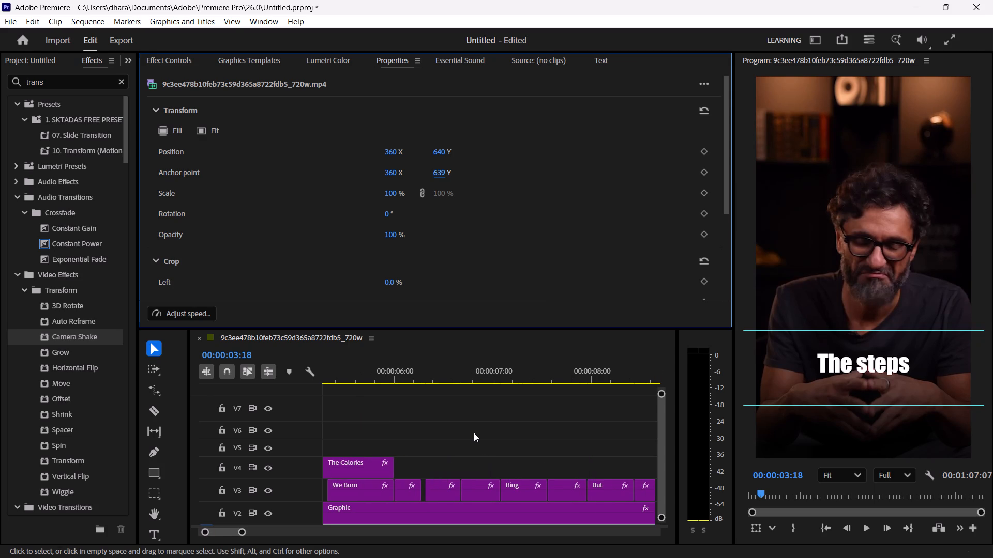
{"action": "key", "text": "Up"}
{"action": "key", "text": "Down"}
{"action": "left_click", "coordinate": [474, 432]}
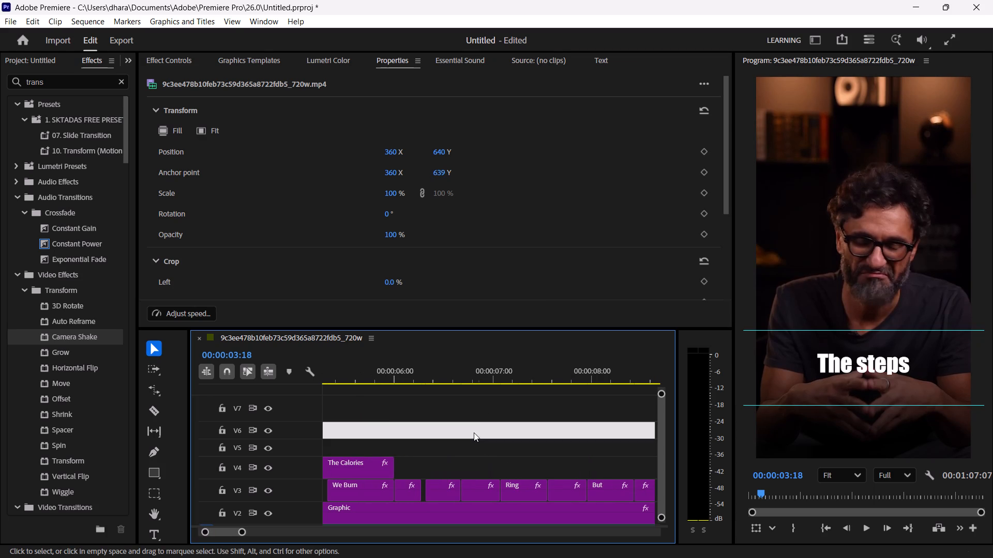
{"action": "left_click", "coordinate": [498, 386]}
{"action": "key", "text": "Up"}
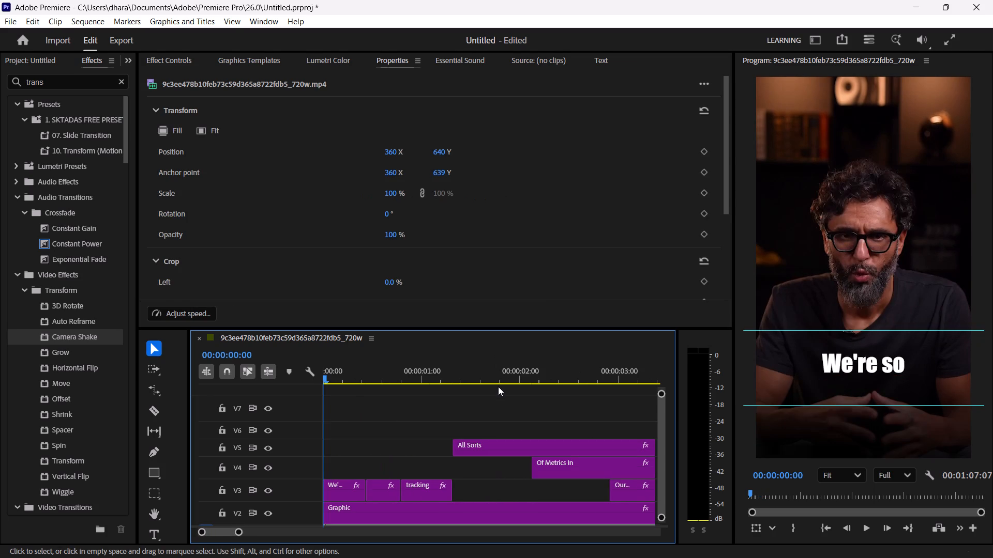
{"action": "key", "text": "Down"}
{"action": "key", "text": "Down"}
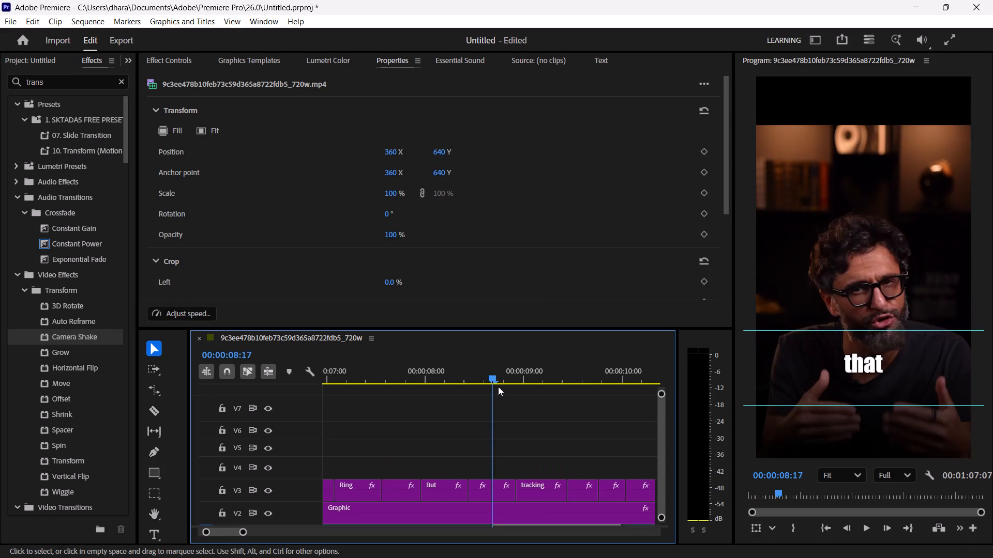
{"action": "key", "text": "Down"}
Step frame by frame back to the your caption at 00:00:58:03 and forward to hasanat at 00:00:58:19, examining placement over the phone.
{"action": "key", "text": "Left"}
{"action": "key", "text": "Left"}
{"action": "key", "text": "Left"}
{"action": "key", "text": "Left"}
{"action": "key", "text": "Left"}
{"action": "key", "text": "Left"}
{"action": "key", "text": "Left"}
{"action": "key", "text": "Left"}
{"action": "key", "text": "Left"}
{"action": "key", "text": "Left"}
{"action": "key", "text": "Left"}
{"action": "key", "text": "Left"}
{"action": "key", "text": "Left"}
{"action": "key", "text": "Left"}
{"action": "key", "text": "Left"}
{"action": "key", "text": "Left"}
{"action": "key", "text": "Left"}
{"action": "key", "text": "Left"}
{"action": "key", "text": "Left"}
{"action": "key", "text": "Left"}
{"action": "key", "text": "Left"}
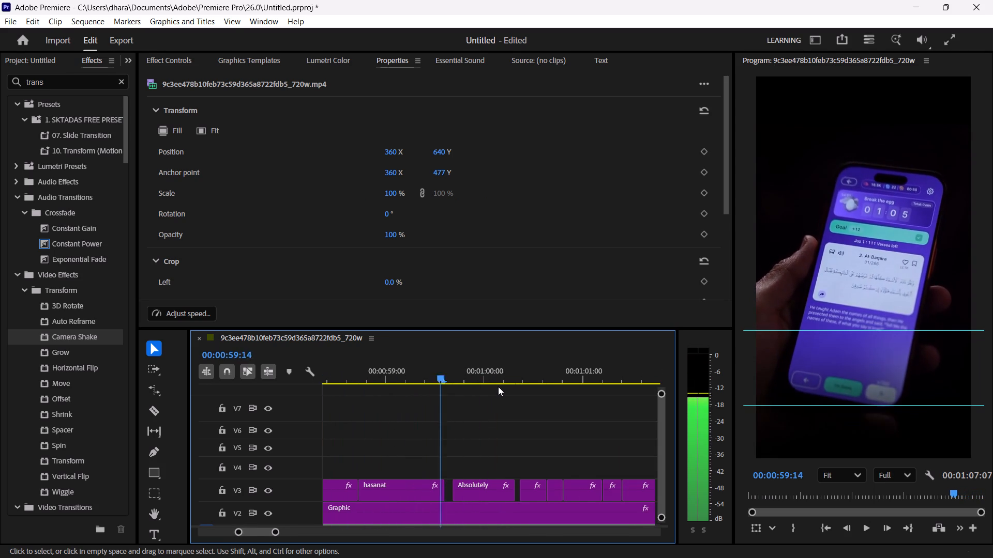
{"action": "key", "text": "Left"}
{"action": "key", "text": "Left"}
{"action": "key", "text": "Left"}
{"action": "key", "text": "Left"}
{"action": "key", "text": "Left"}
{"action": "key", "text": "Left"}
{"action": "key", "text": "Left"}
{"action": "key", "text": "Left"}
{"action": "key", "text": "Left"}
{"action": "key", "text": "Left"}
{"action": "key", "text": "Left"}
{"action": "key", "text": "Left"}
{"action": "key", "text": "Left"}
{"action": "key", "text": "Left"}
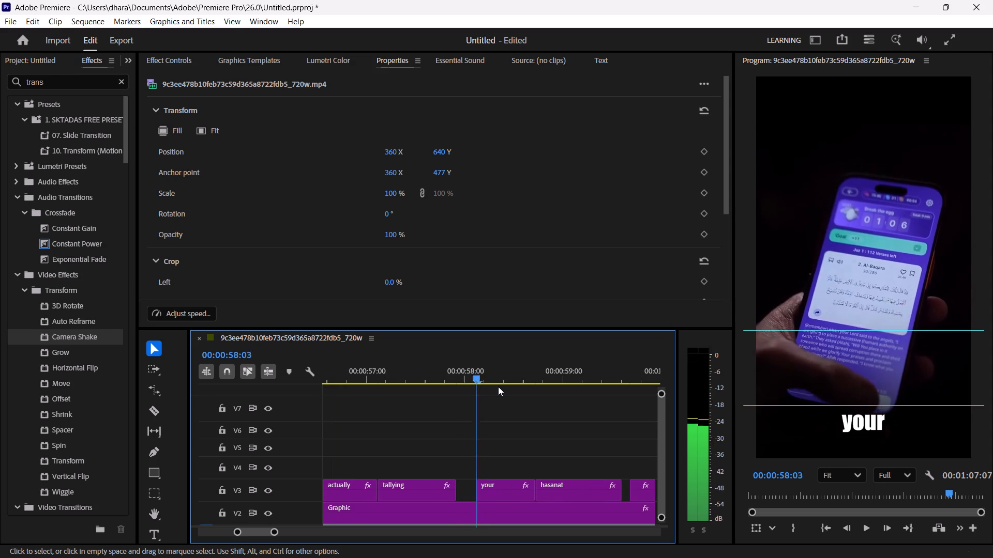
{"action": "key", "text": "Right"}
{"action": "key", "text": "Right"}
{"action": "key", "text": "Right"}
{"action": "key", "text": "Right"}
{"action": "key", "text": "Right"}
{"action": "key", "text": "Right"}
{"action": "key", "text": "Right"}
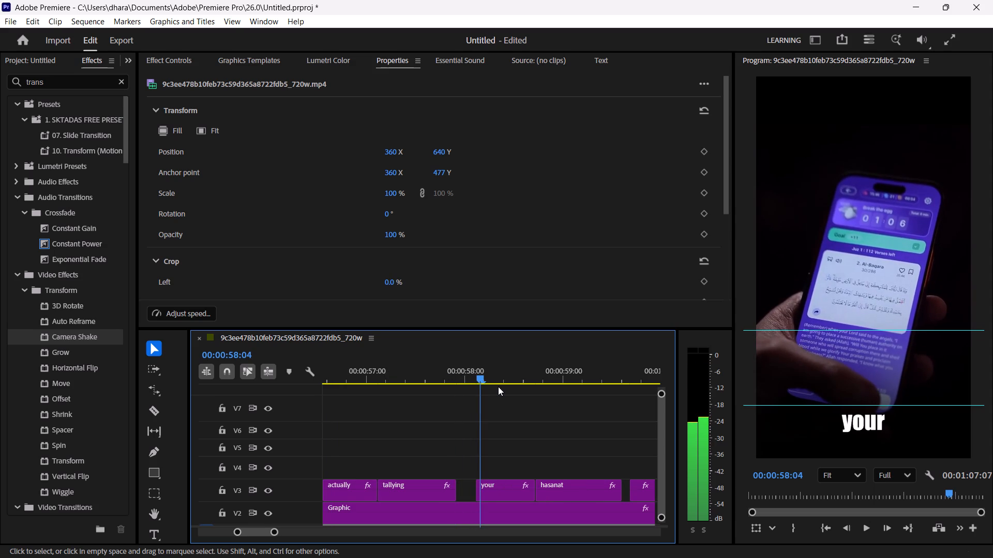
{"action": "key", "text": "Right"}
{"action": "key", "text": "Right"}
{"action": "key", "text": "Right"}
{"action": "key", "text": "Right"}
{"action": "key", "text": "Right"}
{"action": "key", "text": "Right"}
{"action": "key", "text": "Right"}
{"action": "key", "text": "Right"}
{"action": "key", "text": "Right"}
{"action": "key", "text": "Right"}
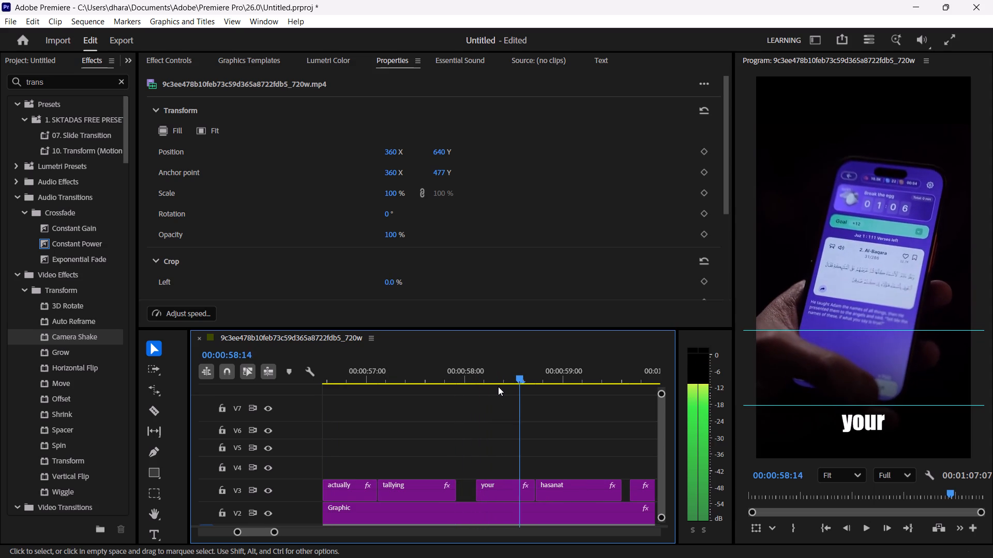
{"action": "key", "text": "Right"}
{"action": "key", "text": "Right"}
{"action": "key", "text": "Right"}
{"action": "key", "text": "Right"}
{"action": "key", "text": "Right"}
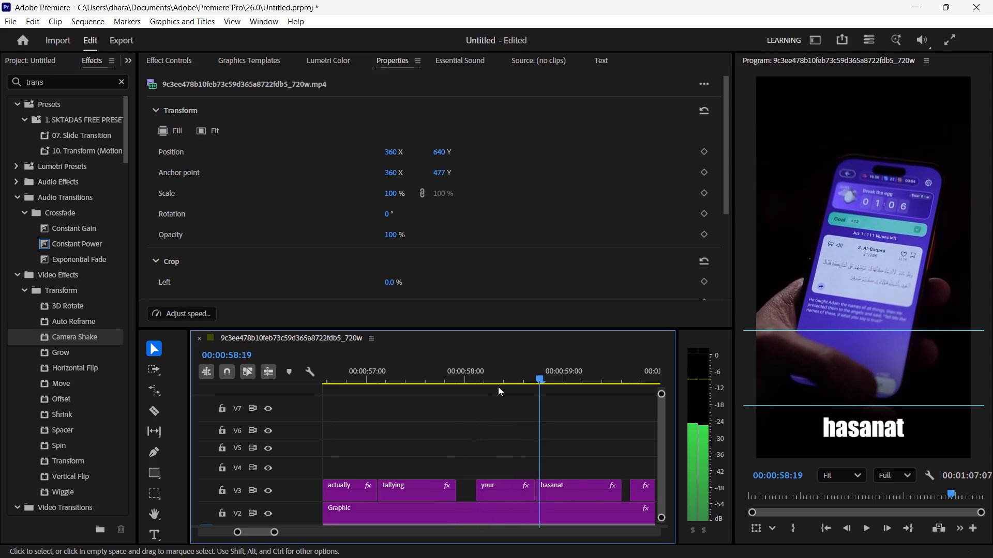
Step frame by frame through the hasanat caption over the phone footage and return to its first frame at 00:00:58:18.
{"action": "key", "text": "Right"}
{"action": "key", "text": "Right"}
{"action": "key", "text": "Right"}
{"action": "key", "text": "Right"}
{"action": "key", "text": "Right"}
{"action": "key", "text": "Right"}
{"action": "key", "text": "Right"}
{"action": "key", "text": "Right"}
{"action": "key", "text": "Right"}
{"action": "key", "text": "Right"}
{"action": "key", "text": "Right"}
{"action": "key", "text": "Right"}
{"action": "key", "text": "Right"}
{"action": "key", "text": "Right"}
{"action": "key", "text": "Right"}
{"action": "key", "text": "Right"}
{"action": "key", "text": "Right"}
{"action": "key", "text": "Right"}
{"action": "key", "text": "Right"}
{"action": "key", "text": "Right"}
{"action": "key", "text": "Left"}
{"action": "key", "text": "Left"}
{"action": "key", "text": "Left"}
{"action": "key", "text": "Left"}
{"action": "key", "text": "Left"}
{"action": "key", "text": "Left"}
{"action": "key", "text": "Left"}
{"action": "key", "text": "Left"}
{"action": "key", "text": "Left"}
{"action": "key", "text": "Left"}
{"action": "key", "text": "Left"}
{"action": "key", "text": "Left"}
{"action": "key", "text": "Left"}
{"action": "key", "text": "Left"}
{"action": "key", "text": "Left"}
{"action": "key", "text": "Left"}
{"action": "key", "text": "Left"}
{"action": "key", "text": "Left"}
{"action": "key", "text": "Left"}
{"action": "key", "text": "Left"}
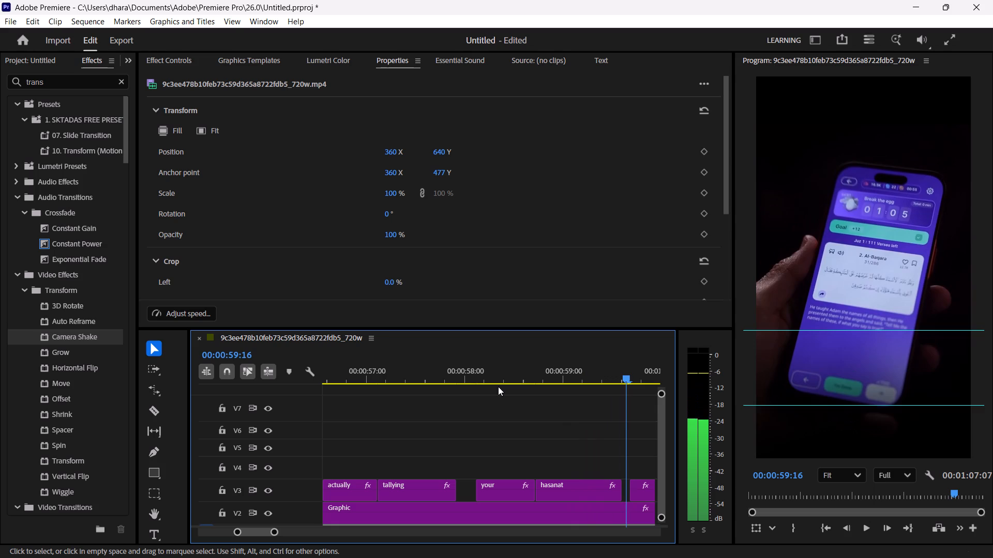
{"action": "key", "text": "Right"}
{"action": "key", "text": "Right"}
{"action": "key", "text": "Right"}
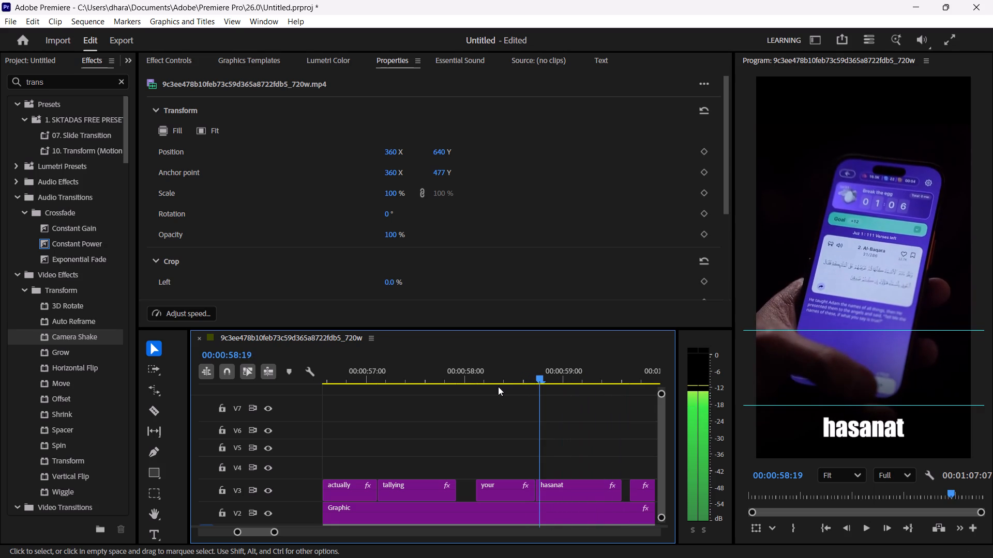
{"action": "key", "text": "Left"}
{"action": "key", "text": "Left"}
{"action": "key", "text": "Right"}
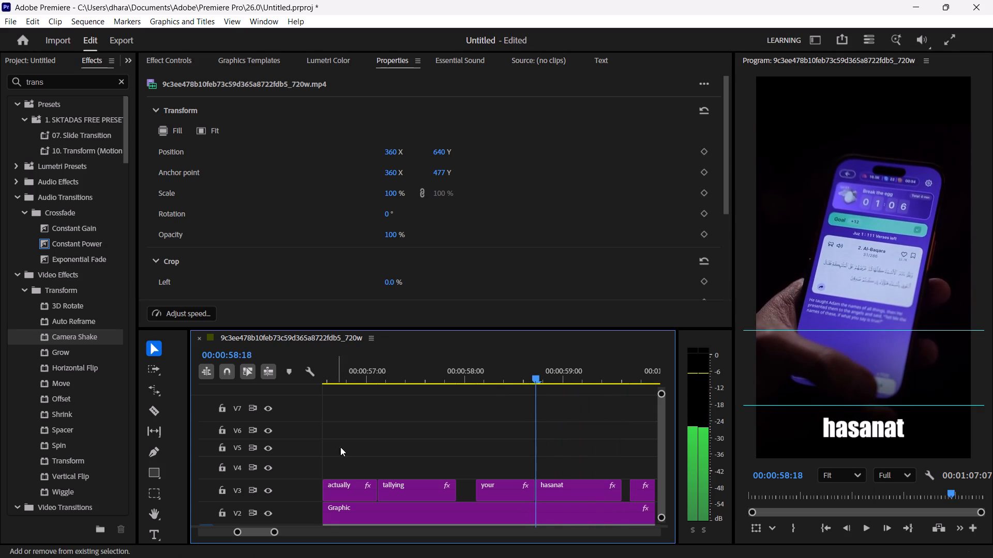
Select all V3 captions from hasanat at 00:00:58:18 onward and raise them to a vertical position of 425.
{"action": "key", "text": "a"}
{"action": "left_click", "coordinate": [567, 489], "text": "shift"}
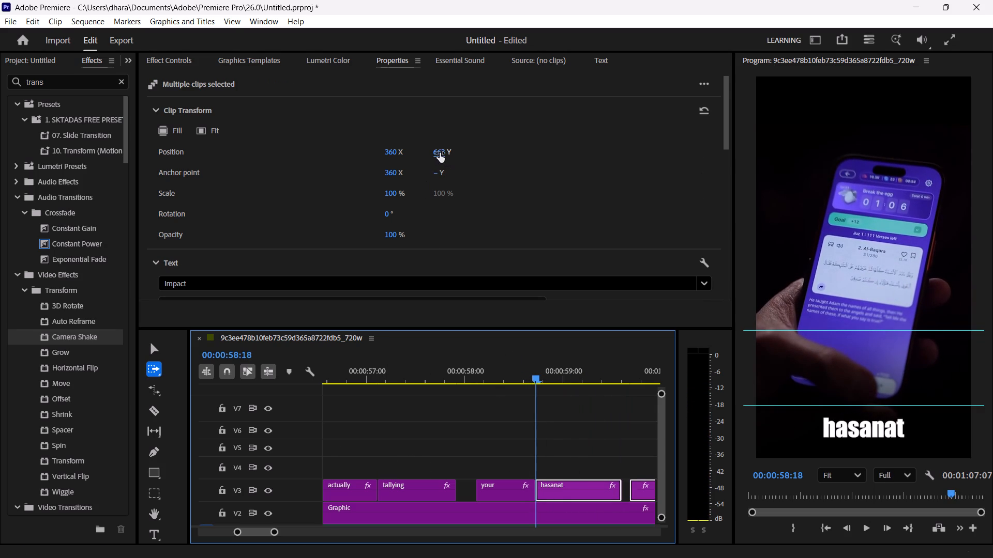
{"action": "left_click_drag", "start_coordinate": [440, 153], "coordinate": [341, 189]}
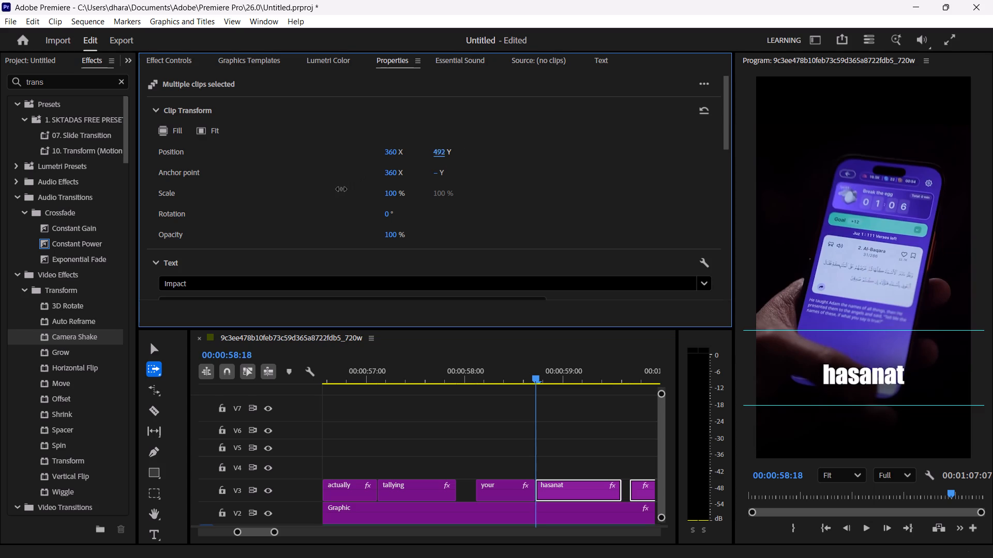
{"action": "left_click_drag", "start_coordinate": [341, 189], "coordinate": [329, 194]}
{"action": "left_click", "coordinate": [333, 378]}
{"action": "key", "text": "space"}
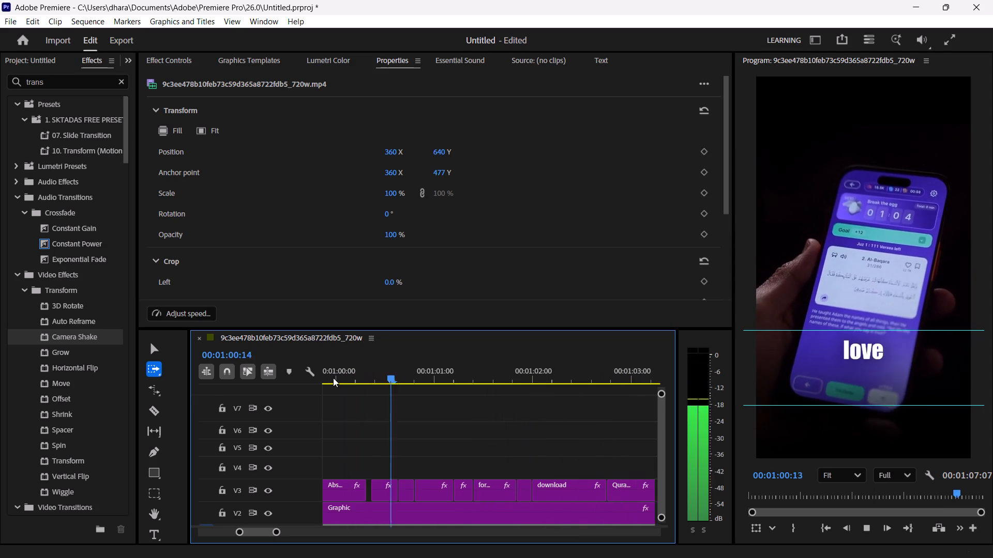
{"action": "key", "text": "space"}
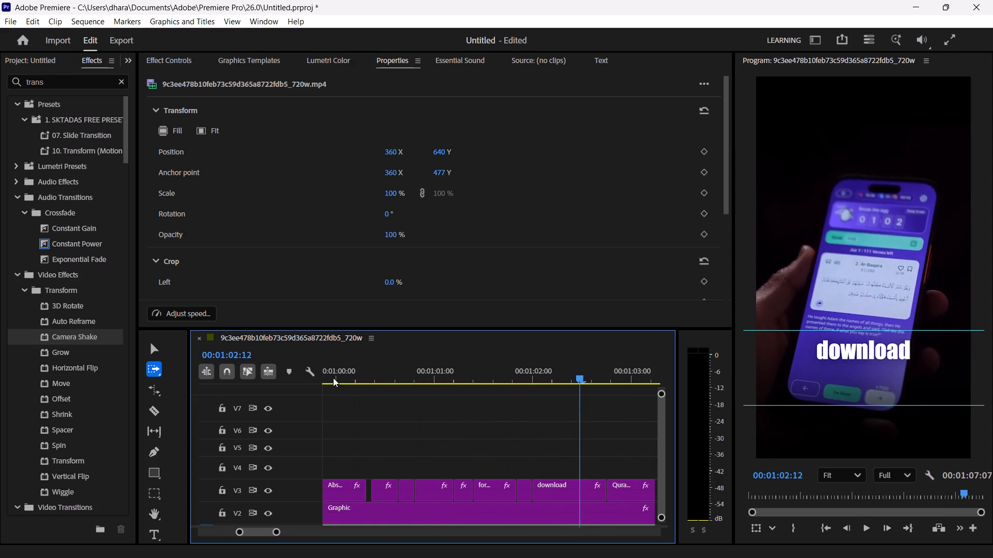
Select all V3 captions from the love caption near 00:01:00:14 onward and set their position to 329 X, 461 Y.
{"action": "left_click", "coordinate": [387, 486], "text": "shift"}
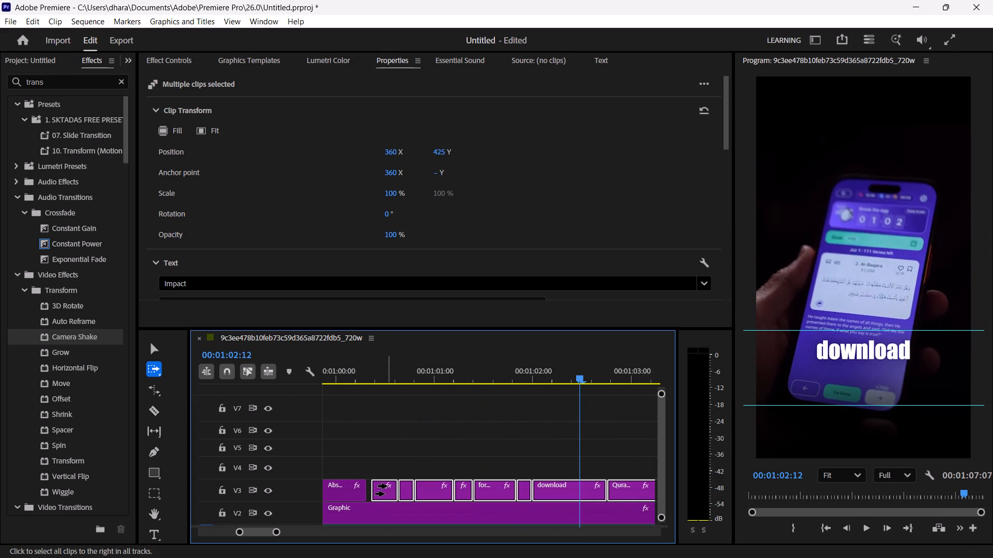
{"action": "left_click_drag", "start_coordinate": [438, 151], "coordinate": [442, 151]}
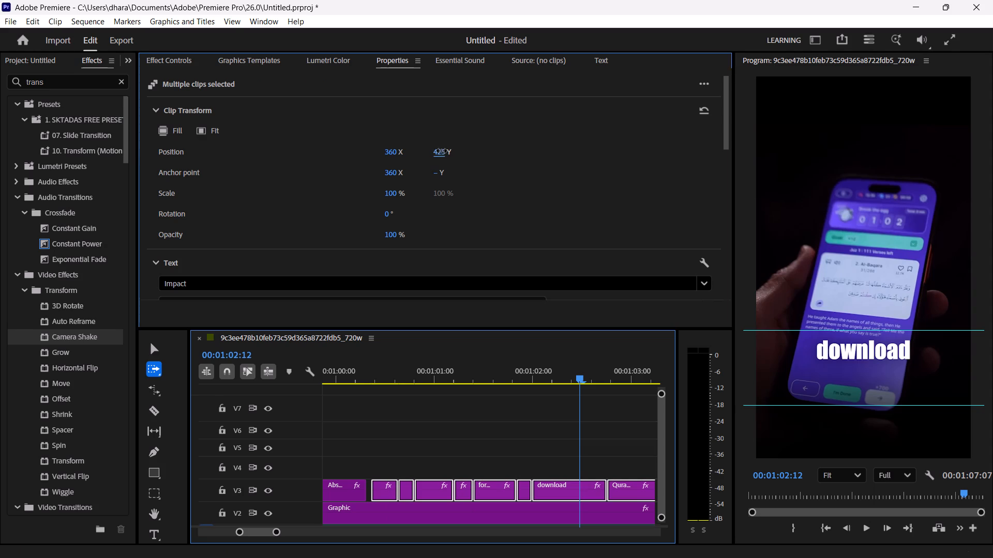
{"action": "left_click_drag", "start_coordinate": [442, 151], "coordinate": [458, 146]}
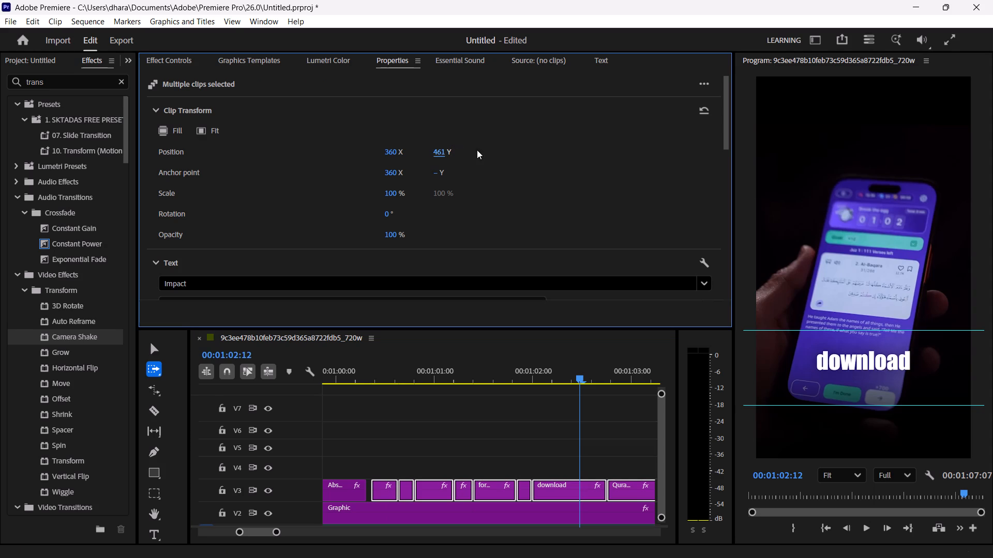
{"action": "left_click_drag", "start_coordinate": [391, 153], "coordinate": [390, 156]}
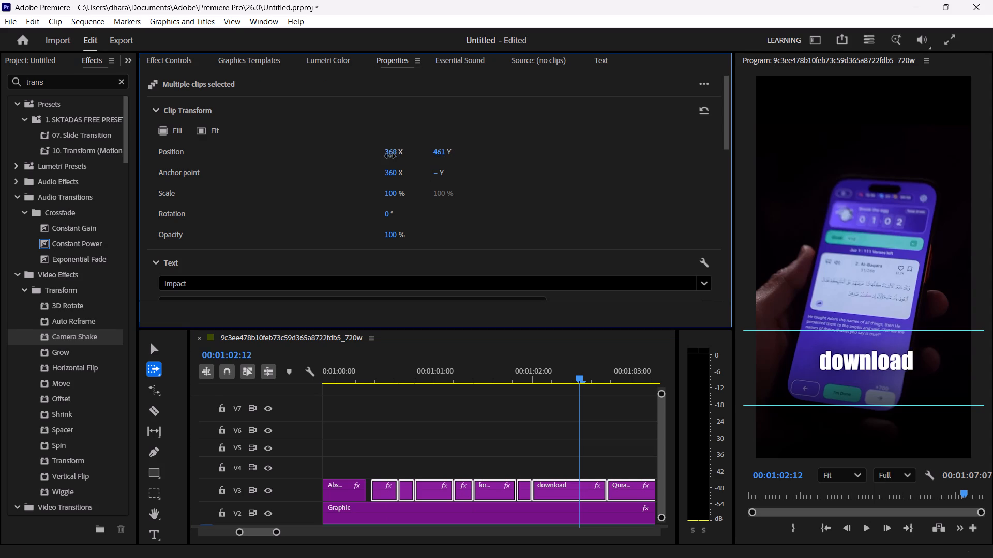
{"action": "left_click_drag", "start_coordinate": [390, 156], "coordinate": [377, 157]}
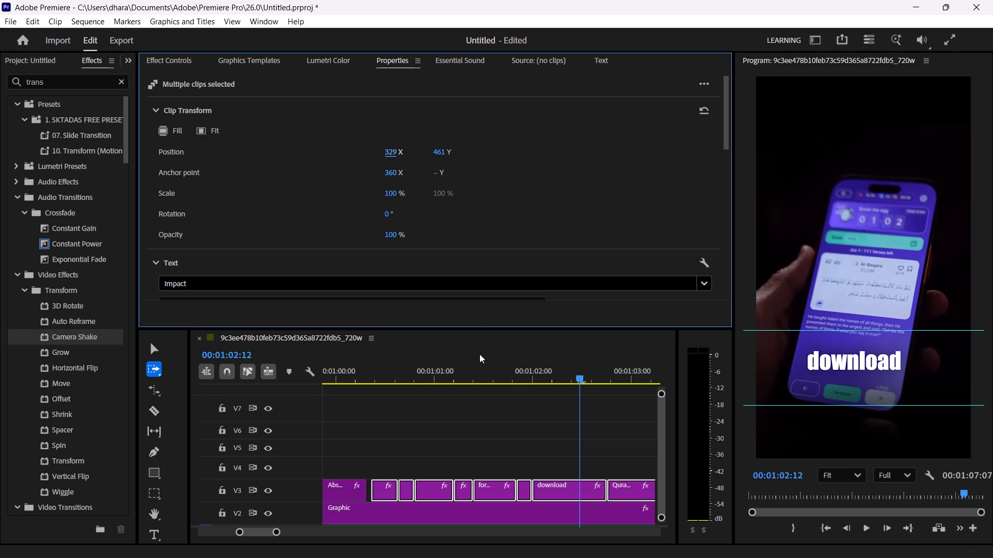
{"action": "left_click", "coordinate": [371, 369]}
{"action": "key", "text": "space"}
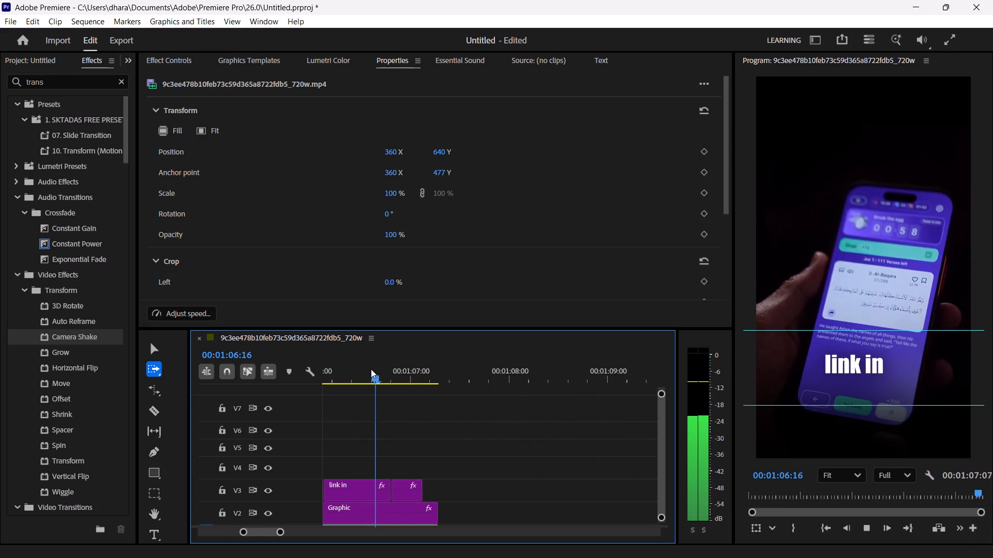
Play the sequence from its start to 00:00:14:00, adding a marker to the main V1 footage clip at about 00:00:12.
{"action": "key", "text": "space"}
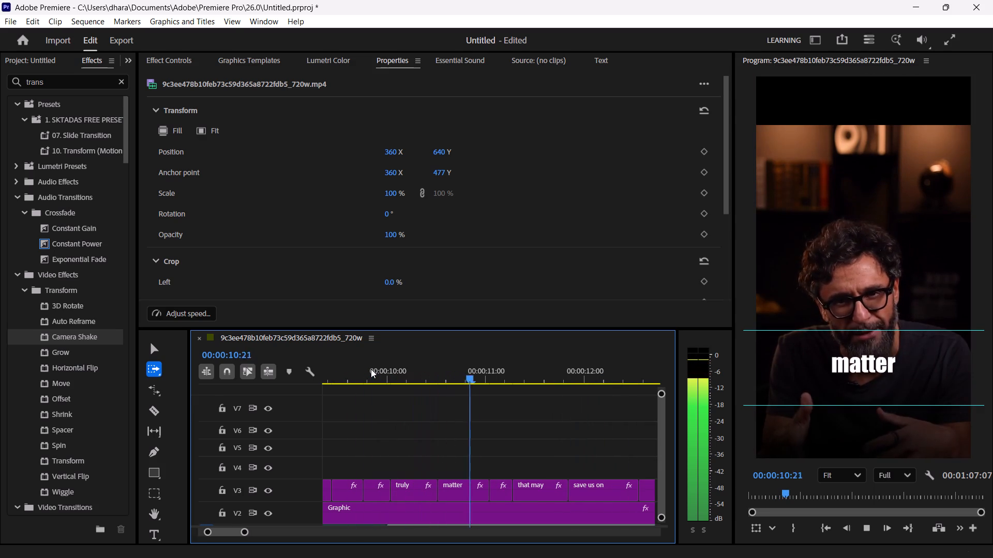
{"action": "key", "text": "m"}
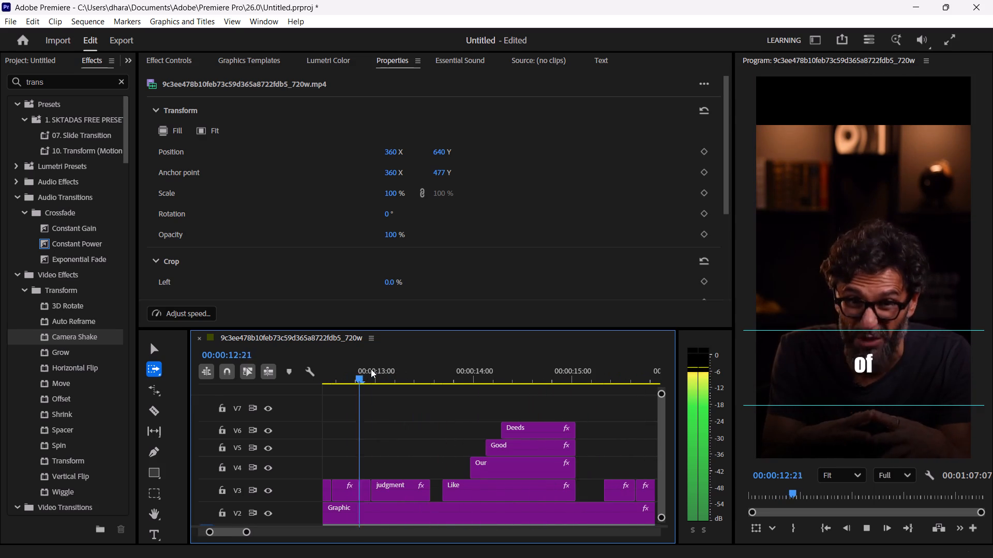
{"action": "key", "text": "space"}
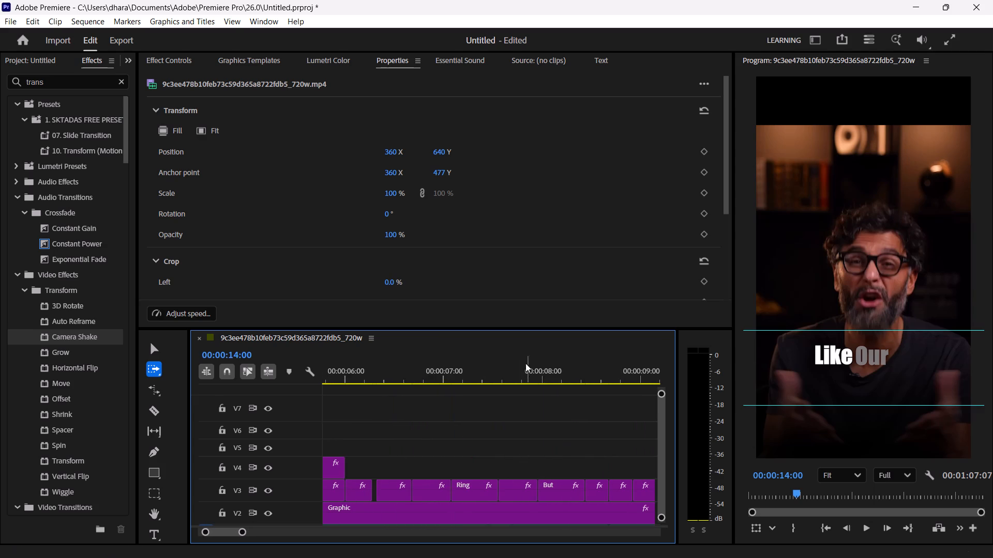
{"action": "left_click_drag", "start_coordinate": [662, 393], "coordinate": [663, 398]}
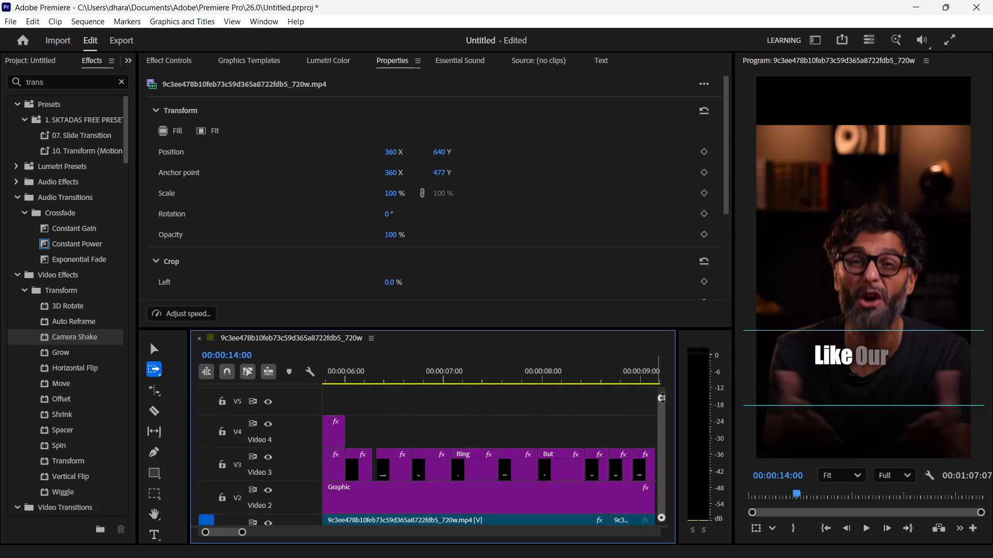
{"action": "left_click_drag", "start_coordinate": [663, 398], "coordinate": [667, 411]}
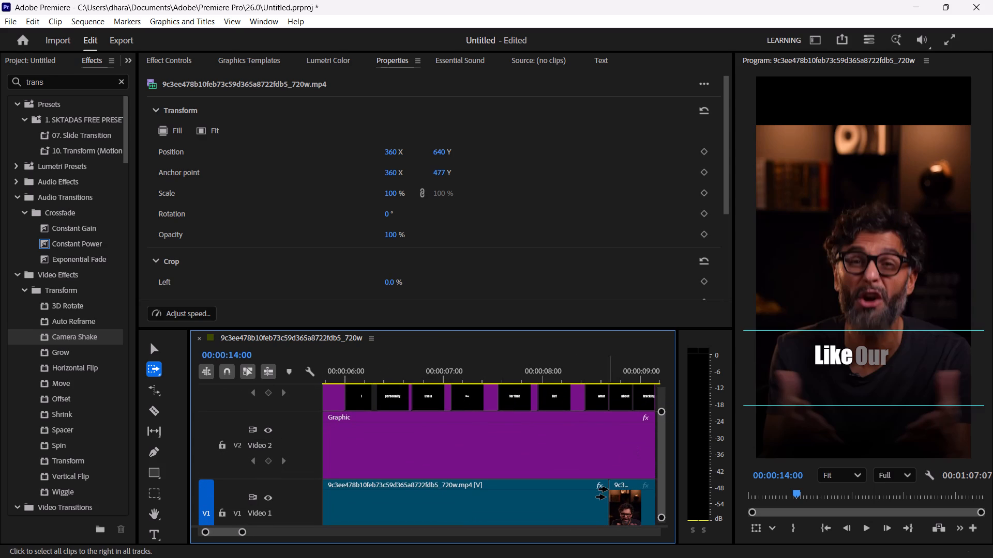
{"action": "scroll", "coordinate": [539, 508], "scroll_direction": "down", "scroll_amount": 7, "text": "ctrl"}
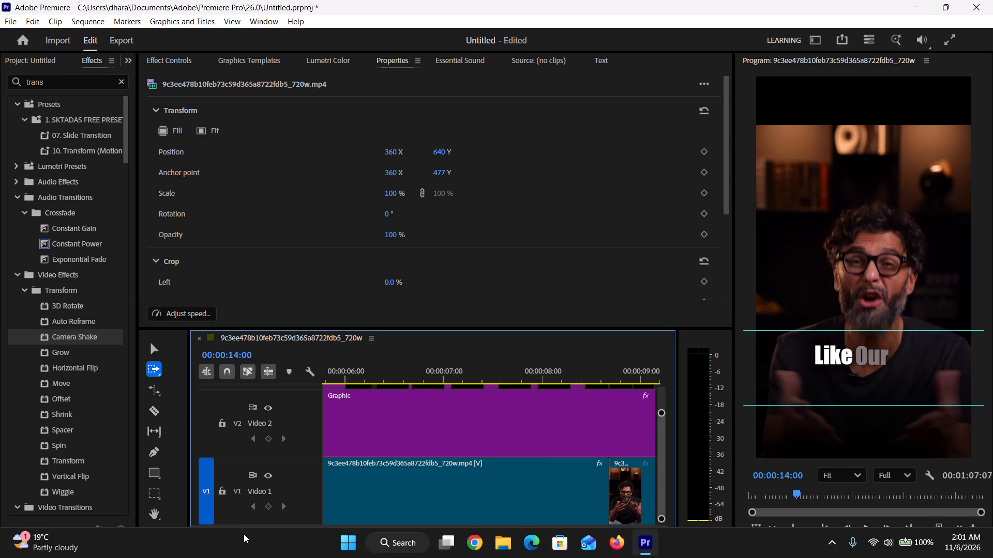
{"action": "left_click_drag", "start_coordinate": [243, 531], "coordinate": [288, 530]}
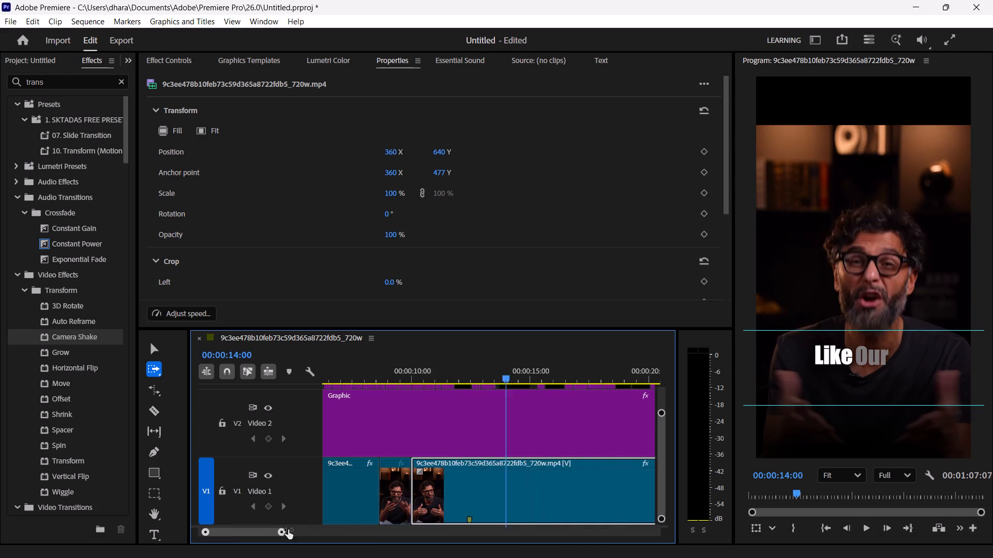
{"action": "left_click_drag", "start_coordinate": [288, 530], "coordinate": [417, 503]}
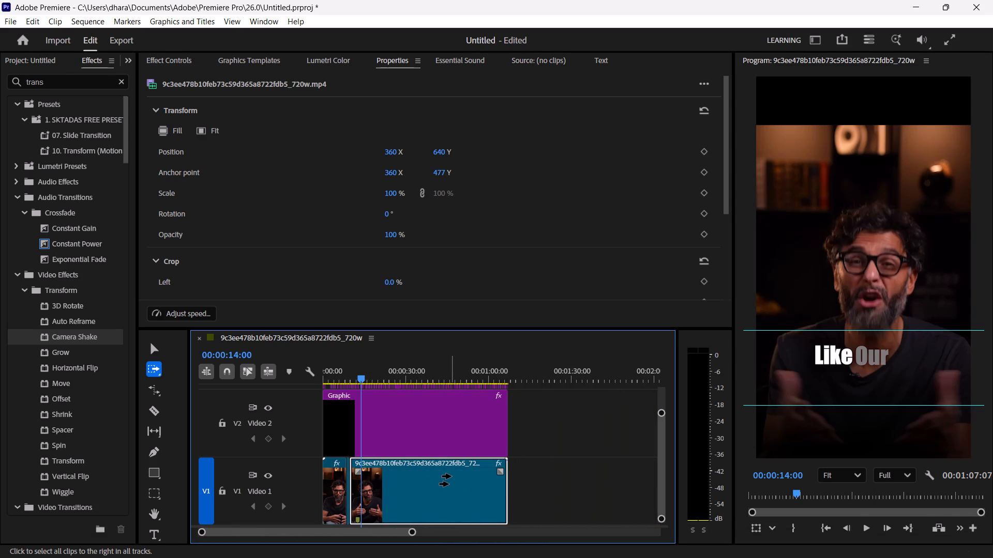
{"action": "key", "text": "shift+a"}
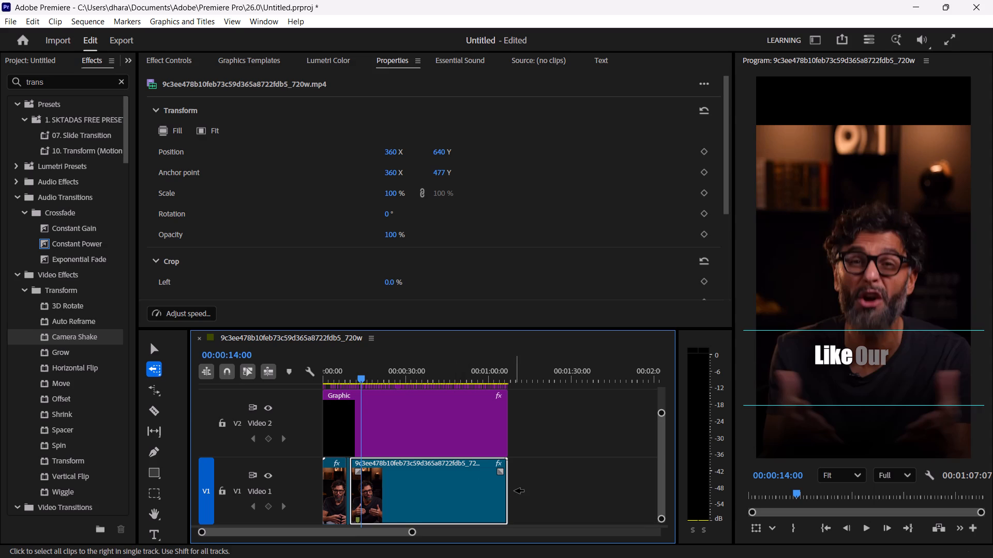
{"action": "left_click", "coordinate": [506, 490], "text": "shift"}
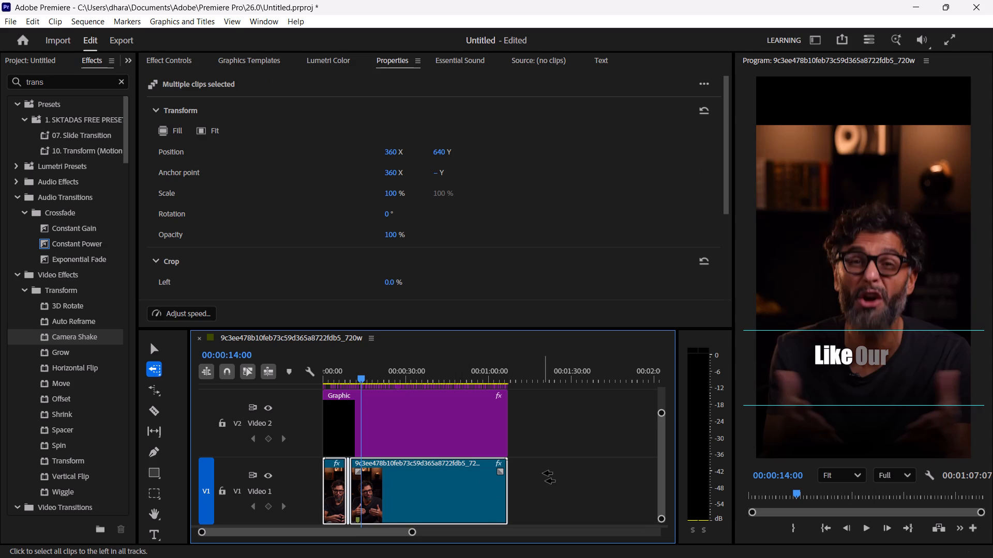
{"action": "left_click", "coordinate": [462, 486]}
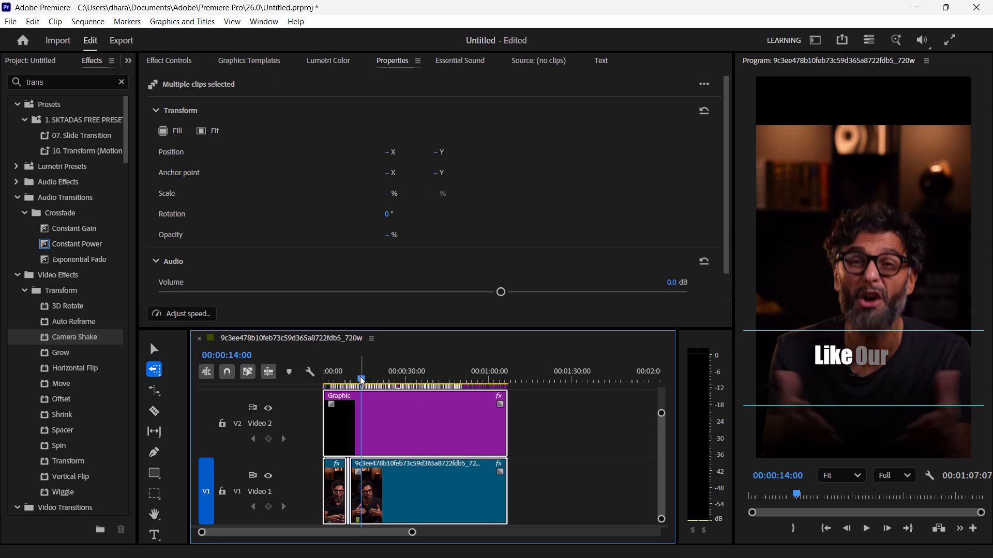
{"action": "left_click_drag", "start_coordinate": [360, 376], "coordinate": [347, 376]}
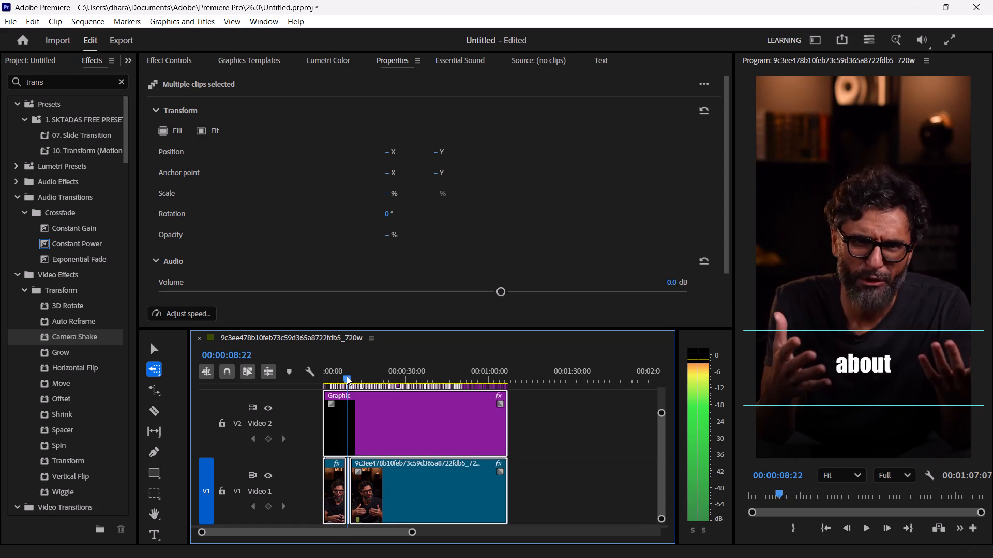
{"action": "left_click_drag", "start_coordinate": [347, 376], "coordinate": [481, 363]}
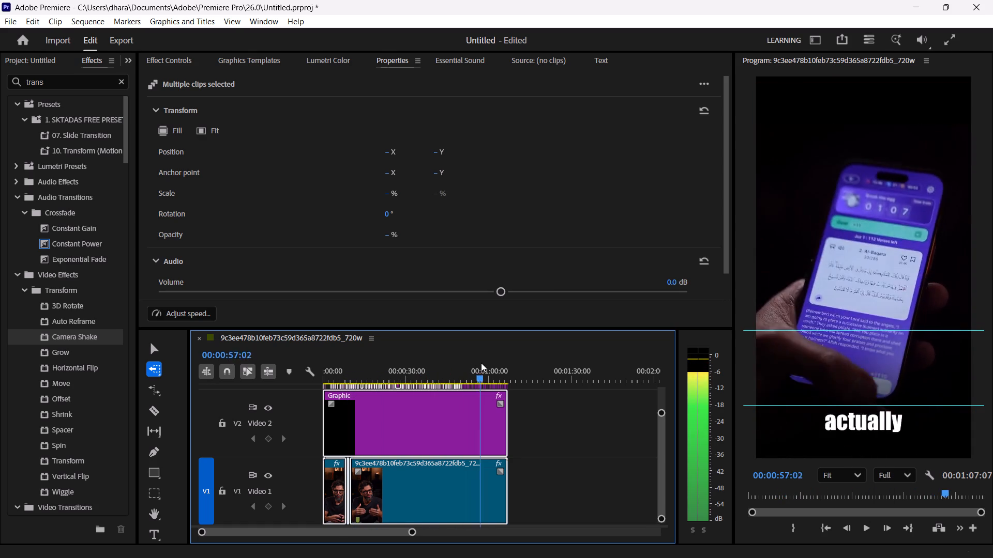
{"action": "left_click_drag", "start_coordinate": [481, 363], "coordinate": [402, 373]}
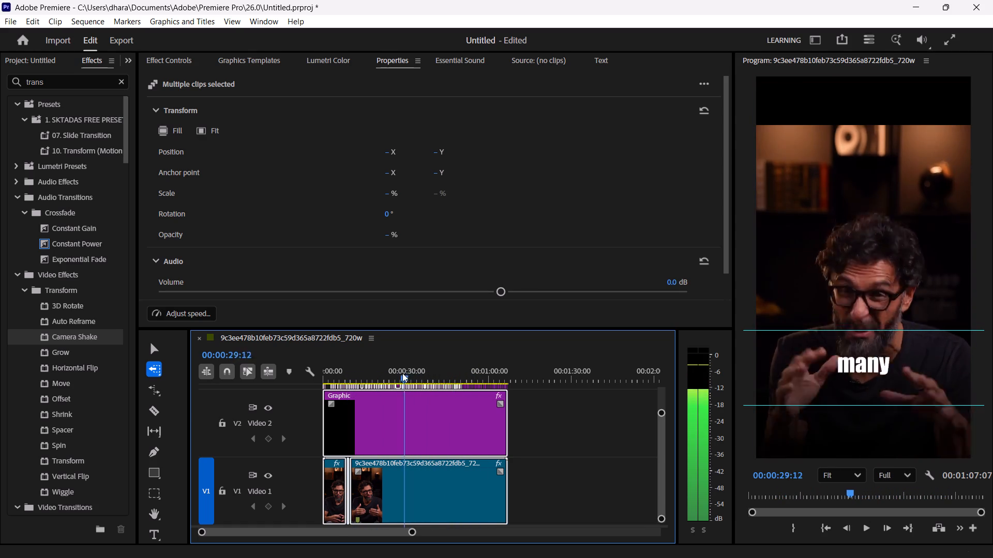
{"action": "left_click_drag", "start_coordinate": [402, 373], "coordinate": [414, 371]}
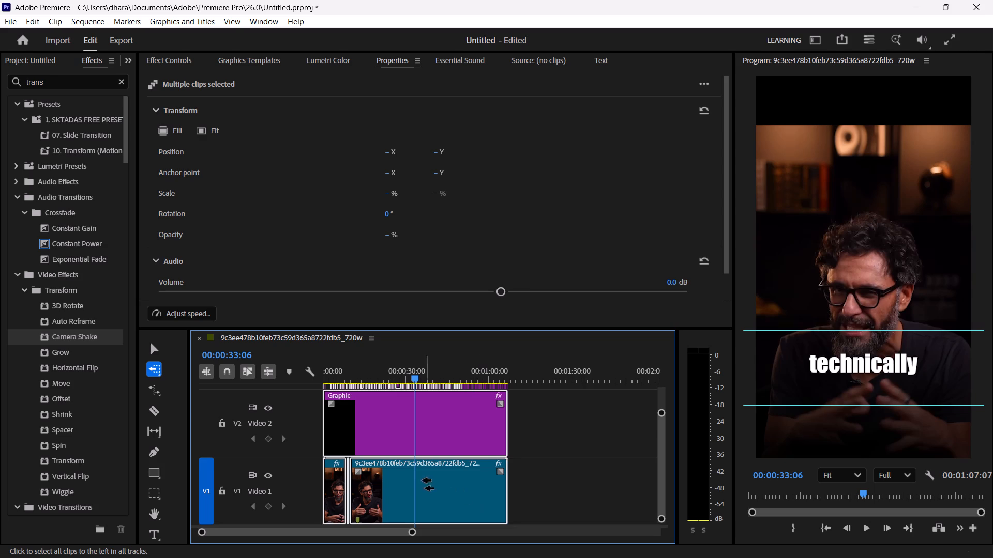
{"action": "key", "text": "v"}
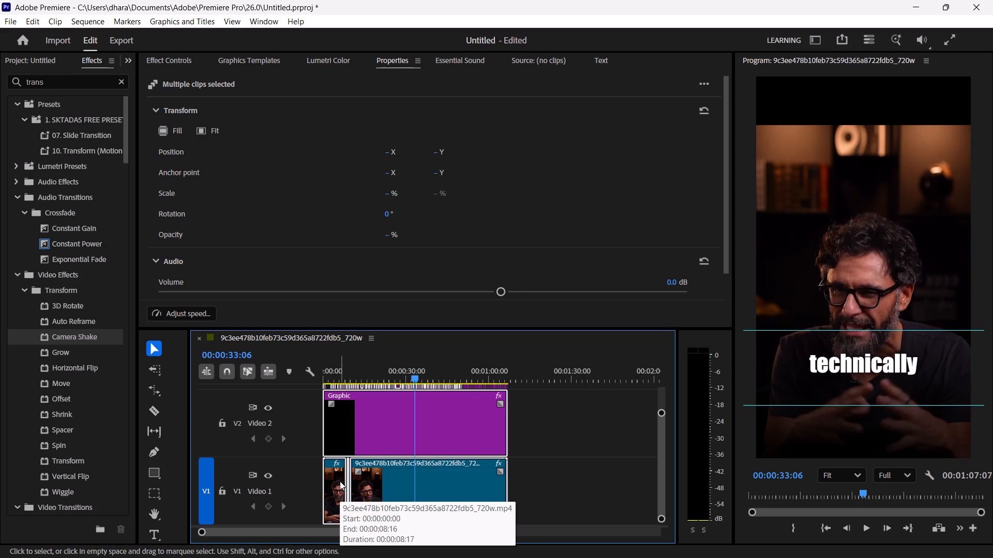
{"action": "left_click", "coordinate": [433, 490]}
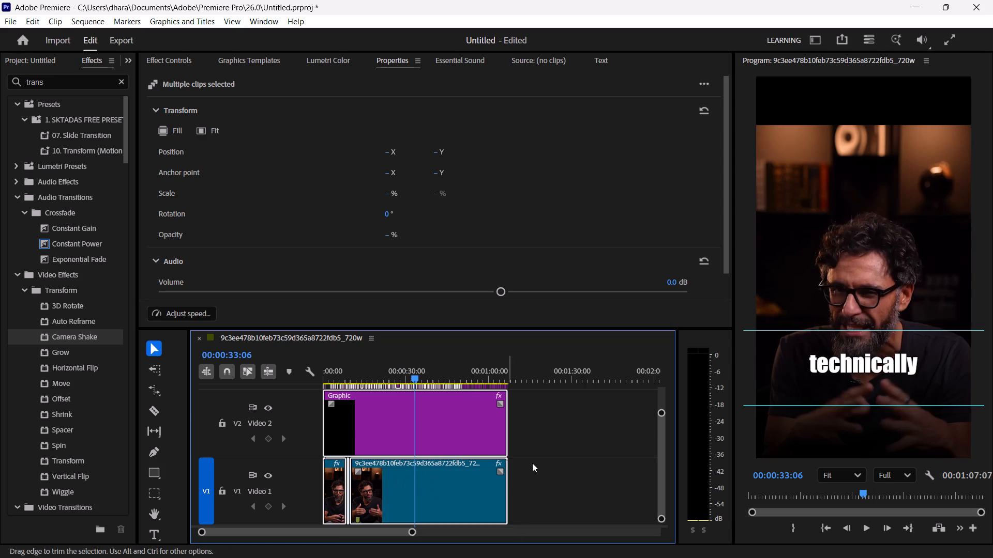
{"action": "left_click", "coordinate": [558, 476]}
Reset the position, scale, uniform scale and anchor point of the second V1 footage clip, bringing its anchor point to 360, 640.
{"action": "left_click", "coordinate": [465, 489]}
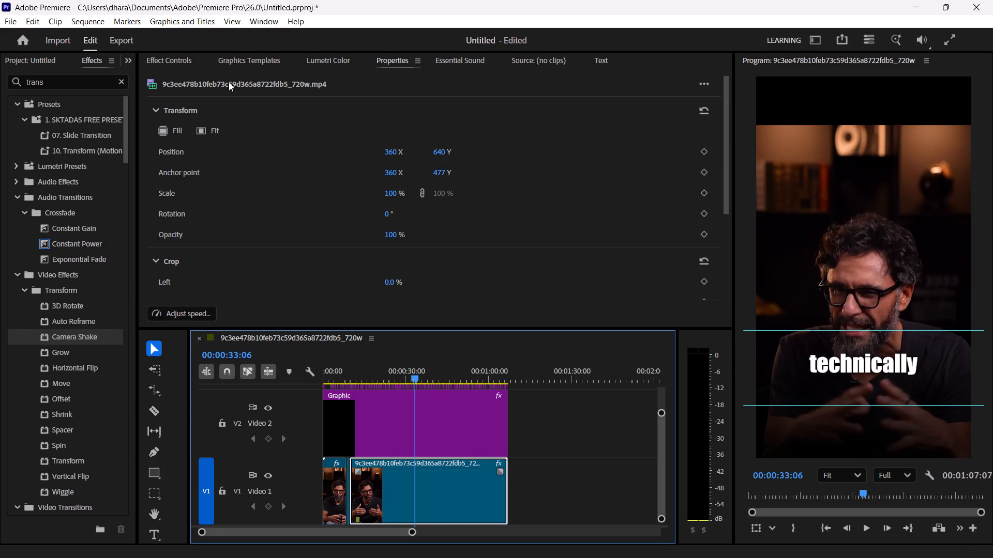
{"action": "left_click", "coordinate": [174, 60]}
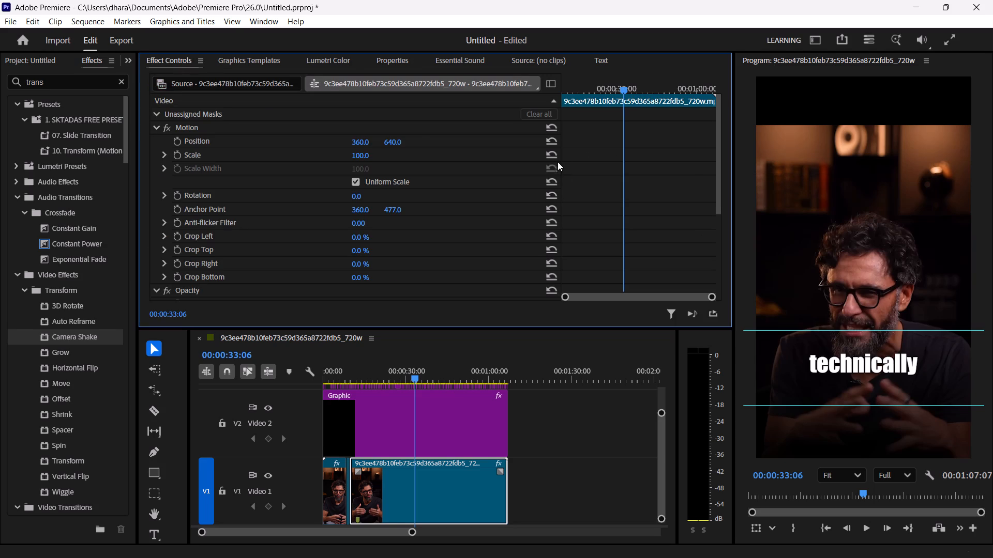
{"action": "left_click", "coordinate": [552, 146]}
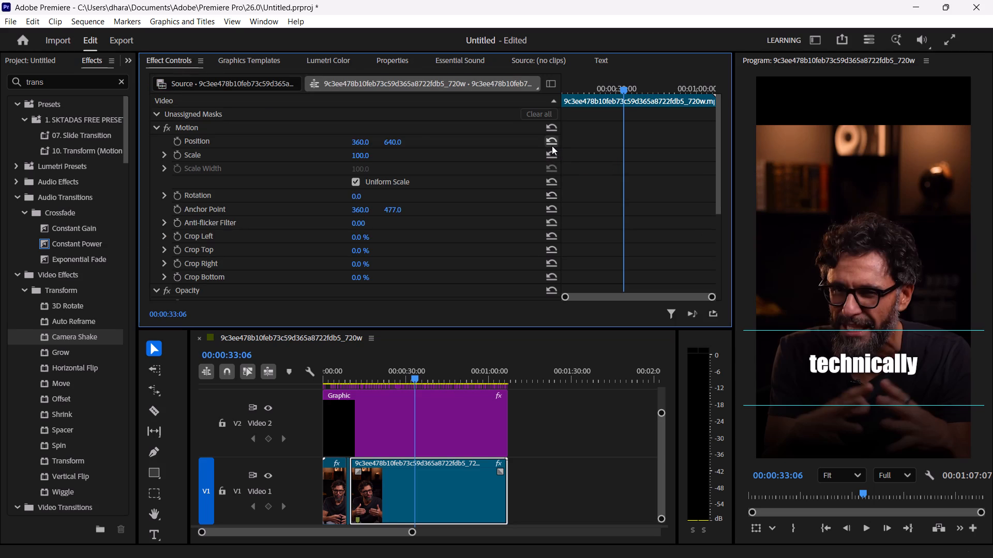
{"action": "left_click", "coordinate": [551, 154]}
{"action": "left_click", "coordinate": [553, 184]}
{"action": "left_click", "coordinate": [555, 209]}
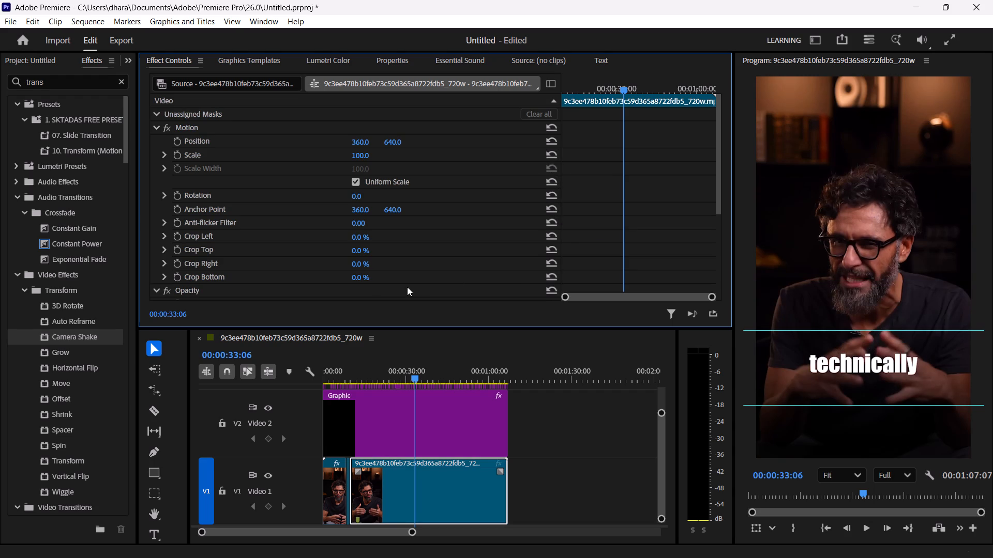
Play the sequence from 00:00:03:13 to 00:00:30:04 to review the reframed footage and its captions.
{"action": "left_click", "coordinate": [334, 371]}
{"action": "key", "text": "space"}
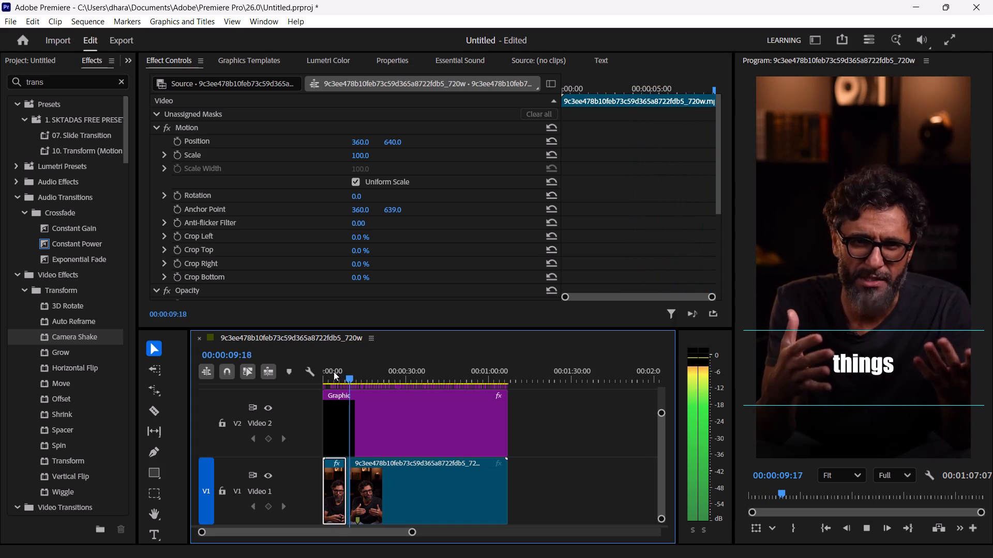
{"action": "left_click", "coordinate": [334, 371]}
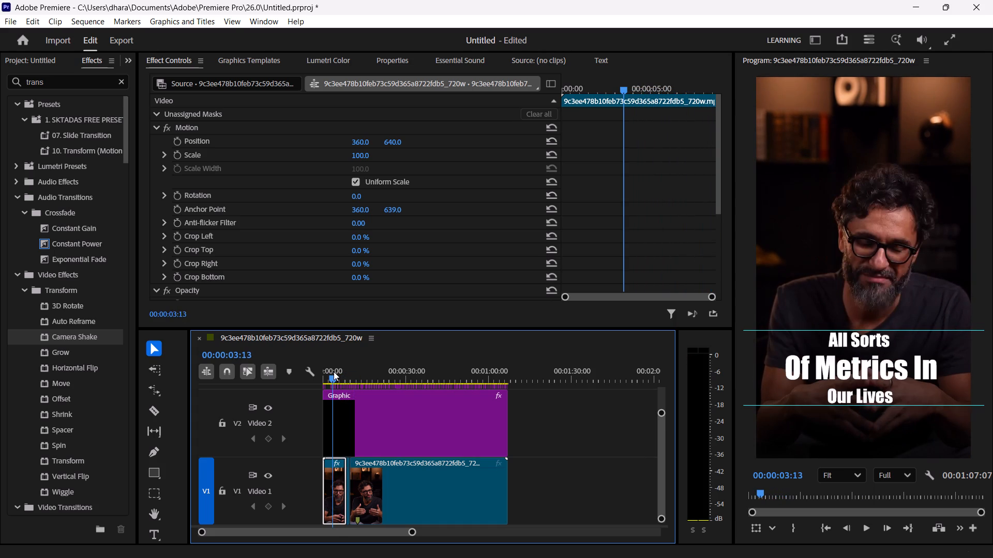
{"action": "key", "text": "space"}
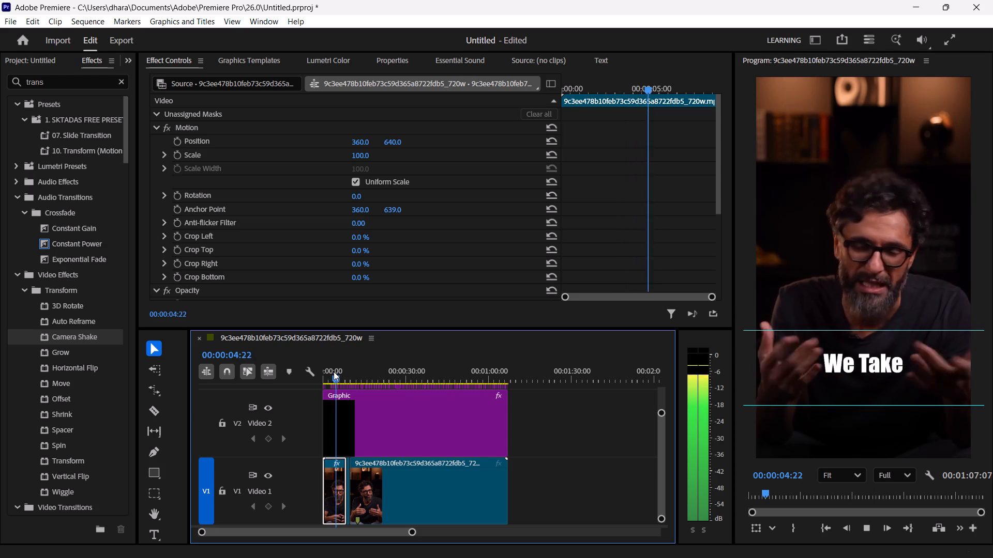
{"action": "left_click", "coordinate": [604, 420]}
{"action": "key", "text": "grave"}
{"action": "key", "text": "grave"}
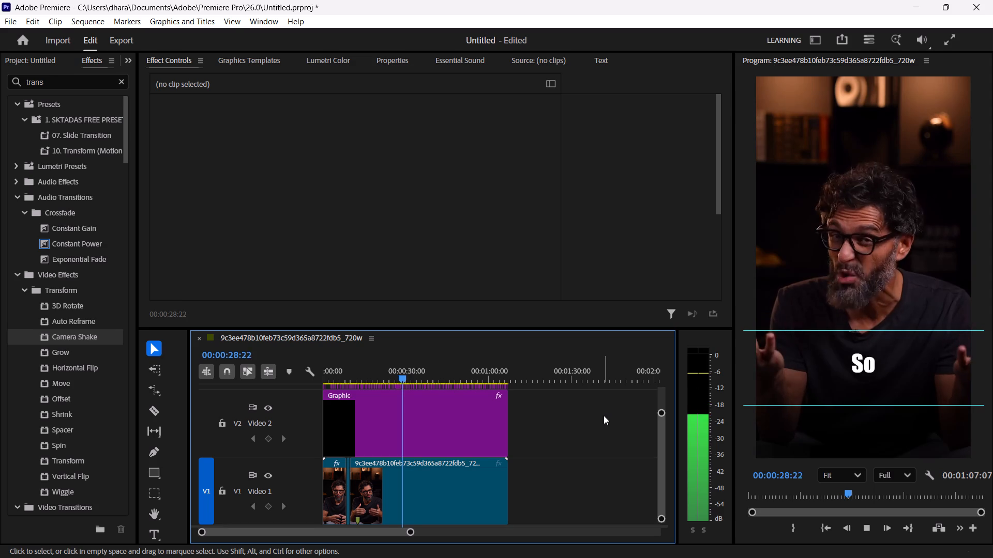
{"action": "key", "text": "space"}
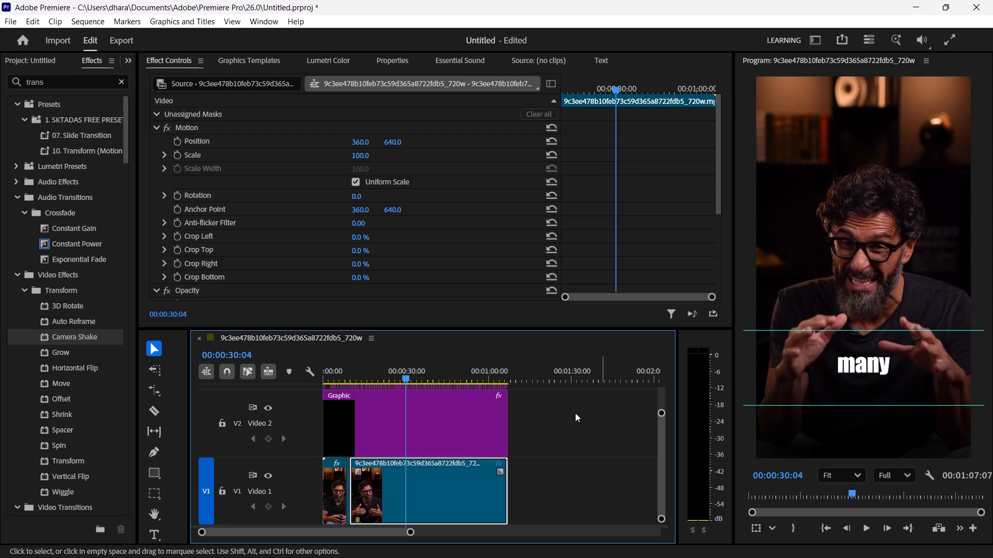
Replay the verse image passage in short bursts from about 00:00:25:24 to 00:00:28:19, checking the captions over it.
{"action": "left_click", "coordinate": [396, 377]}
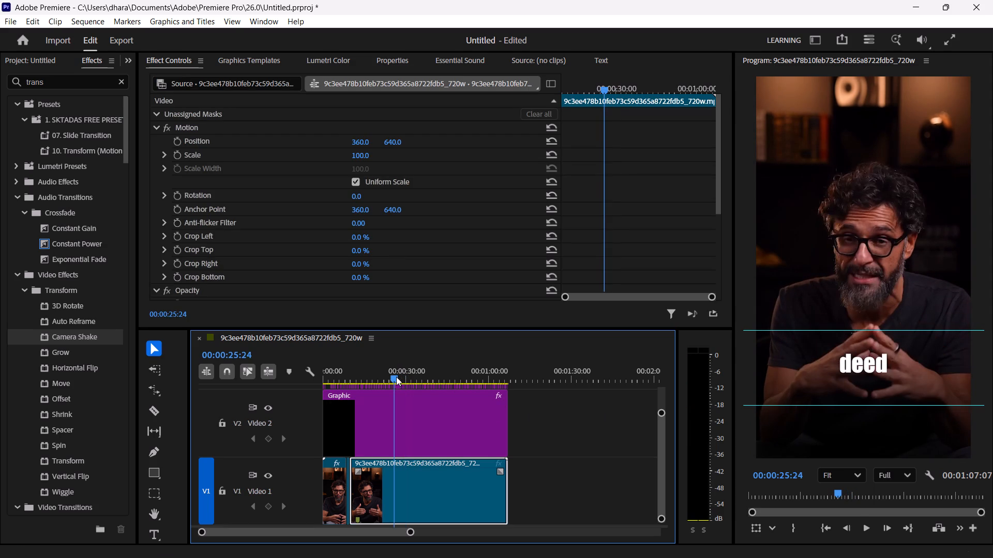
{"action": "key", "text": "space"}
{"action": "key", "text": "space"}
{"action": "key", "text": "space"}
{"action": "key", "text": "space"}
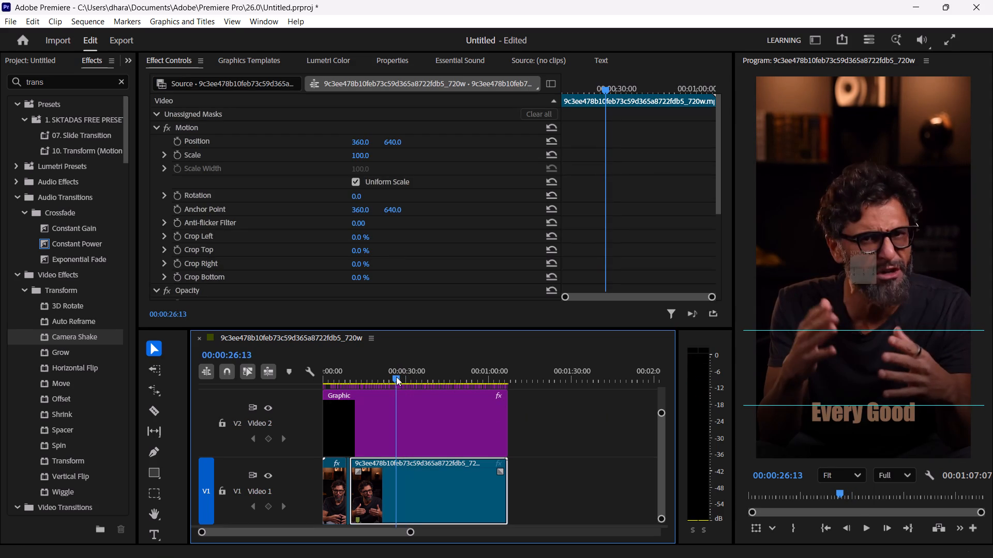
{"action": "key", "text": "space"}
{"action": "key", "text": "space"}
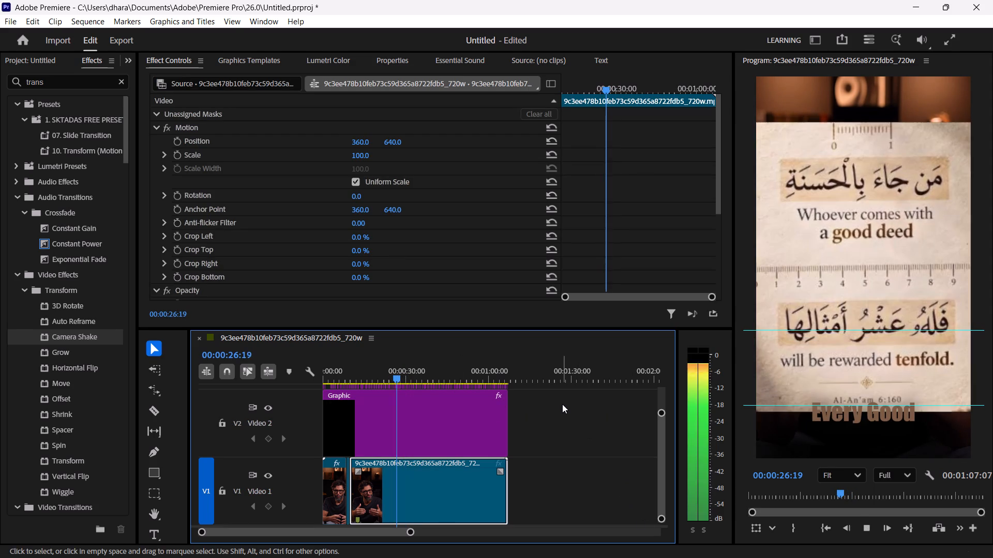
{"action": "key", "text": "space"}
{"action": "key", "text": "space"}
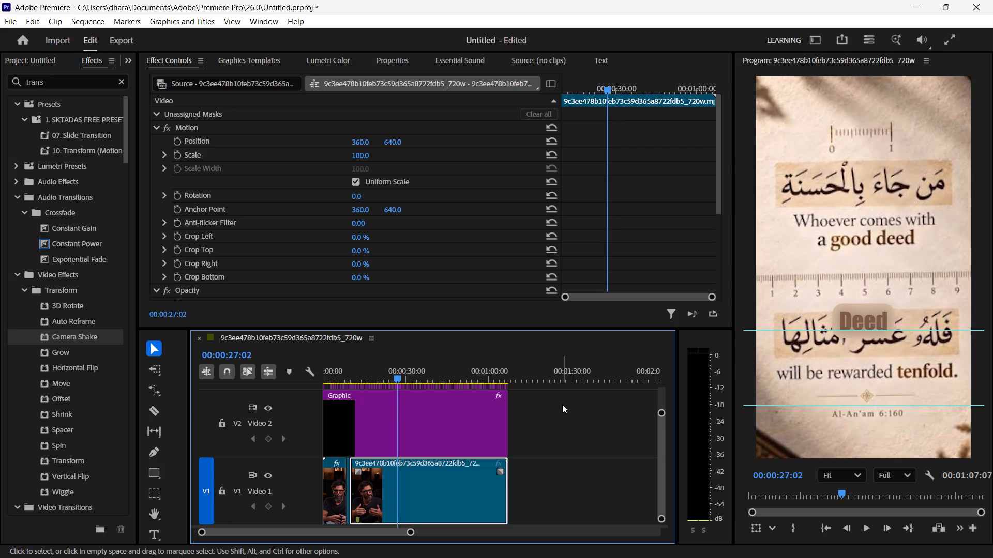
{"action": "key", "text": "space"}
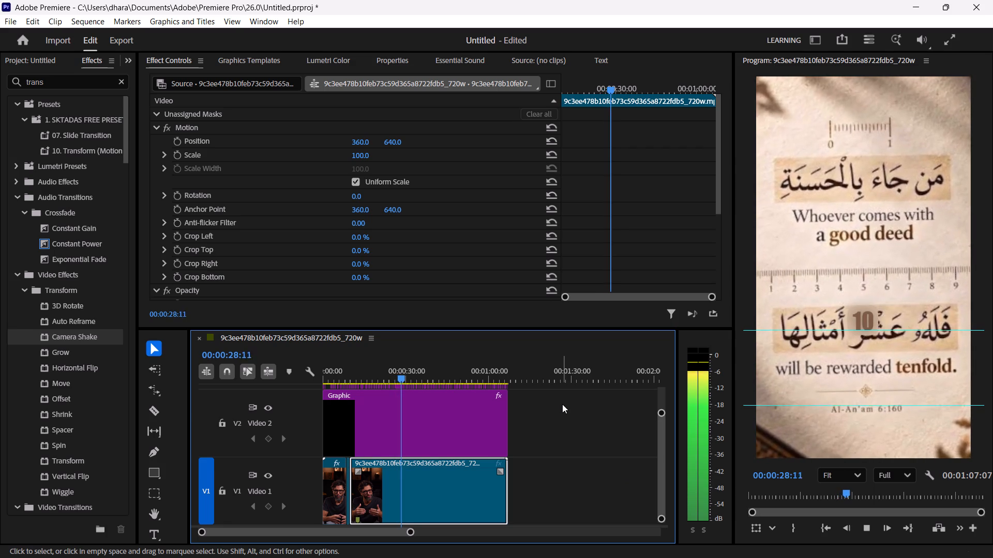
{"action": "key", "text": "space"}
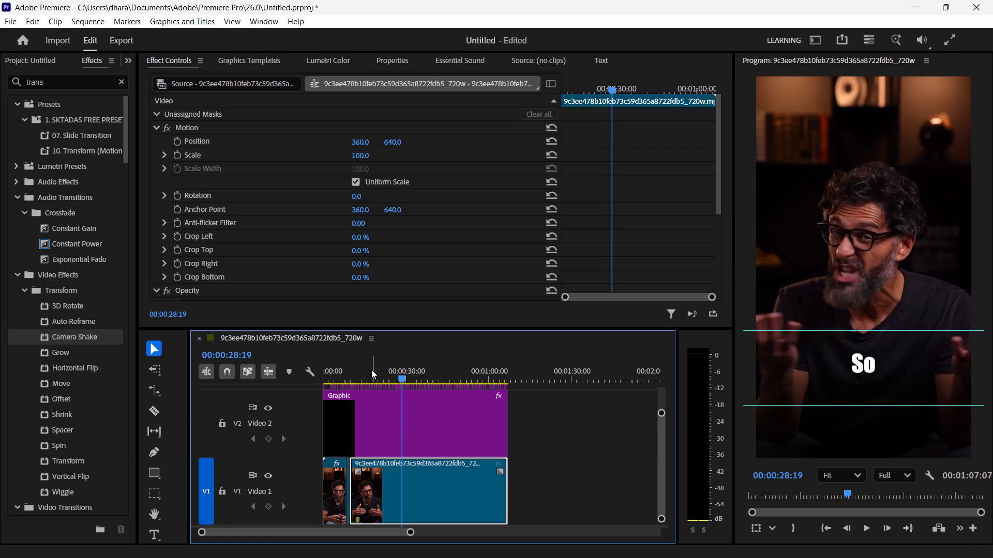
Play the earlier captions, including From The and earns us, up to the verse image at 00:00:26:13.
{"action": "left_click", "coordinate": [371, 369]}
{"action": "key", "text": "space"}
{"action": "key", "text": "space"}
{"action": "key", "text": "space"}
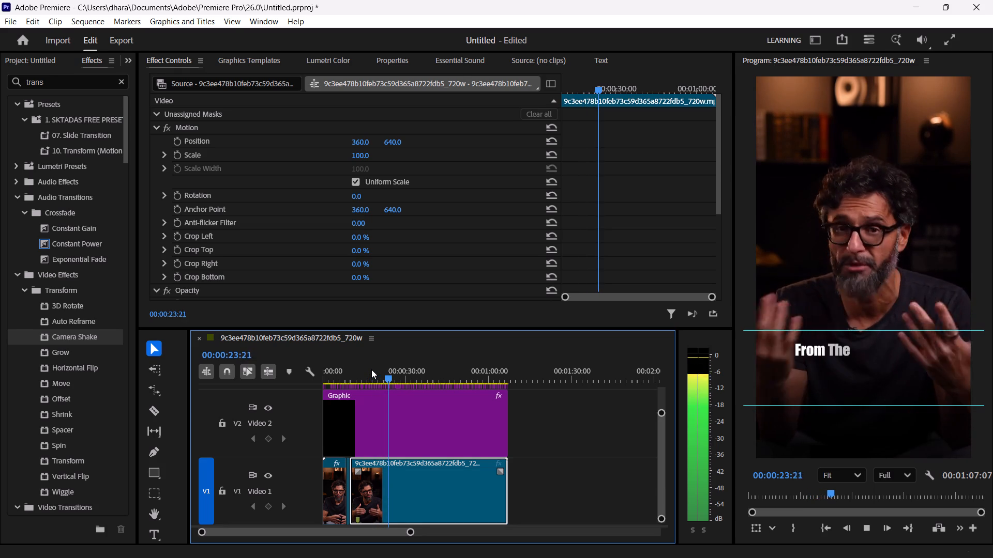
{"action": "key", "text": "space"}
{"action": "key", "text": "space"}
{"action": "key", "text": "space"}
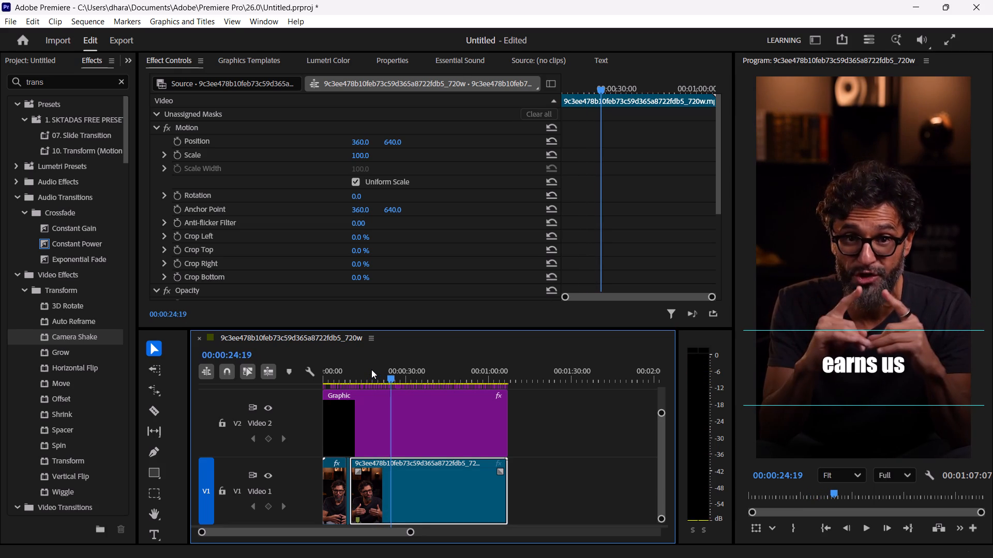
{"action": "key", "text": "space"}
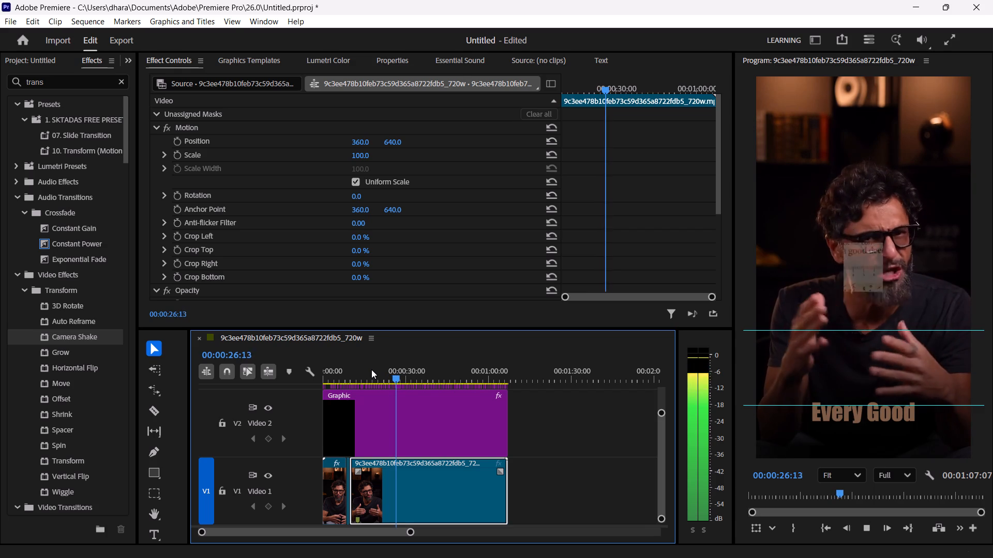
Step frame by frame back to the first frame of the Every Good caption at 00:00:26:08.
{"action": "key", "text": "space"}
{"action": "key", "text": "Left"}
{"action": "key", "text": "Left"}
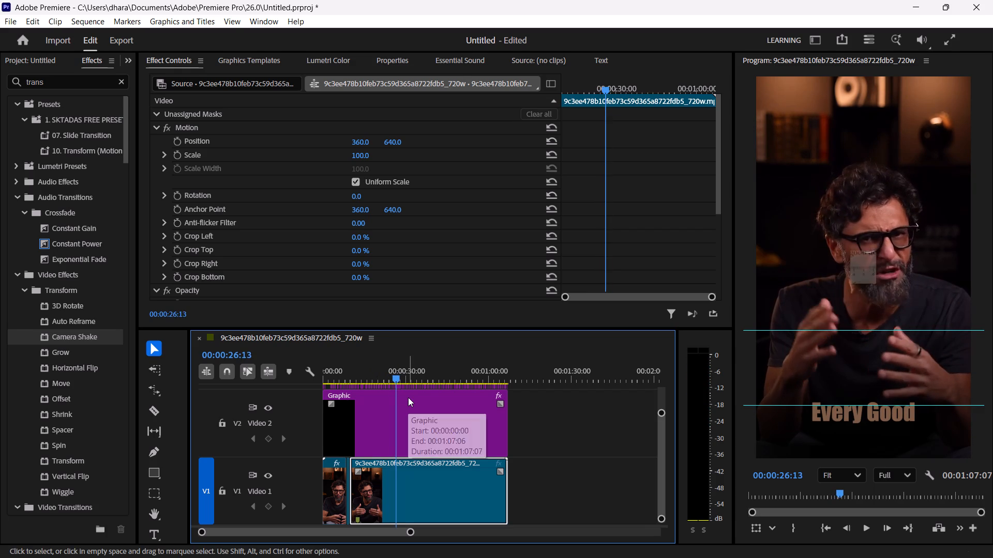
{"action": "key", "text": "Left"}
{"action": "key", "text": "Left"}
{"action": "key", "text": "Left"}
{"action": "key", "text": "Left"}
{"action": "key", "text": "Left"}
{"action": "key", "text": "Left"}
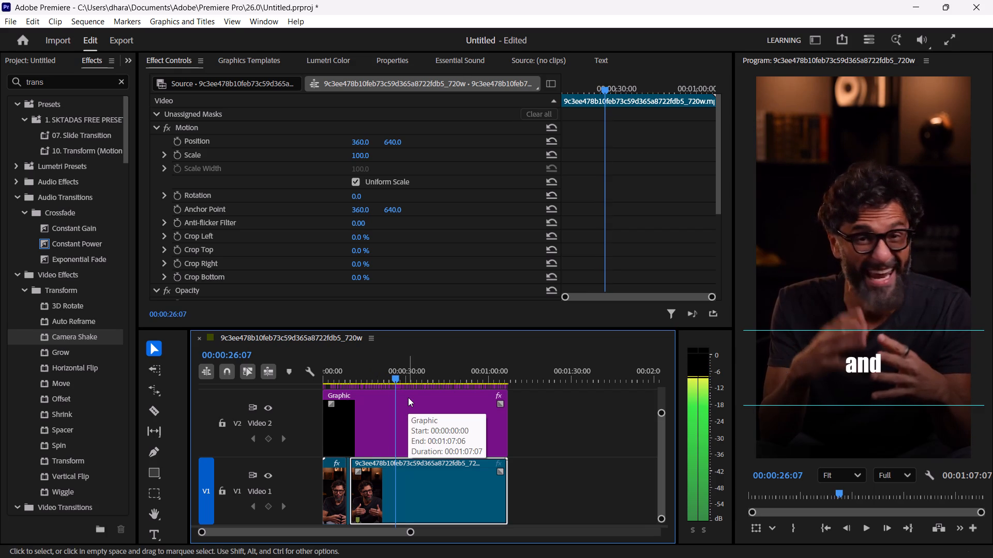
{"action": "key", "text": "Right"}
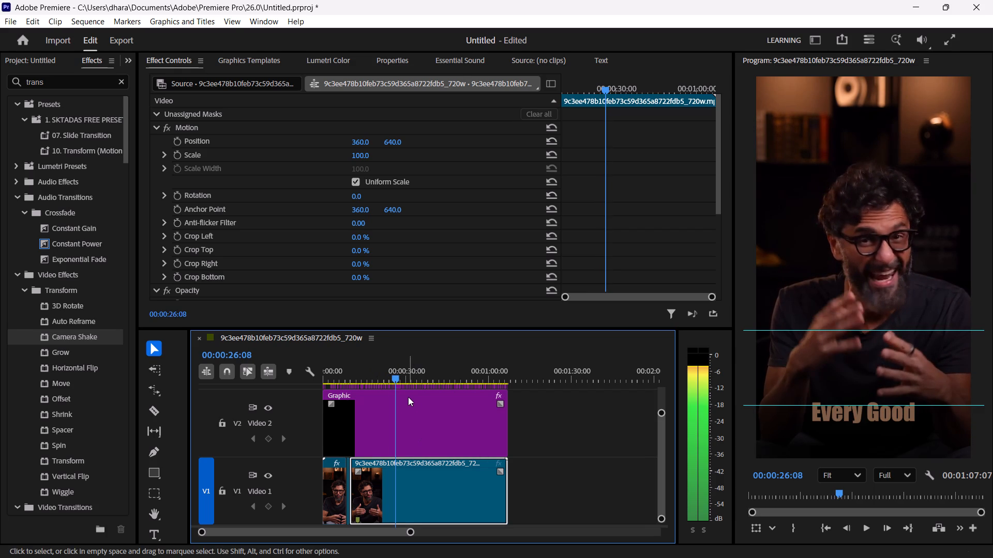
{"action": "key", "text": "Left"}
{"action": "key", "text": "Right"}
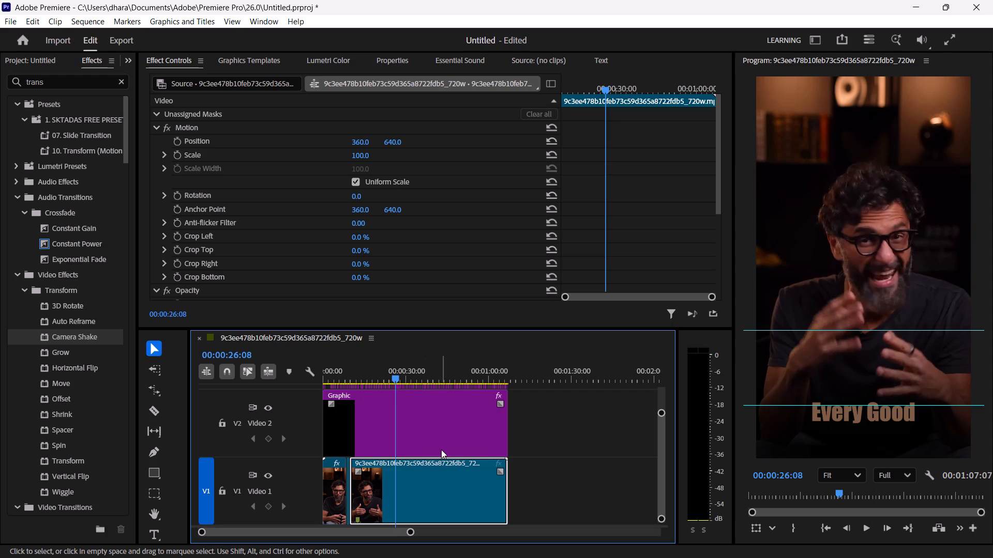
Raise the text of the Every Good caption over the verse image, setting its text position to 91 X, 739 Y.
{"action": "scroll", "coordinate": [441, 450], "scroll_direction": "left", "scroll_amount": 2}
{"action": "scroll", "coordinate": [441, 450], "scroll_direction": "right", "scroll_amount": 5}
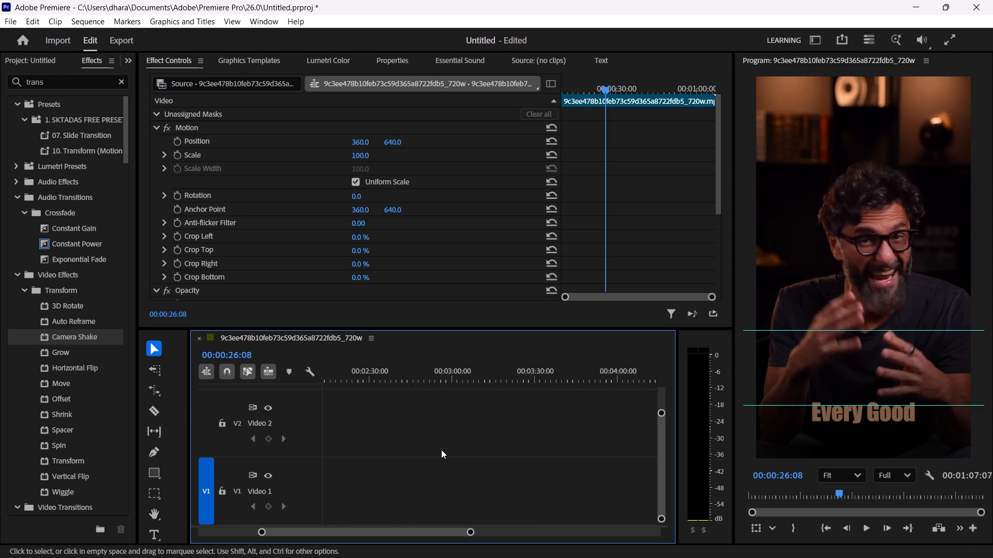
{"action": "scroll", "coordinate": [441, 450], "scroll_direction": "right", "scroll_amount": 13}
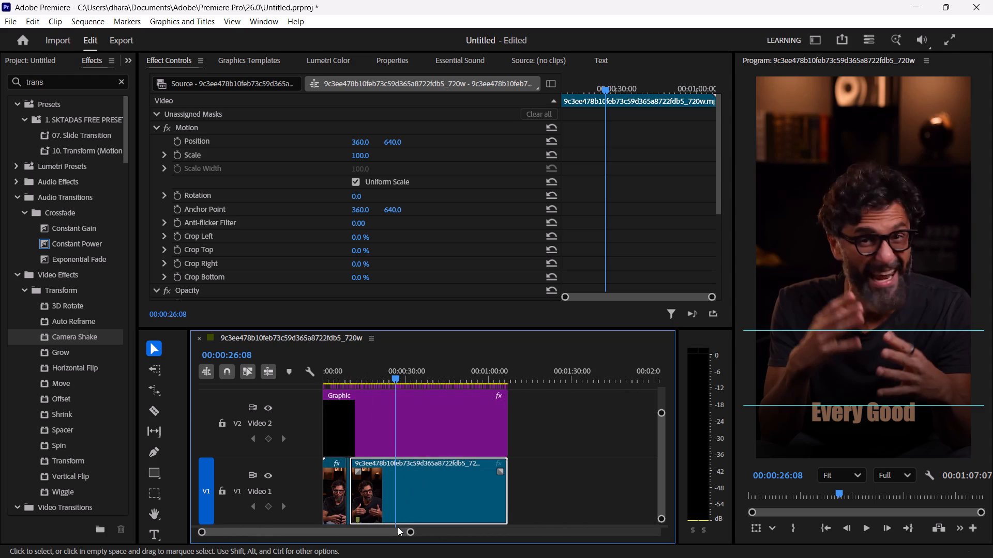
{"action": "left_click_drag", "start_coordinate": [411, 532], "coordinate": [317, 537]}
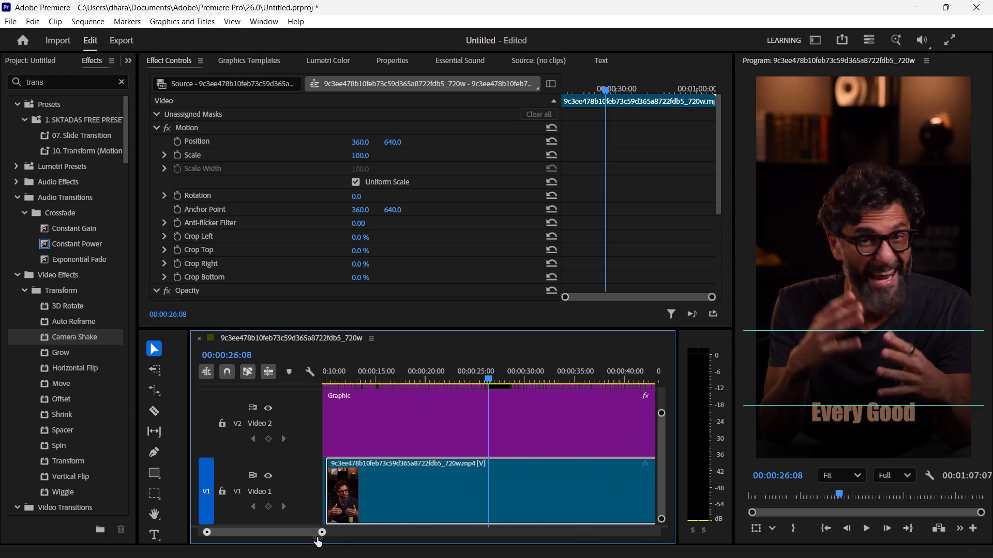
{"action": "left_click_drag", "start_coordinate": [317, 537], "coordinate": [247, 535]}
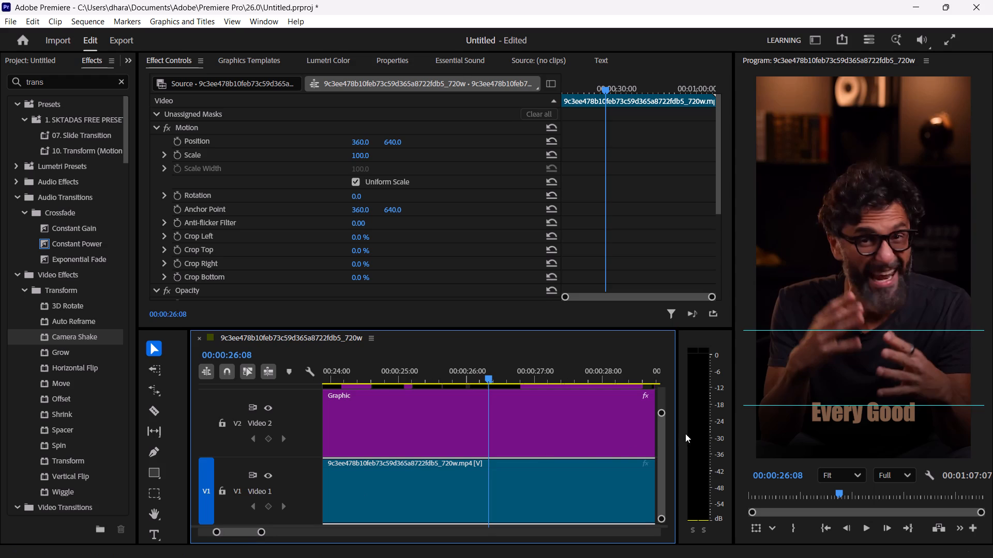
{"action": "left_click_drag", "start_coordinate": [664, 410], "coordinate": [664, 408]}
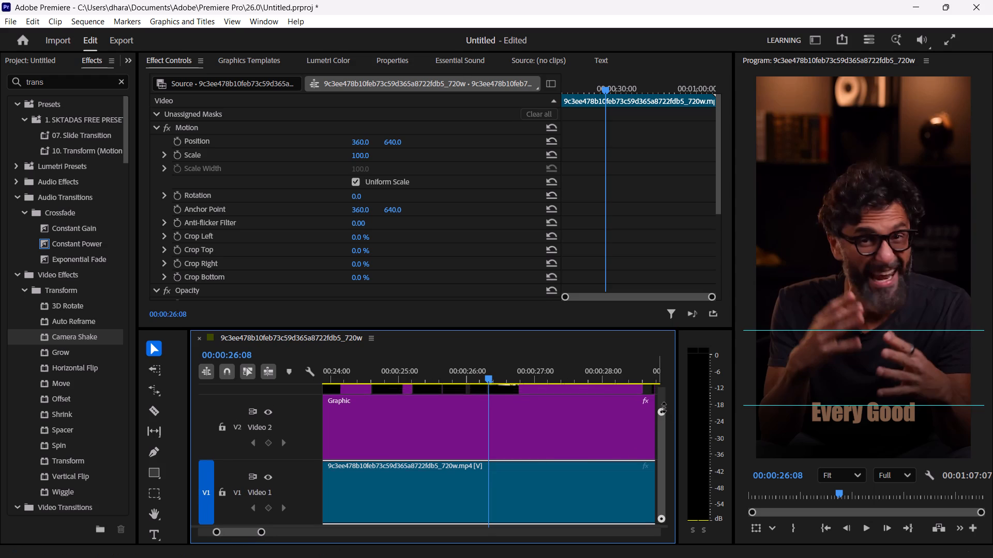
{"action": "left_click_drag", "start_coordinate": [664, 408], "coordinate": [666, 393]}
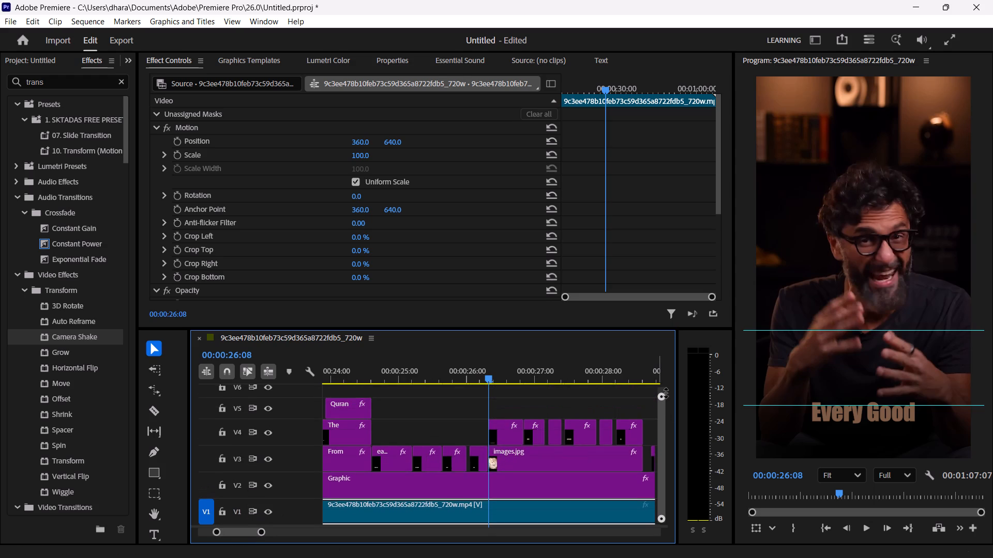
{"action": "left_click_drag", "start_coordinate": [666, 393], "coordinate": [668, 394]}
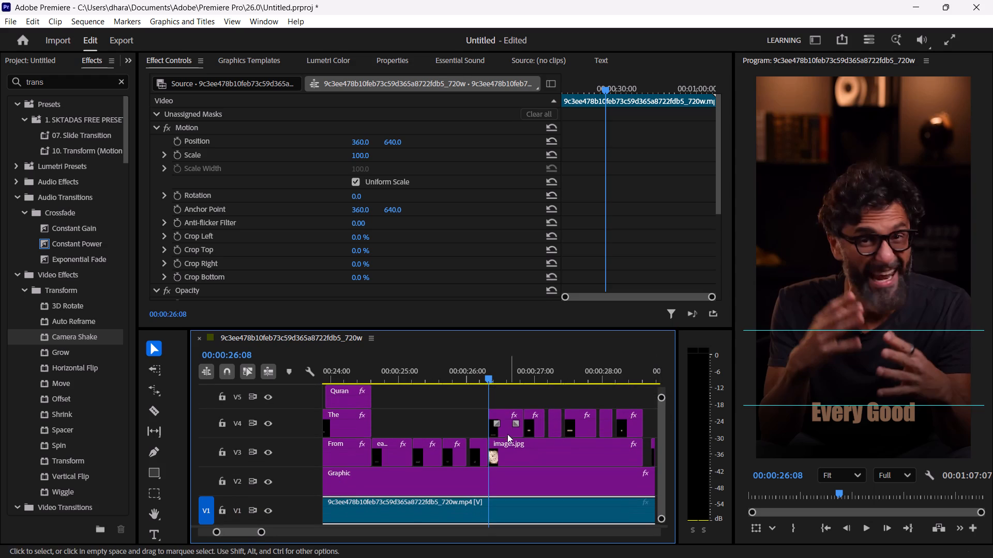
{"action": "left_click", "coordinate": [504, 415]}
{"action": "double_click", "coordinate": [504, 415]}
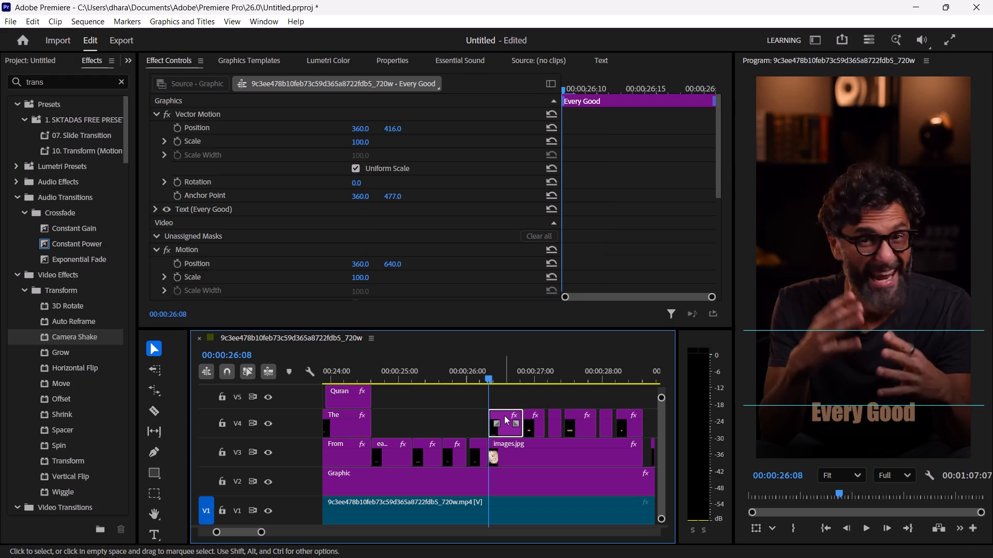
{"action": "left_click", "coordinate": [504, 415]}
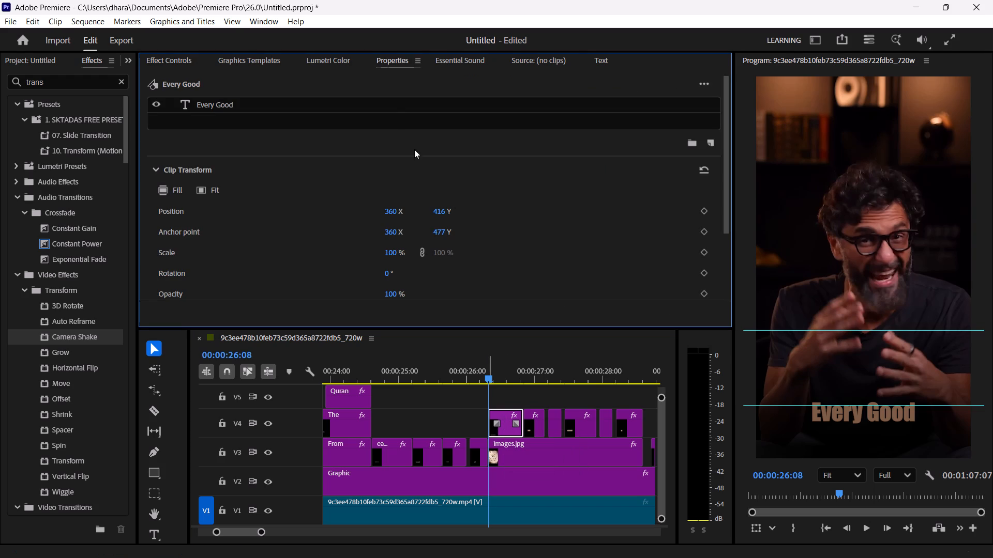
{"action": "left_click", "coordinate": [392, 106]}
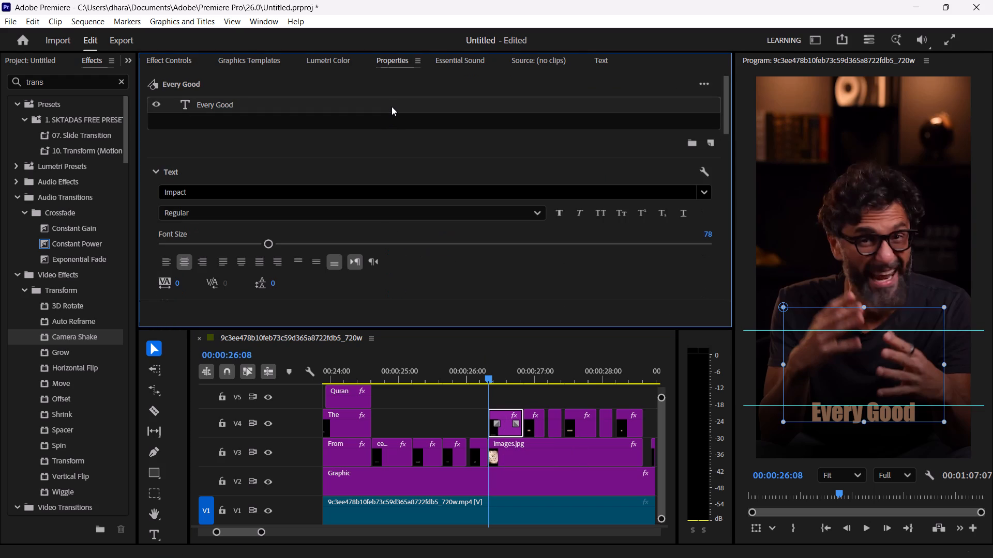
{"action": "scroll", "coordinate": [430, 232], "scroll_direction": "down", "scroll_amount": 1}
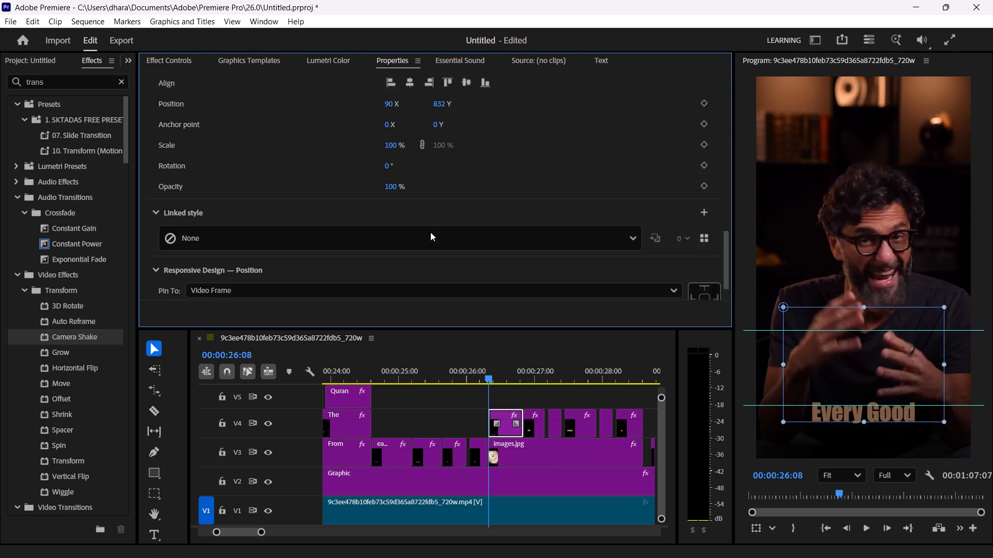
{"action": "scroll", "coordinate": [430, 232], "scroll_direction": "down", "scroll_amount": 1}
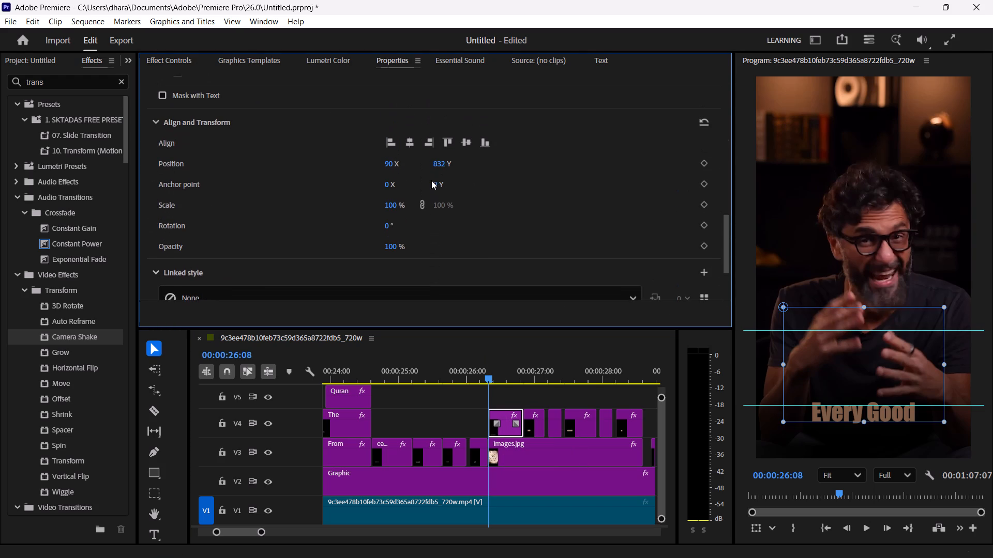
{"action": "left_click_drag", "start_coordinate": [388, 160], "coordinate": [394, 164]}
{"action": "left_click_drag", "start_coordinate": [442, 166], "coordinate": [463, 165]}
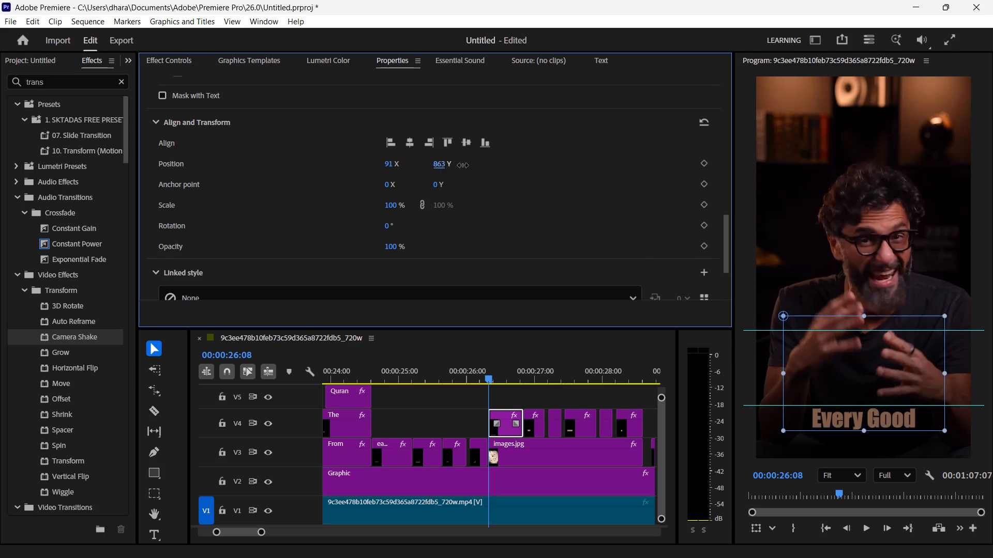
{"action": "left_click_drag", "start_coordinate": [463, 165], "coordinate": [400, 182]}
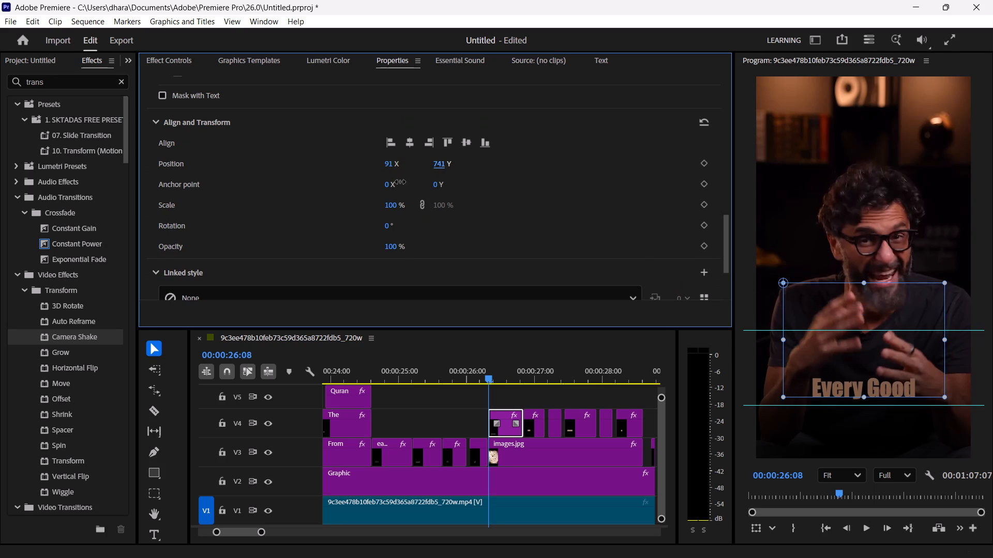
{"action": "left_click_drag", "start_coordinate": [400, 182], "coordinate": [399, 182]}
Play the sequence from 00:00:26:08 to 00:00:40:14 to check the caption placement up to the phone footage.
{"action": "key", "text": "space"}
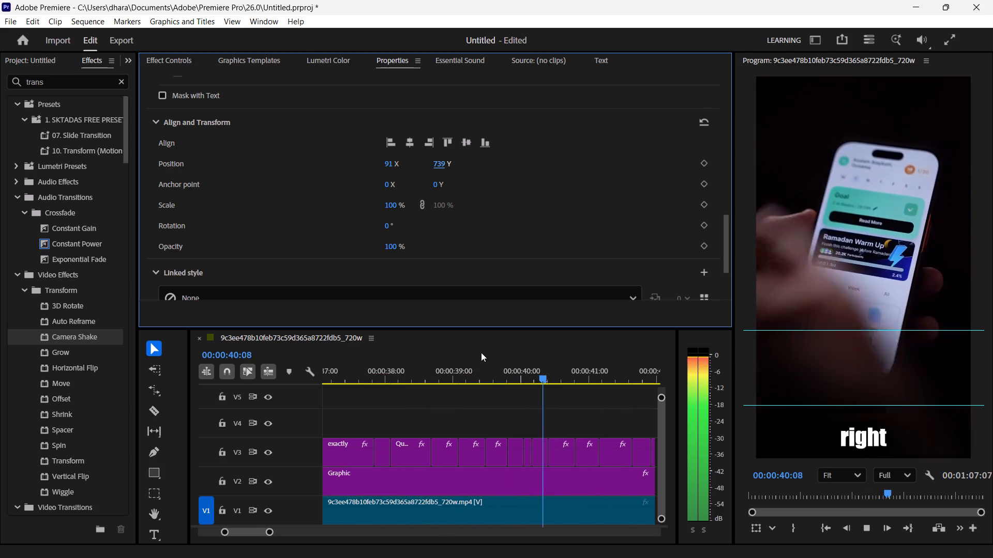
{"action": "key", "text": "space"}
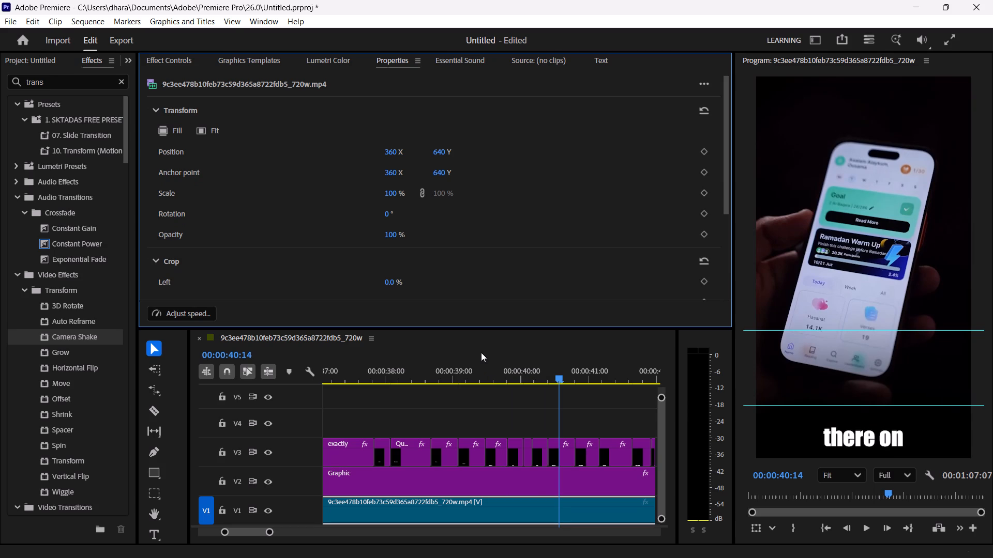
Select all captions from check it at 00:00:39:12 onward and raise them together over the phone footage, with vertical position about -99.
{"action": "left_click", "coordinate": [516, 377]}
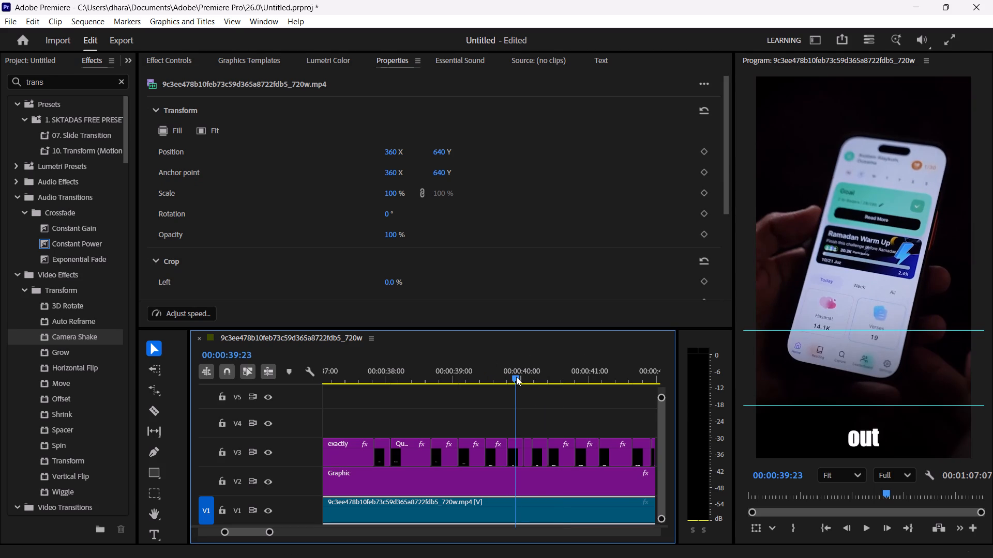
{"action": "left_click", "coordinate": [501, 377]}
{"action": "left_click", "coordinate": [484, 377]}
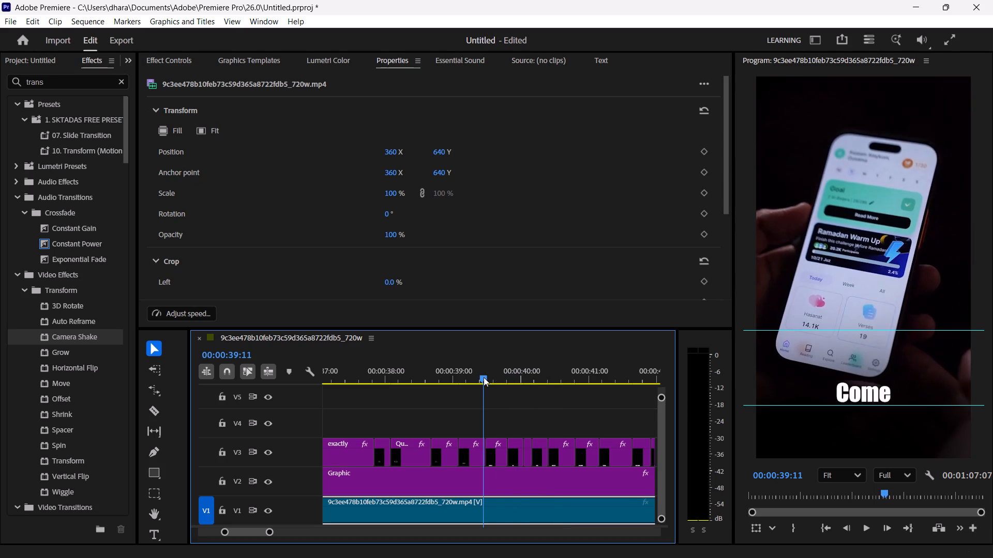
{"action": "left_click", "coordinate": [473, 377]}
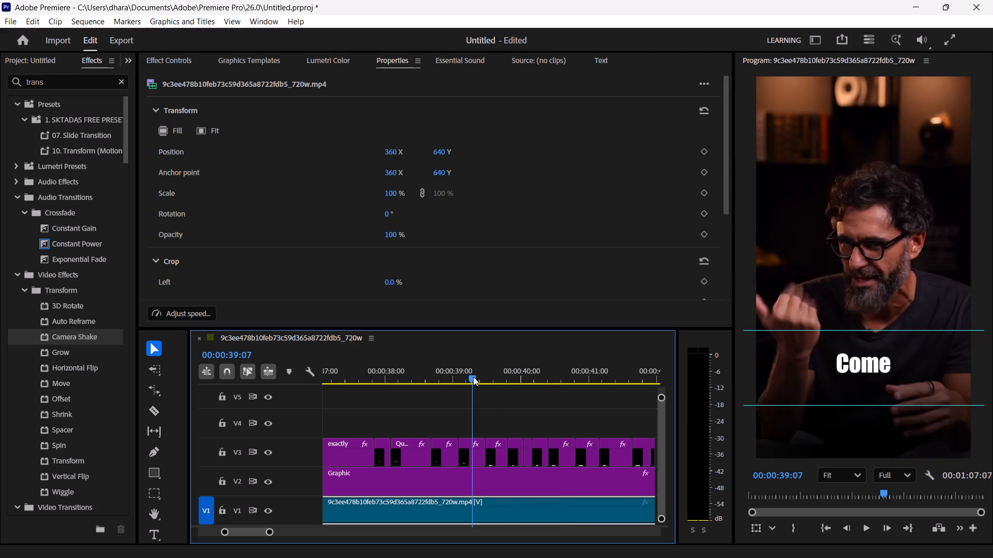
{"action": "key", "text": "Right"}
{"action": "key", "text": "Right"}
{"action": "key", "text": "Right"}
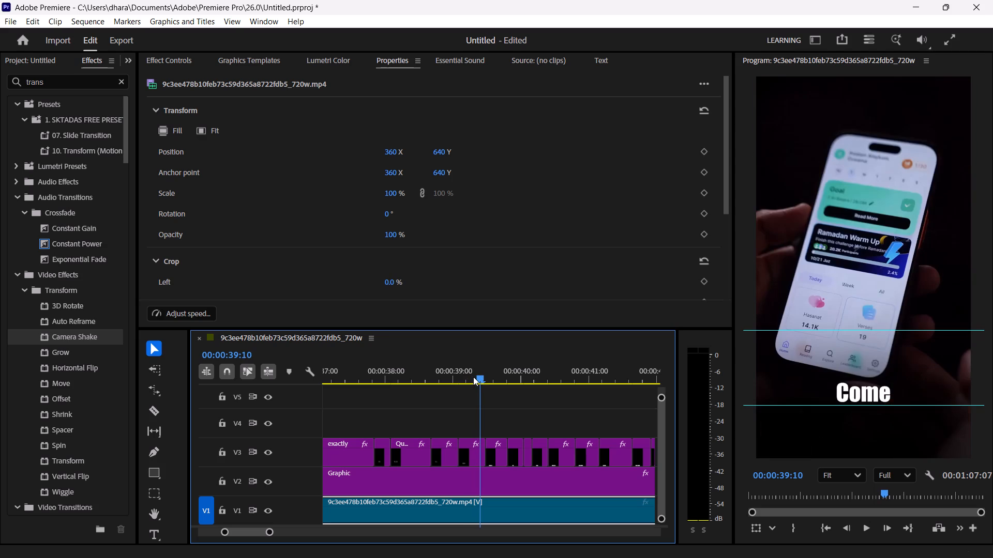
{"action": "key", "text": "Right"}
{"action": "key", "text": "Right"}
{"action": "key", "text": "Left"}
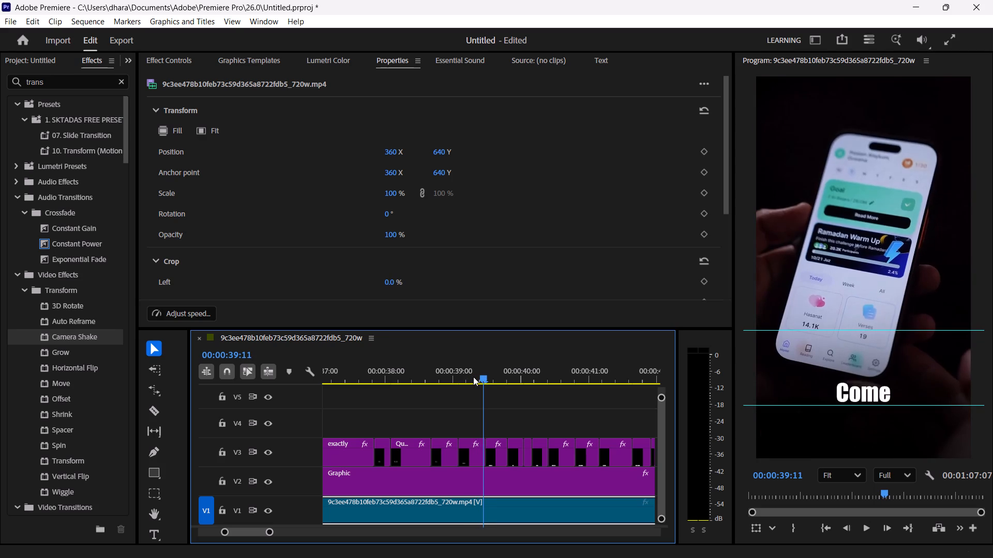
{"action": "key", "text": "Right"}
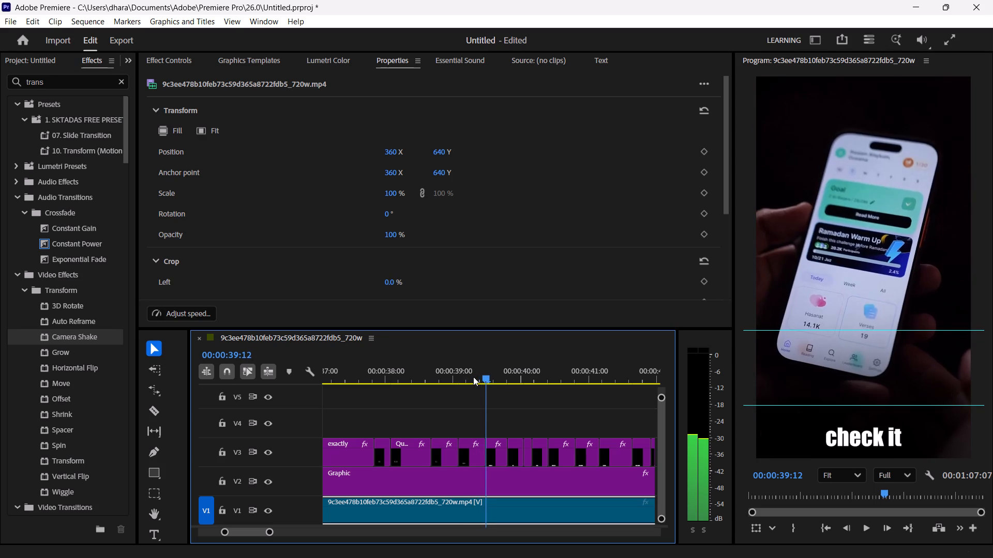
{"action": "key", "text": "Left"}
{"action": "key", "text": "Right"}
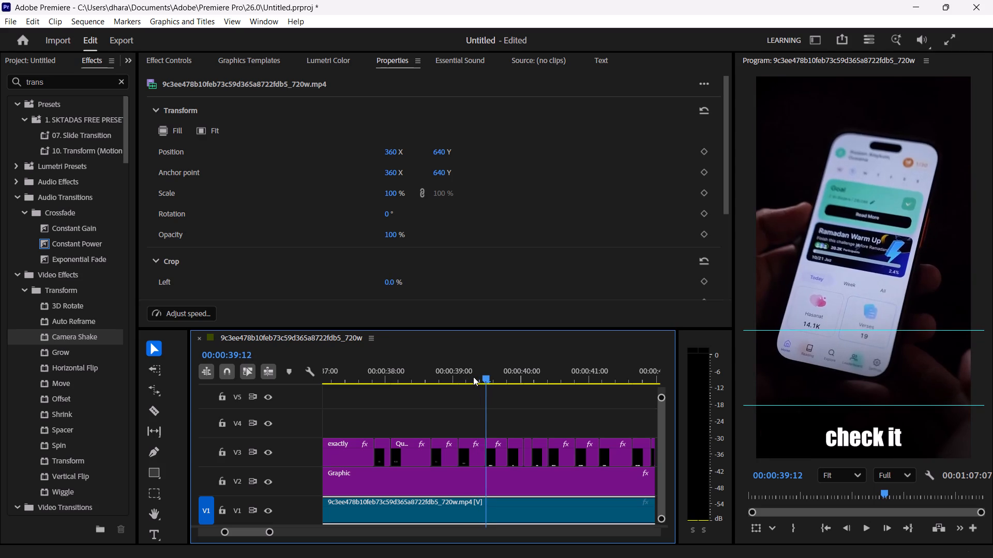
{"action": "key", "text": "a"}
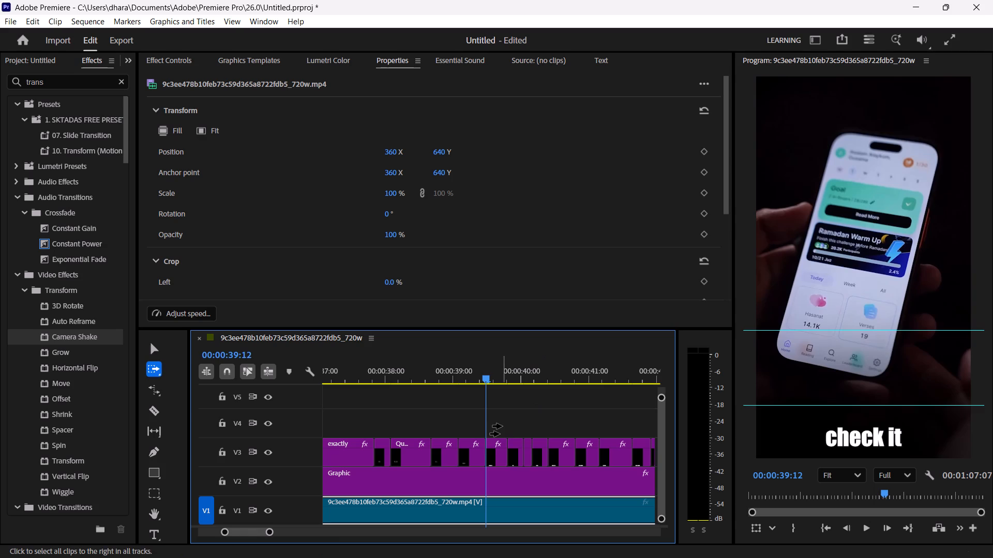
{"action": "left_click", "coordinate": [493, 453], "text": "shift"}
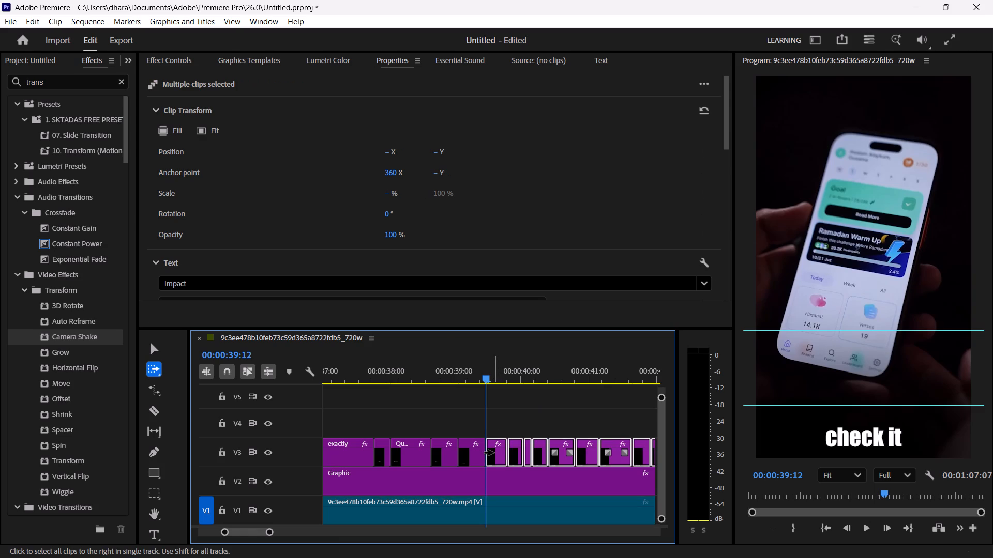
{"action": "left_click", "coordinate": [434, 149]}
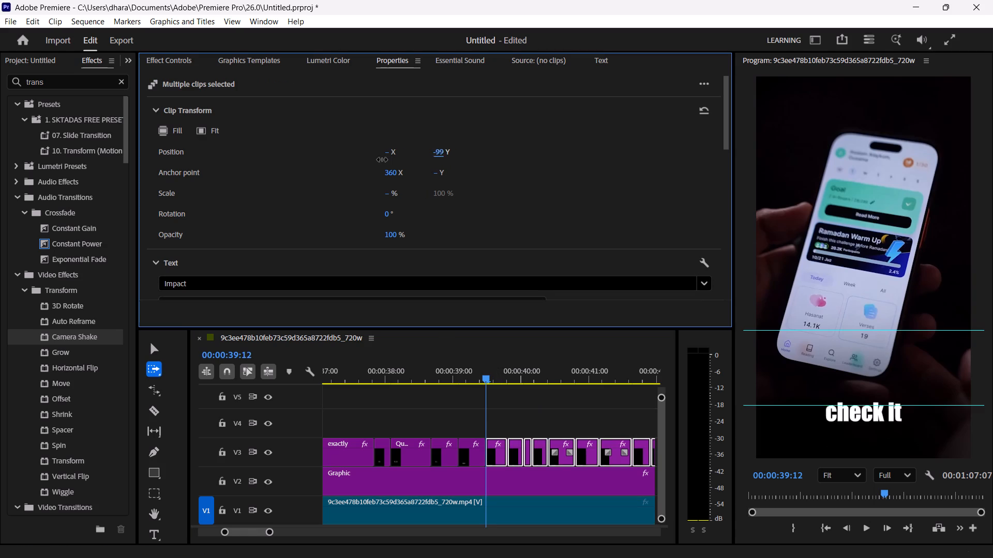